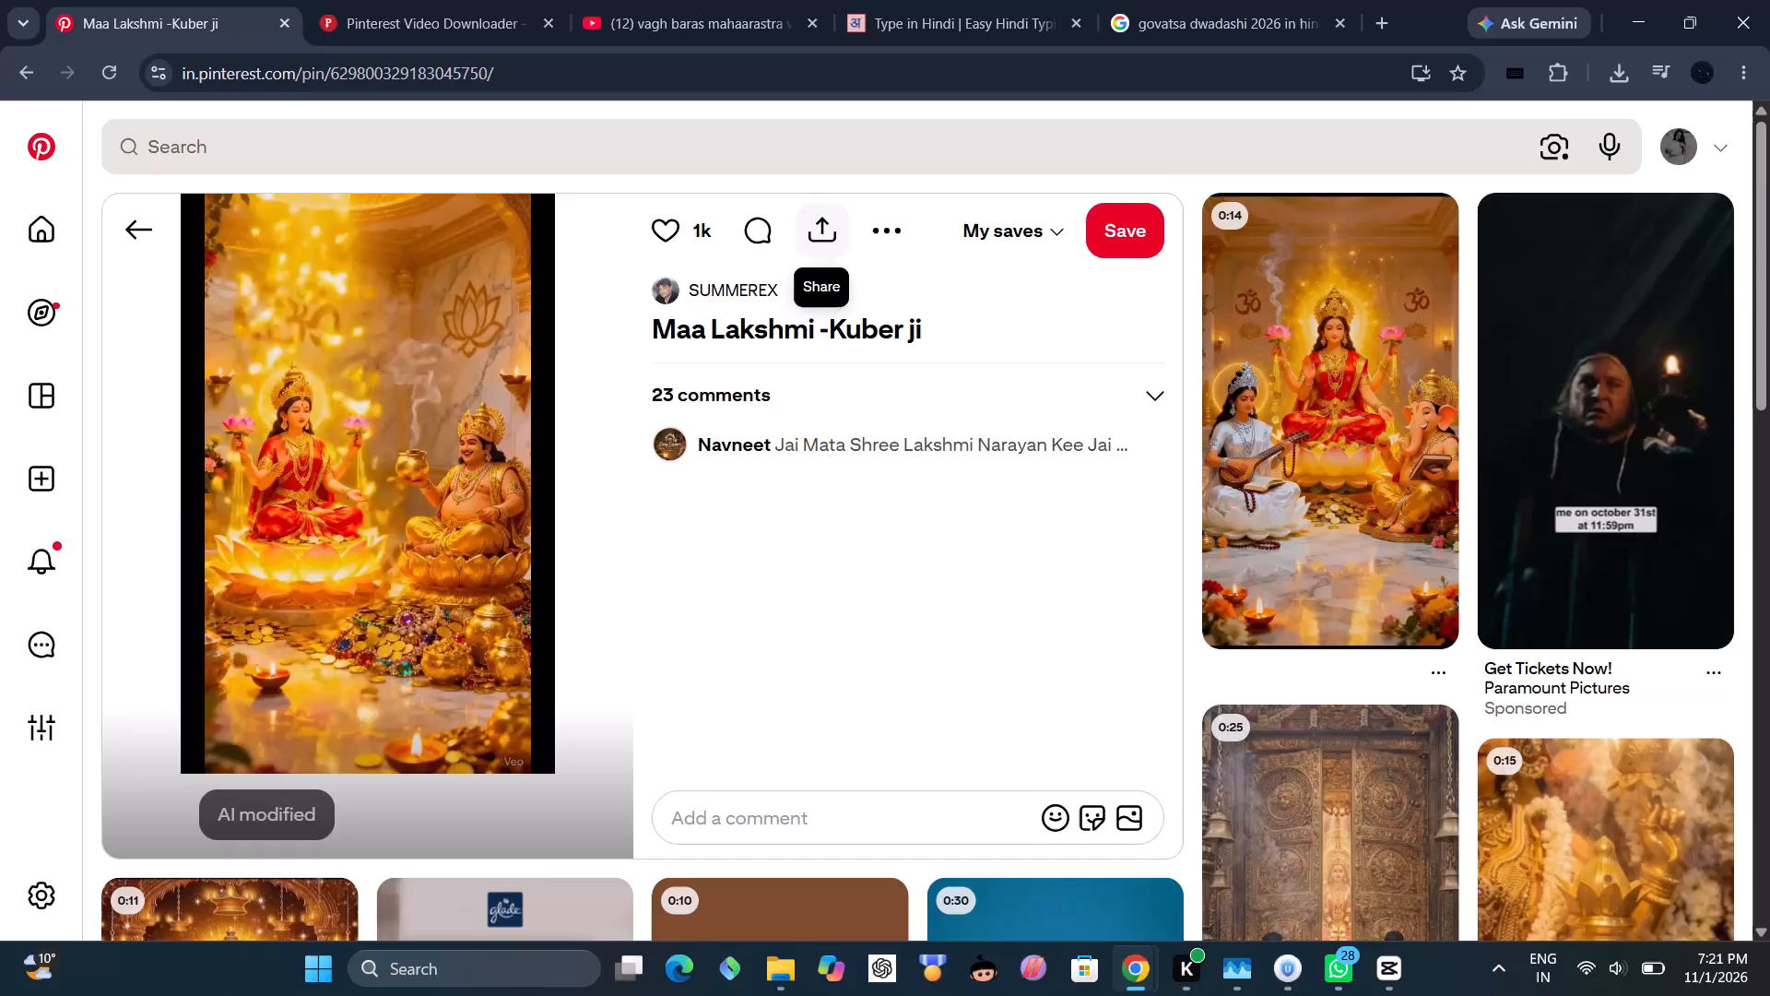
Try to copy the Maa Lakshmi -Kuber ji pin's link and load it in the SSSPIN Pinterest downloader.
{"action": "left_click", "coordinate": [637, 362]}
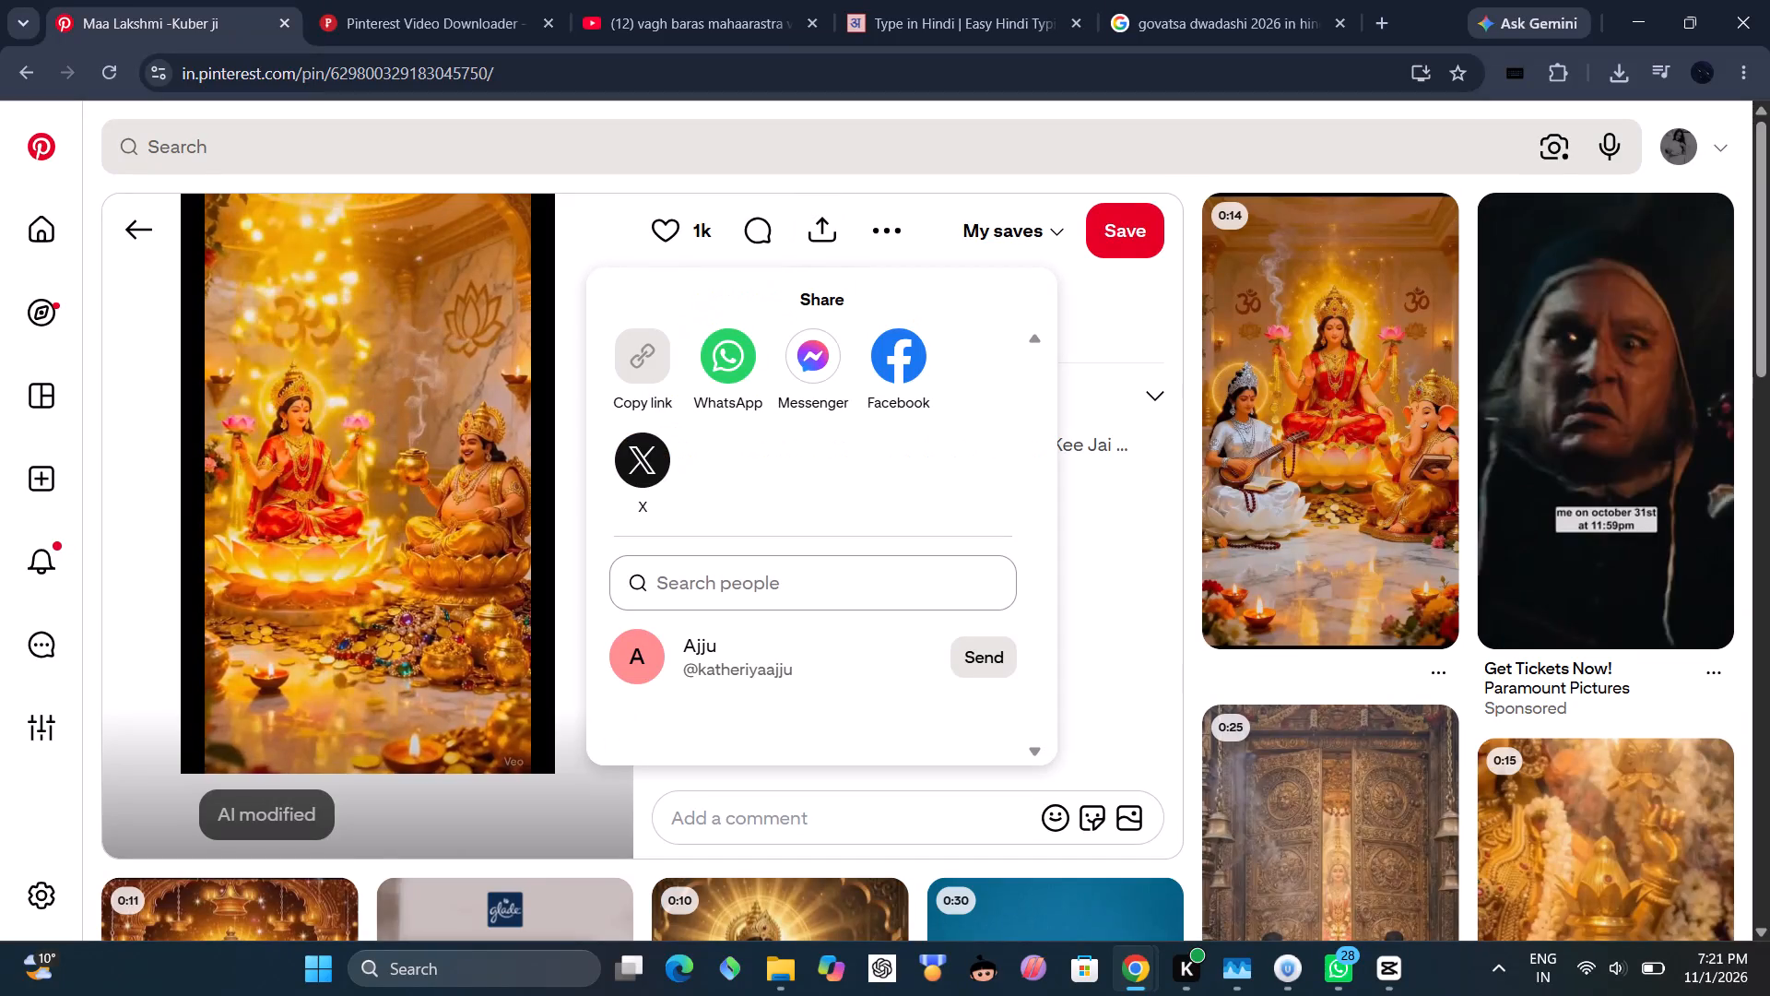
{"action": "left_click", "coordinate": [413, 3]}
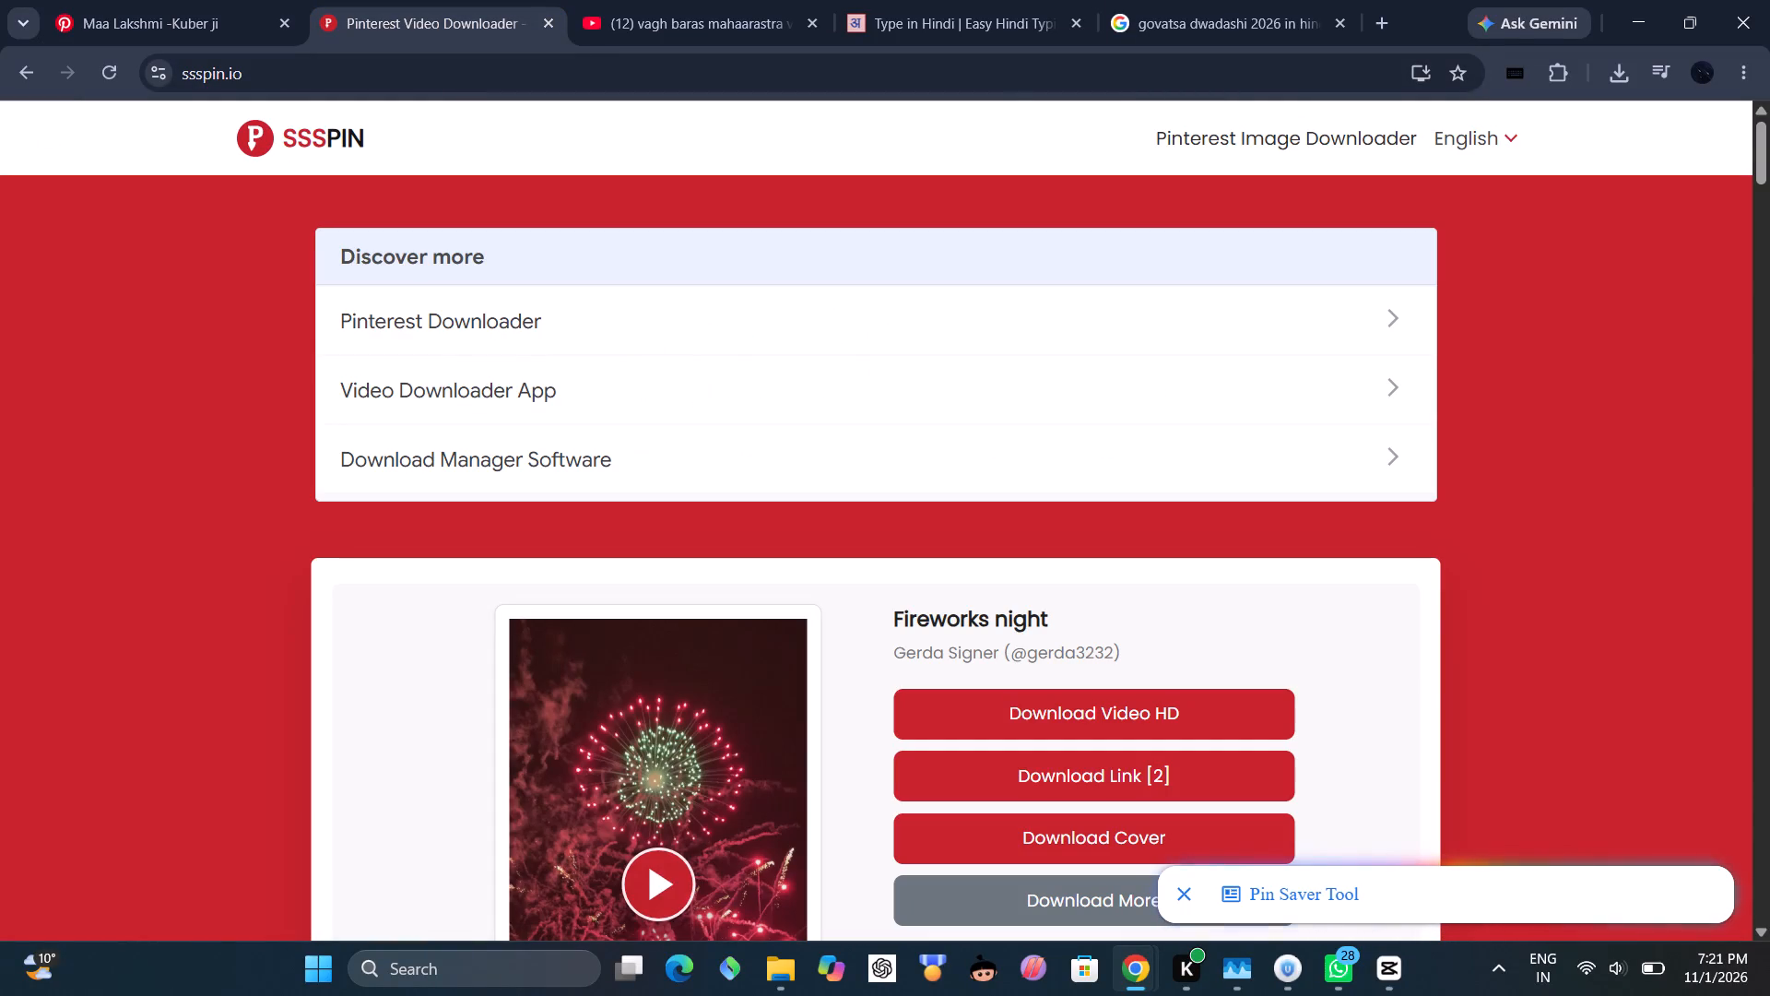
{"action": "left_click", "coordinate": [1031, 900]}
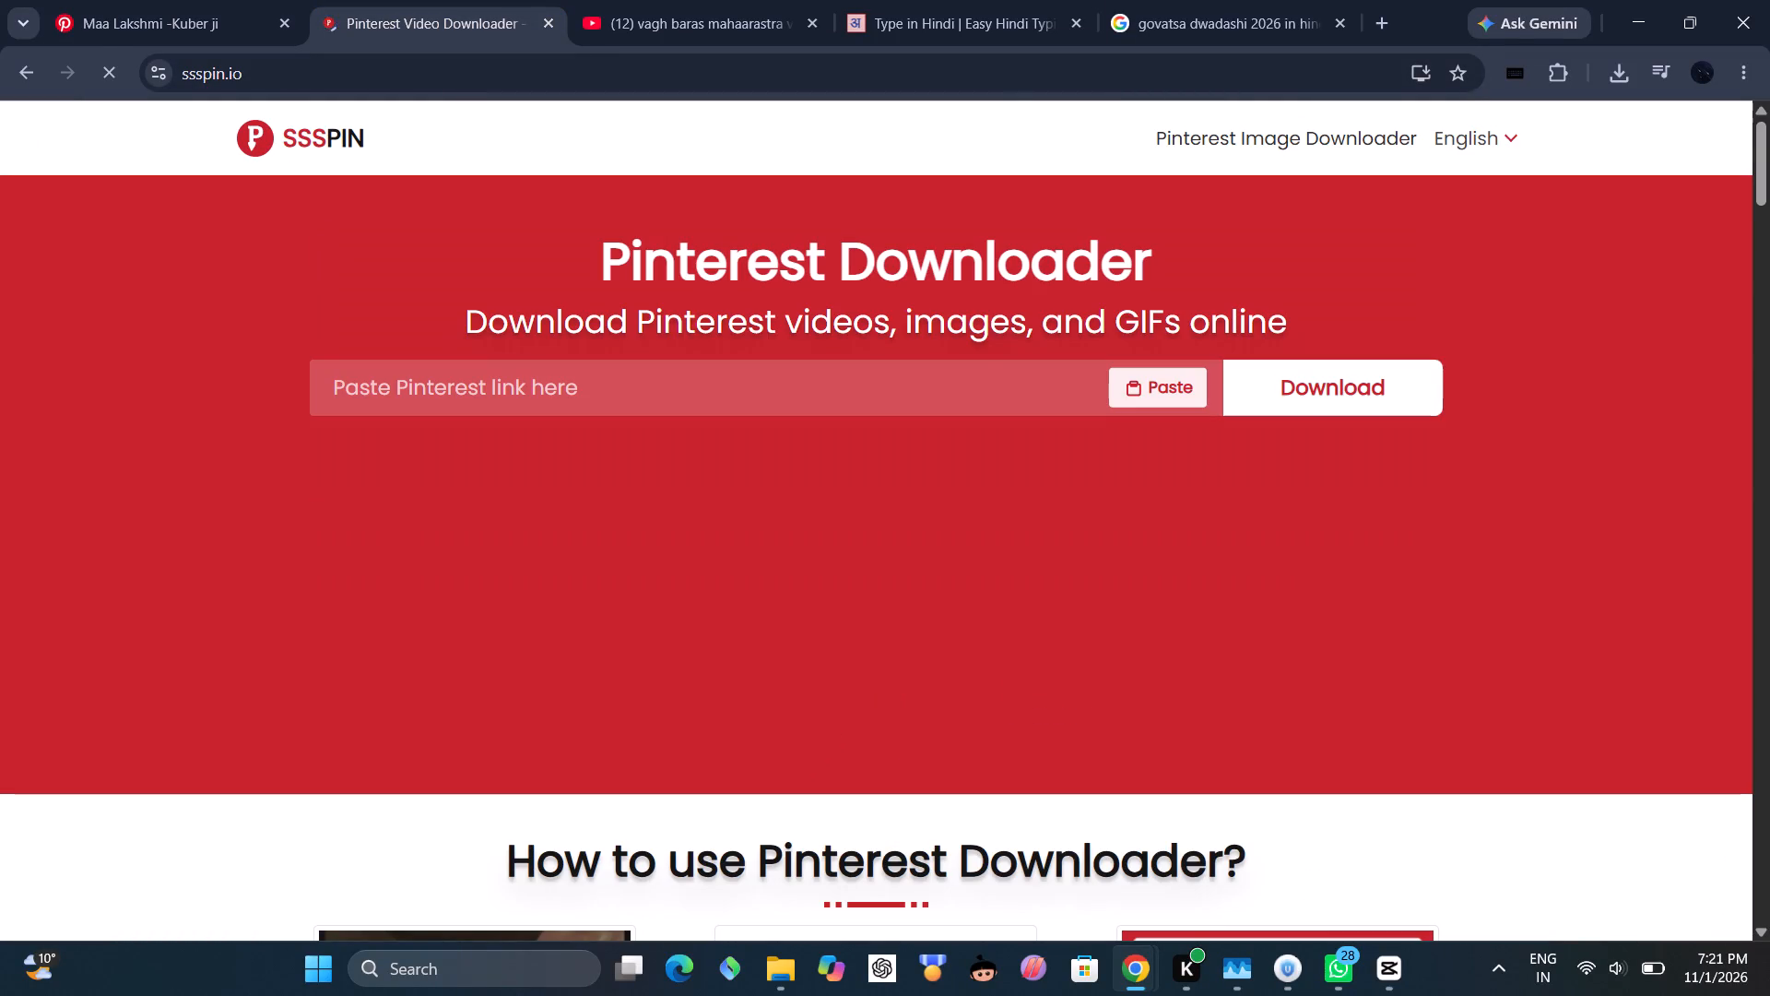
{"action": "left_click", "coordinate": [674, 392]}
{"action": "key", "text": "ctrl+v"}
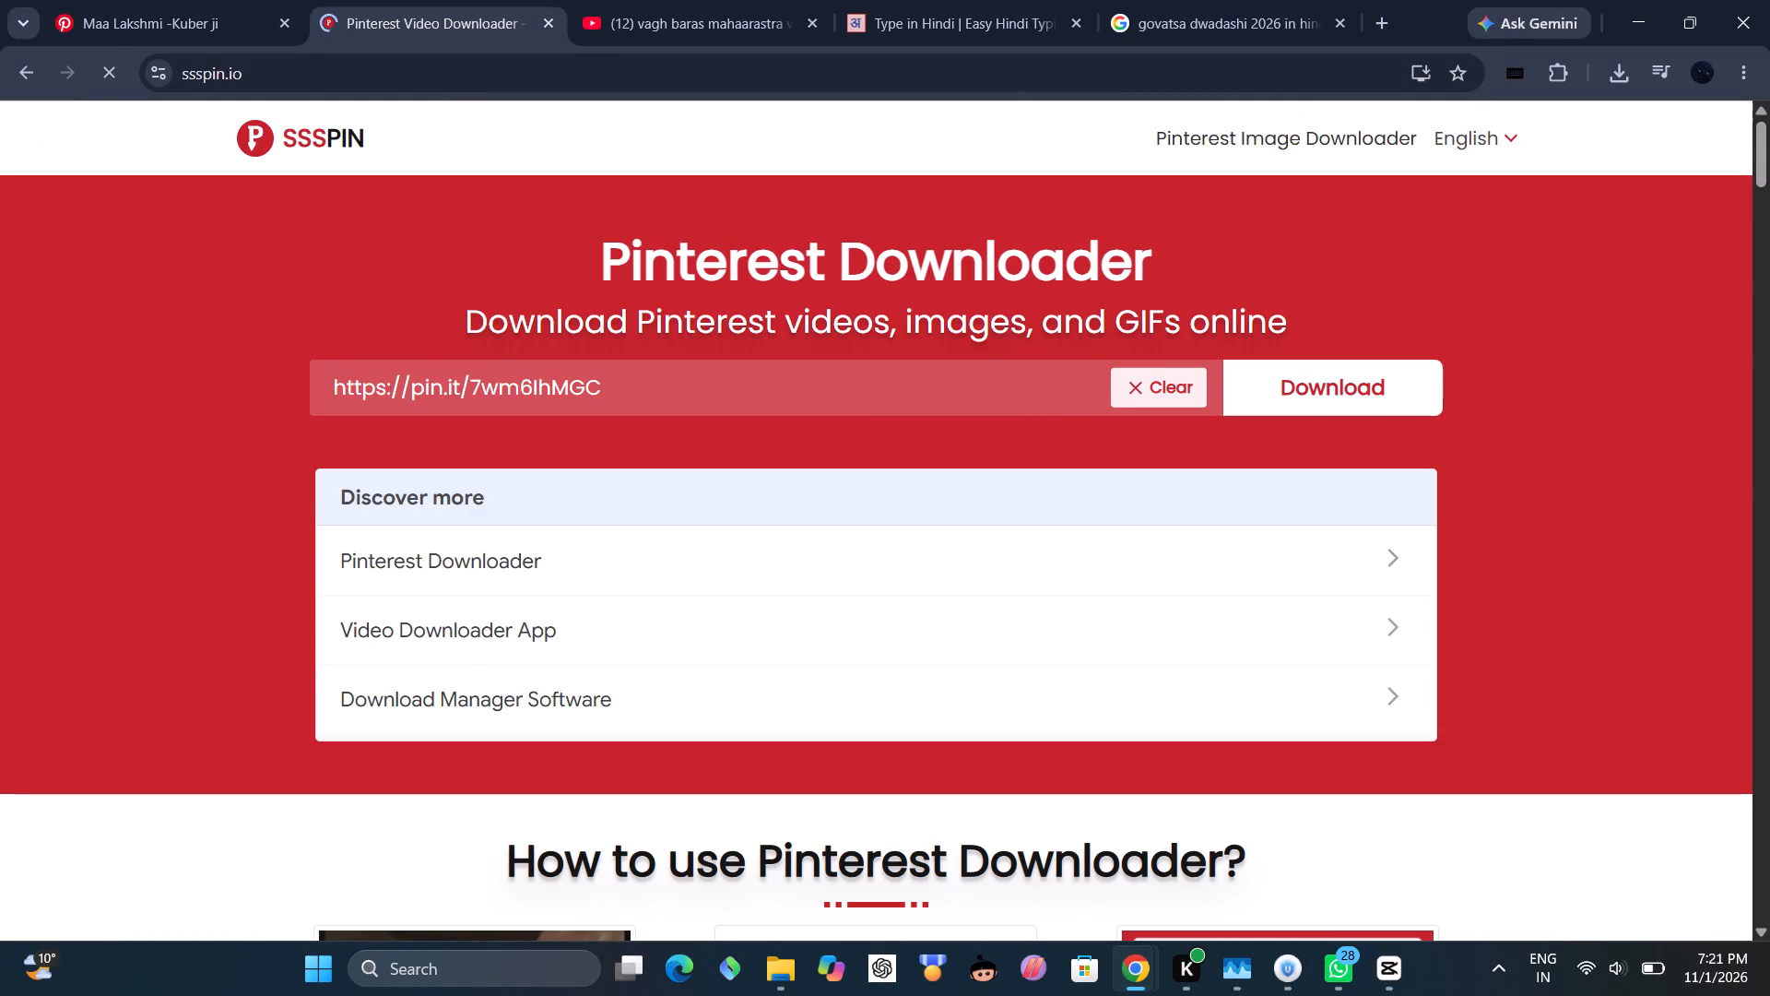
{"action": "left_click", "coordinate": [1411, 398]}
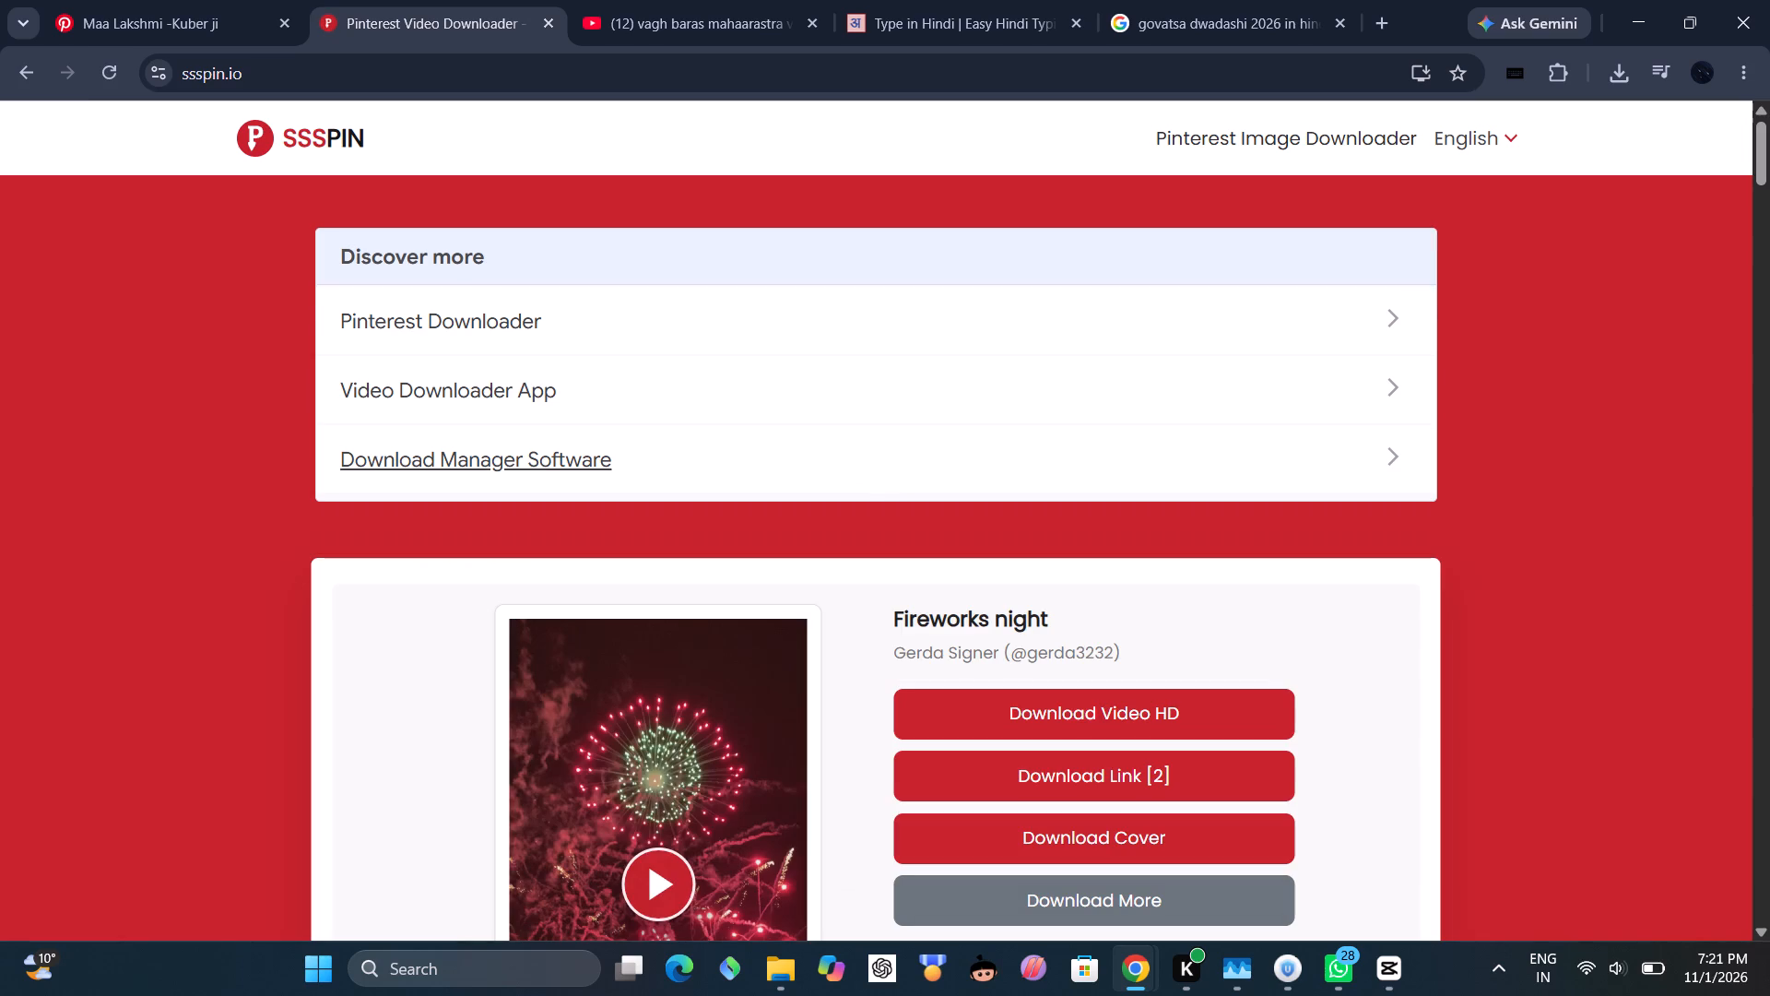
Copy the share link of the Maa Lakshmi -Kuber ji pin on Pinterest and pause its video.
{"action": "left_click", "coordinate": [155, 1]}
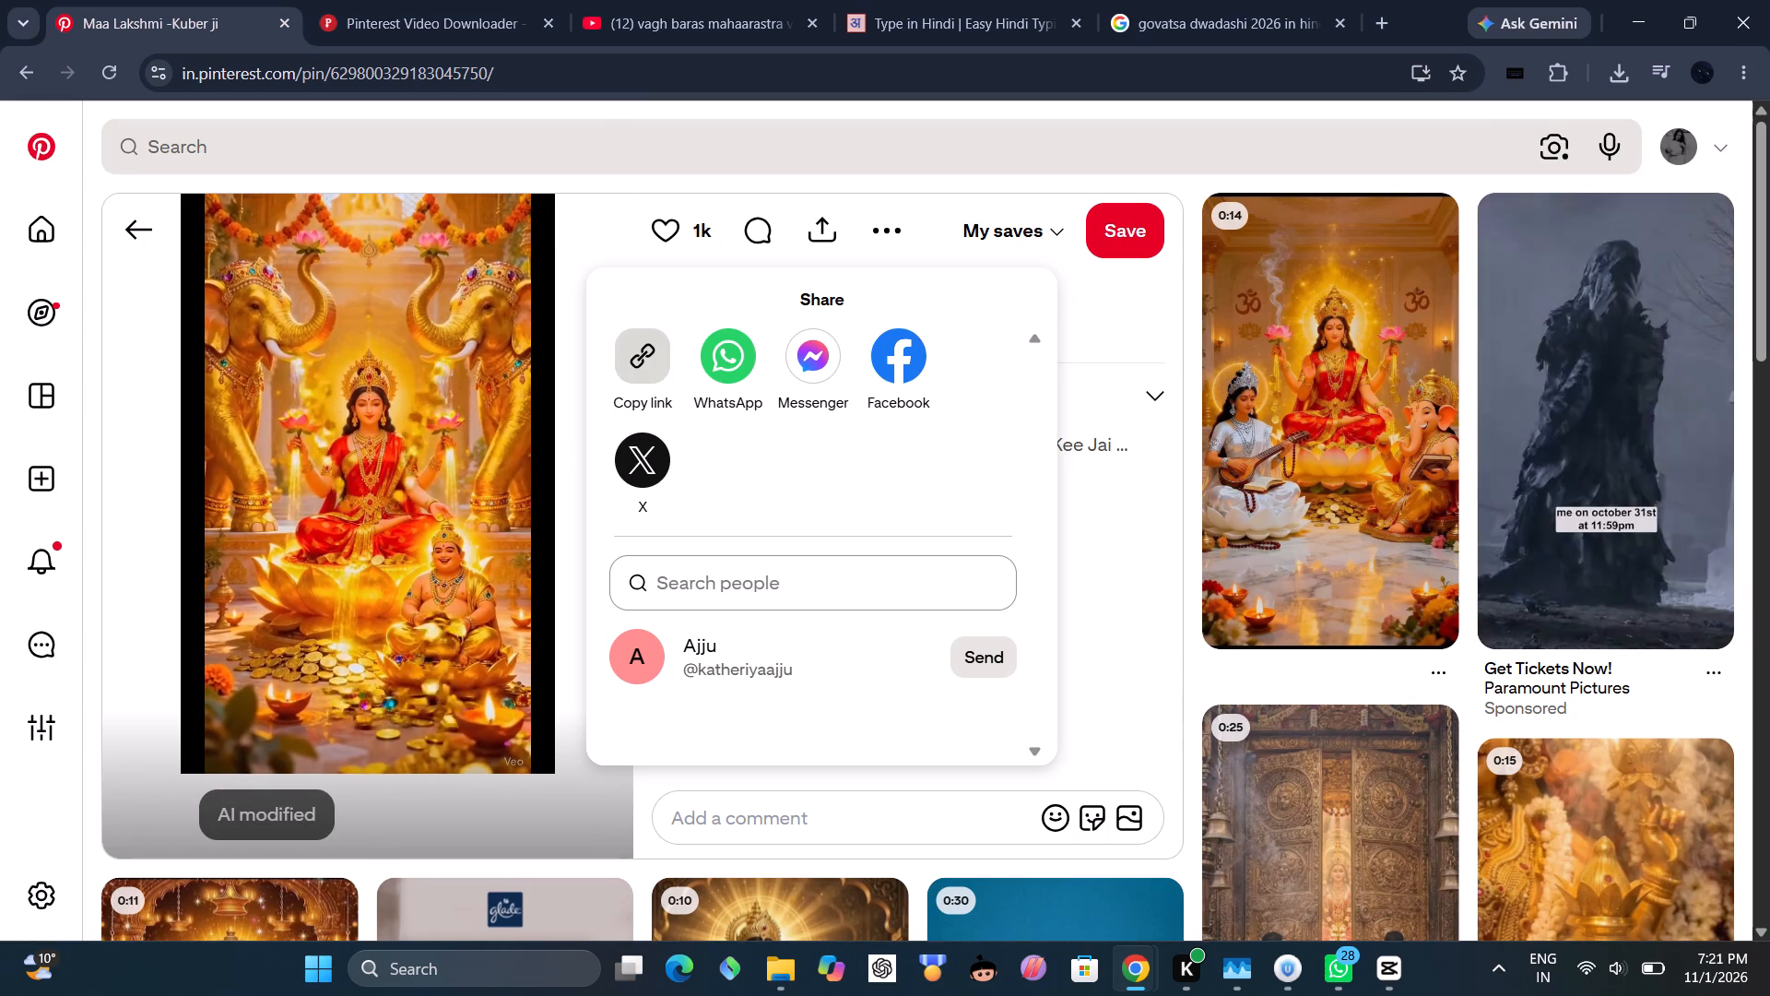
{"action": "left_click", "coordinate": [621, 340]}
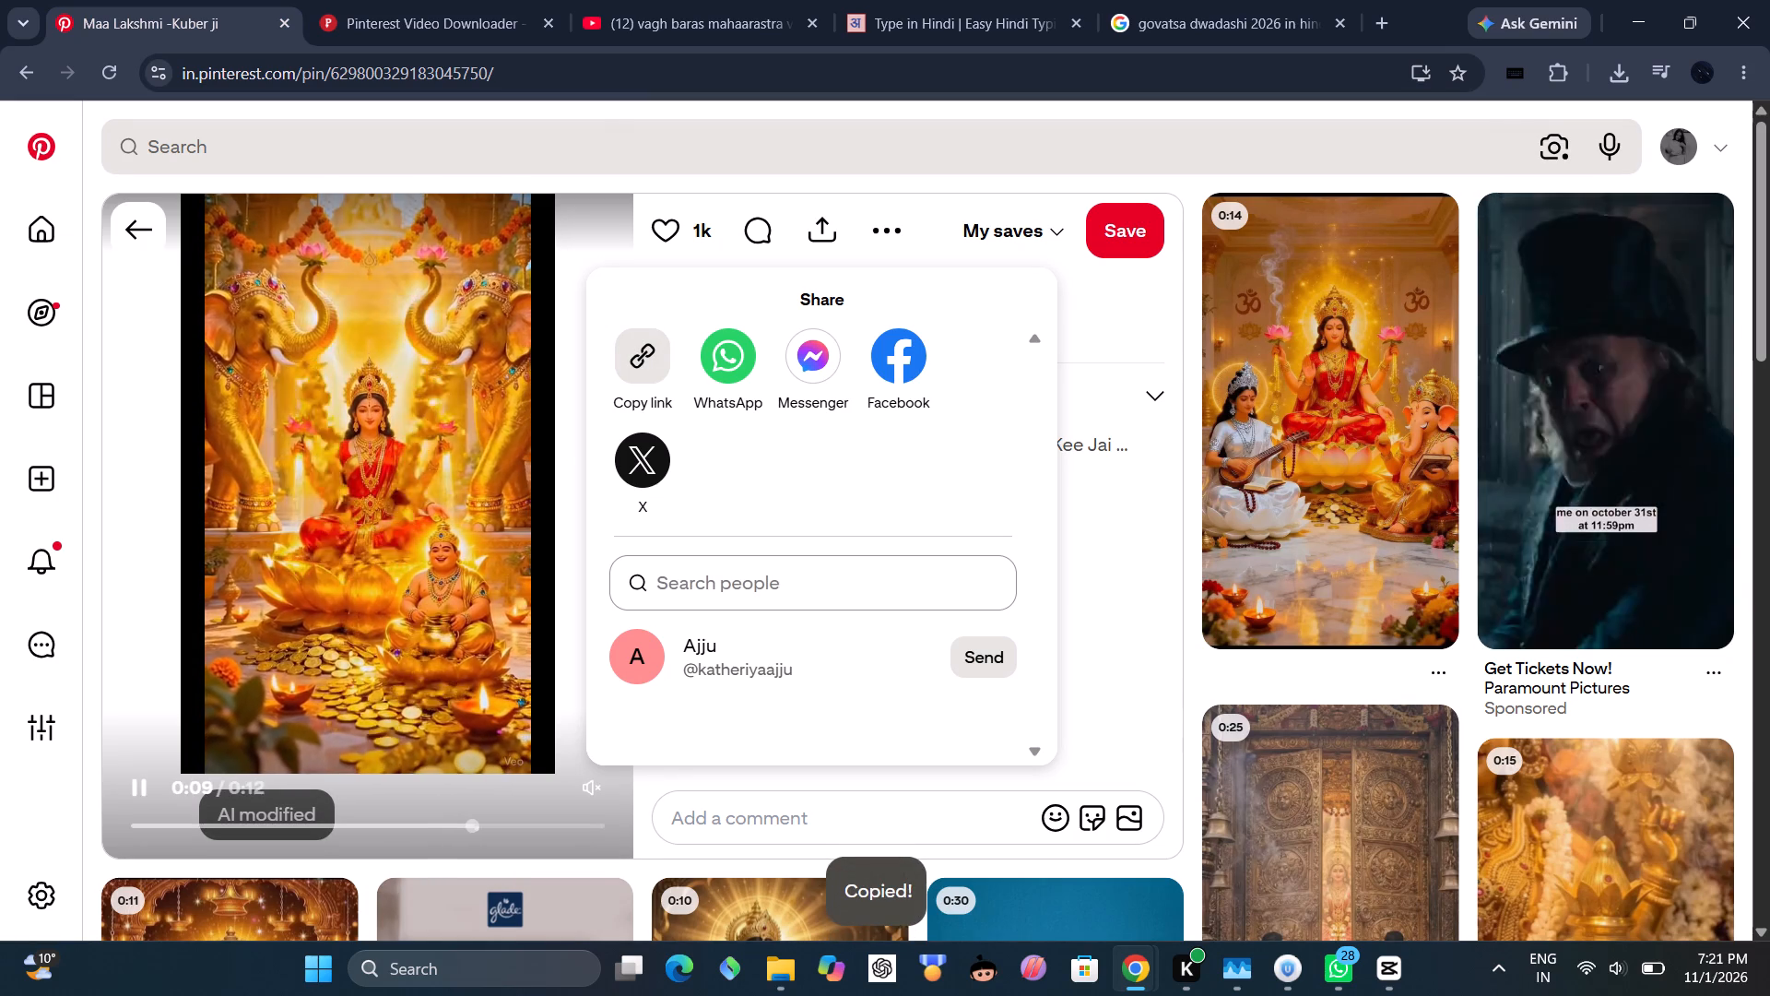
{"action": "left_click", "coordinate": [139, 787]}
Submit the copied pin link in a fresh SSSPIN download form and download the Maa Lakshmi -Kuber ji video in HD.
{"action": "left_click", "coordinate": [426, 42]}
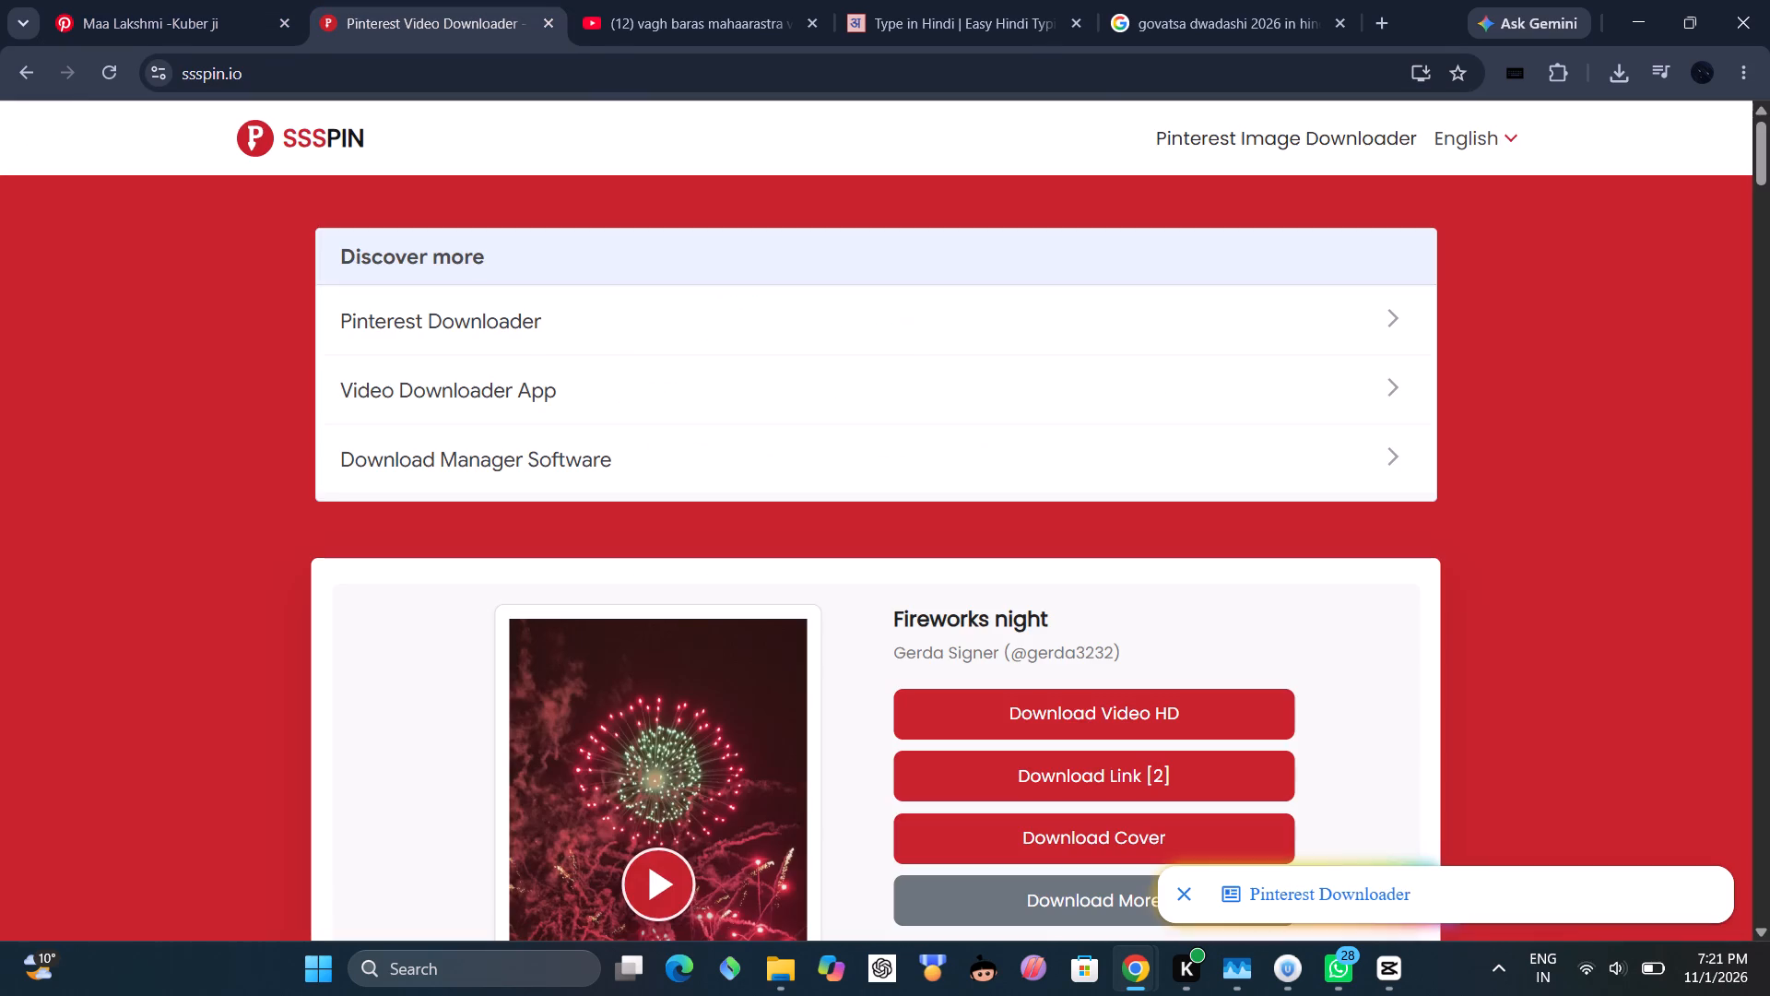
{"action": "left_click", "coordinate": [1076, 911]}
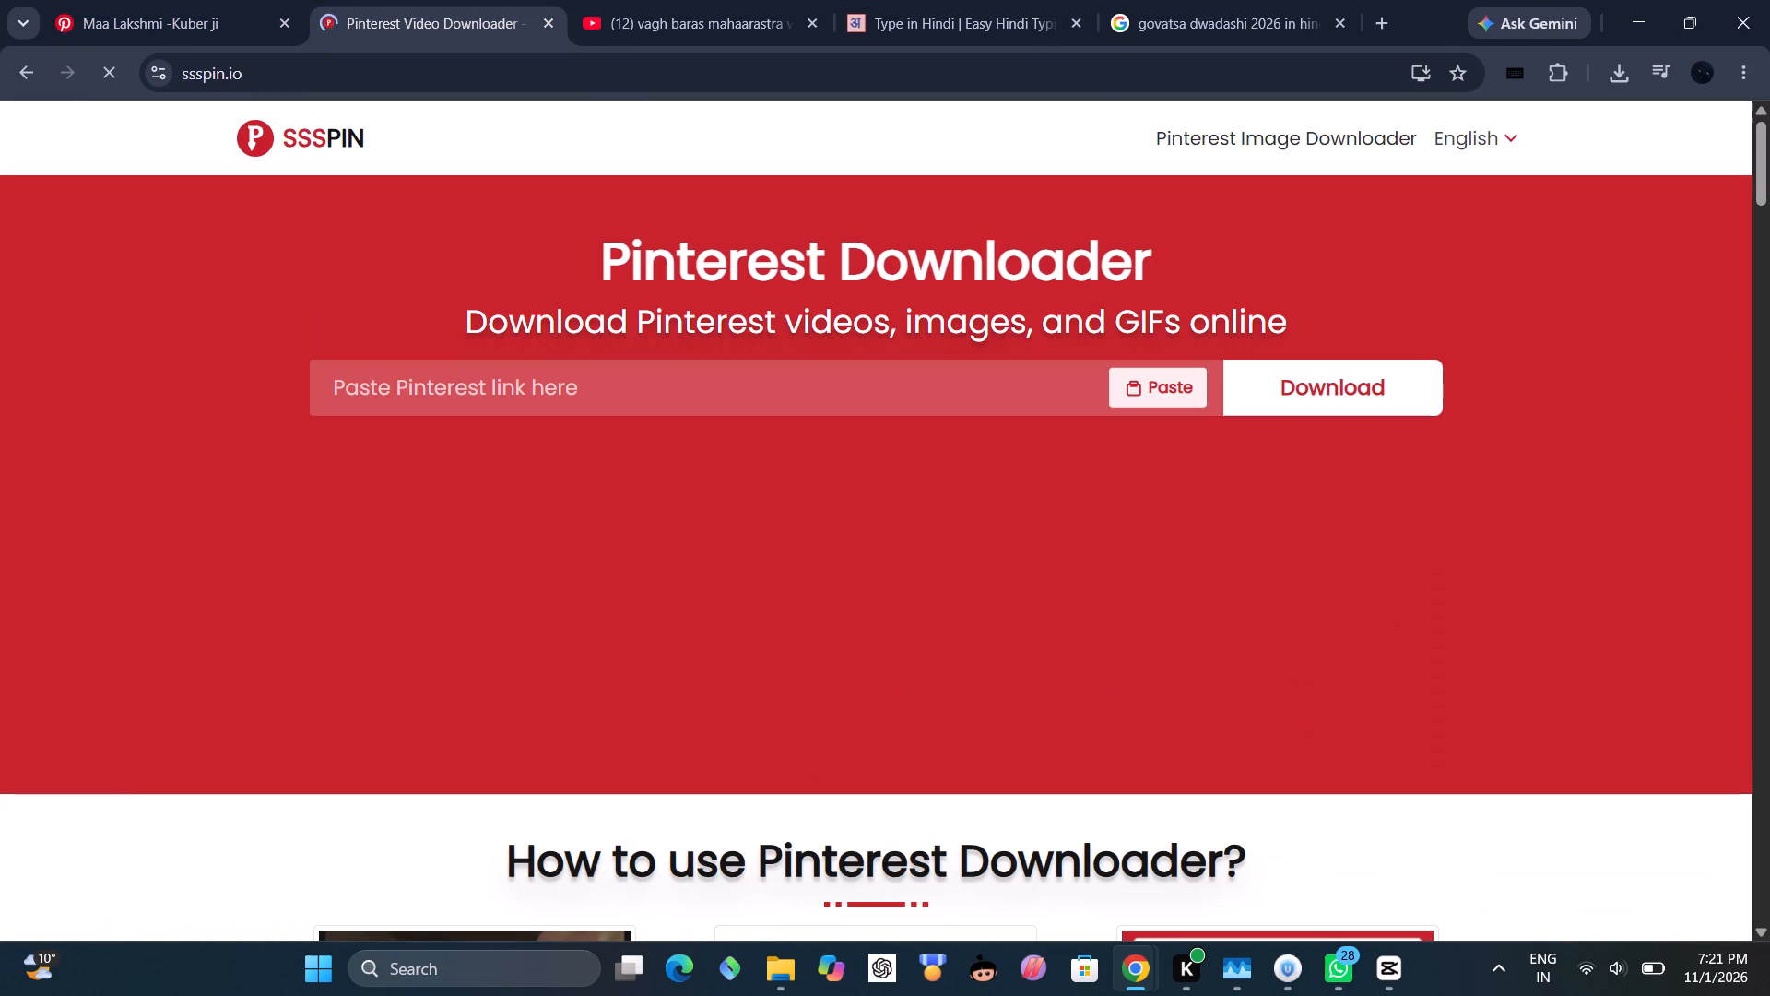
{"action": "left_click", "coordinate": [773, 404]}
{"action": "key", "text": "ctrl+v"}
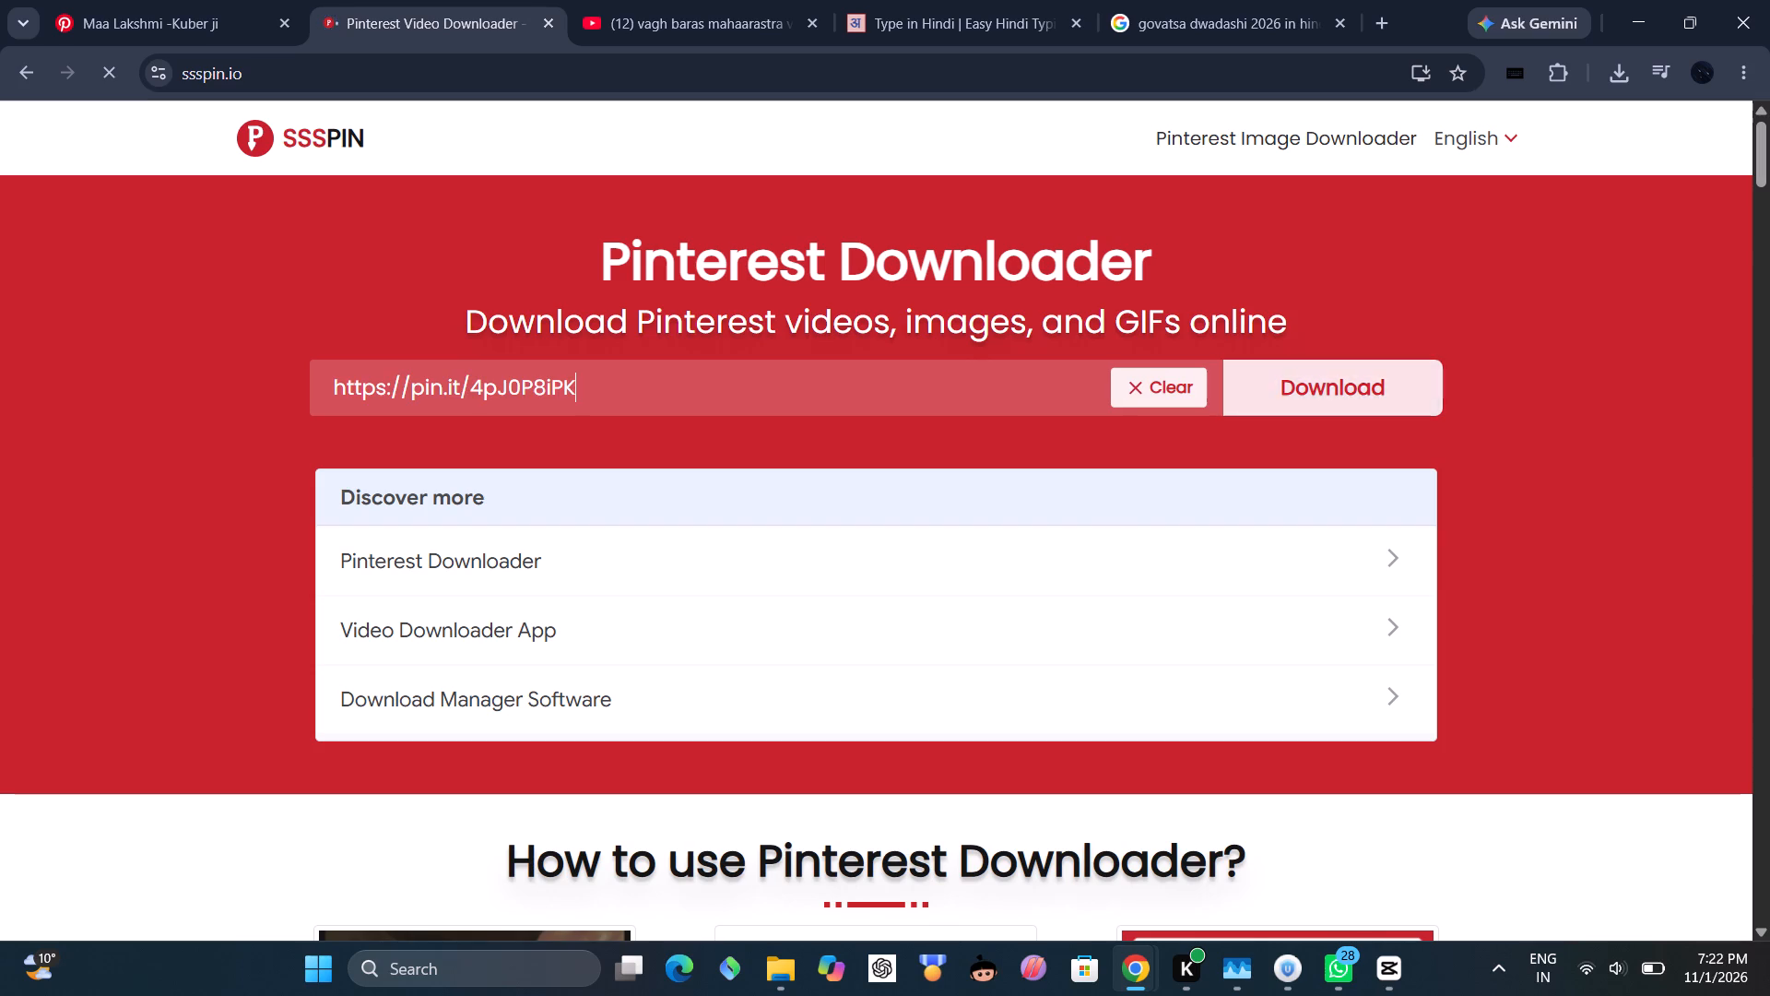
{"action": "left_click", "coordinate": [1428, 408]}
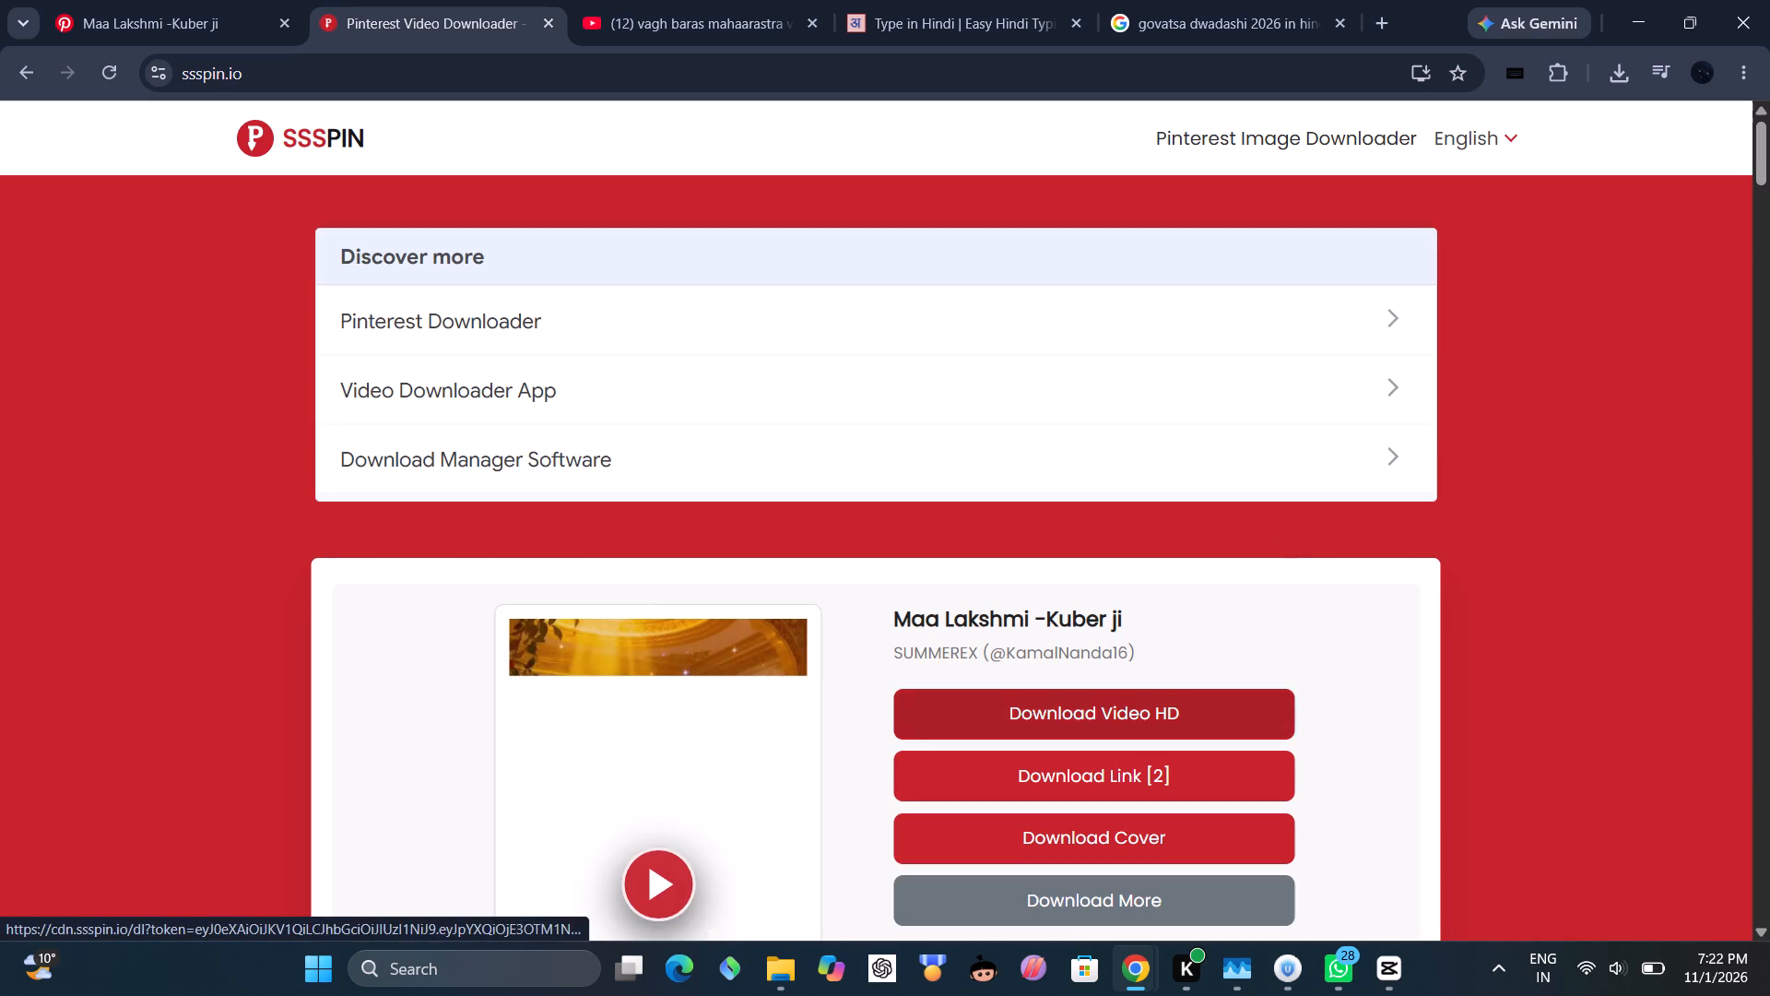
{"action": "double_click", "coordinate": [1202, 710]}
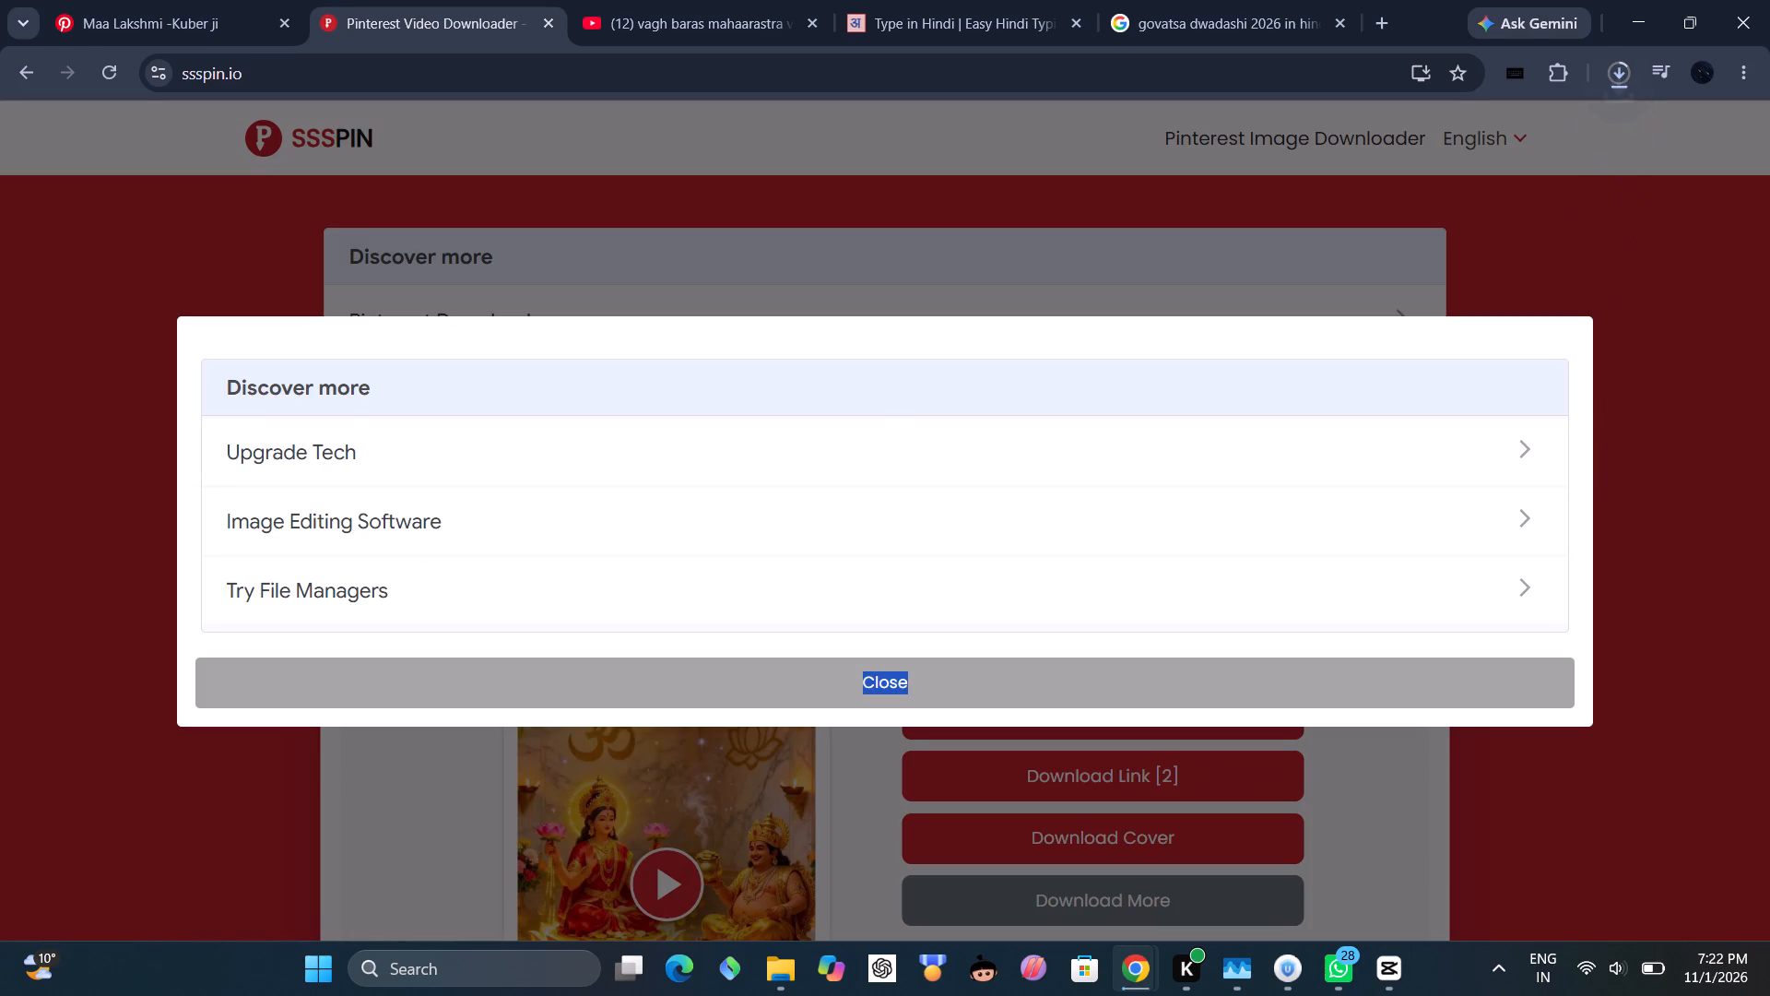
Switch to the 1101 video project in CapCut.
{"action": "left_click", "coordinate": [1387, 978]}
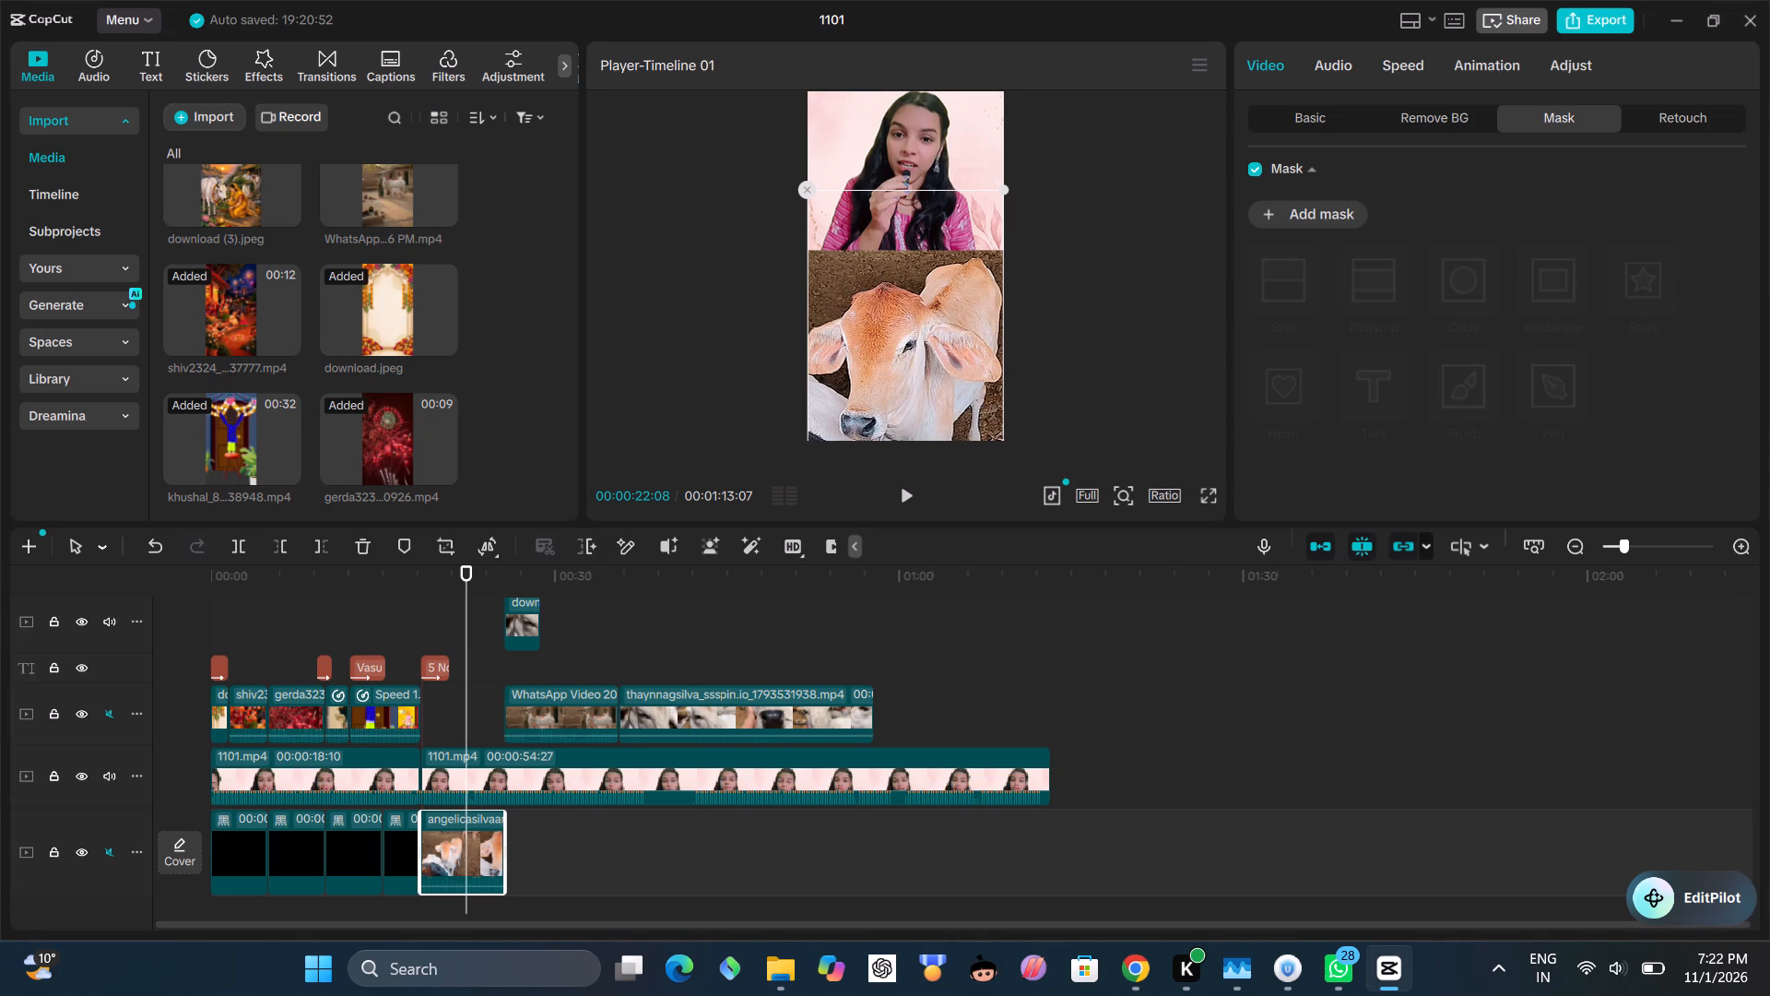
{"action": "left_click", "coordinate": [211, 114]}
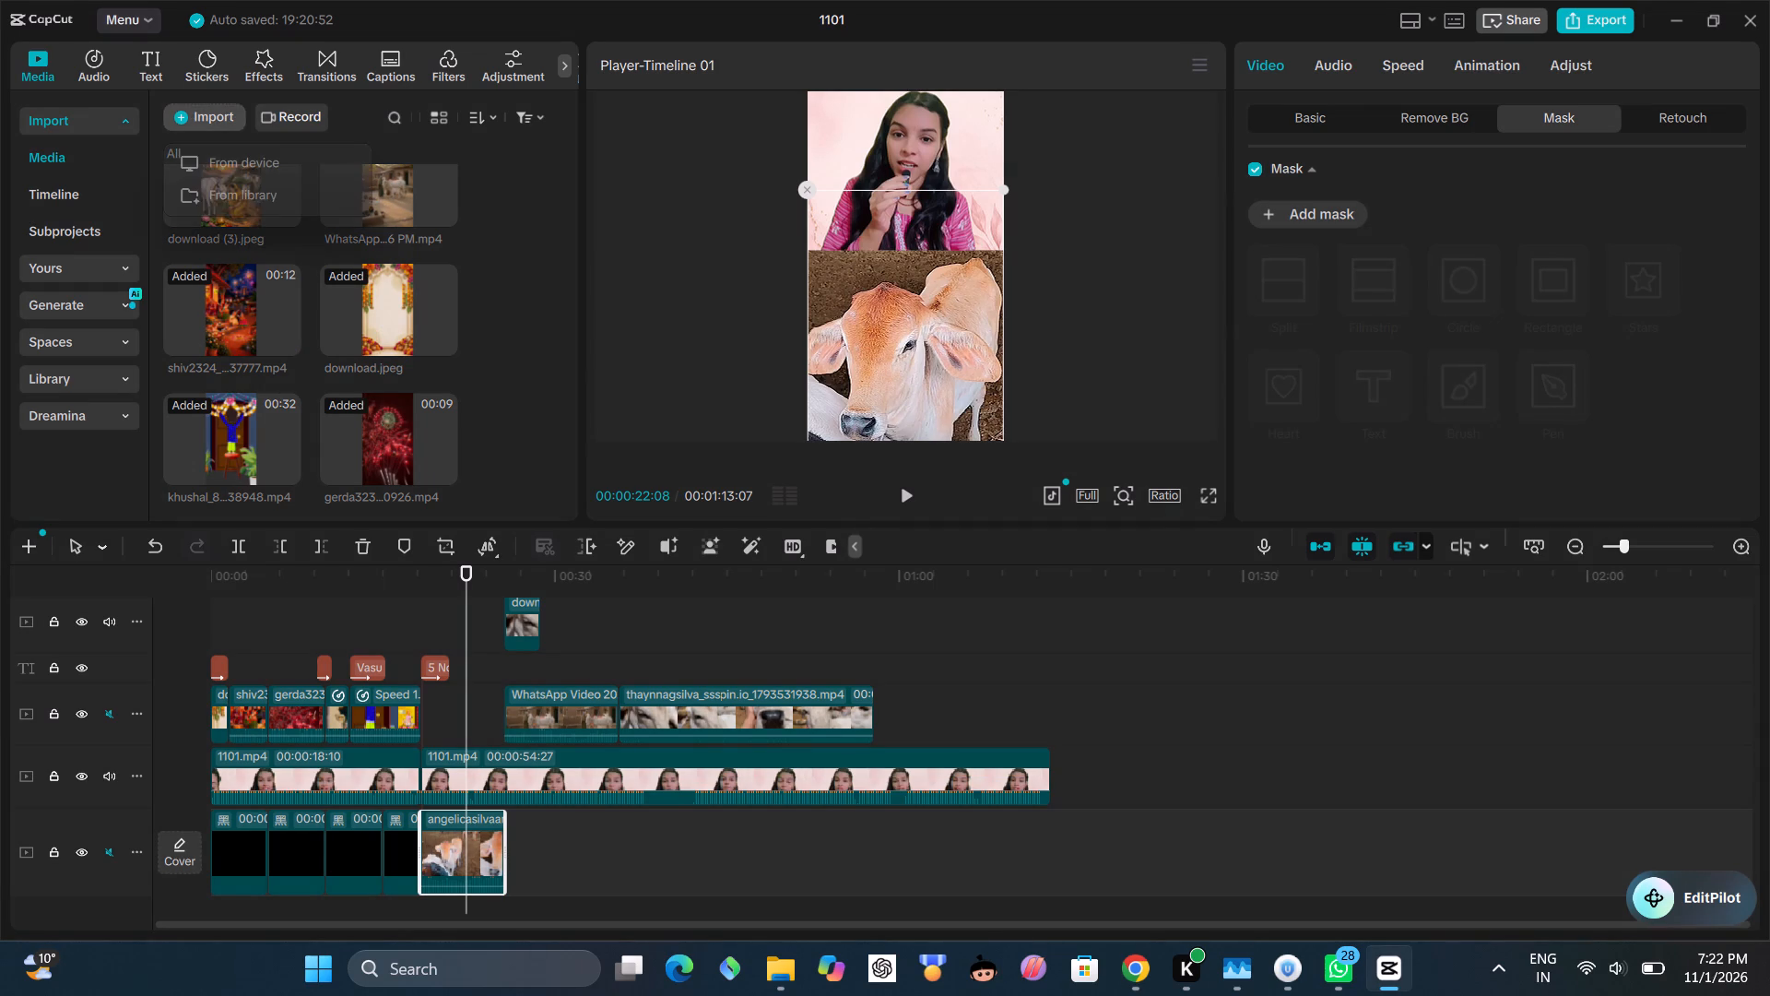
{"action": "left_click", "coordinate": [254, 165]}
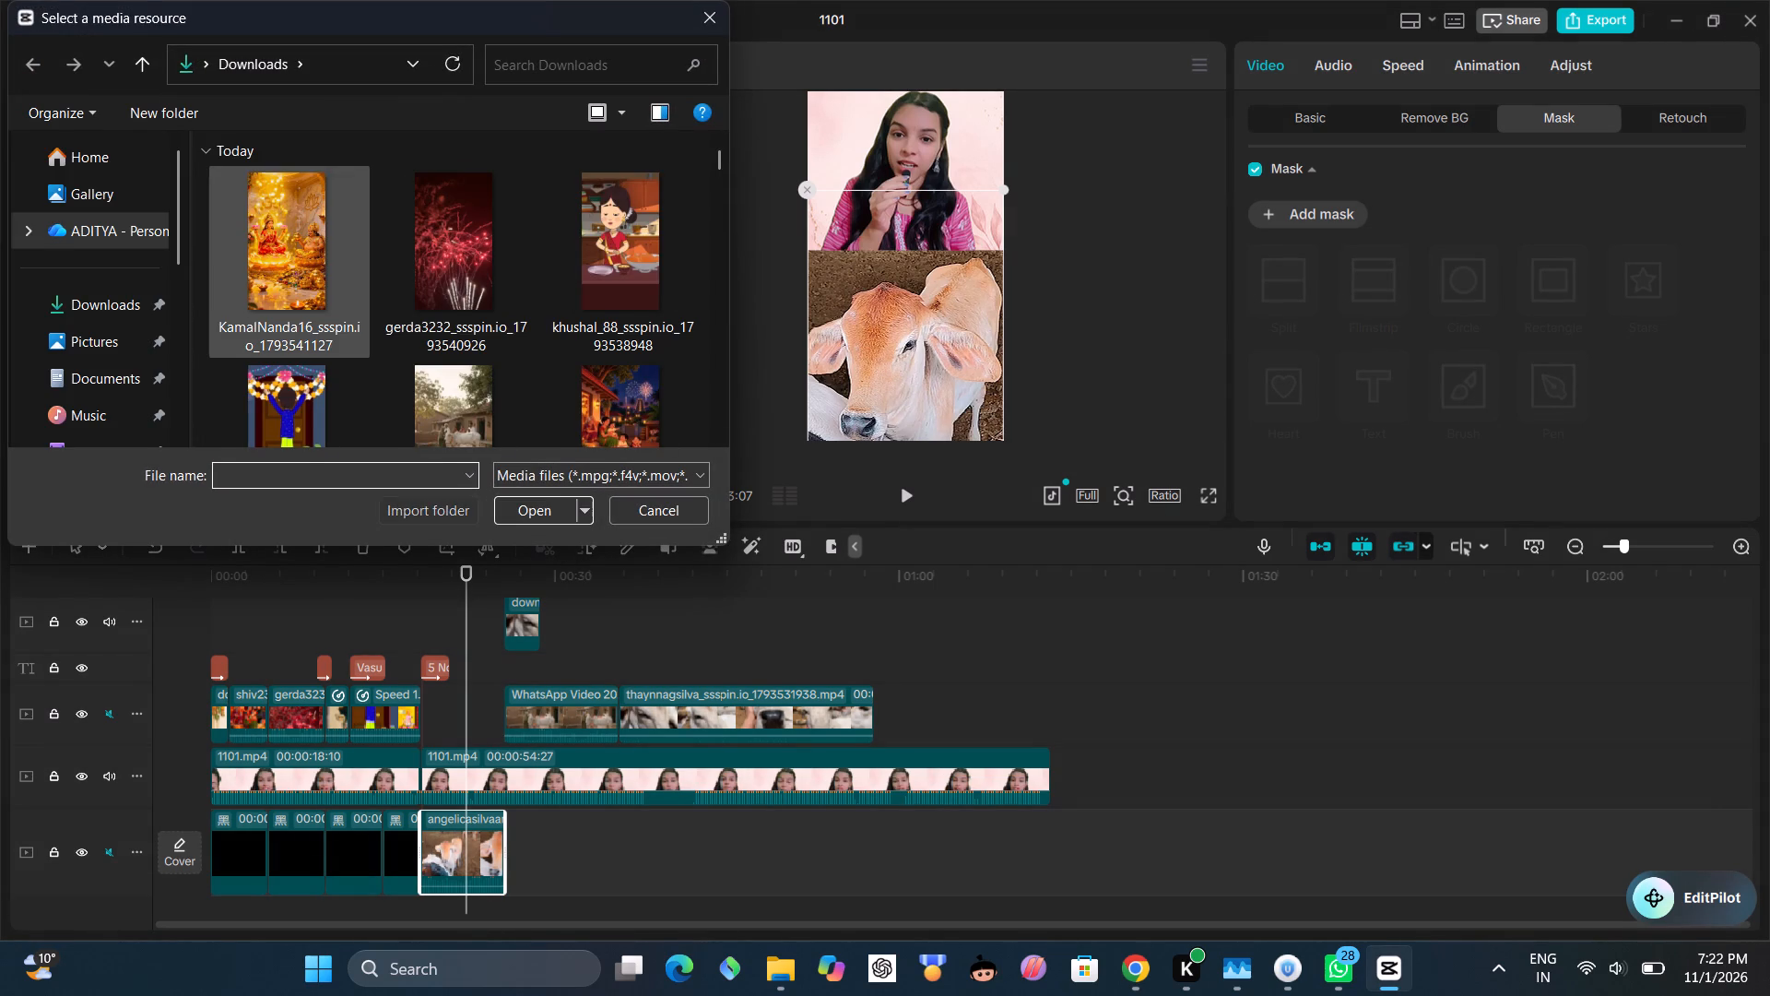
{"action": "left_click", "coordinate": [259, 206]}
{"action": "left_click", "coordinate": [526, 503]}
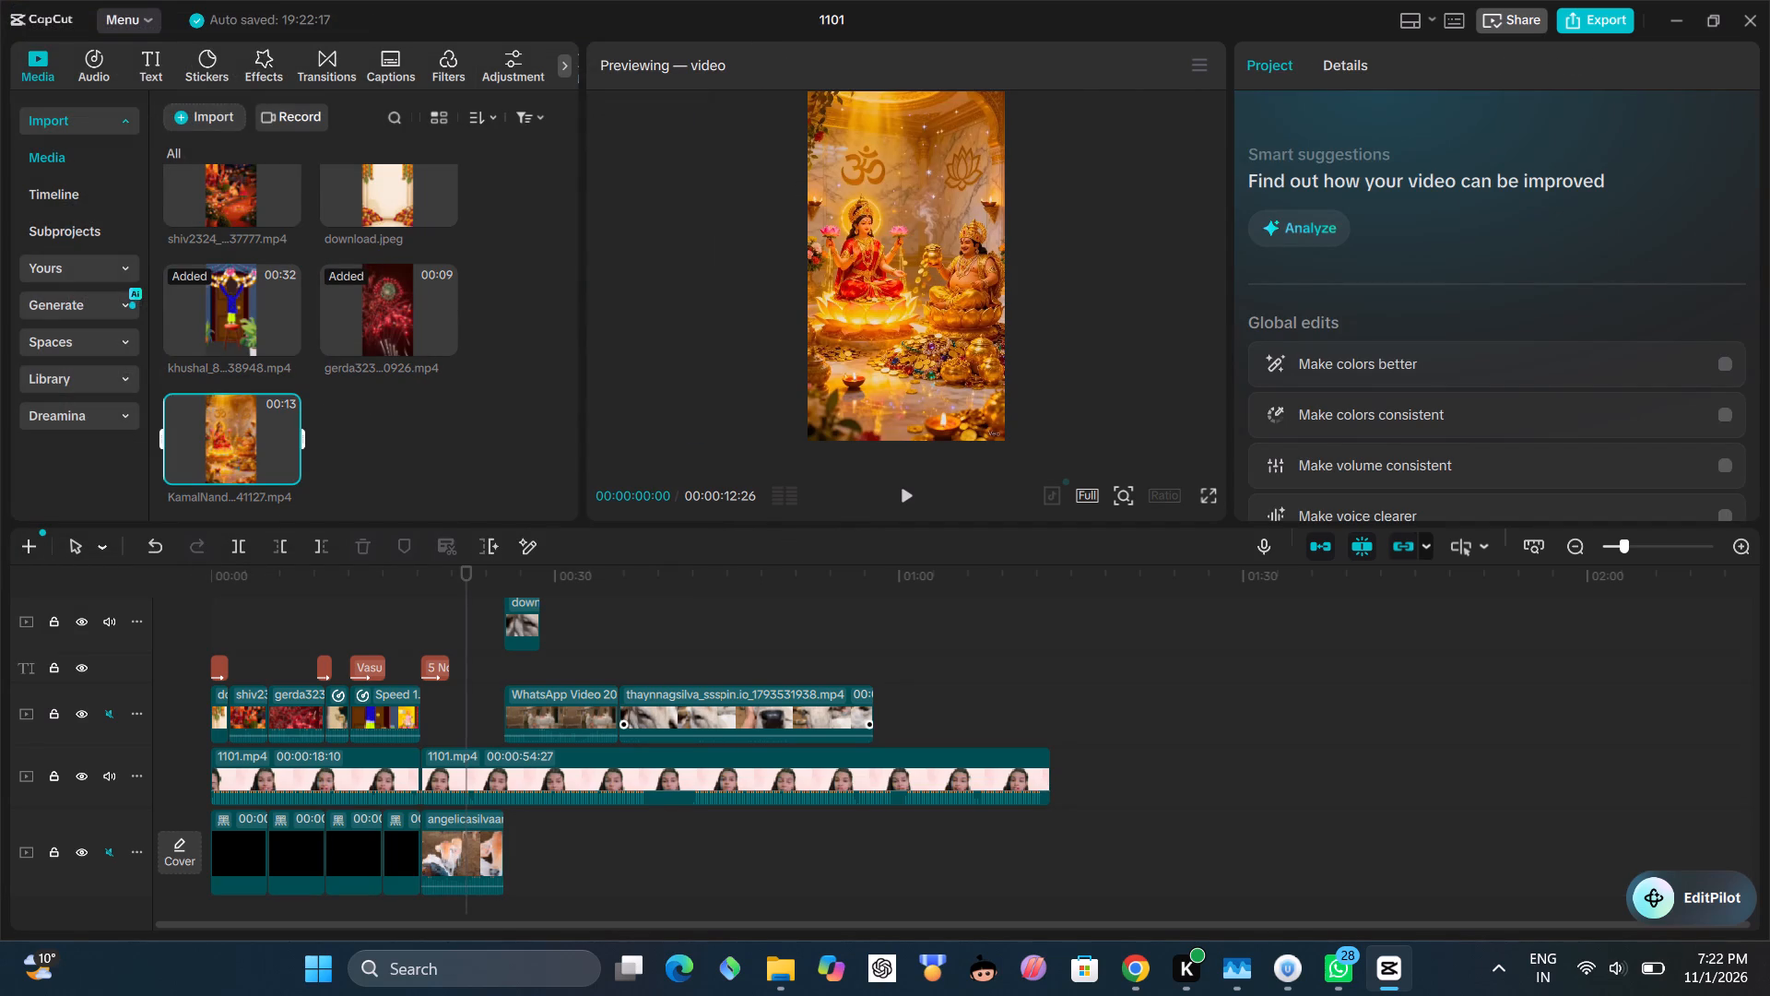
{"action": "left_click", "coordinate": [289, 468]}
{"action": "left_click_drag", "start_coordinate": [655, 852], "coordinate": [602, 858]}
{"action": "left_click_drag", "start_coordinate": [522, 853], "coordinate": [529, 861]}
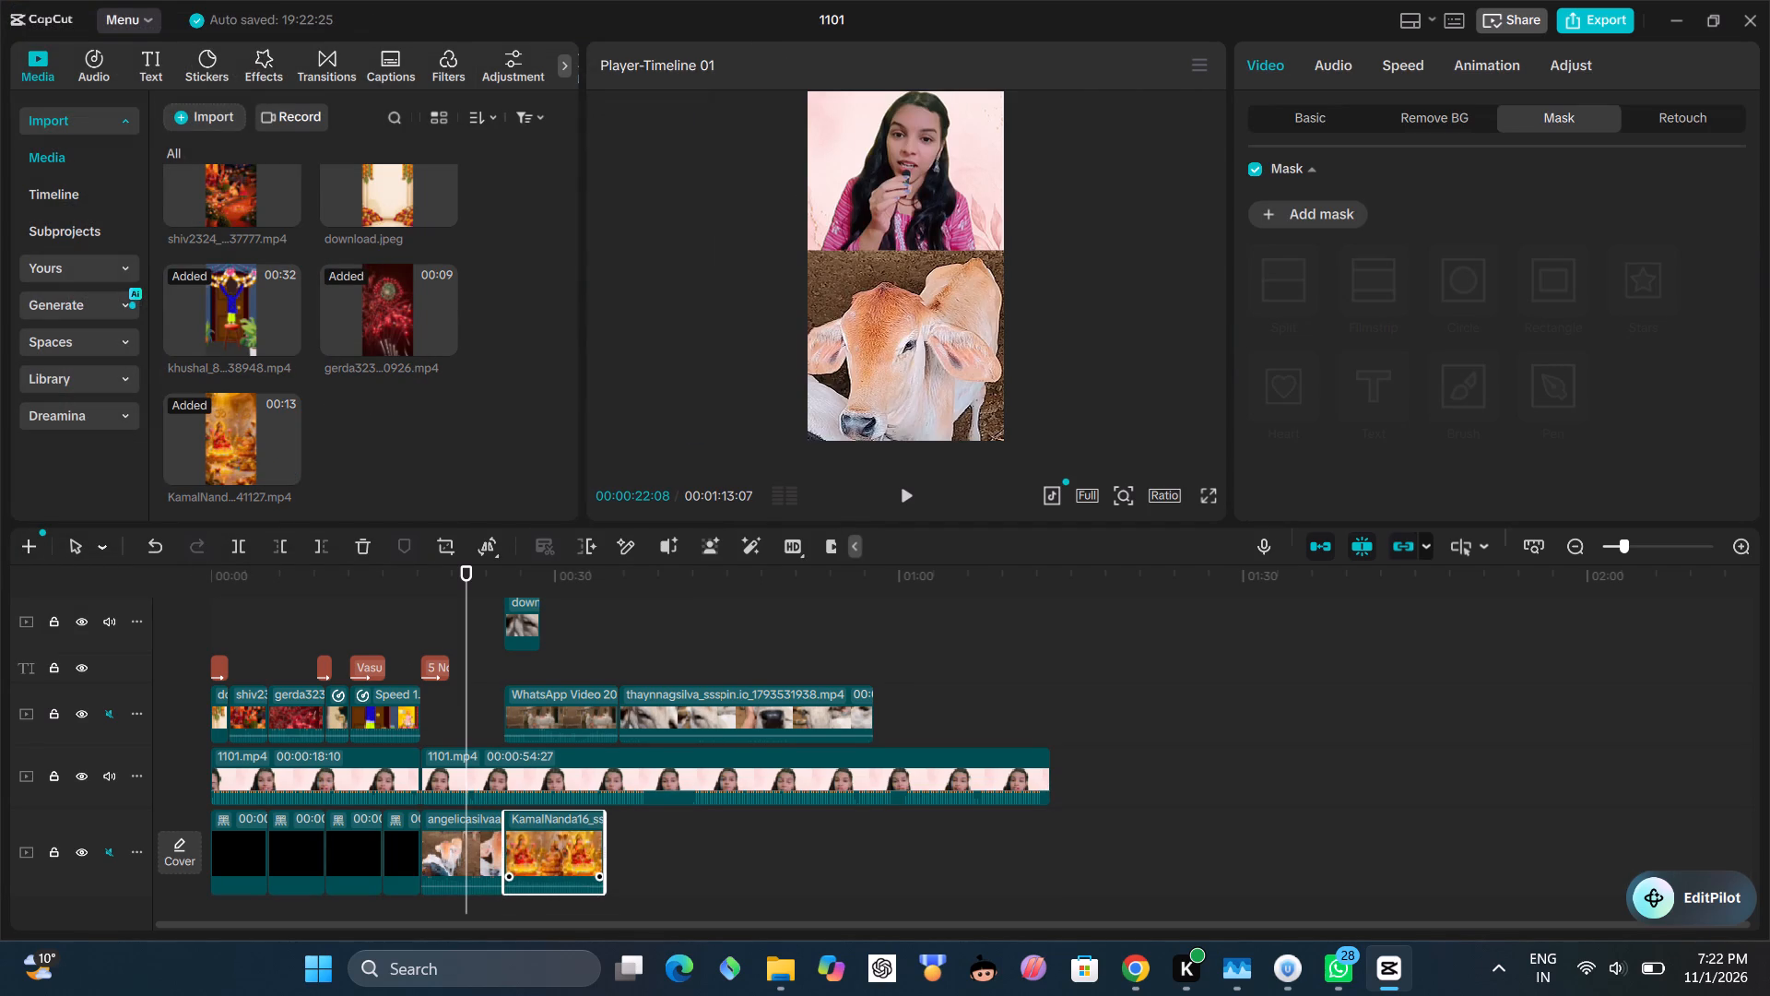
Trim the end of the cow clip on the bottom track to about 00:00:20:23, where the "5 November" title ends.
{"action": "left_click", "coordinate": [445, 837]}
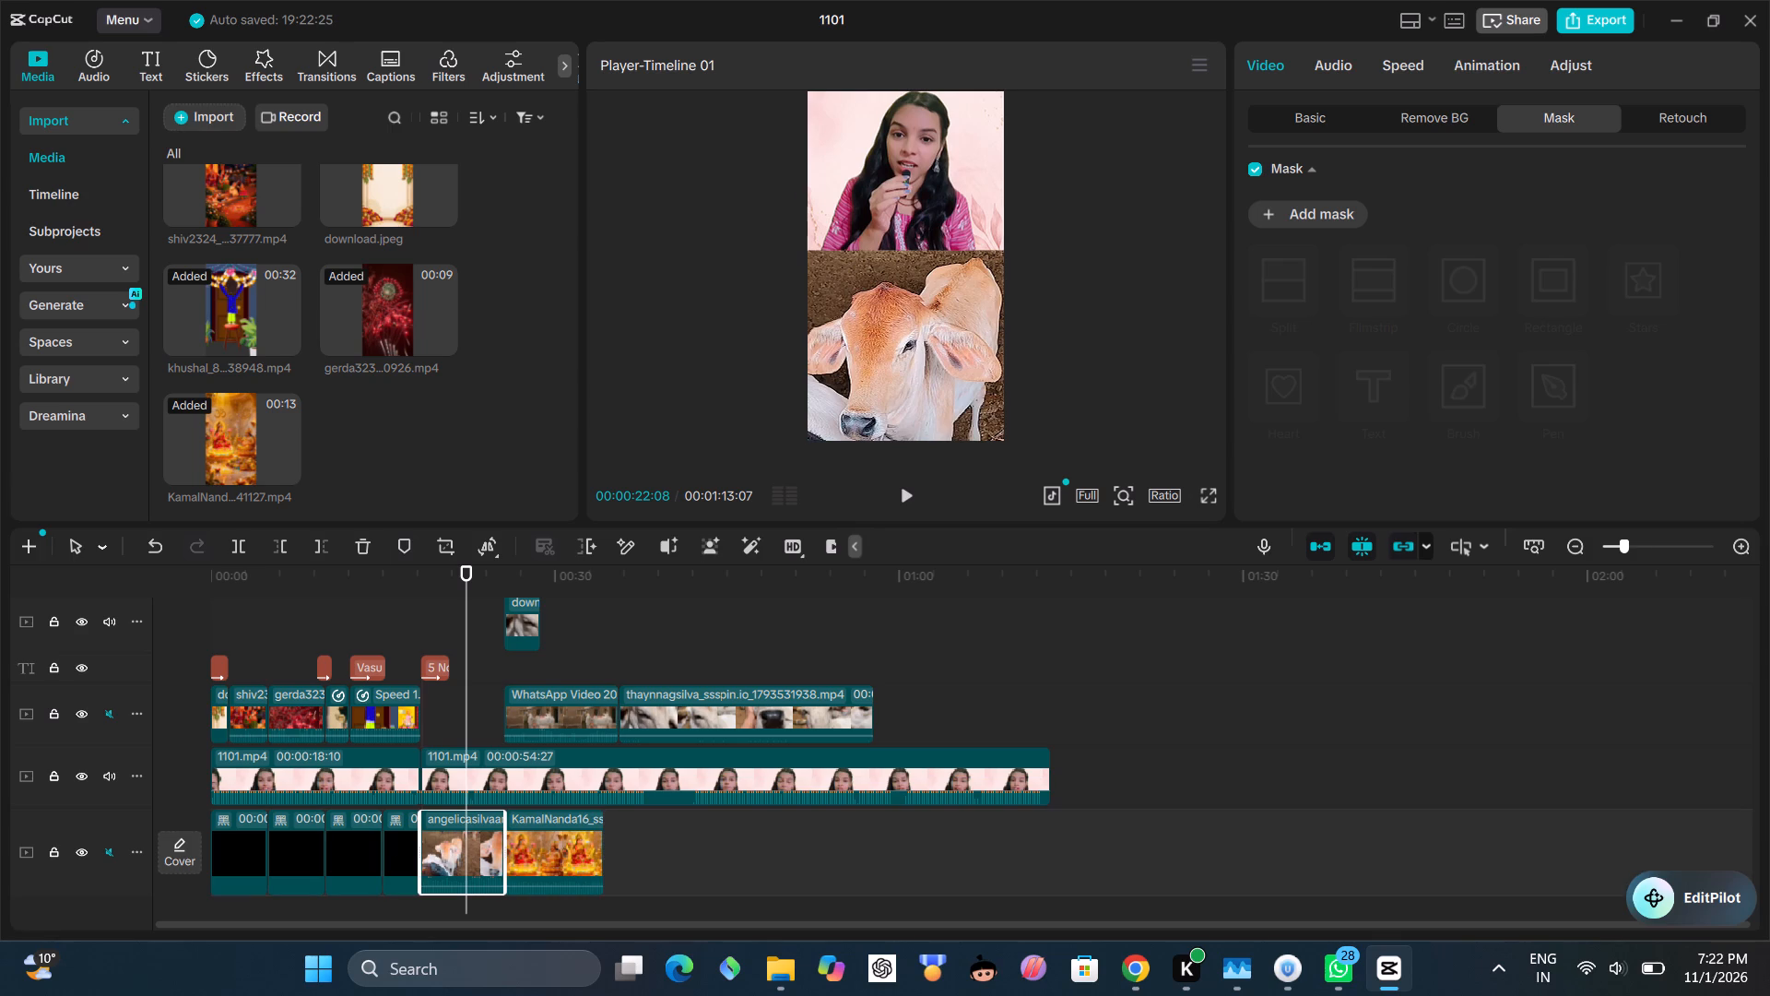
{"action": "left_click_drag", "start_coordinate": [503, 845], "coordinate": [466, 854]}
{"action": "left_click", "coordinate": [416, 646]}
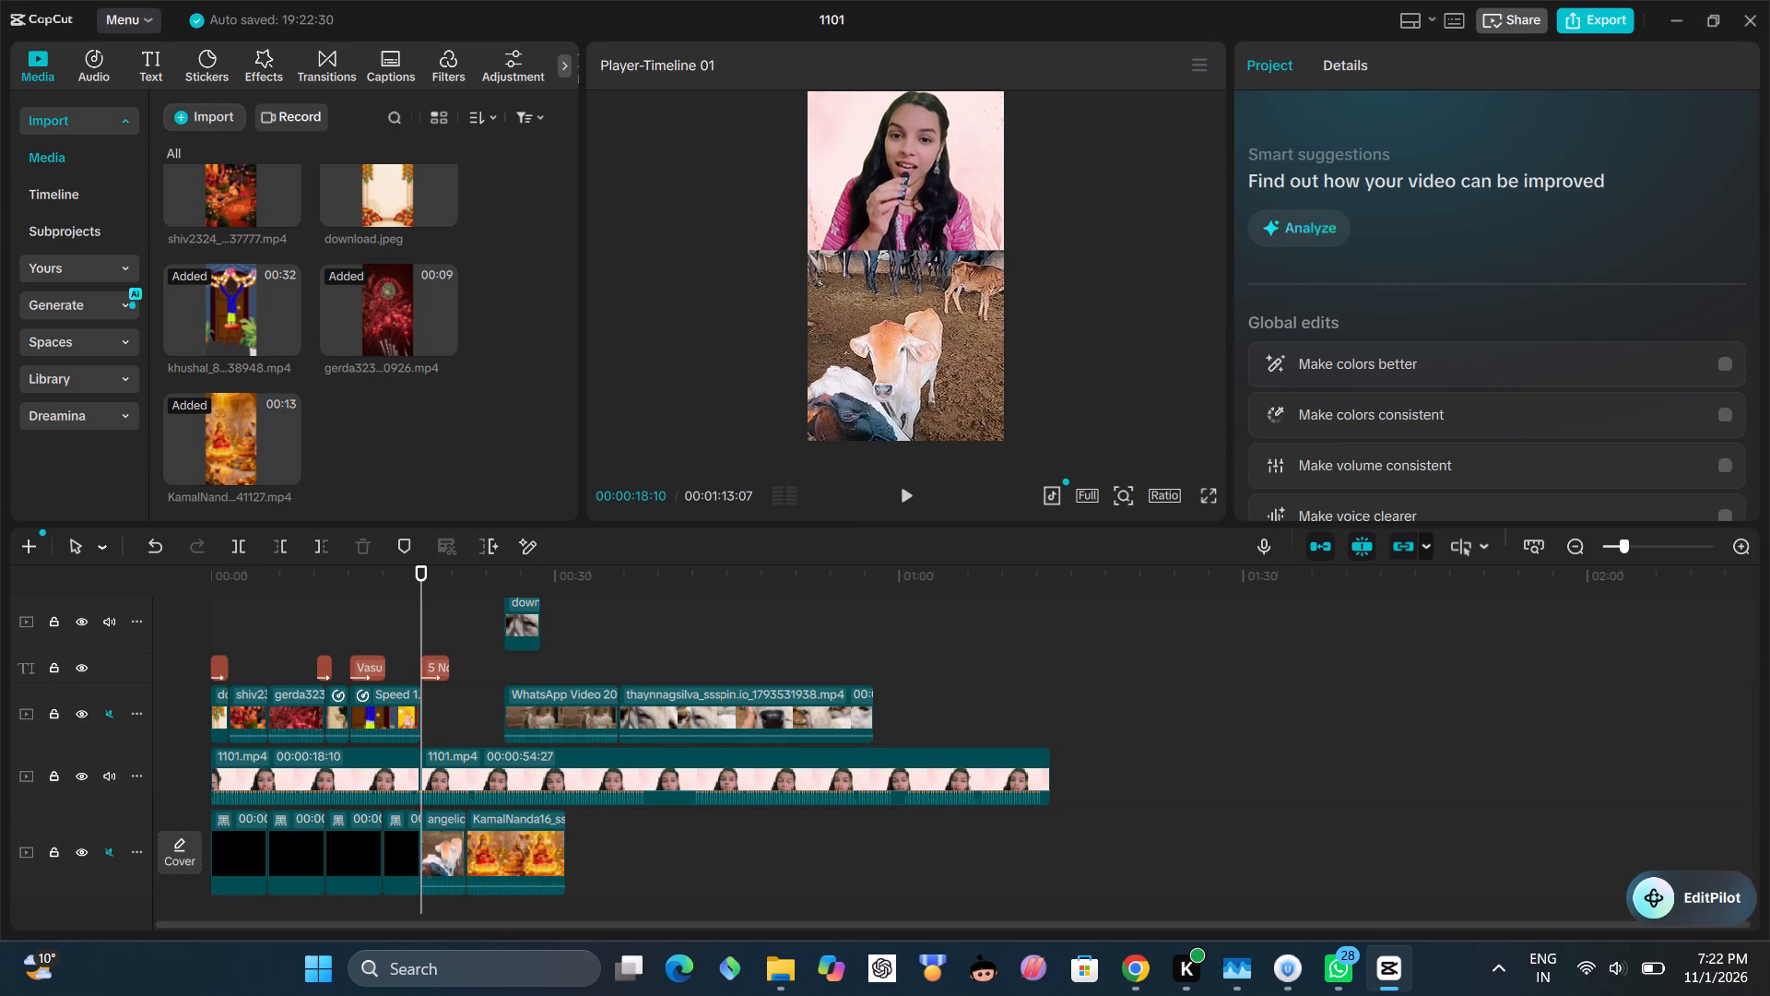
{"action": "left_click", "coordinate": [909, 504]}
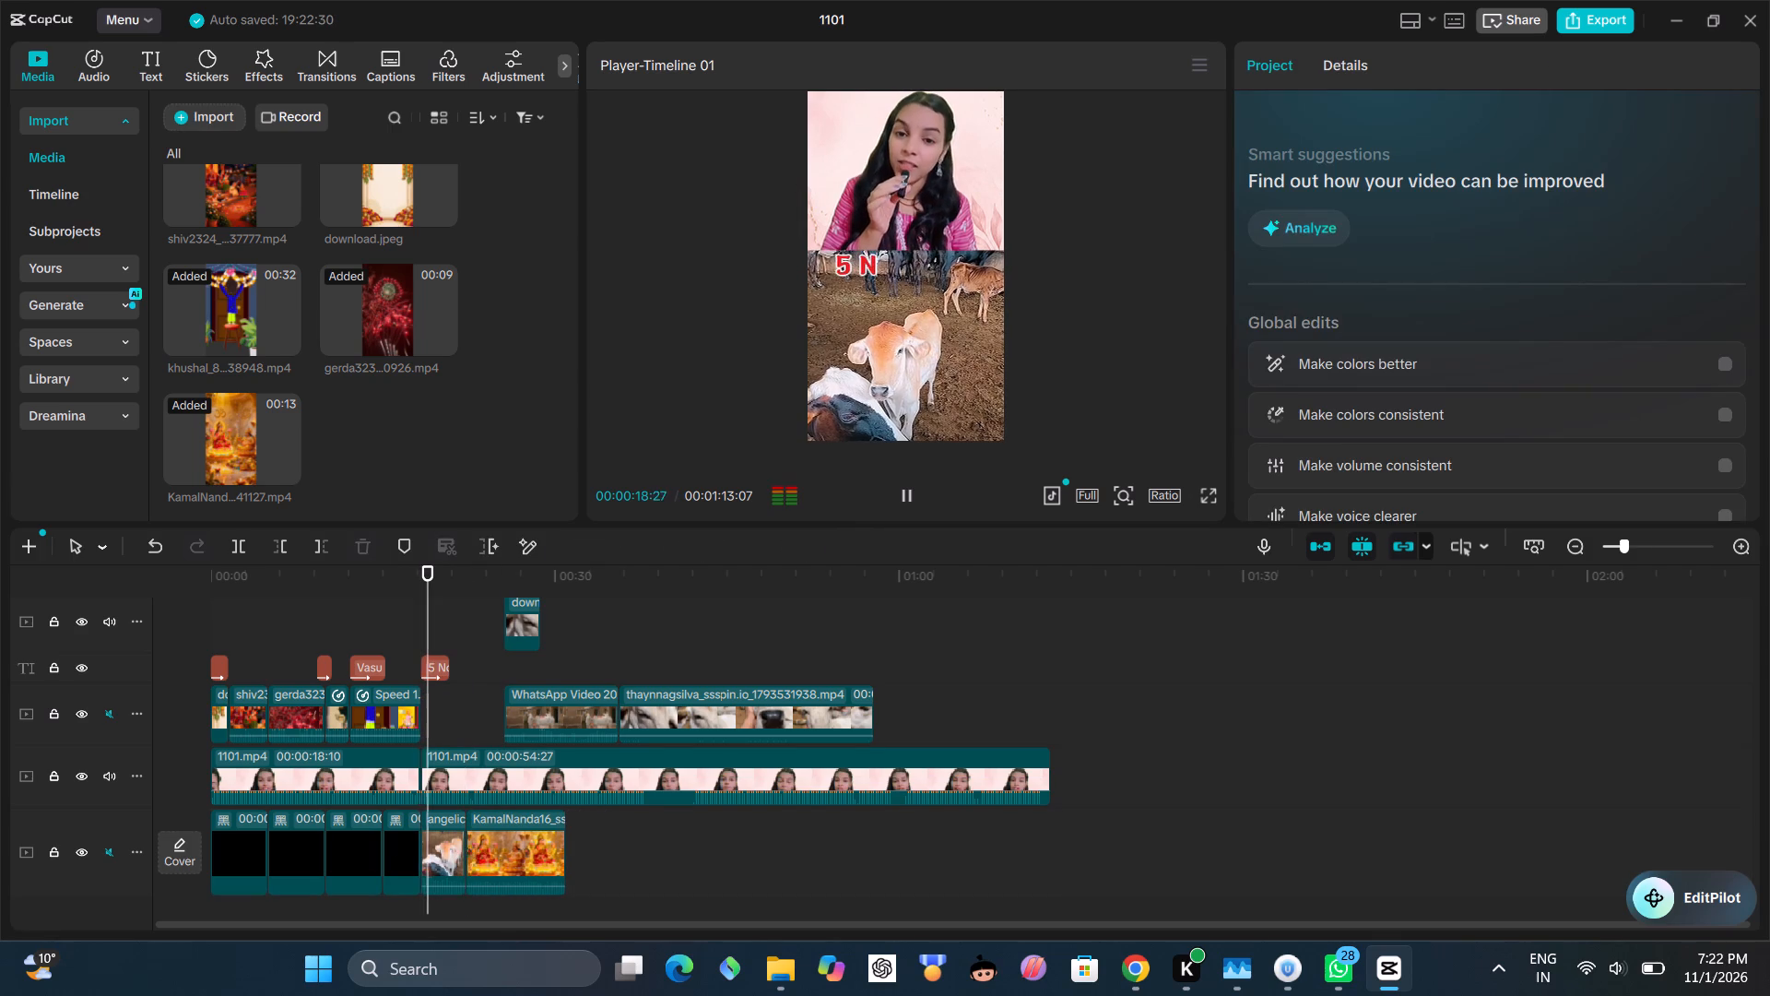
{"action": "left_click", "coordinate": [911, 503]}
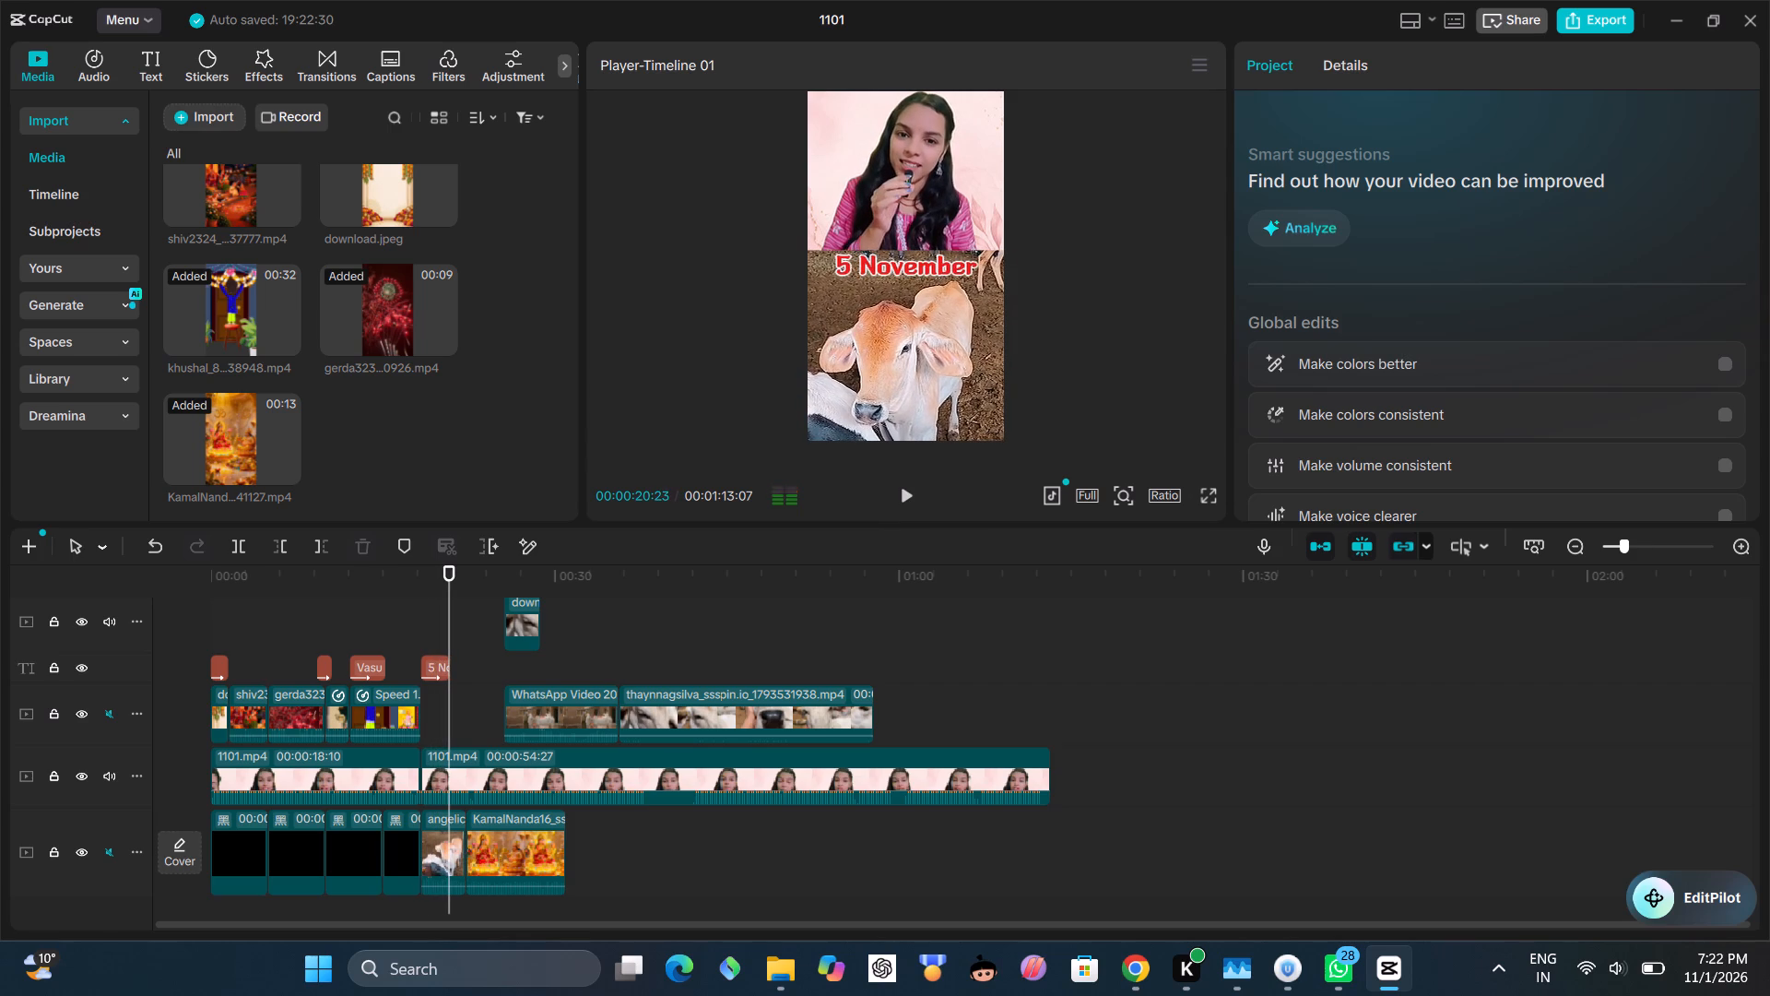
{"action": "left_click", "coordinate": [453, 841]}
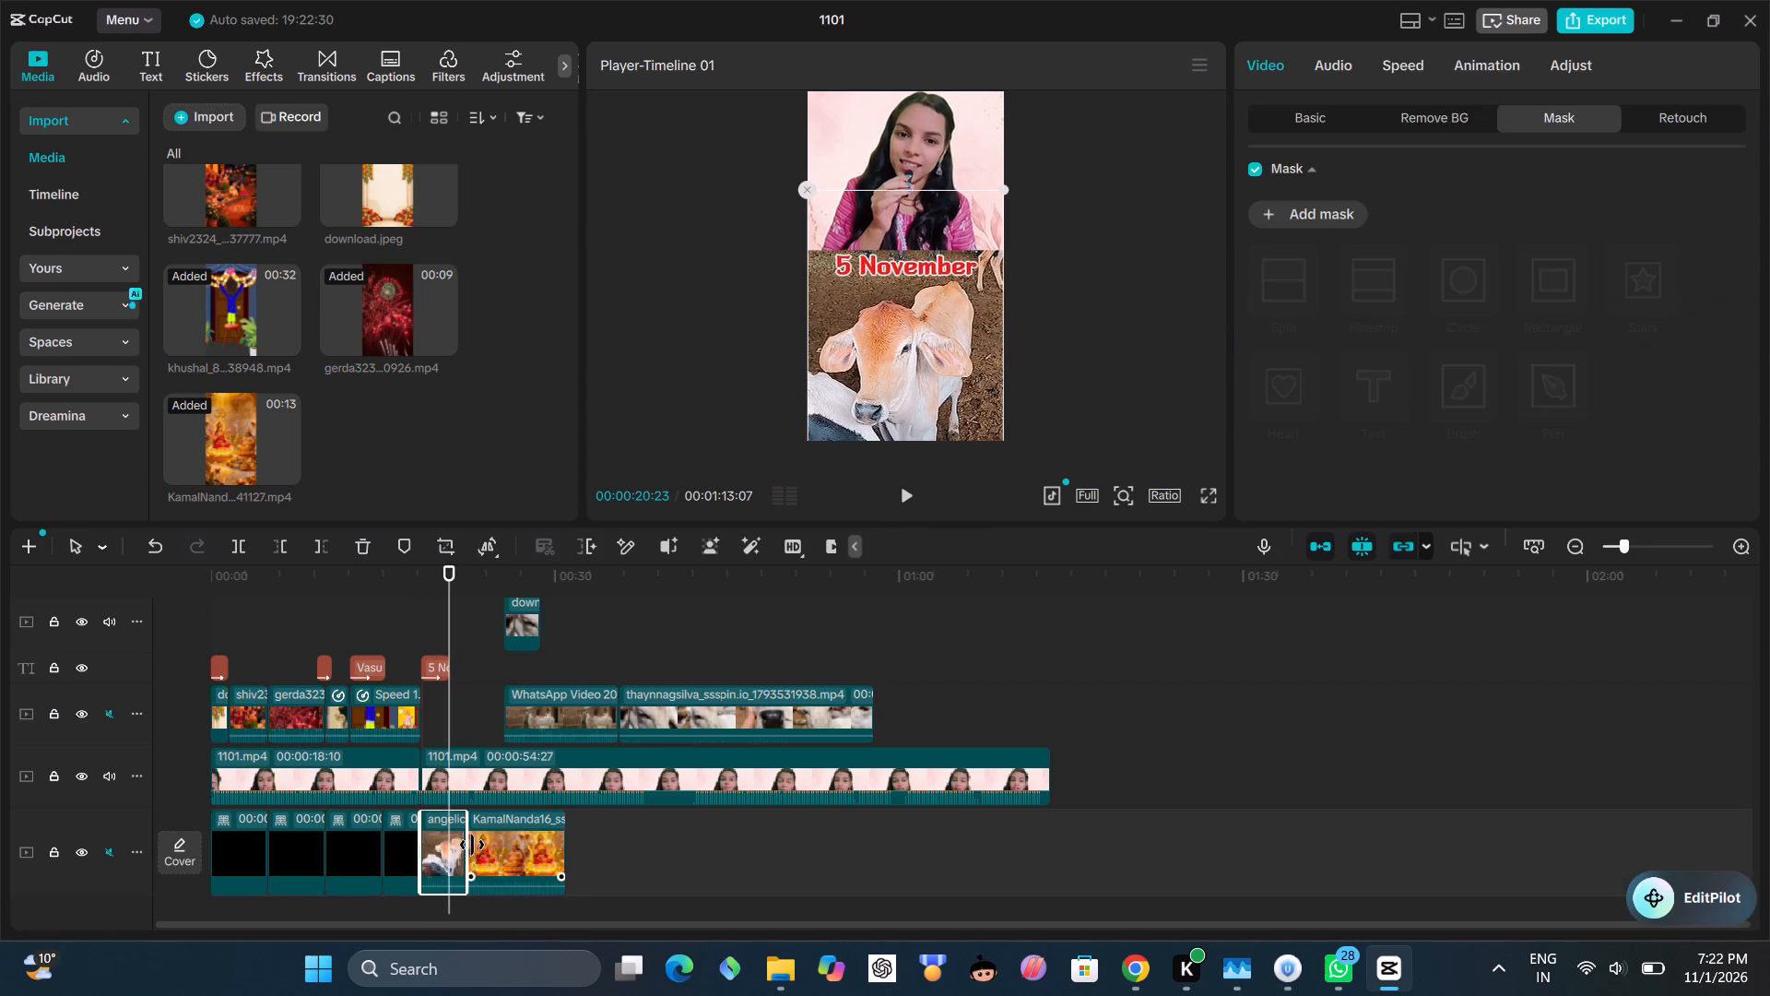
{"action": "left_click_drag", "start_coordinate": [472, 845], "coordinate": [447, 840]}
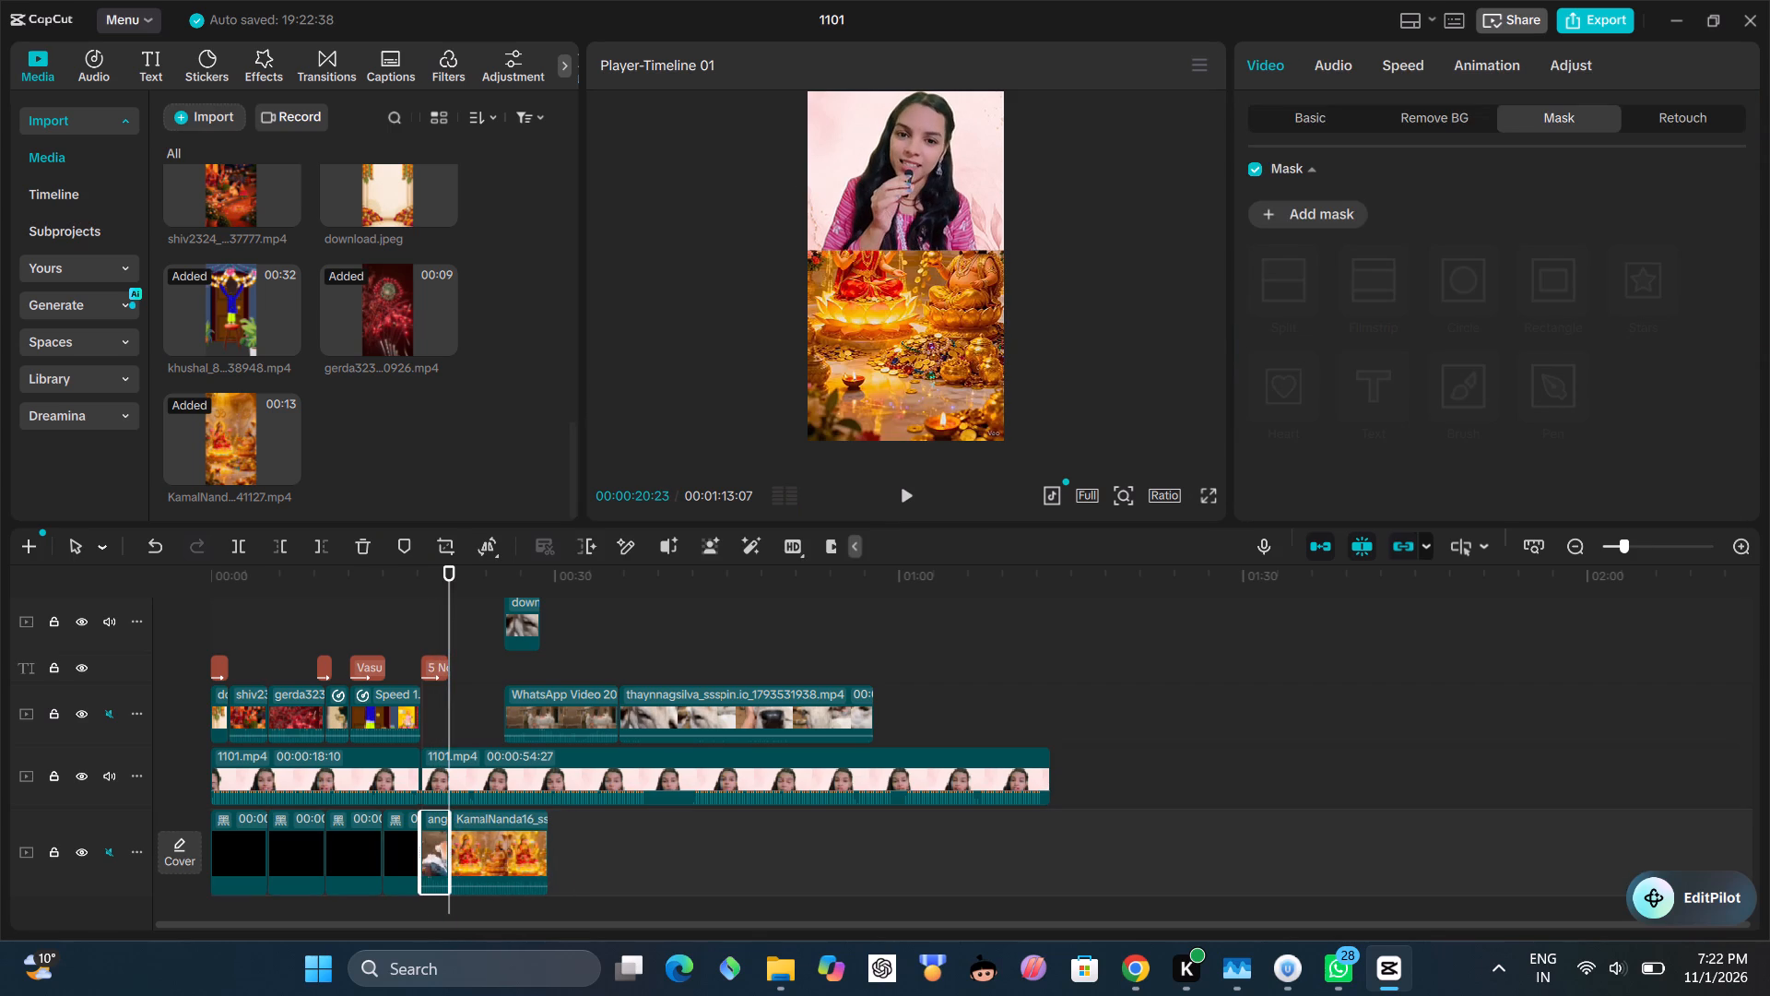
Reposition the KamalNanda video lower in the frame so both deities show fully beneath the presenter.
{"action": "left_click", "coordinate": [907, 492]}
{"action": "left_click", "coordinate": [885, 376]}
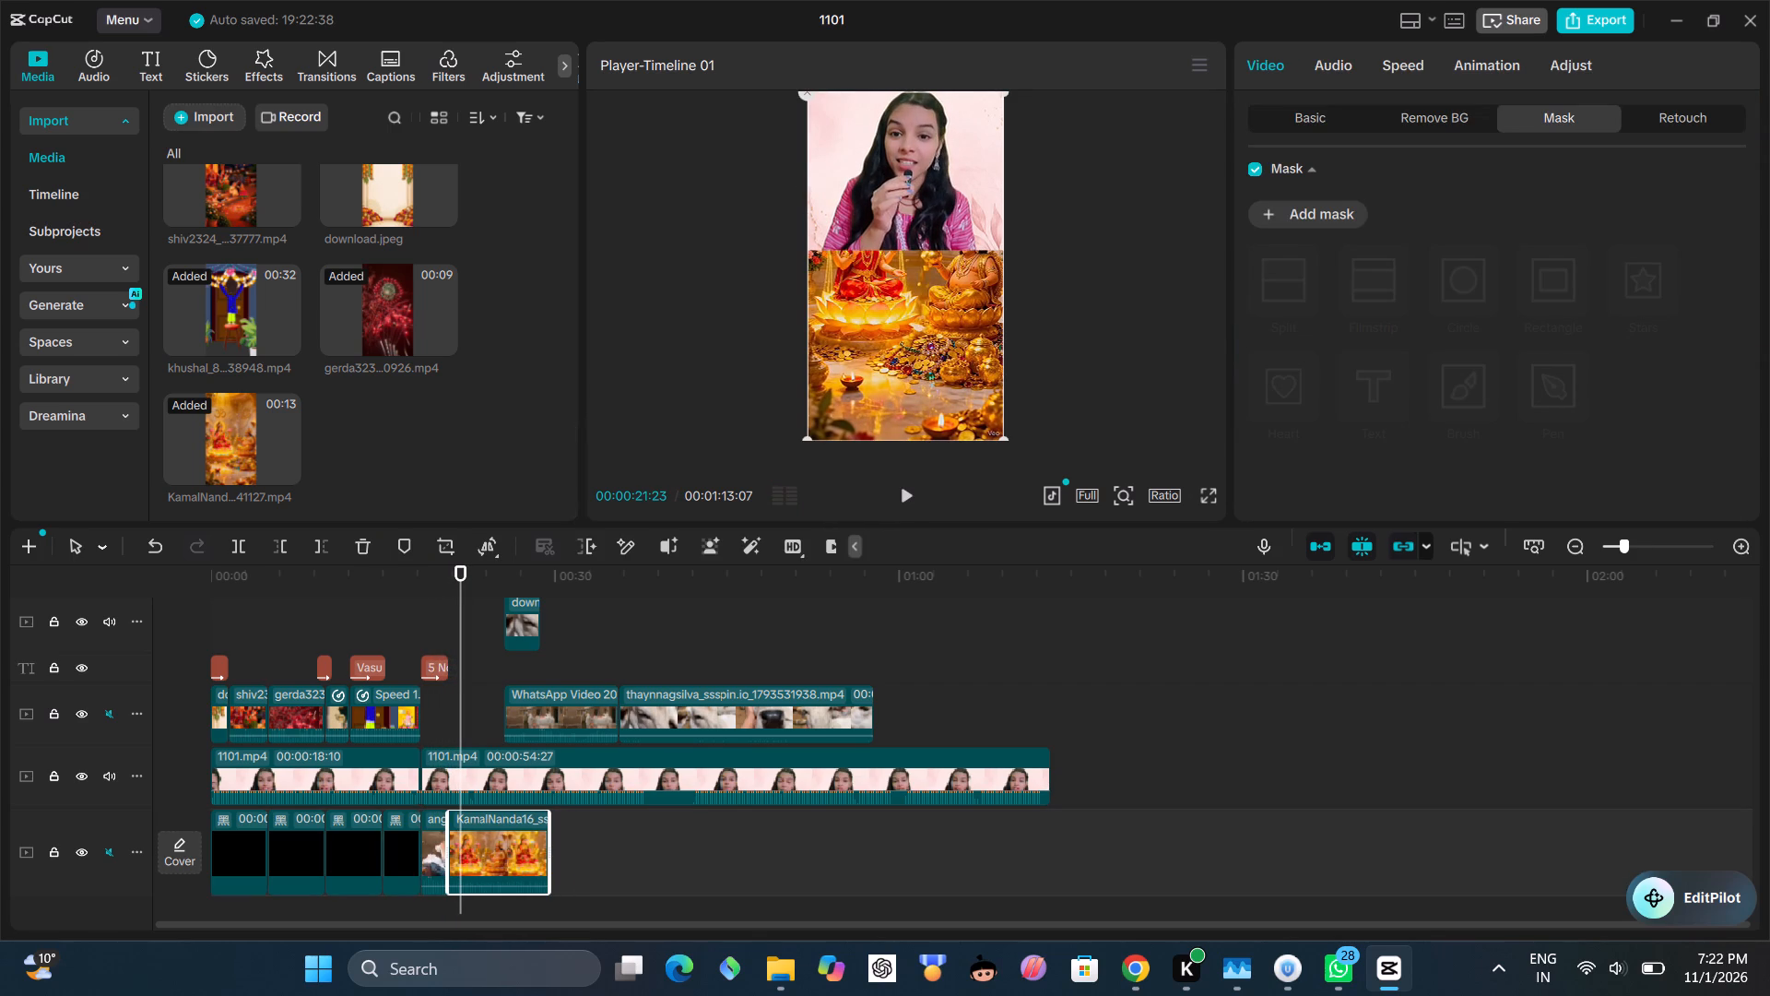
{"action": "left_click_drag", "start_coordinate": [891, 368], "coordinate": [891, 451]}
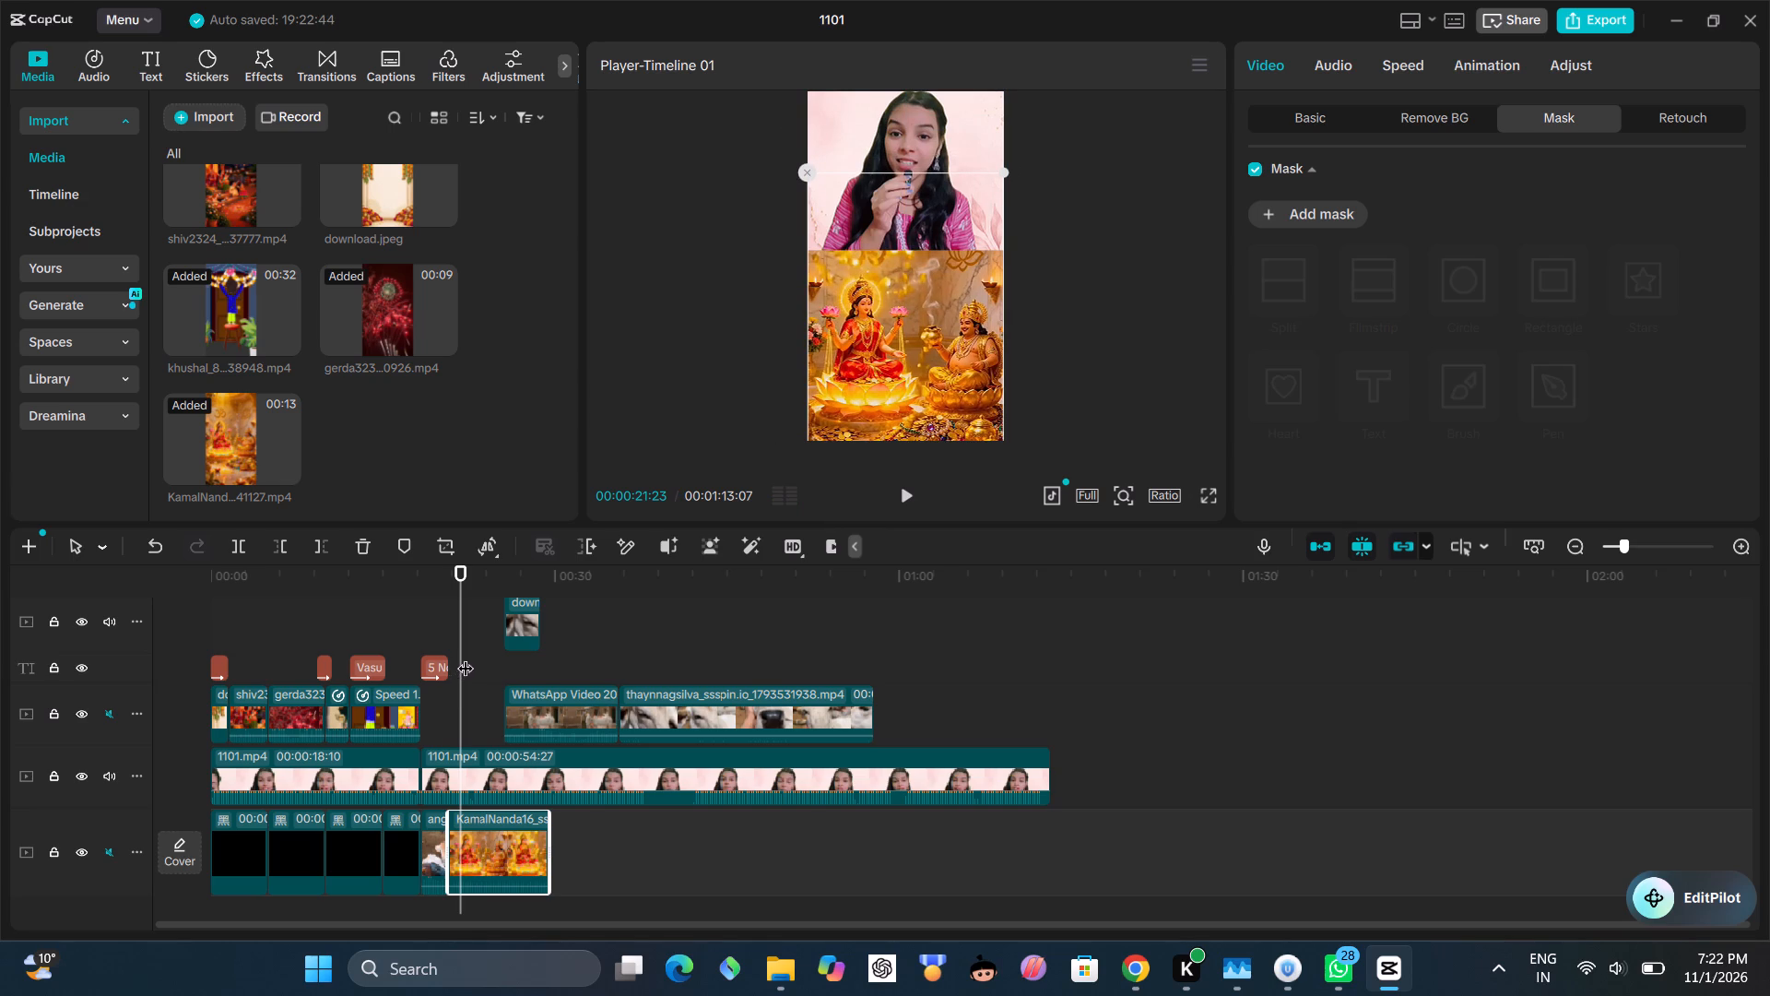
{"action": "left_click", "coordinate": [914, 499]}
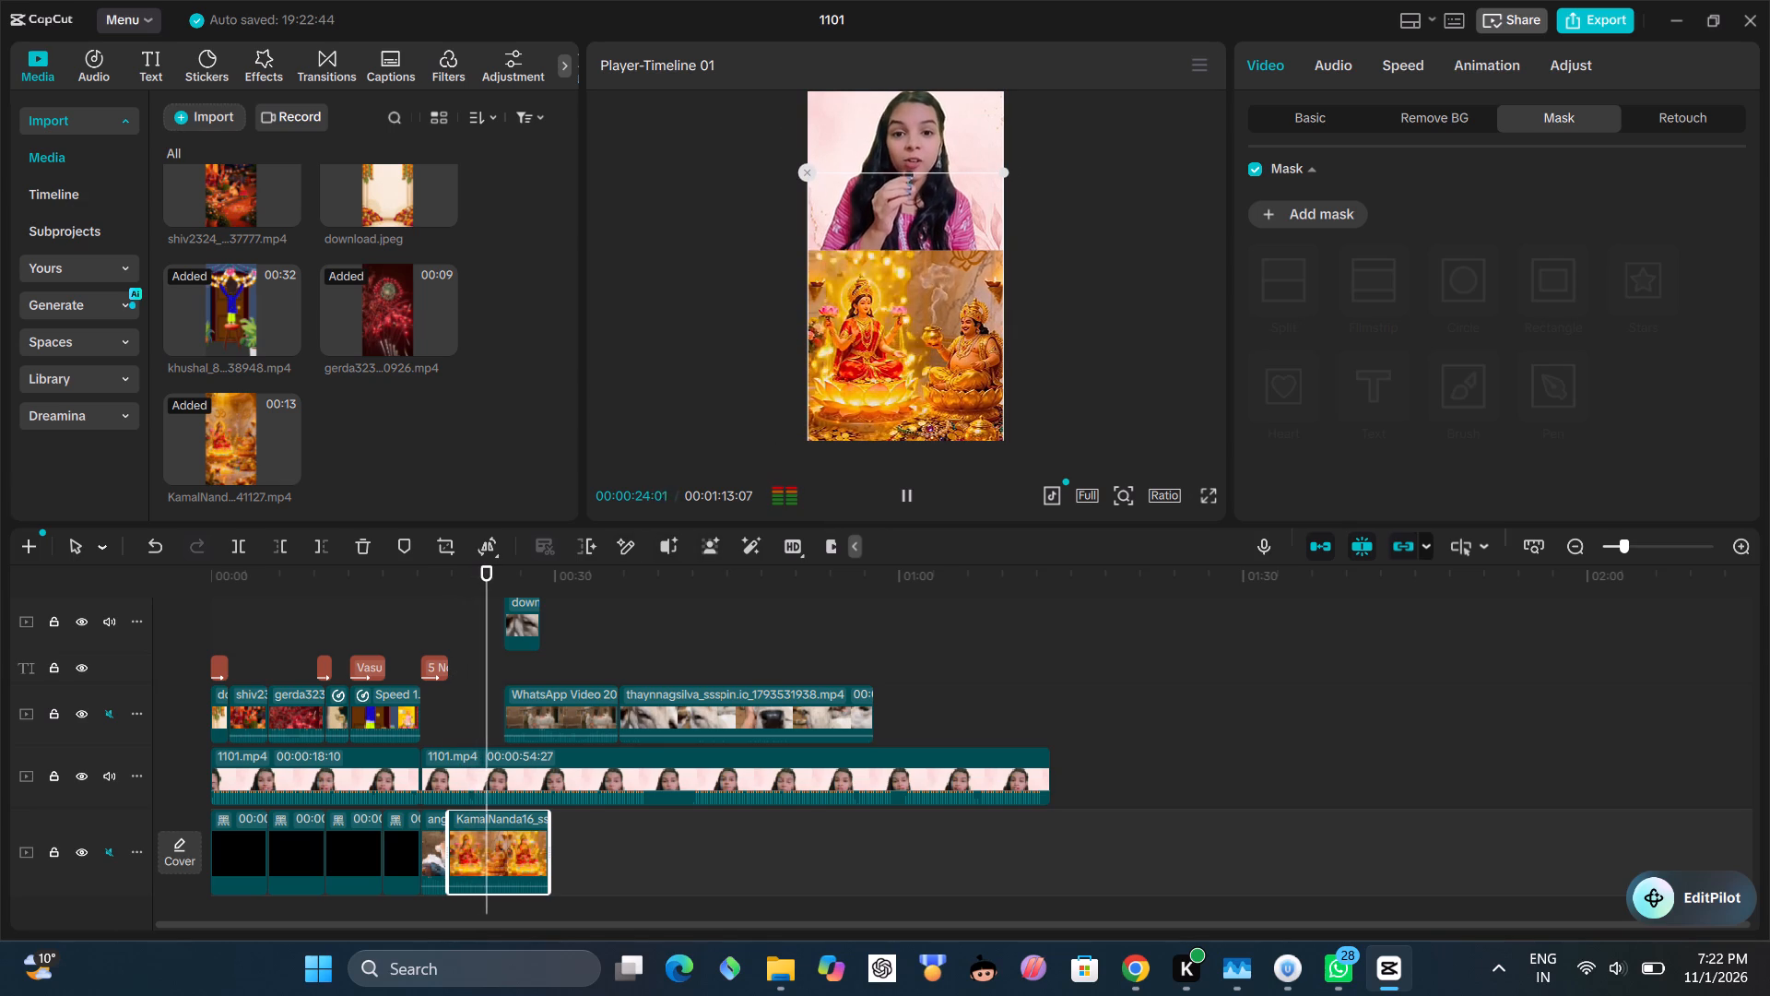
{"action": "left_click", "coordinate": [914, 499]}
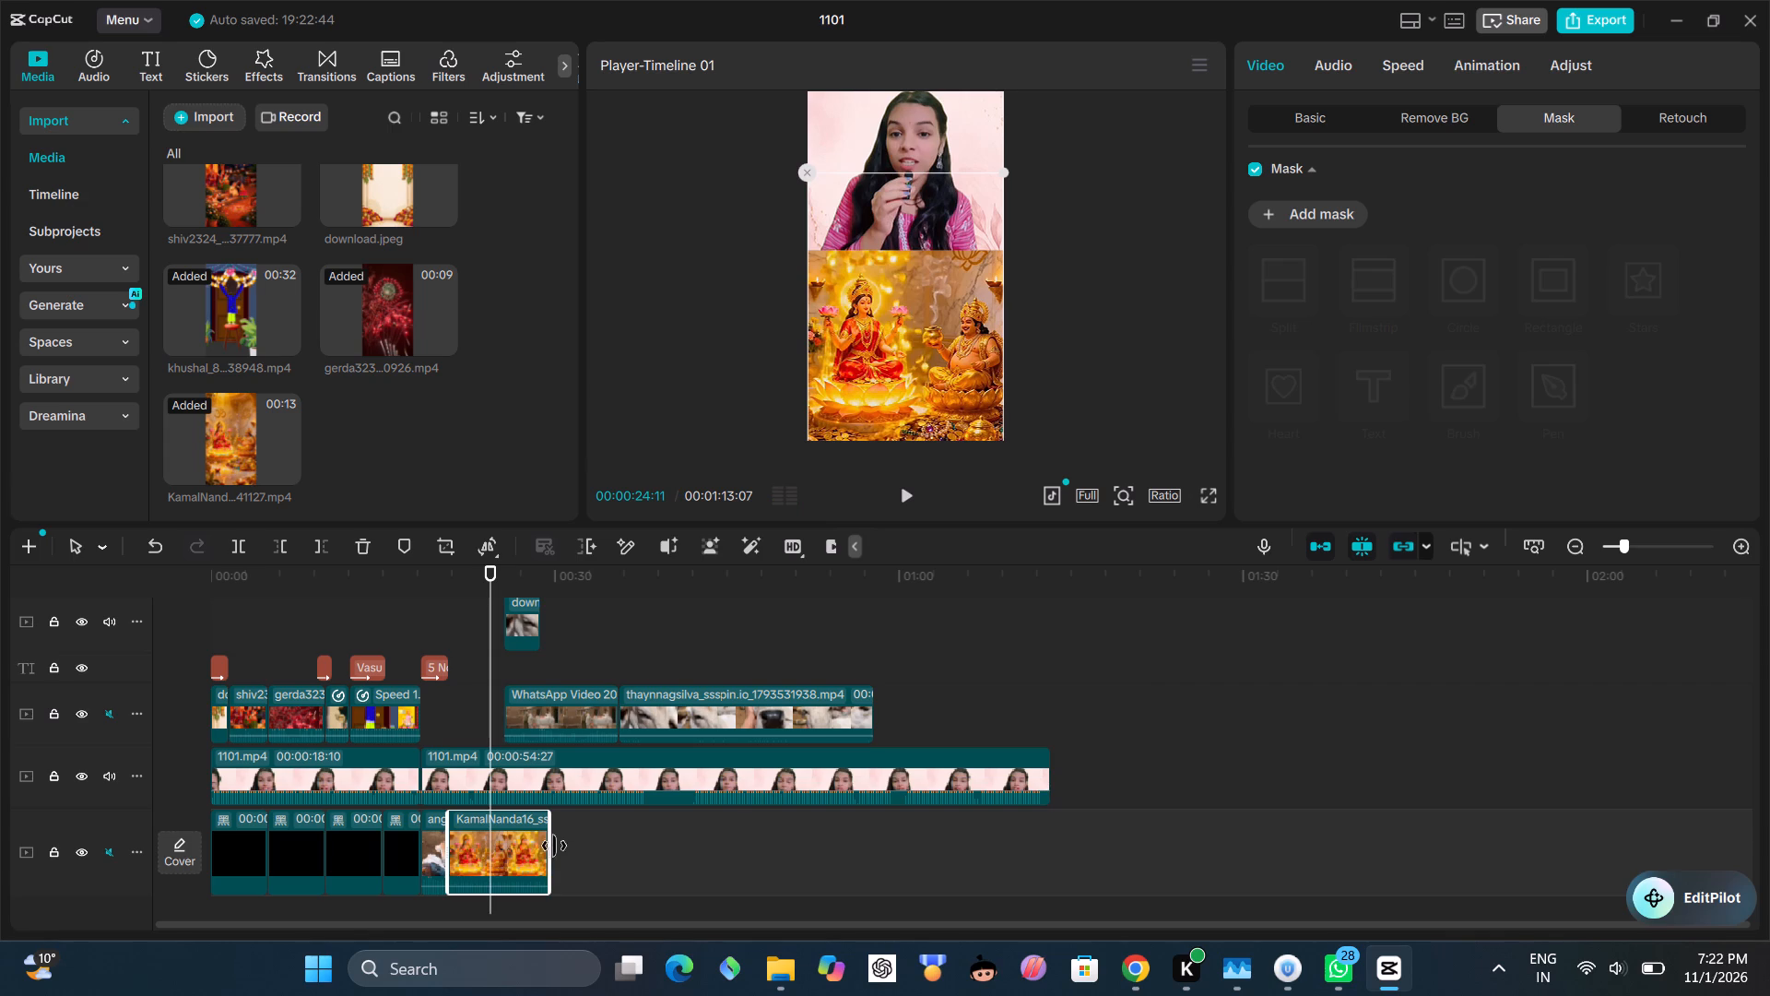
{"action": "left_click_drag", "start_coordinate": [553, 844], "coordinate": [480, 858]}
{"action": "left_click", "coordinate": [910, 504]}
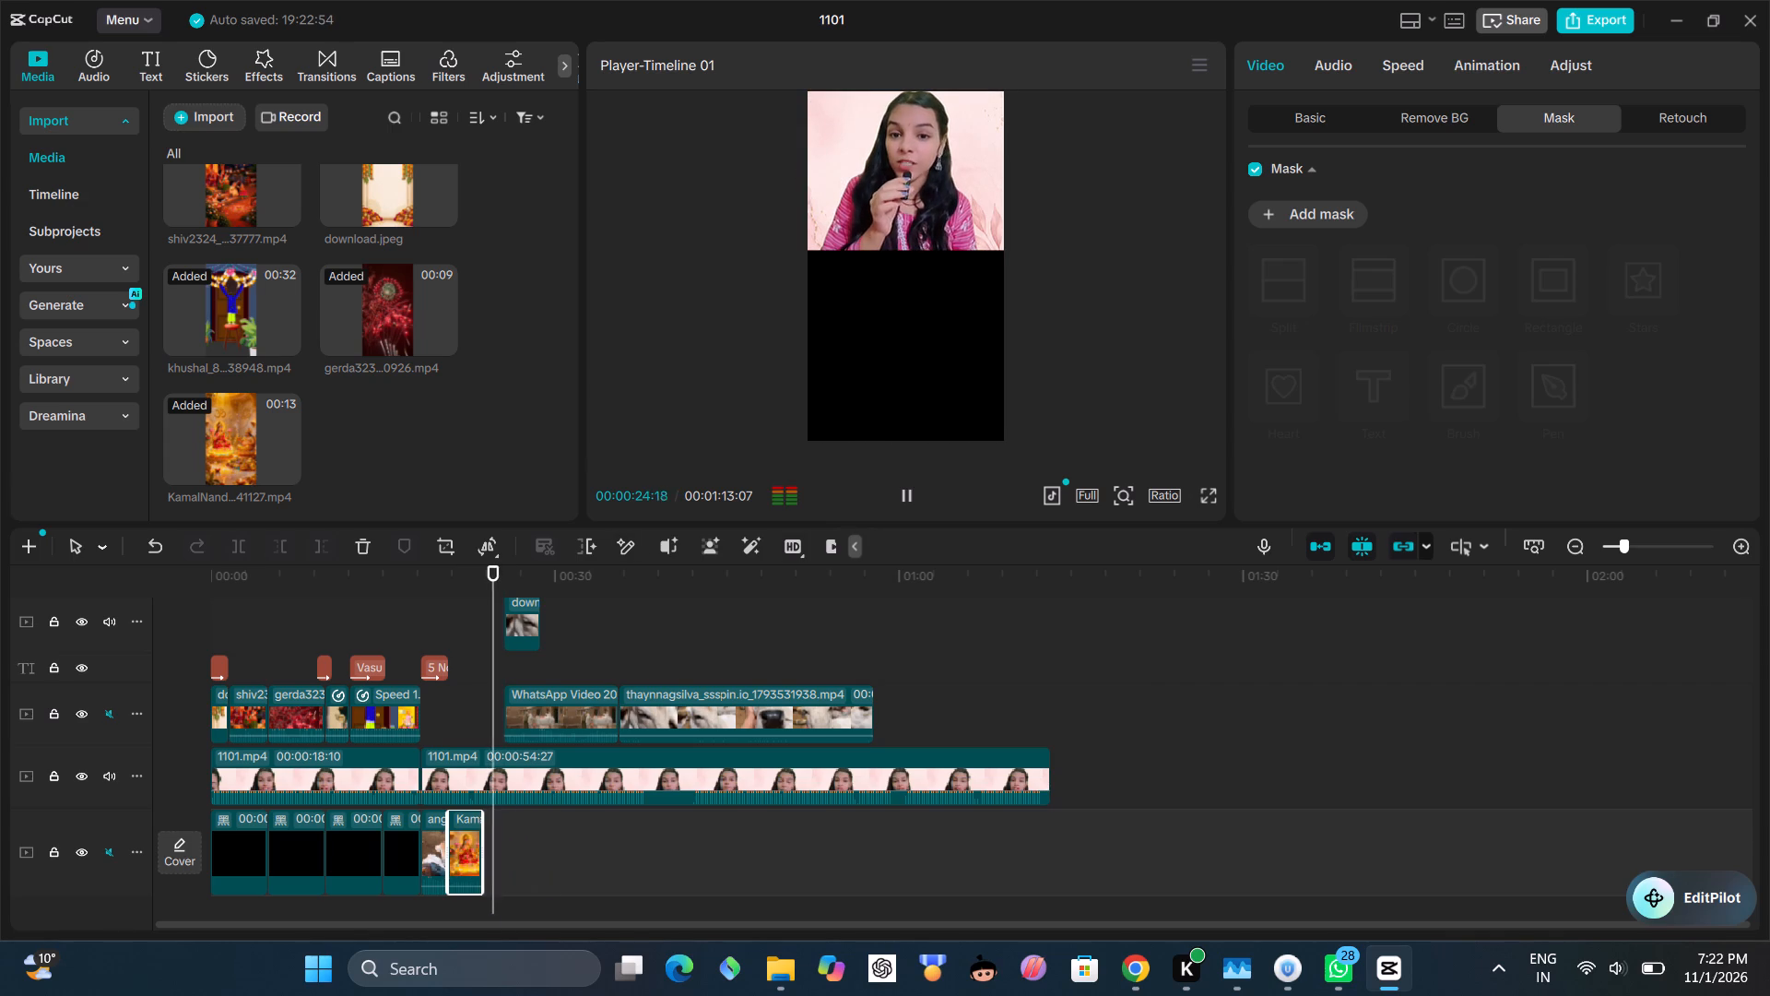
{"action": "left_click", "coordinate": [910, 504]}
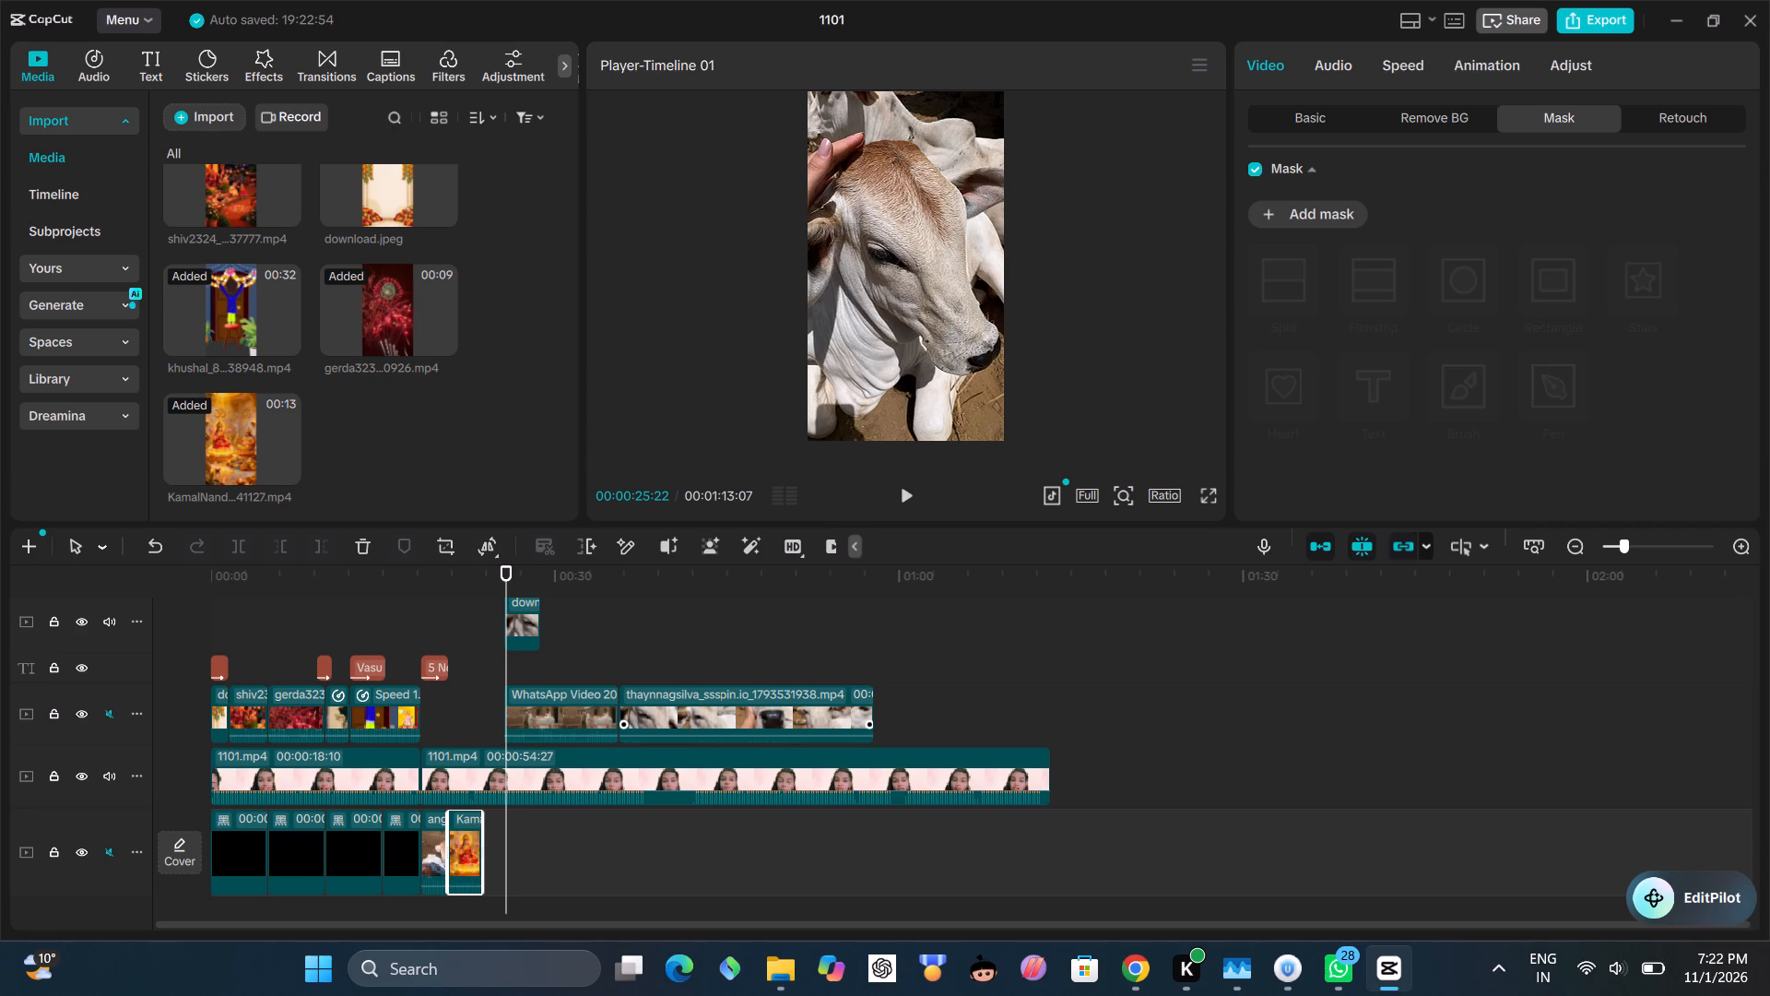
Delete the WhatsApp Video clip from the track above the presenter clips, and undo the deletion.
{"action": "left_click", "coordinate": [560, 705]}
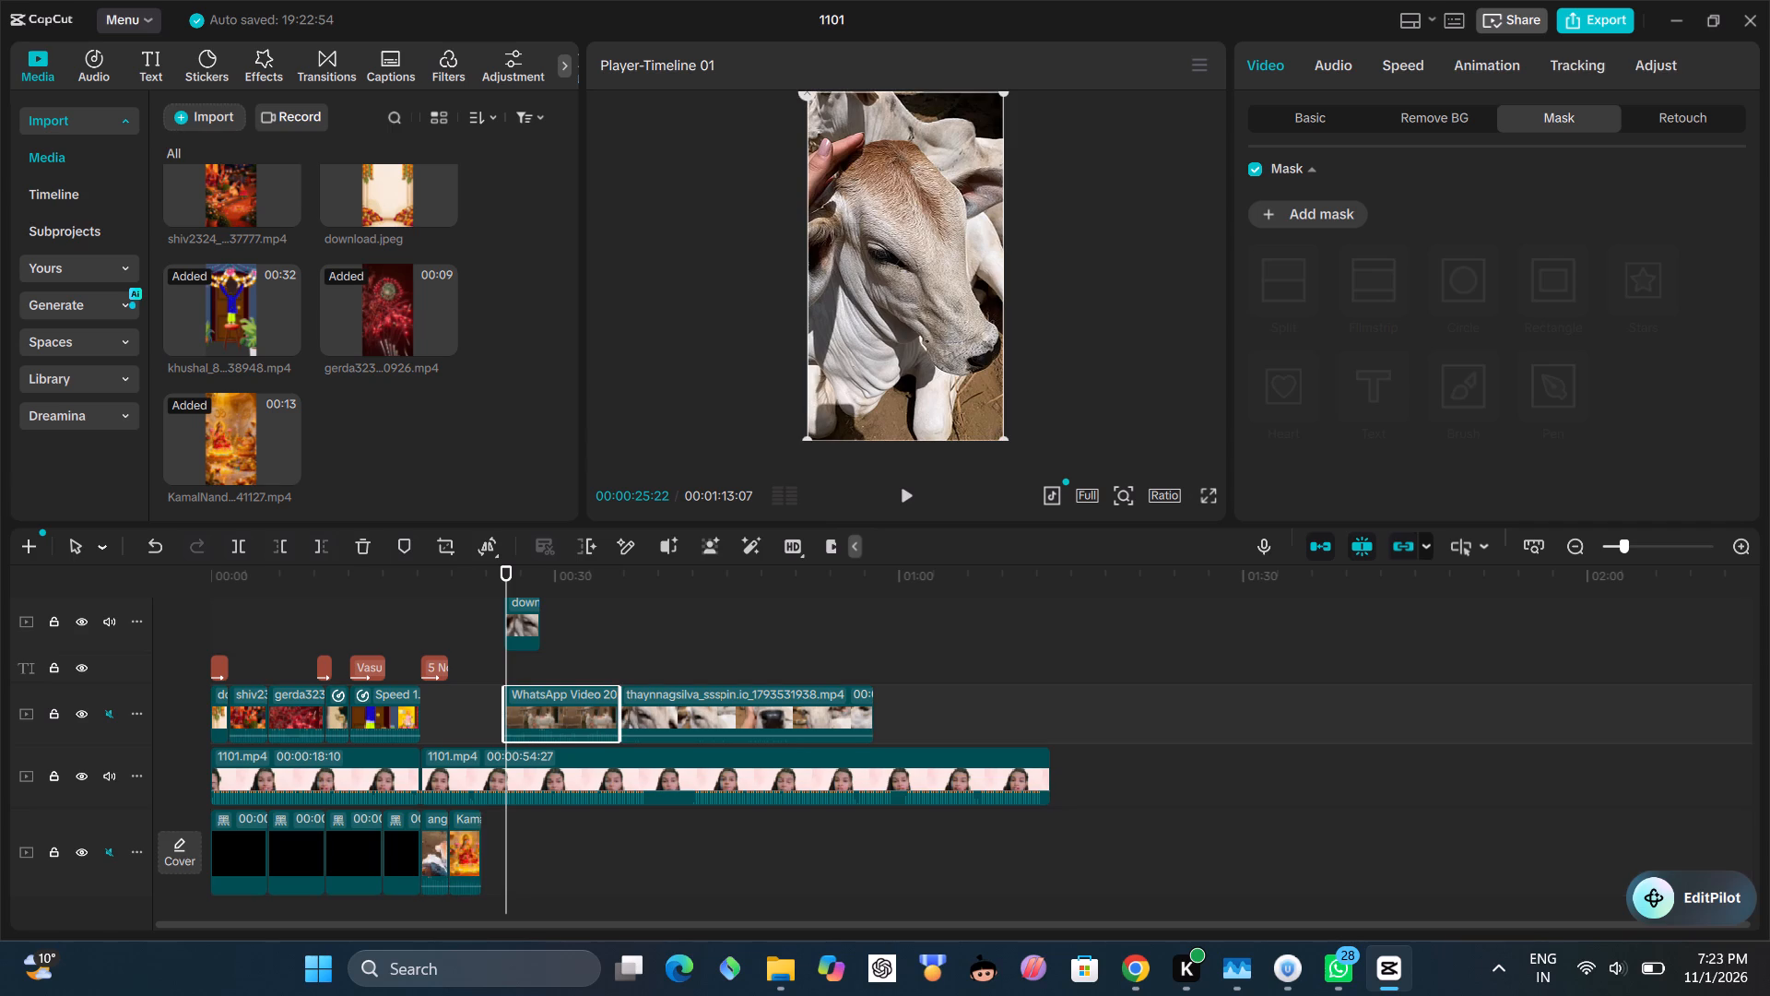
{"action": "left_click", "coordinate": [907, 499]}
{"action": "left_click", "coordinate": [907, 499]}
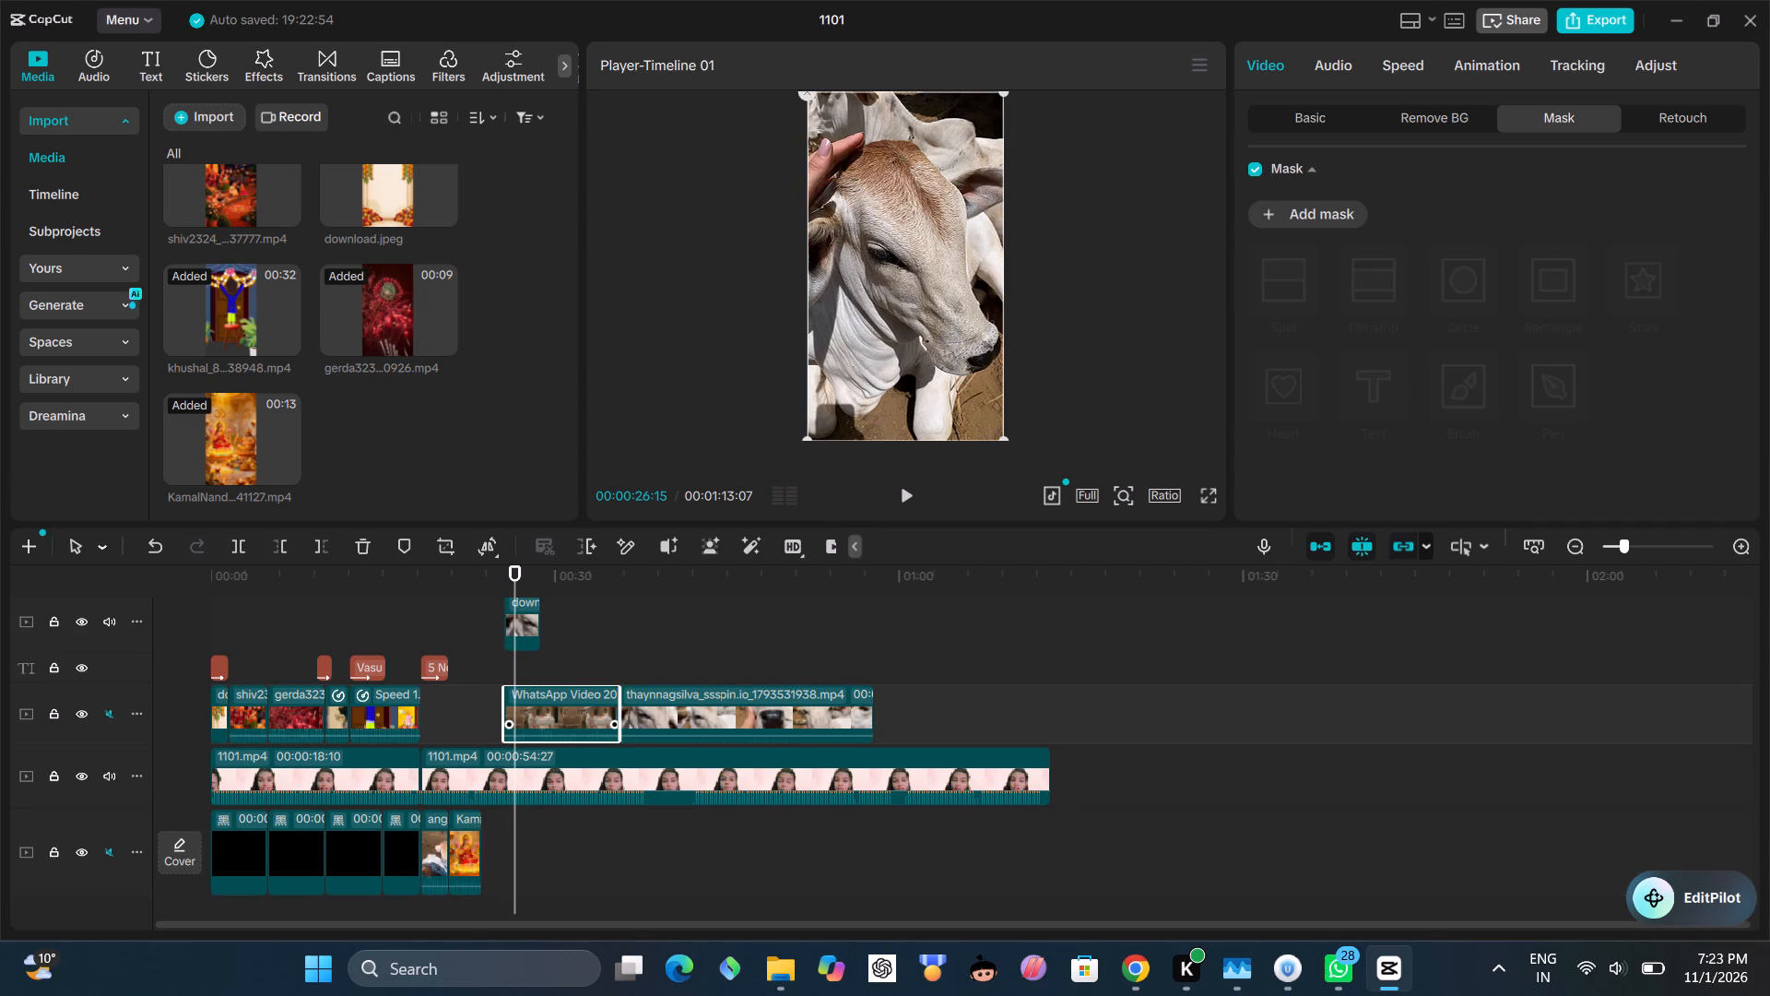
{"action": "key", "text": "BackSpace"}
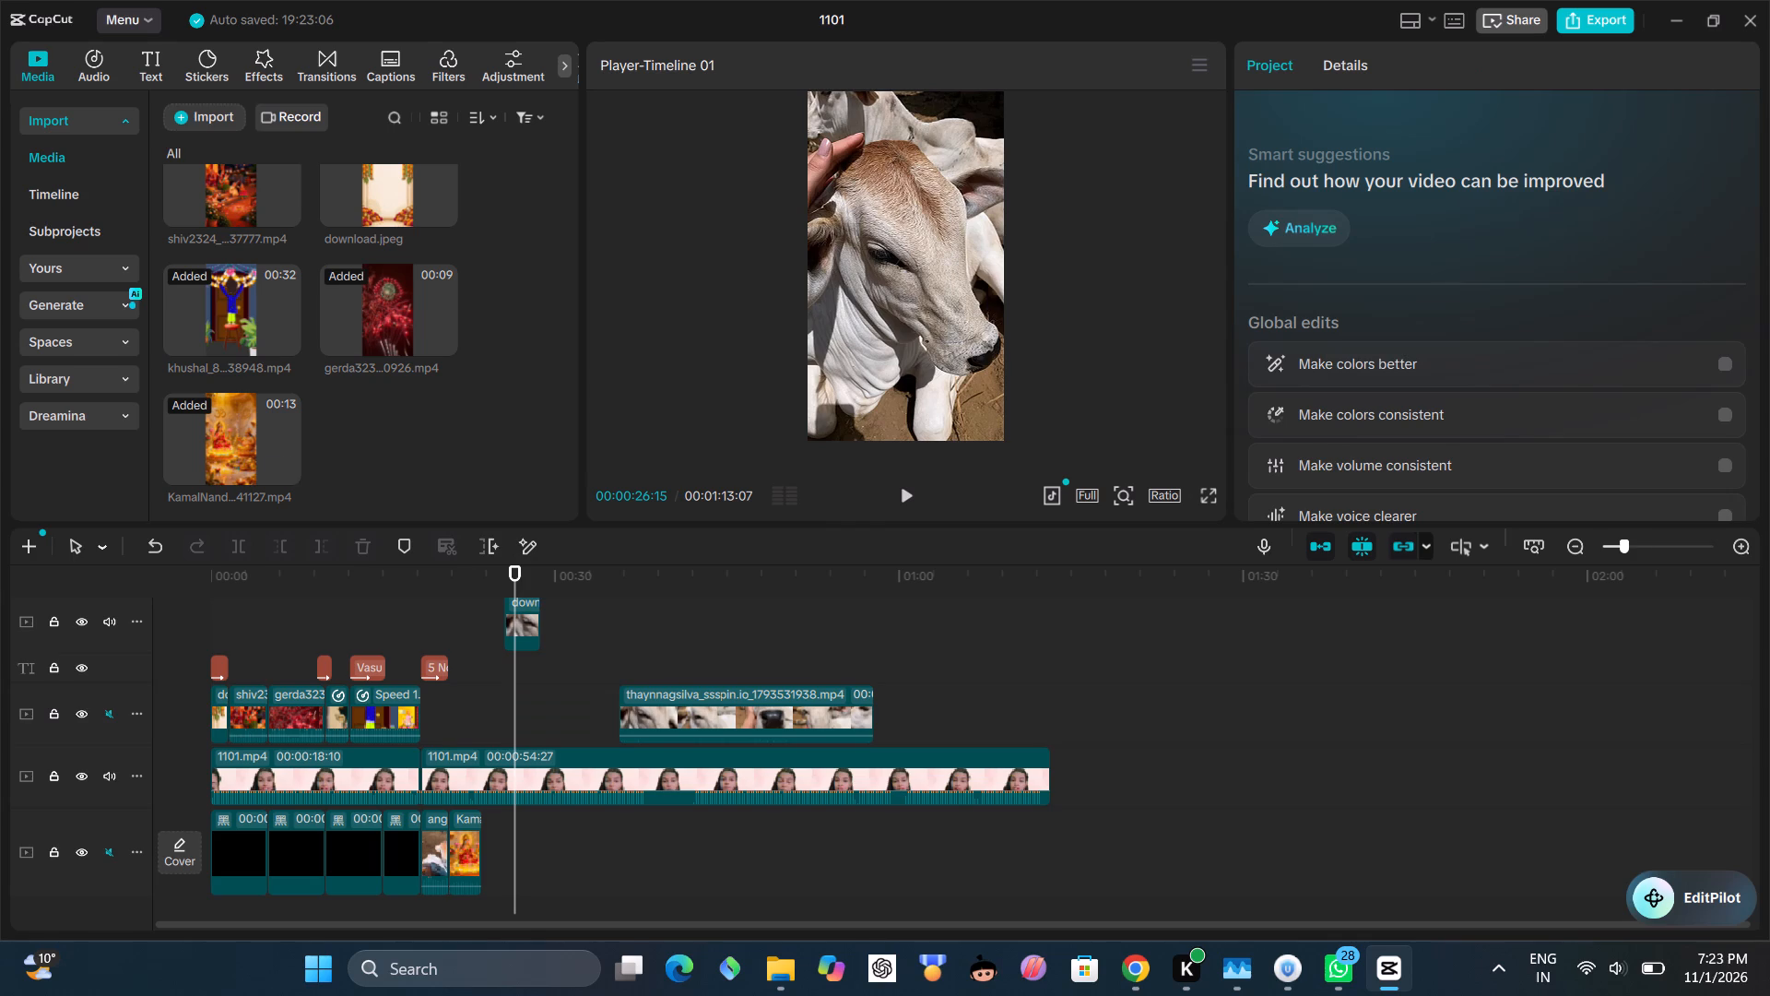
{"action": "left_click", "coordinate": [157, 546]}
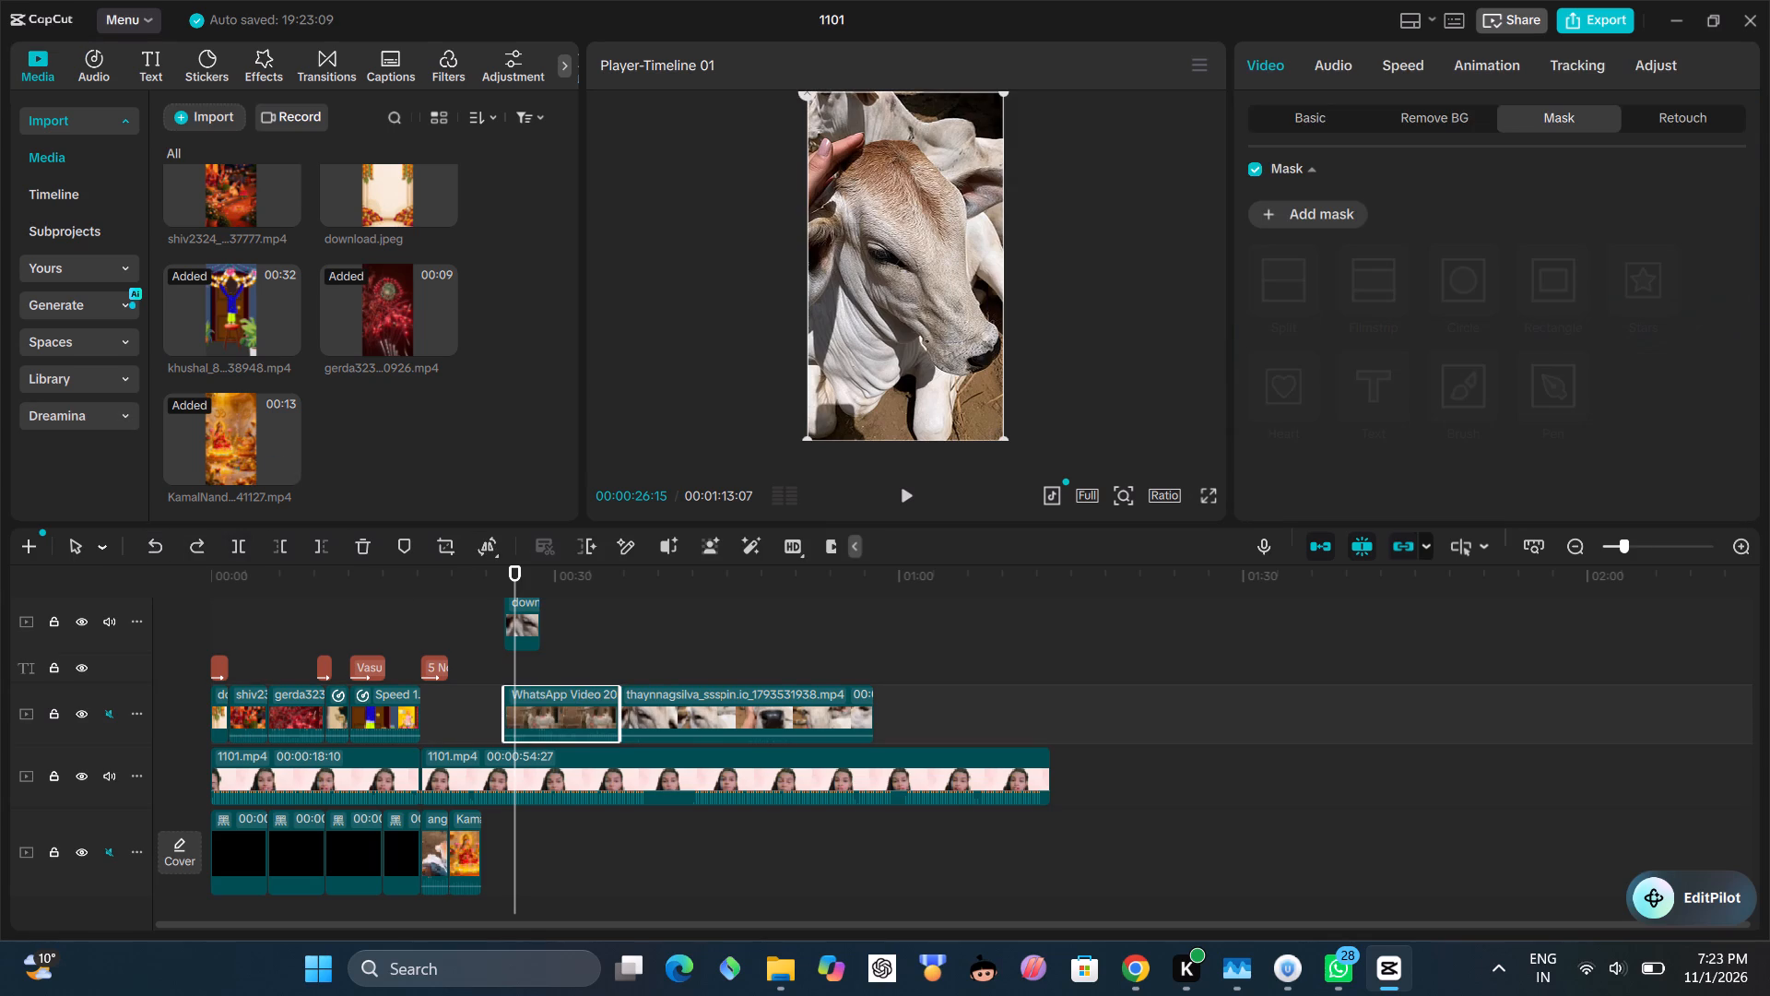
Delete the short download image clip on the topmost track above the WhatsApp Video clip.
{"action": "left_click", "coordinate": [533, 614]}
{"action": "key", "text": "BackSpace"}
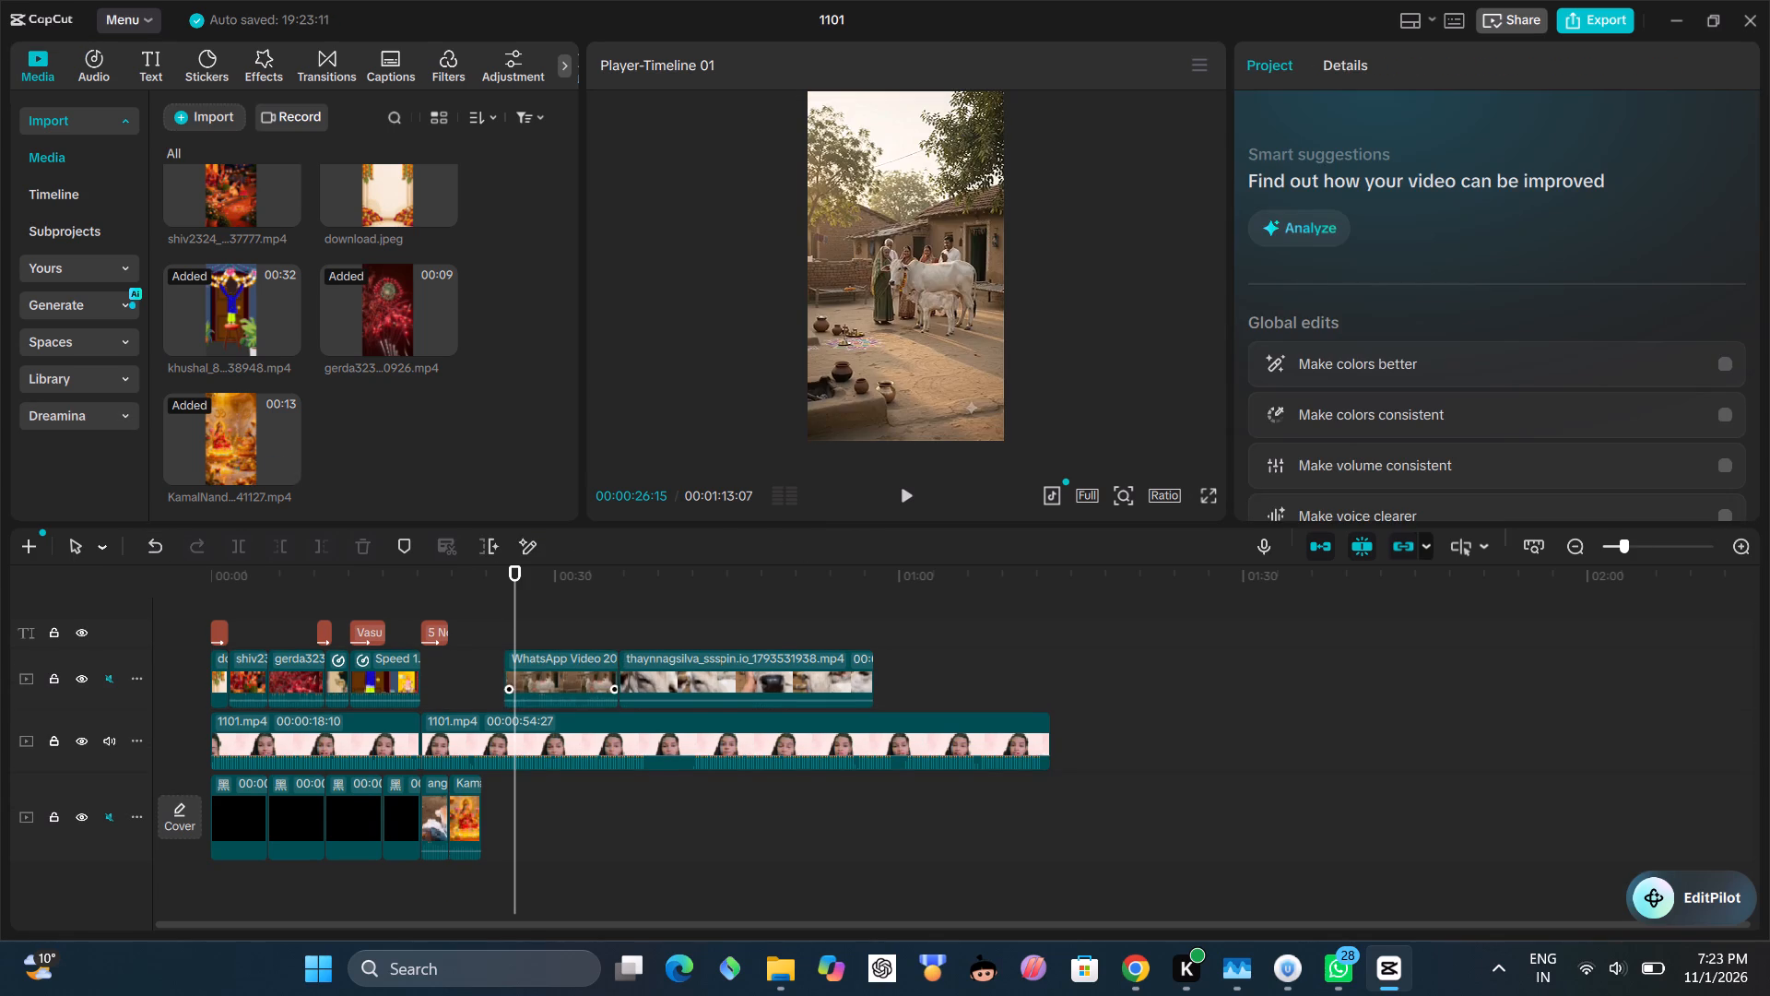
Slow the WhatsApp Video clip down to 0.74x speed.
{"action": "left_click", "coordinate": [501, 637]}
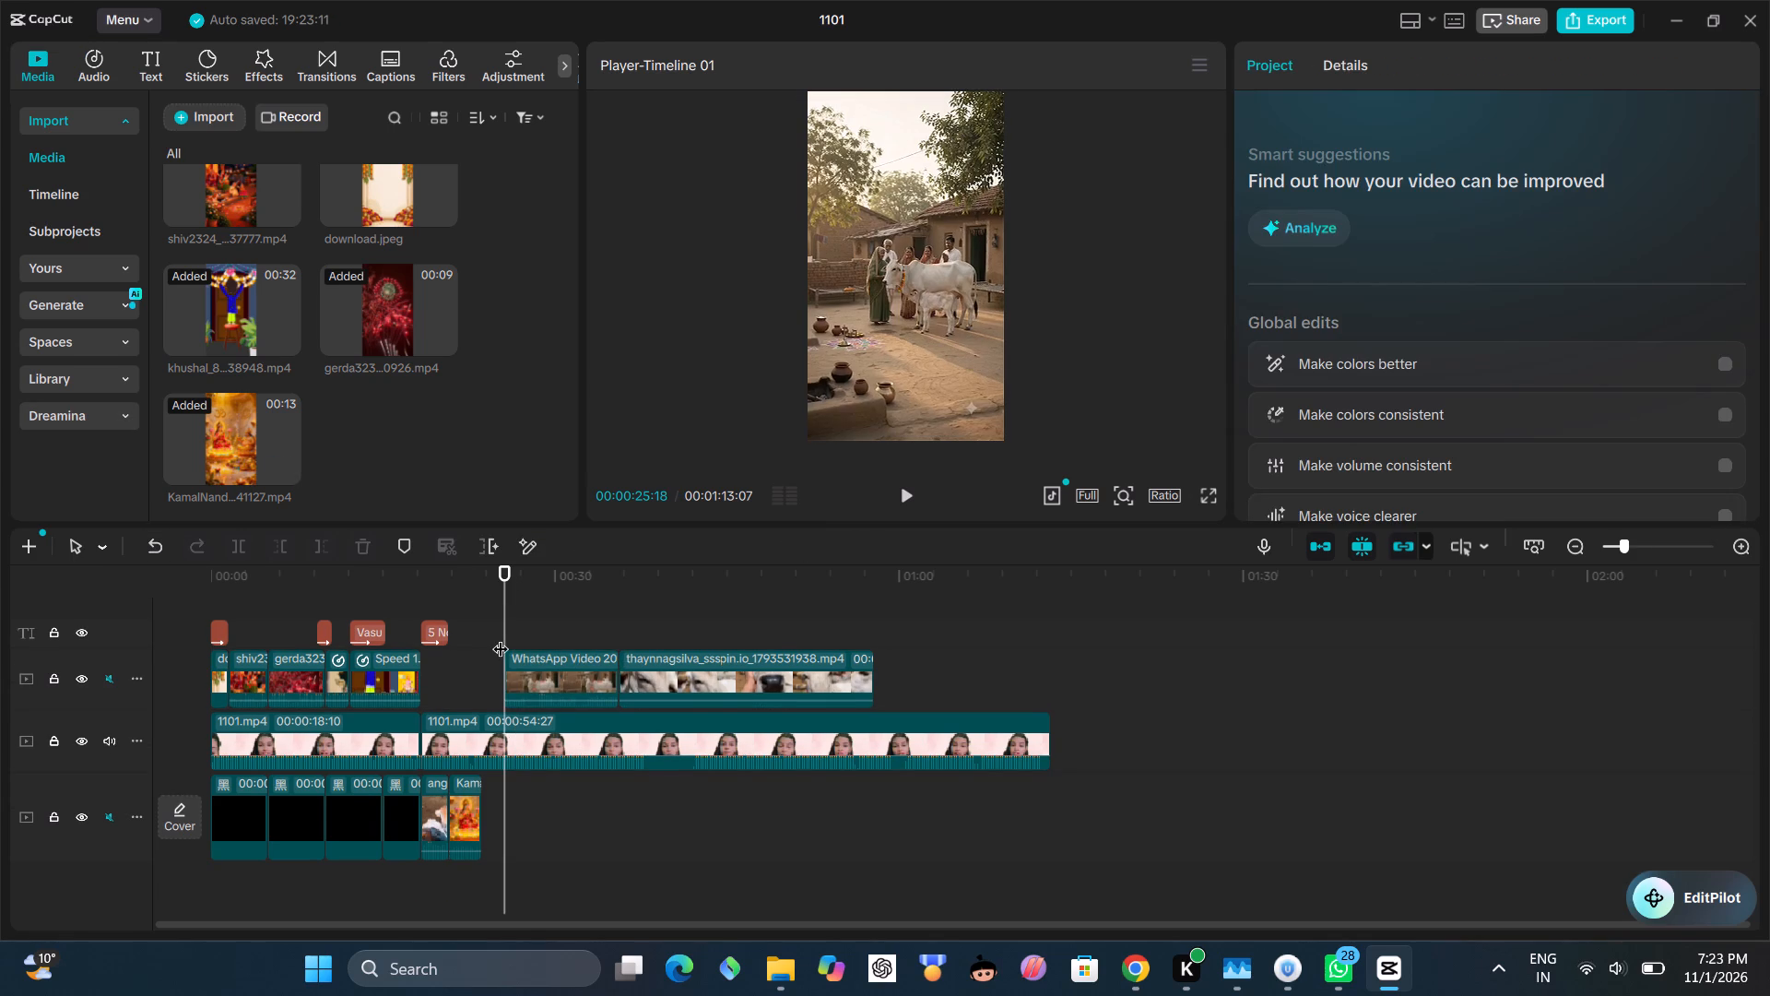
{"action": "left_click", "coordinate": [904, 492]}
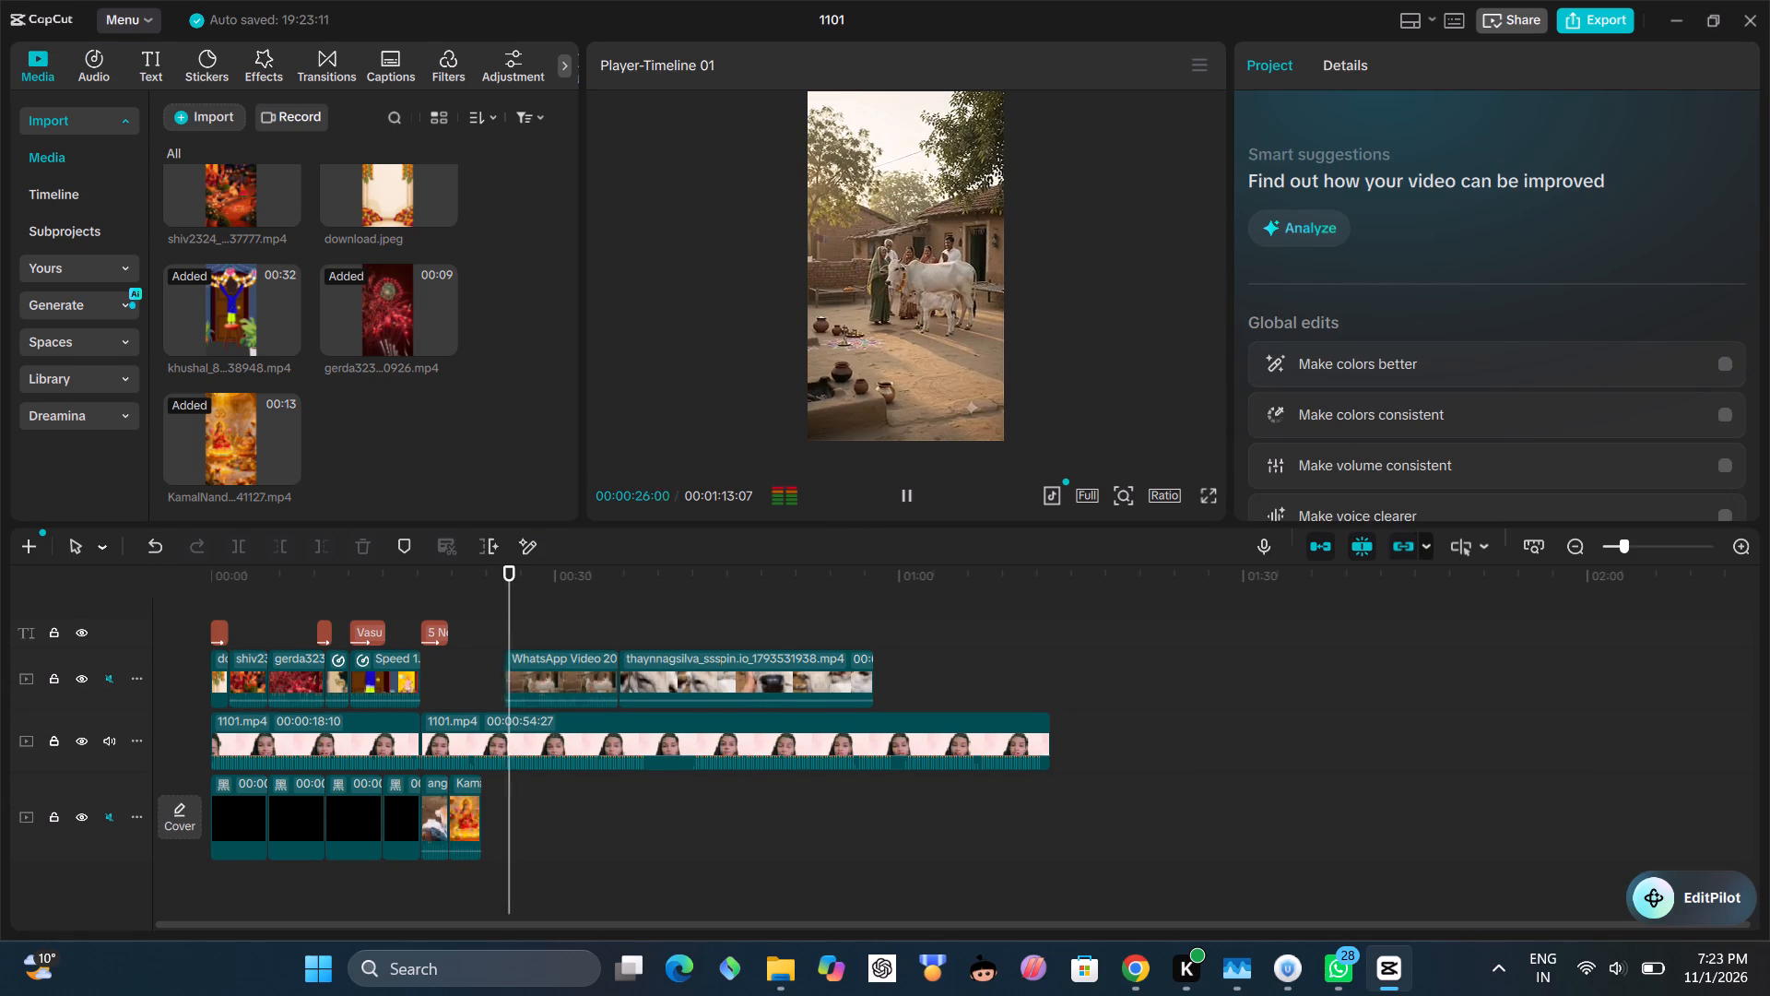
{"action": "left_click", "coordinate": [904, 492]}
{"action": "left_click", "coordinate": [541, 655]}
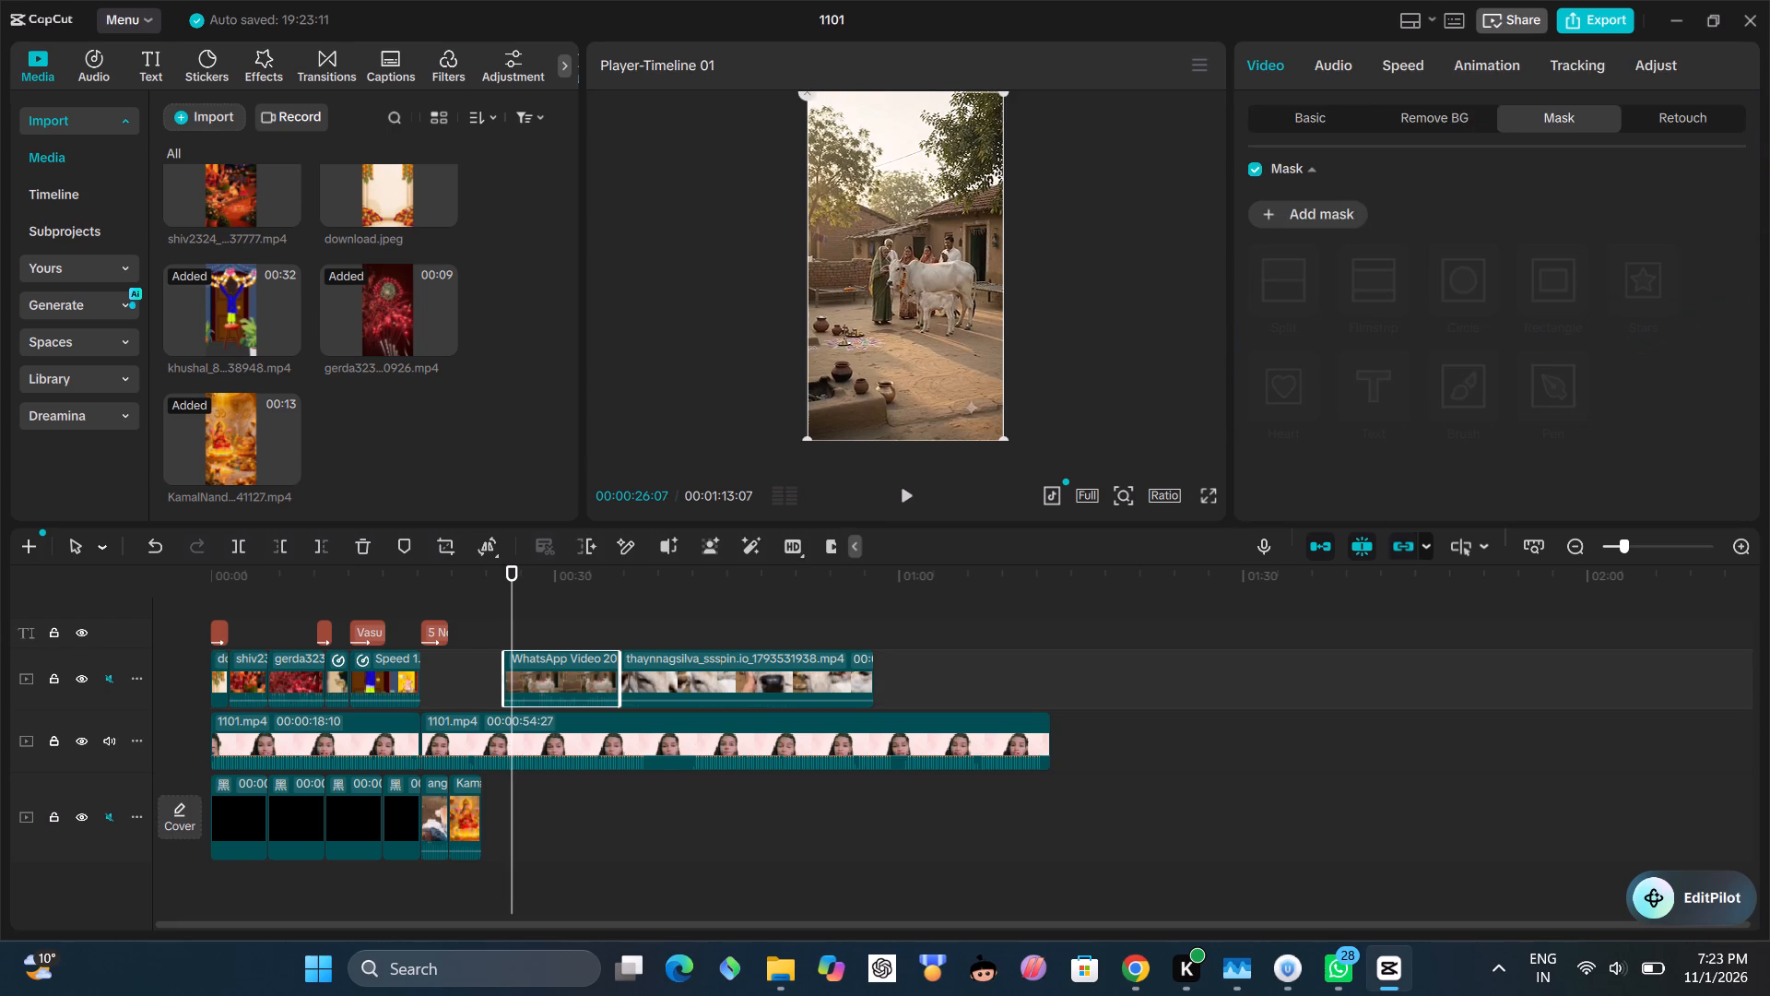
{"action": "left_click", "coordinate": [1401, 67]}
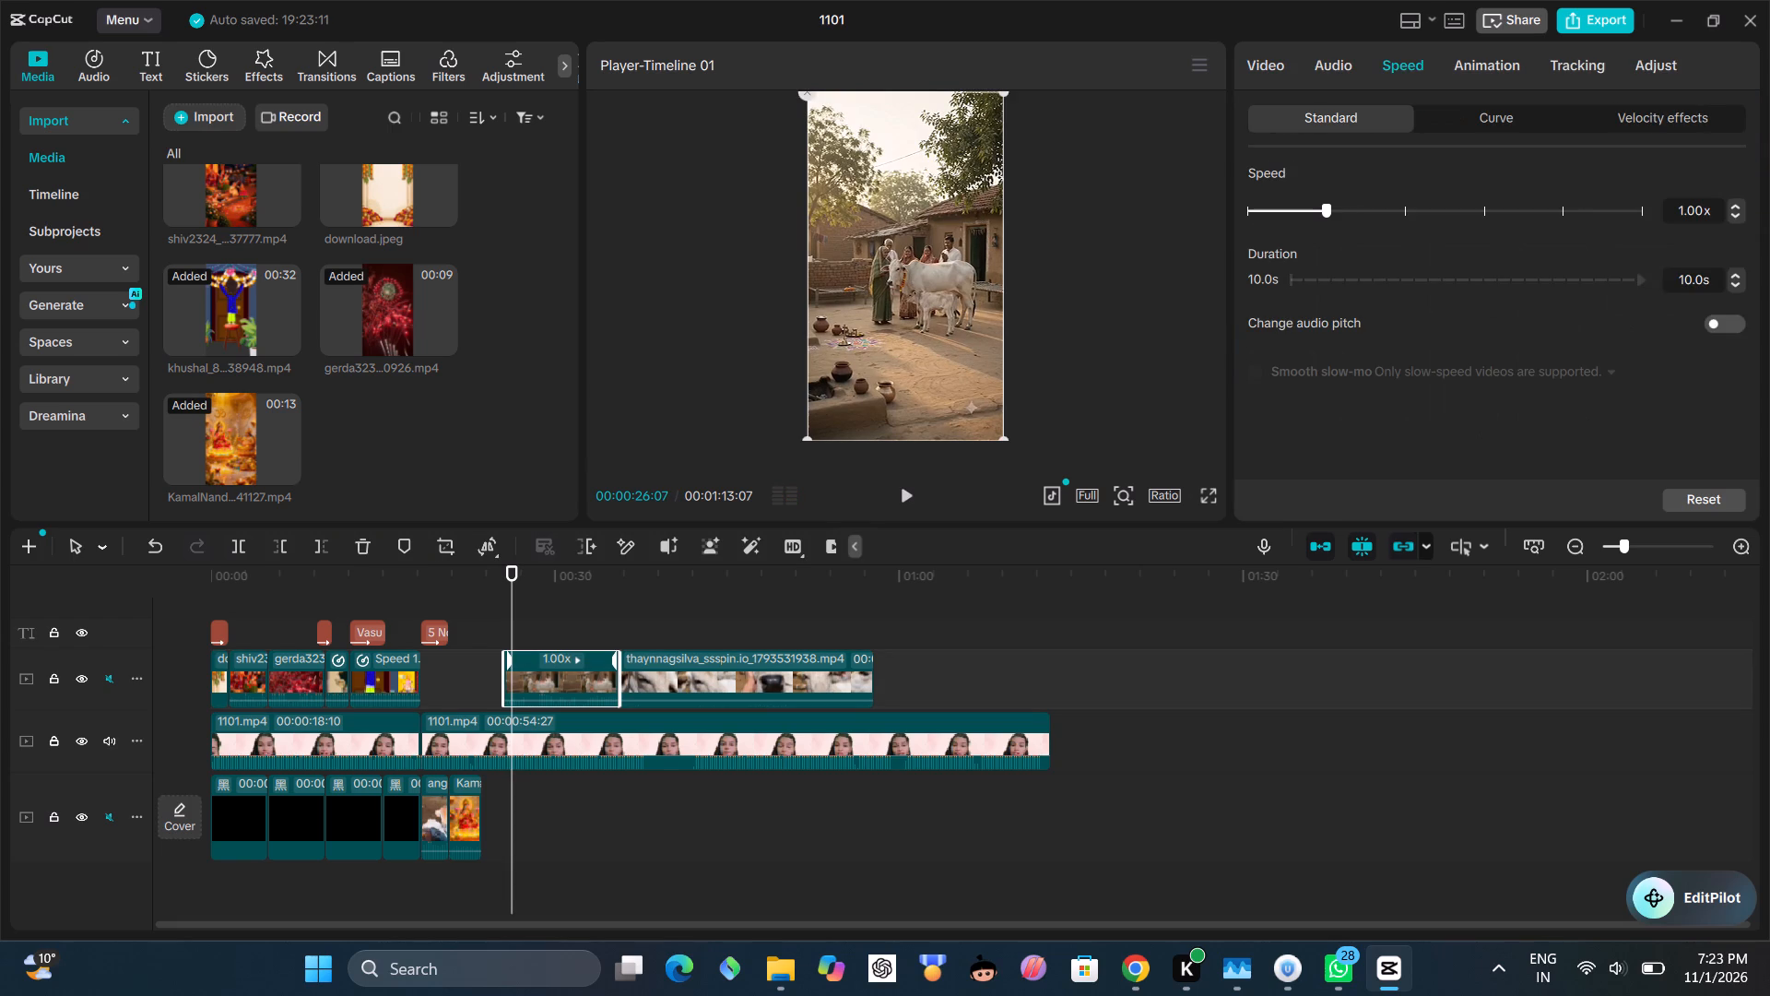
{"action": "left_click", "coordinate": [1304, 205]}
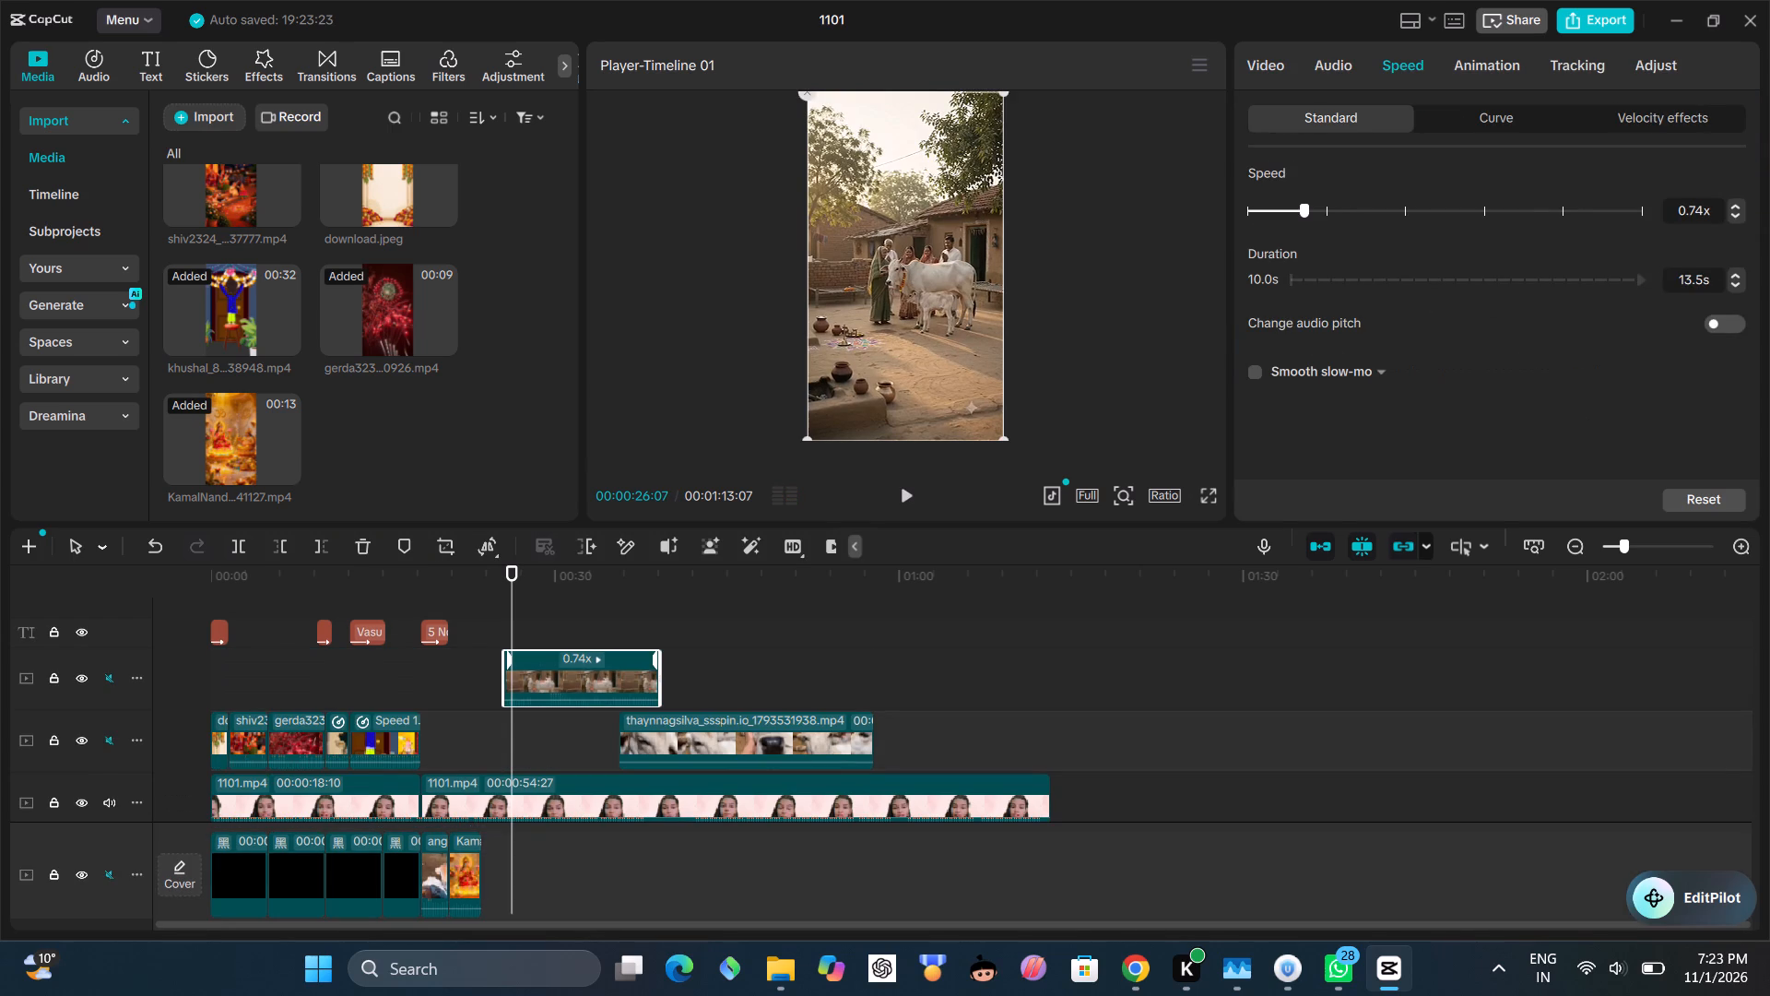
{"action": "left_click_drag", "start_coordinate": [576, 670], "coordinate": [580, 680]}
{"action": "left_click_drag", "start_coordinate": [580, 680], "coordinate": [556, 871]}
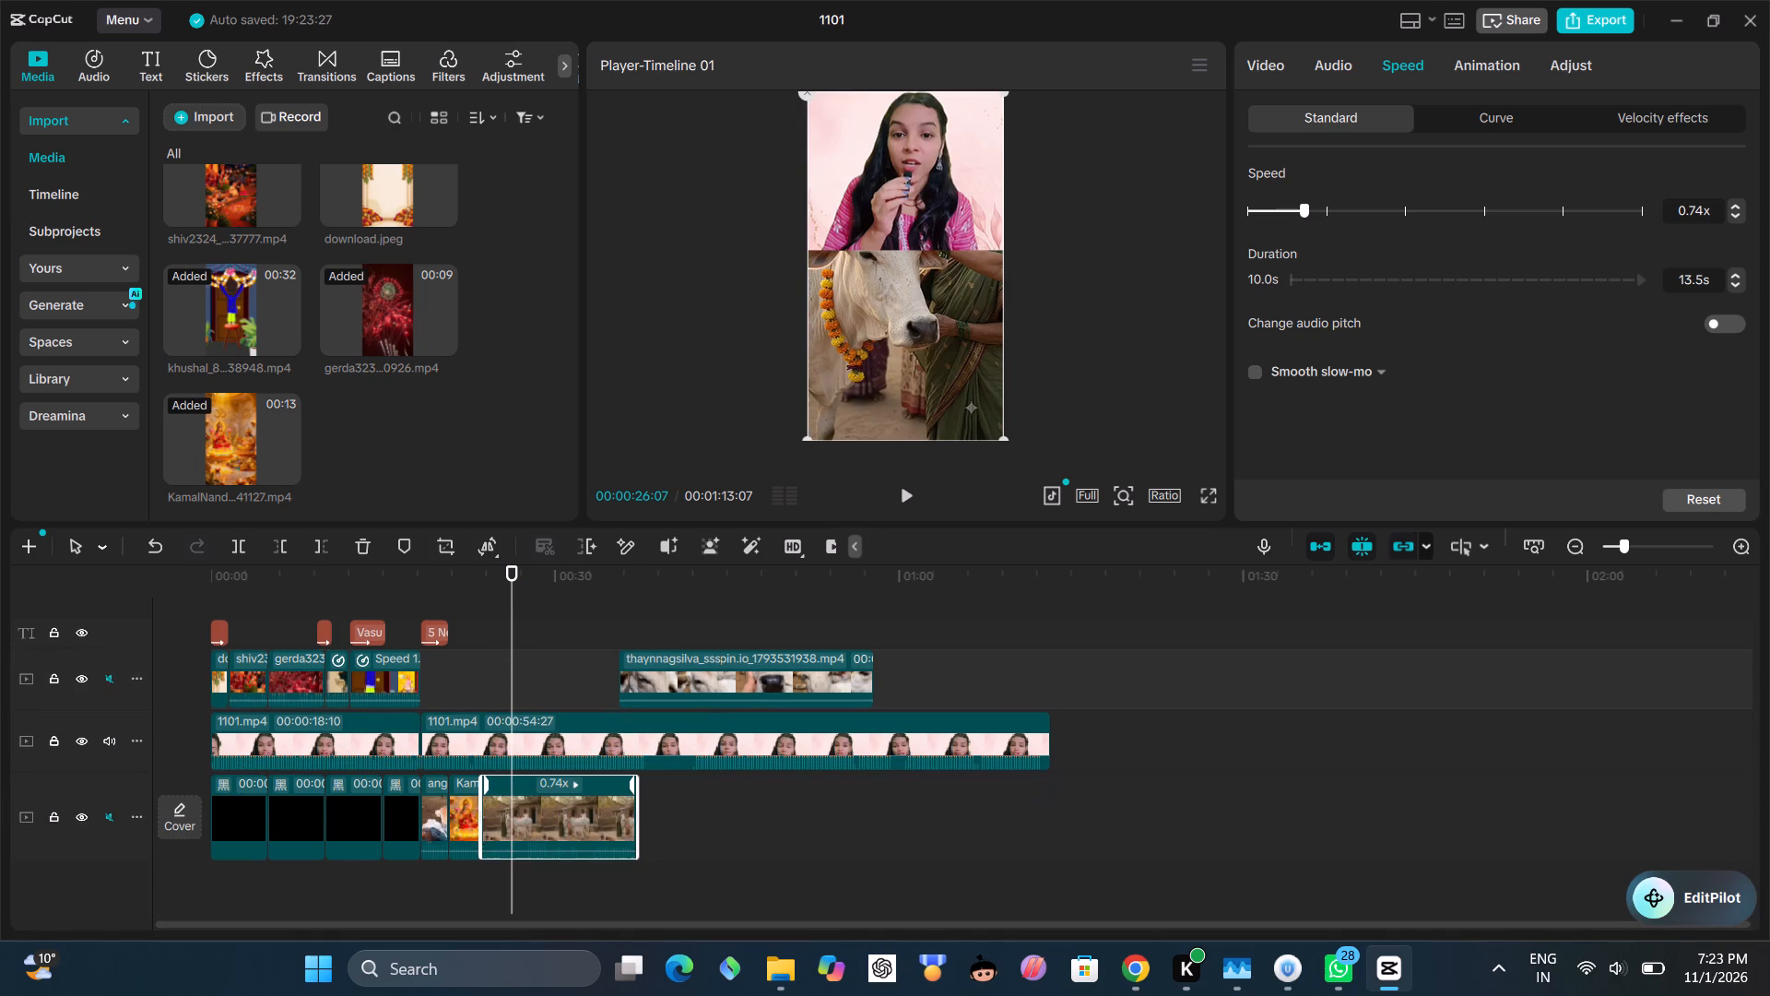
Reposition the WhatsApp Video lower in the frame so the village people and cow fill the area beneath the presenter.
{"action": "left_click", "coordinate": [477, 670]}
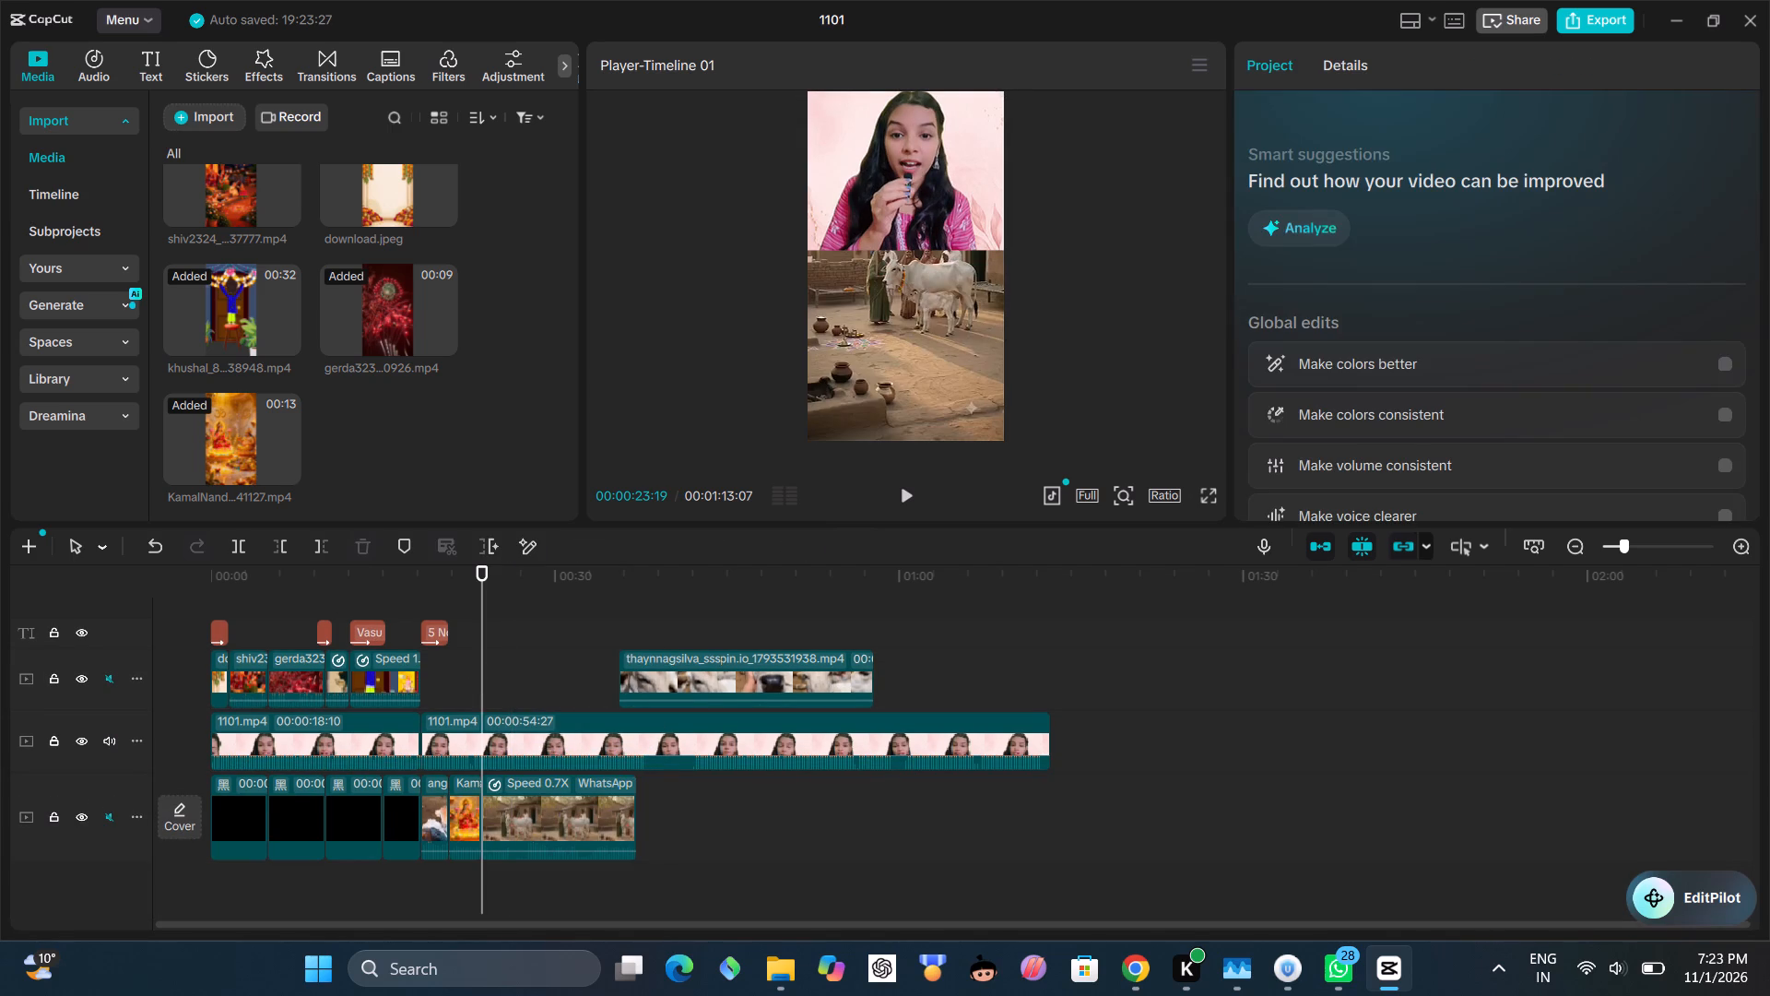
{"action": "left_click", "coordinate": [888, 338]}
{"action": "left_click_drag", "start_coordinate": [888, 338], "coordinate": [868, 385]}
{"action": "left_click", "coordinate": [868, 385]}
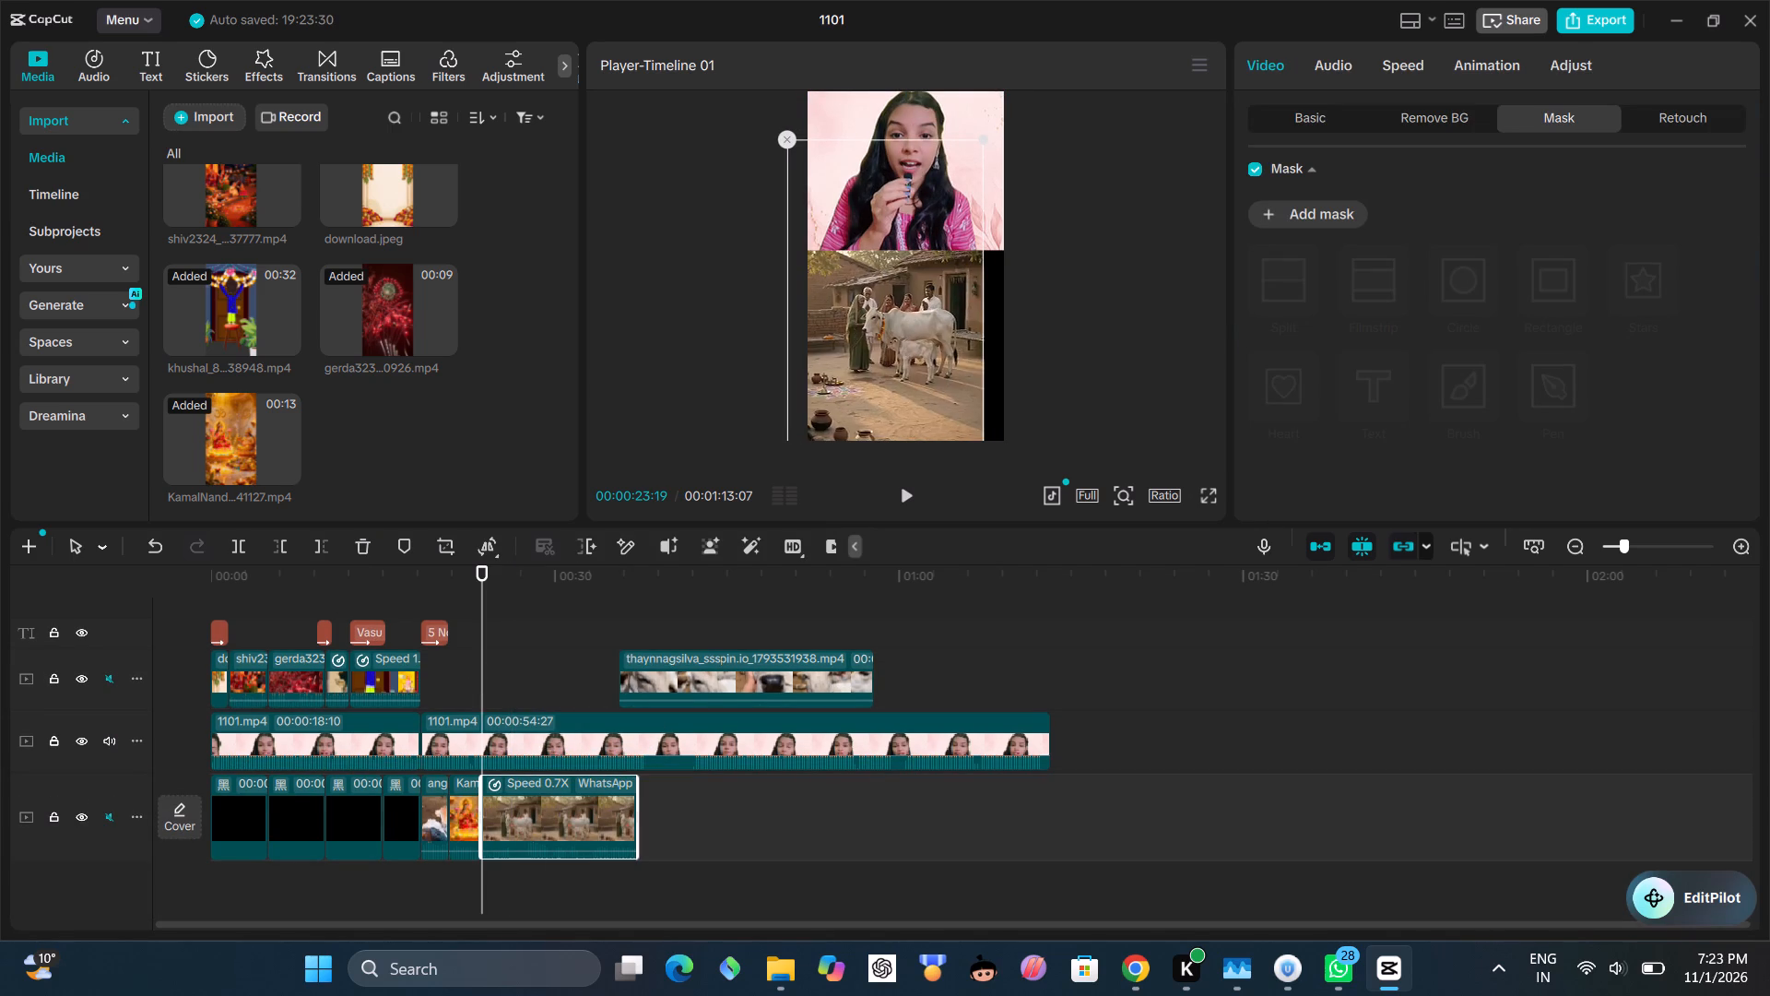
{"action": "left_click_drag", "start_coordinate": [928, 391], "coordinate": [930, 400]}
{"action": "left_click_drag", "start_coordinate": [958, 406], "coordinate": [948, 418]}
{"action": "left_click", "coordinate": [984, 422]}
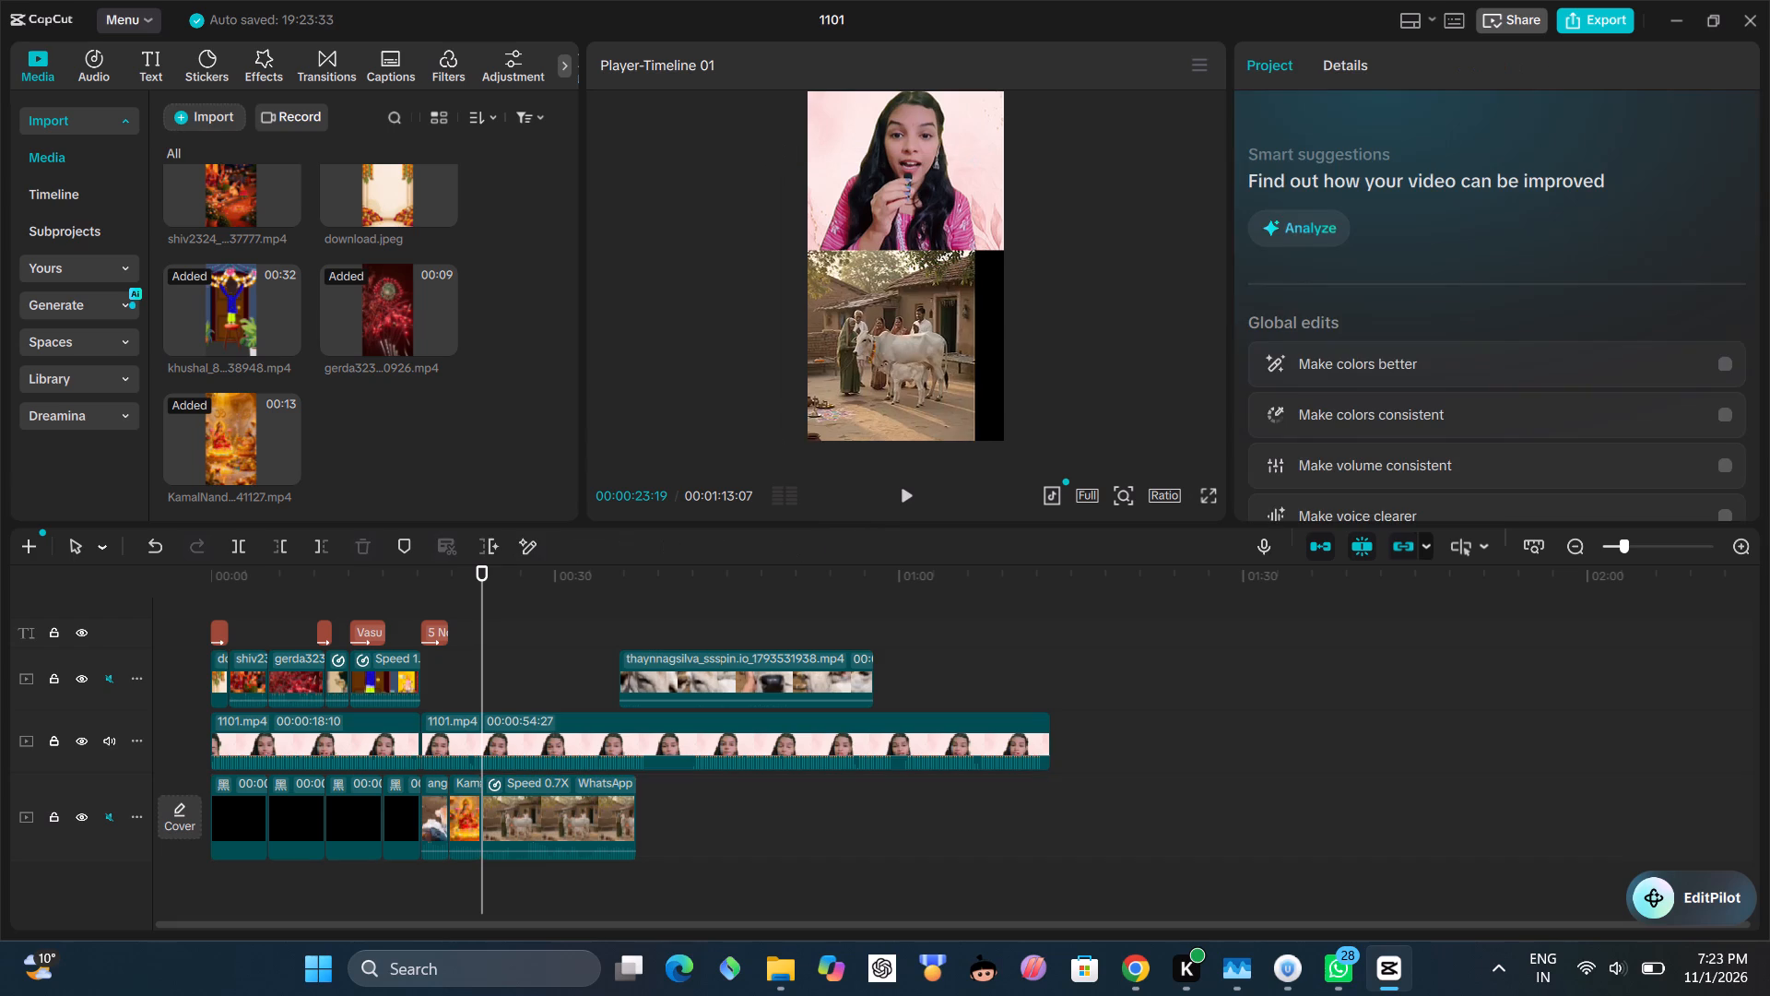
{"action": "left_click", "coordinate": [830, 321]}
{"action": "left_click_drag", "start_coordinate": [830, 321], "coordinate": [867, 325]}
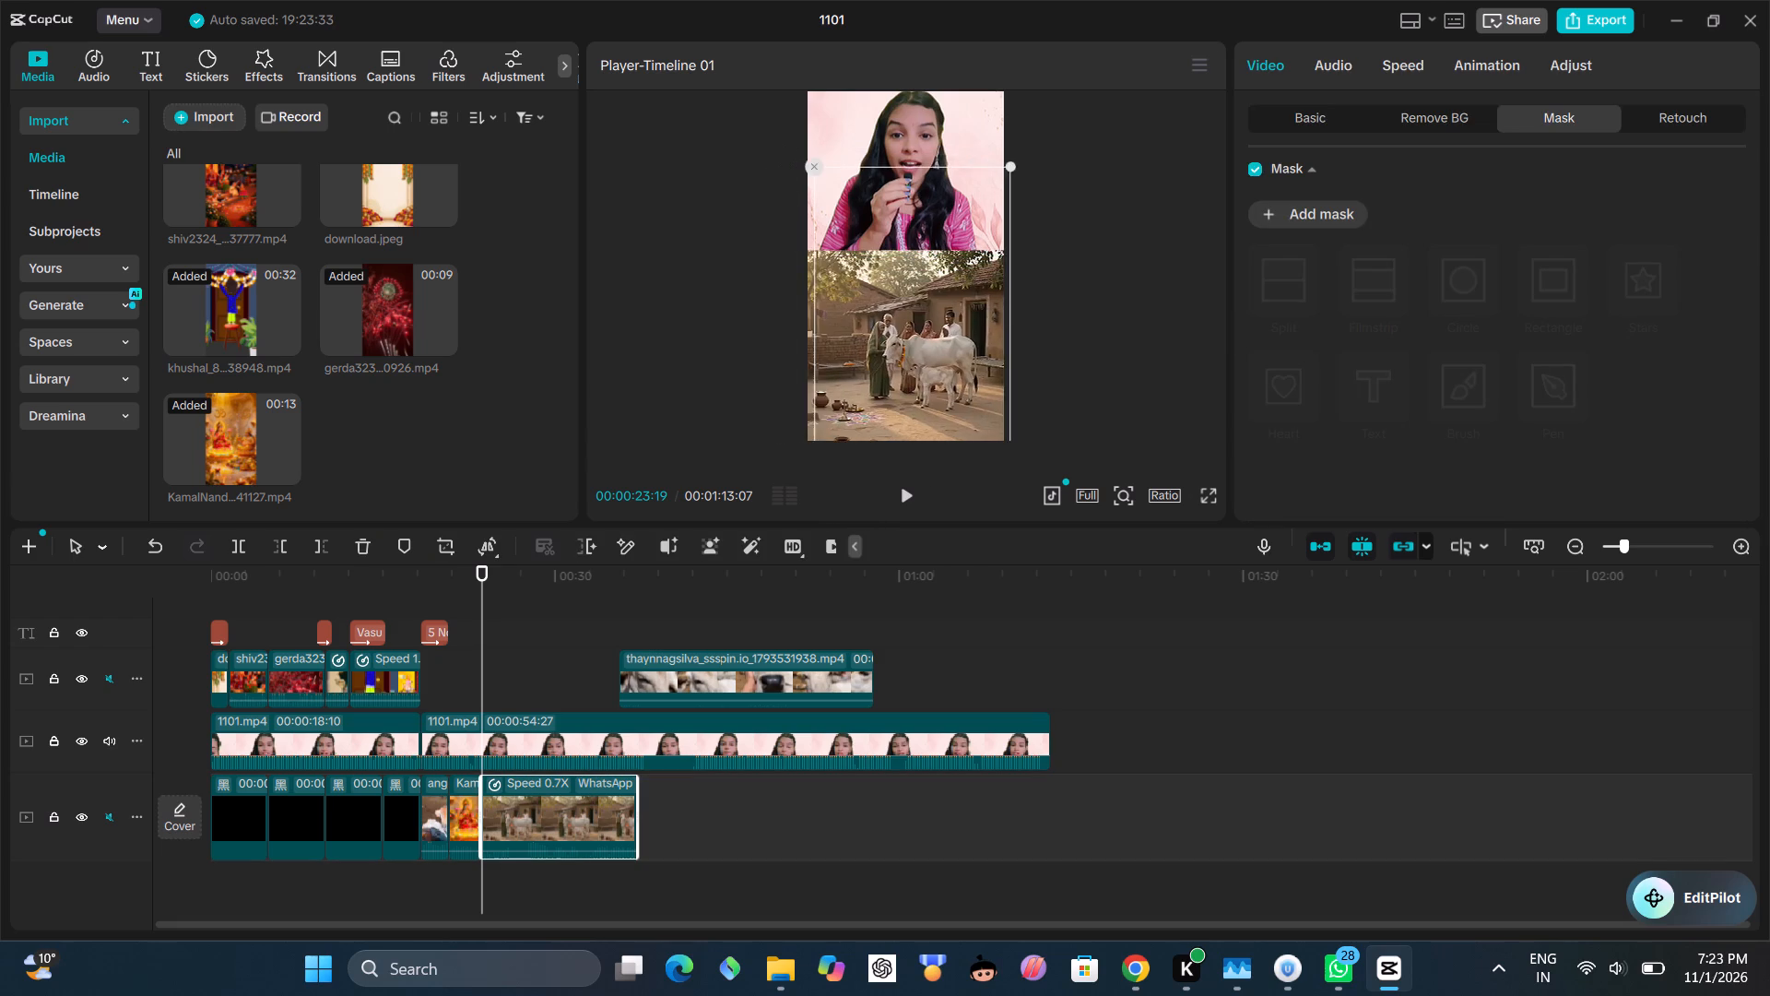
{"action": "left_click_drag", "start_coordinate": [867, 325], "coordinate": [860, 332]}
Play the timeline from about 00:00:21:14 to the end of the WhatsApp Video clip to check the new footage.
{"action": "left_click", "coordinate": [457, 670]}
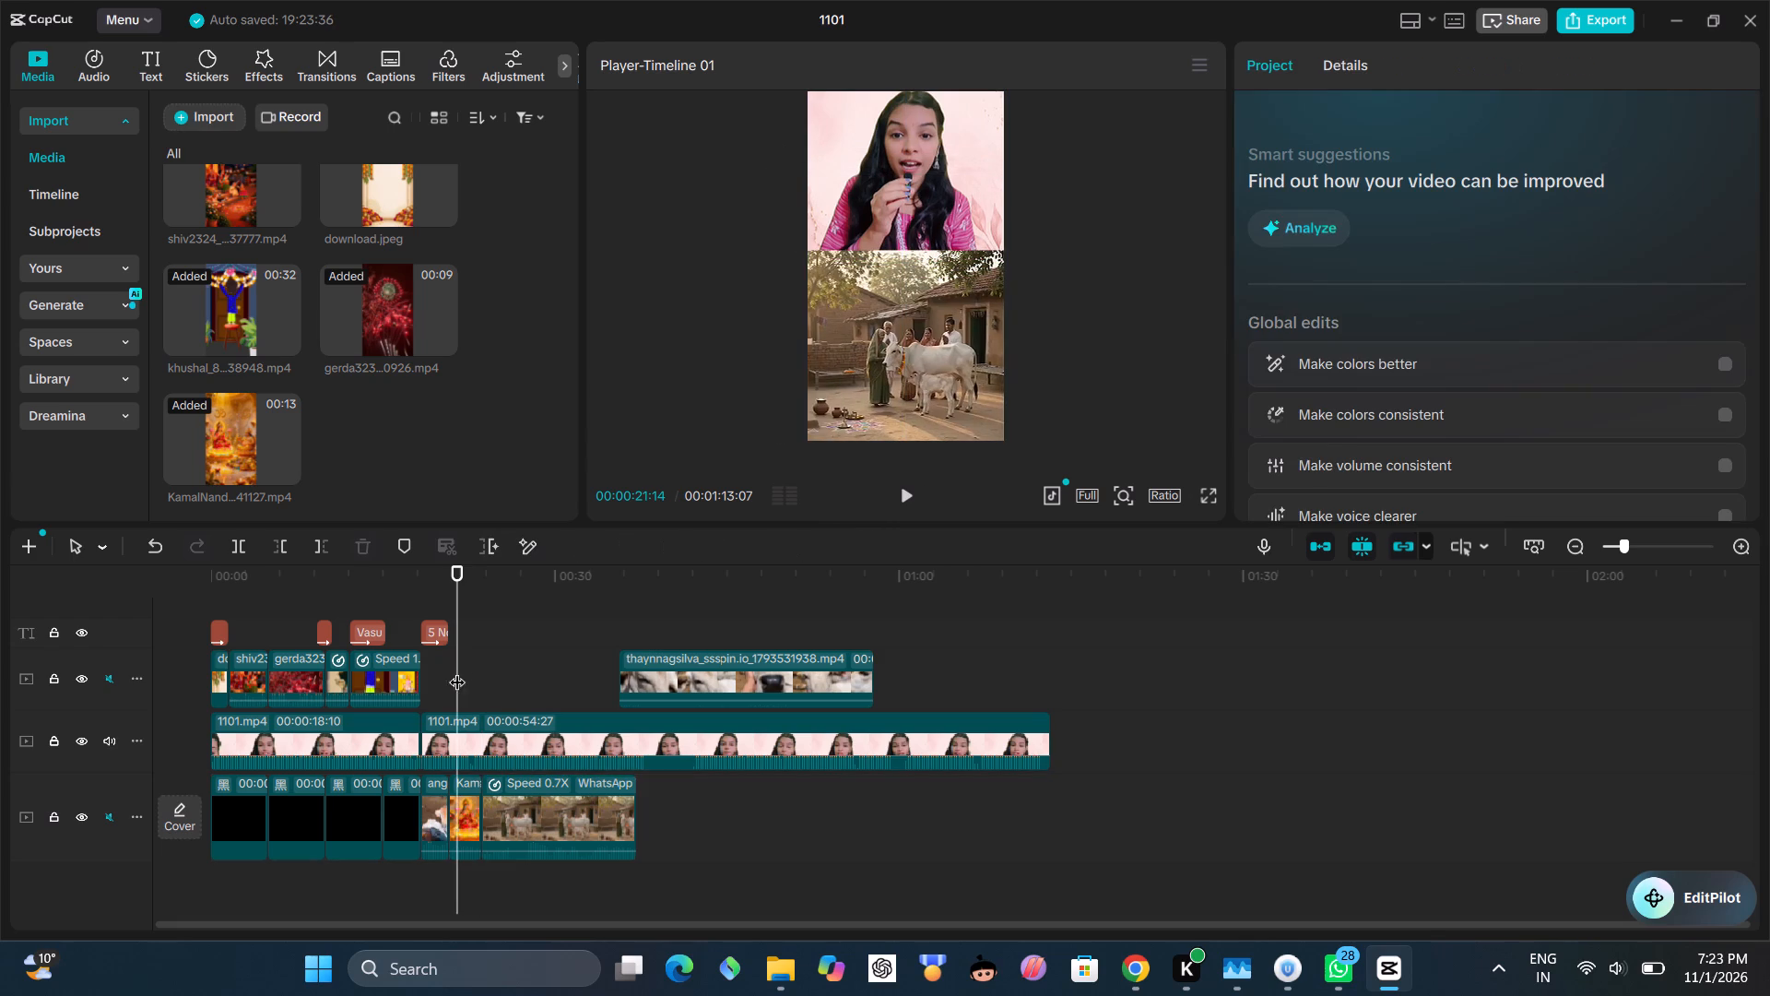
{"action": "left_click", "coordinate": [921, 497]}
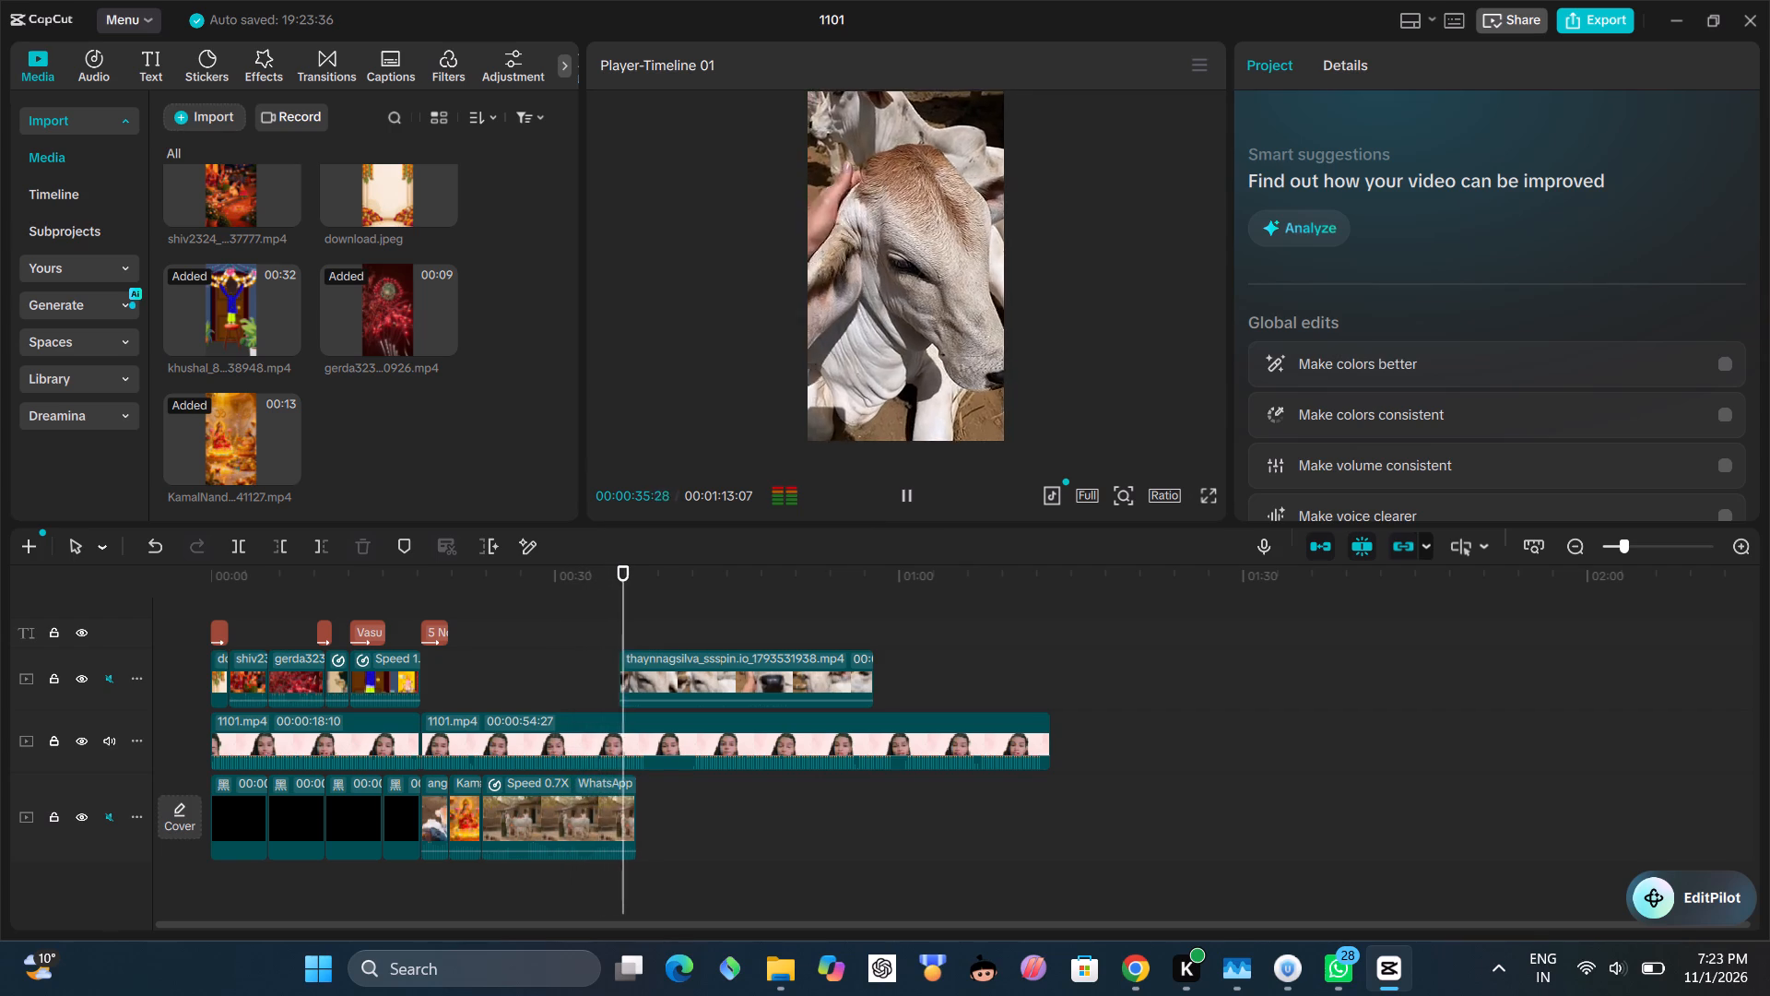
{"action": "left_click", "coordinate": [904, 499]}
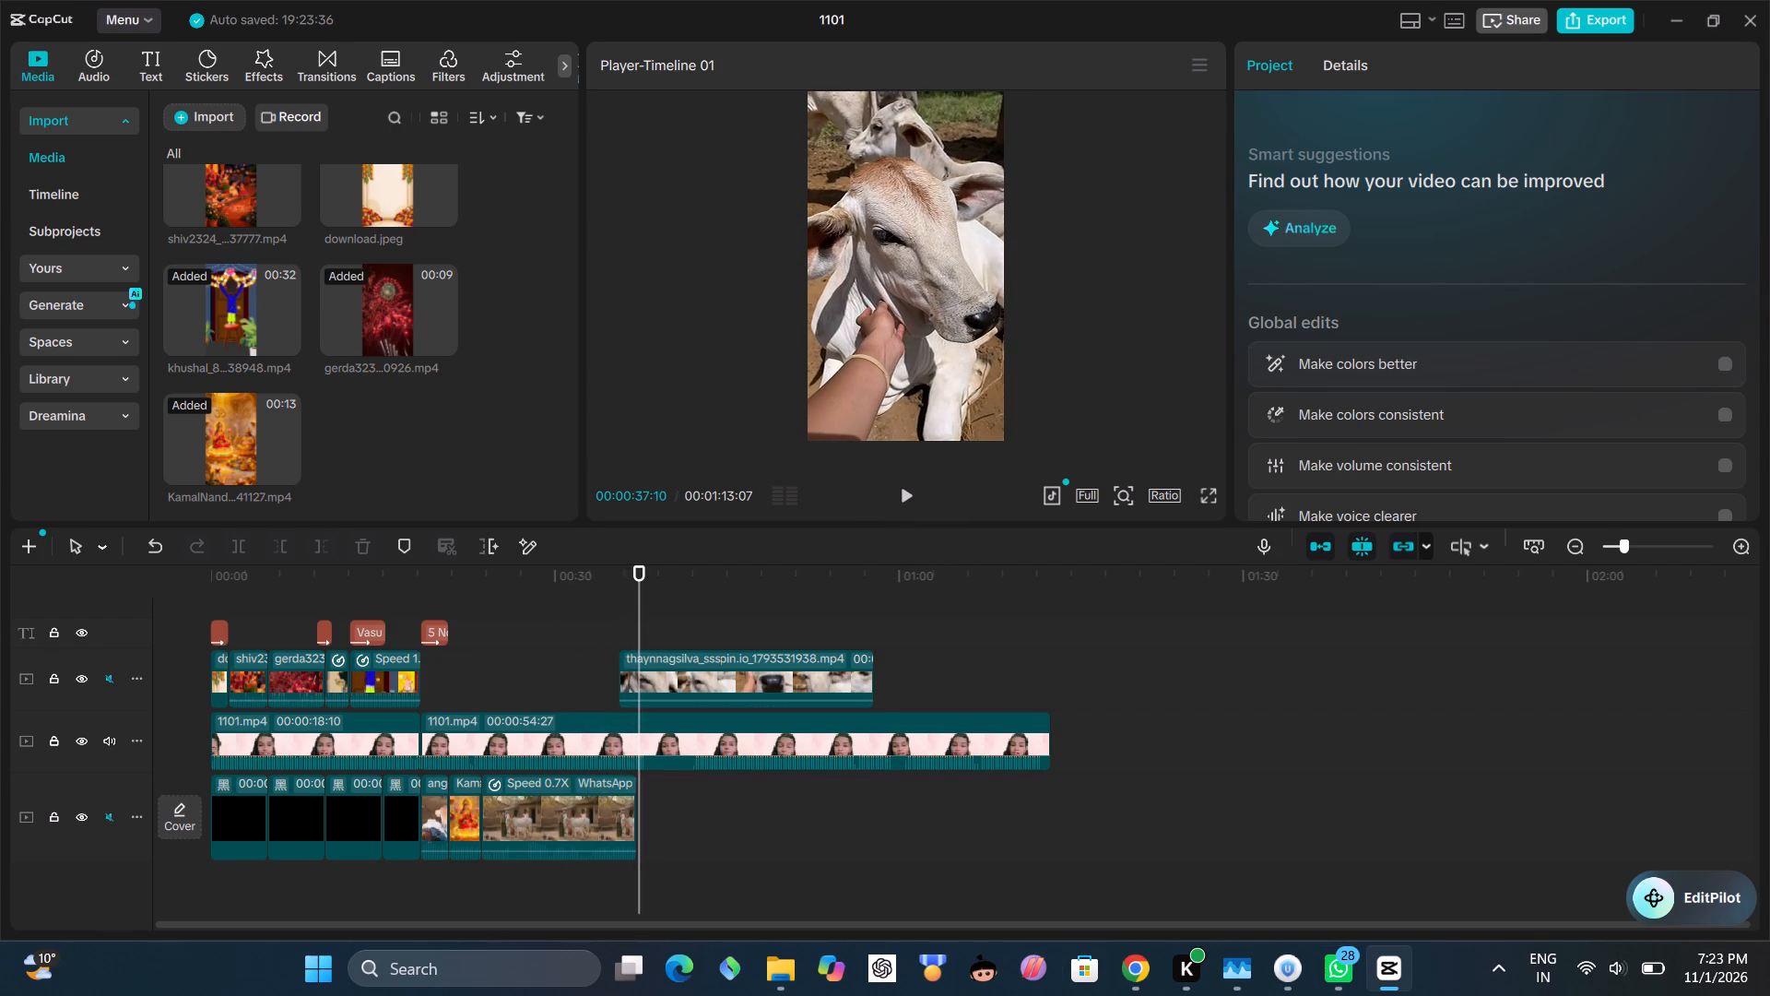
Switch to Chrome, search Pinterest for "nandini cow" and browse the results for usable cow footage.
{"action": "left_click", "coordinate": [1146, 994]}
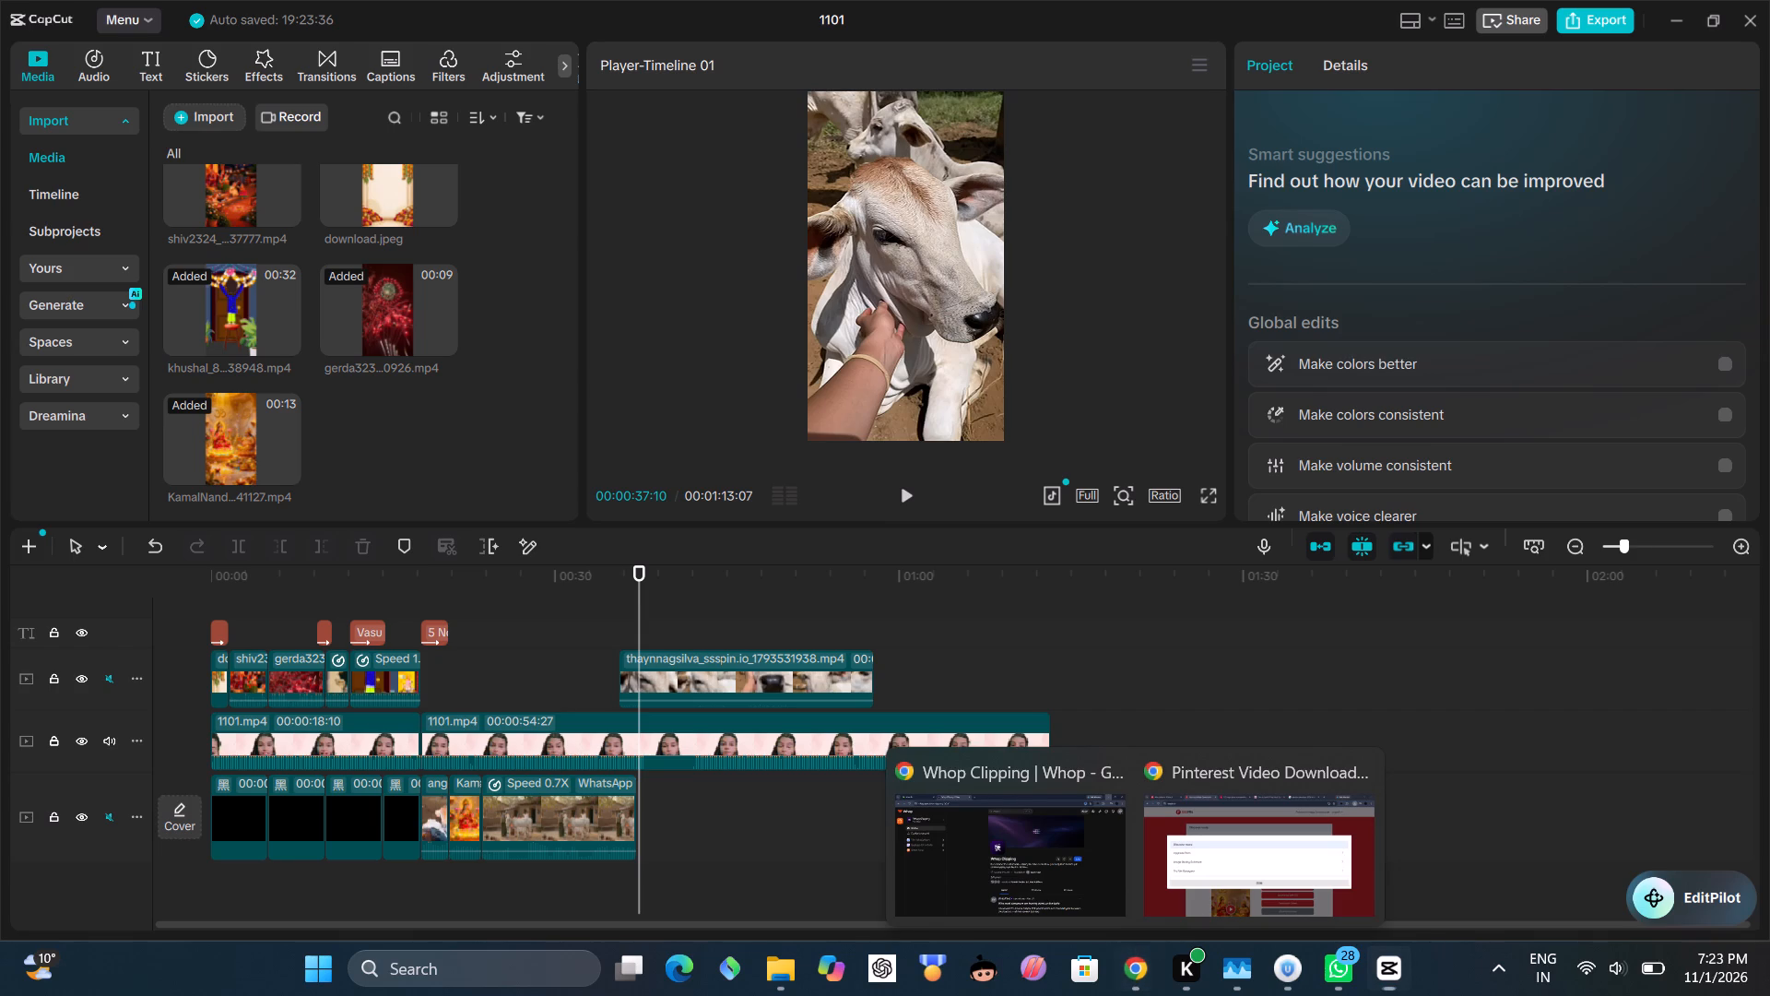
{"action": "left_click", "coordinate": [1228, 861]}
{"action": "left_click", "coordinate": [214, 30]}
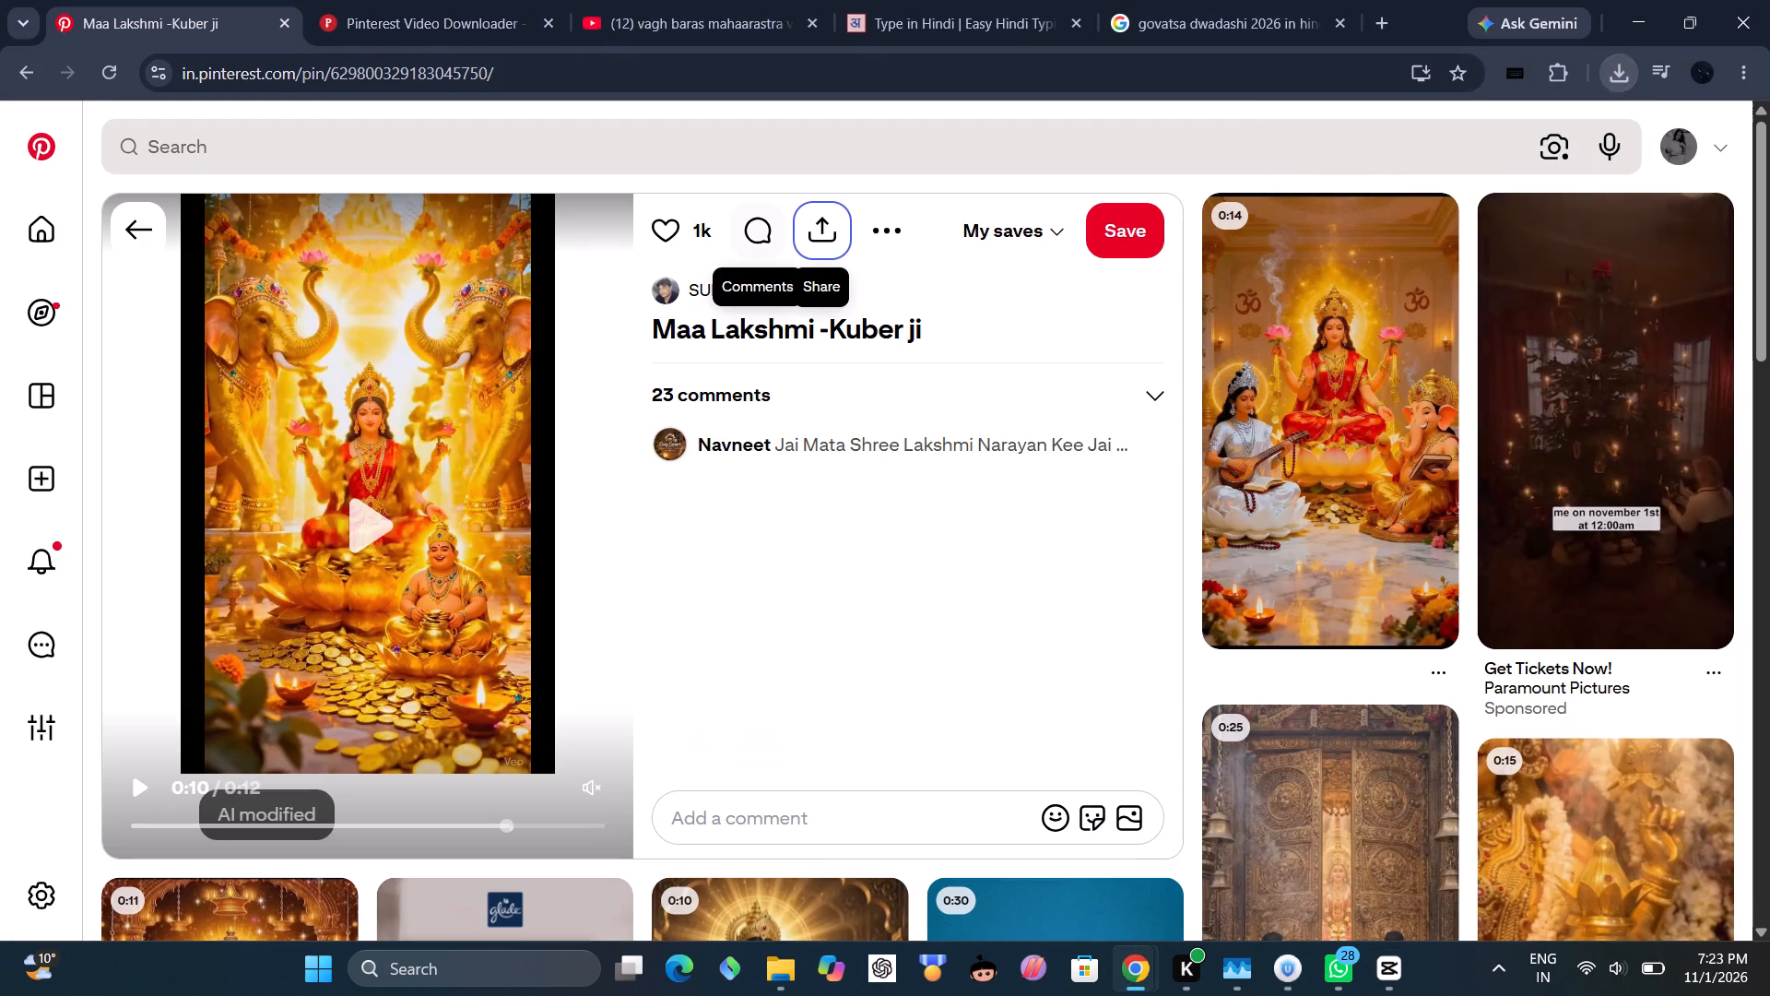
{"action": "left_click", "coordinate": [792, 146]}
{"action": "type", "text": "nna"}
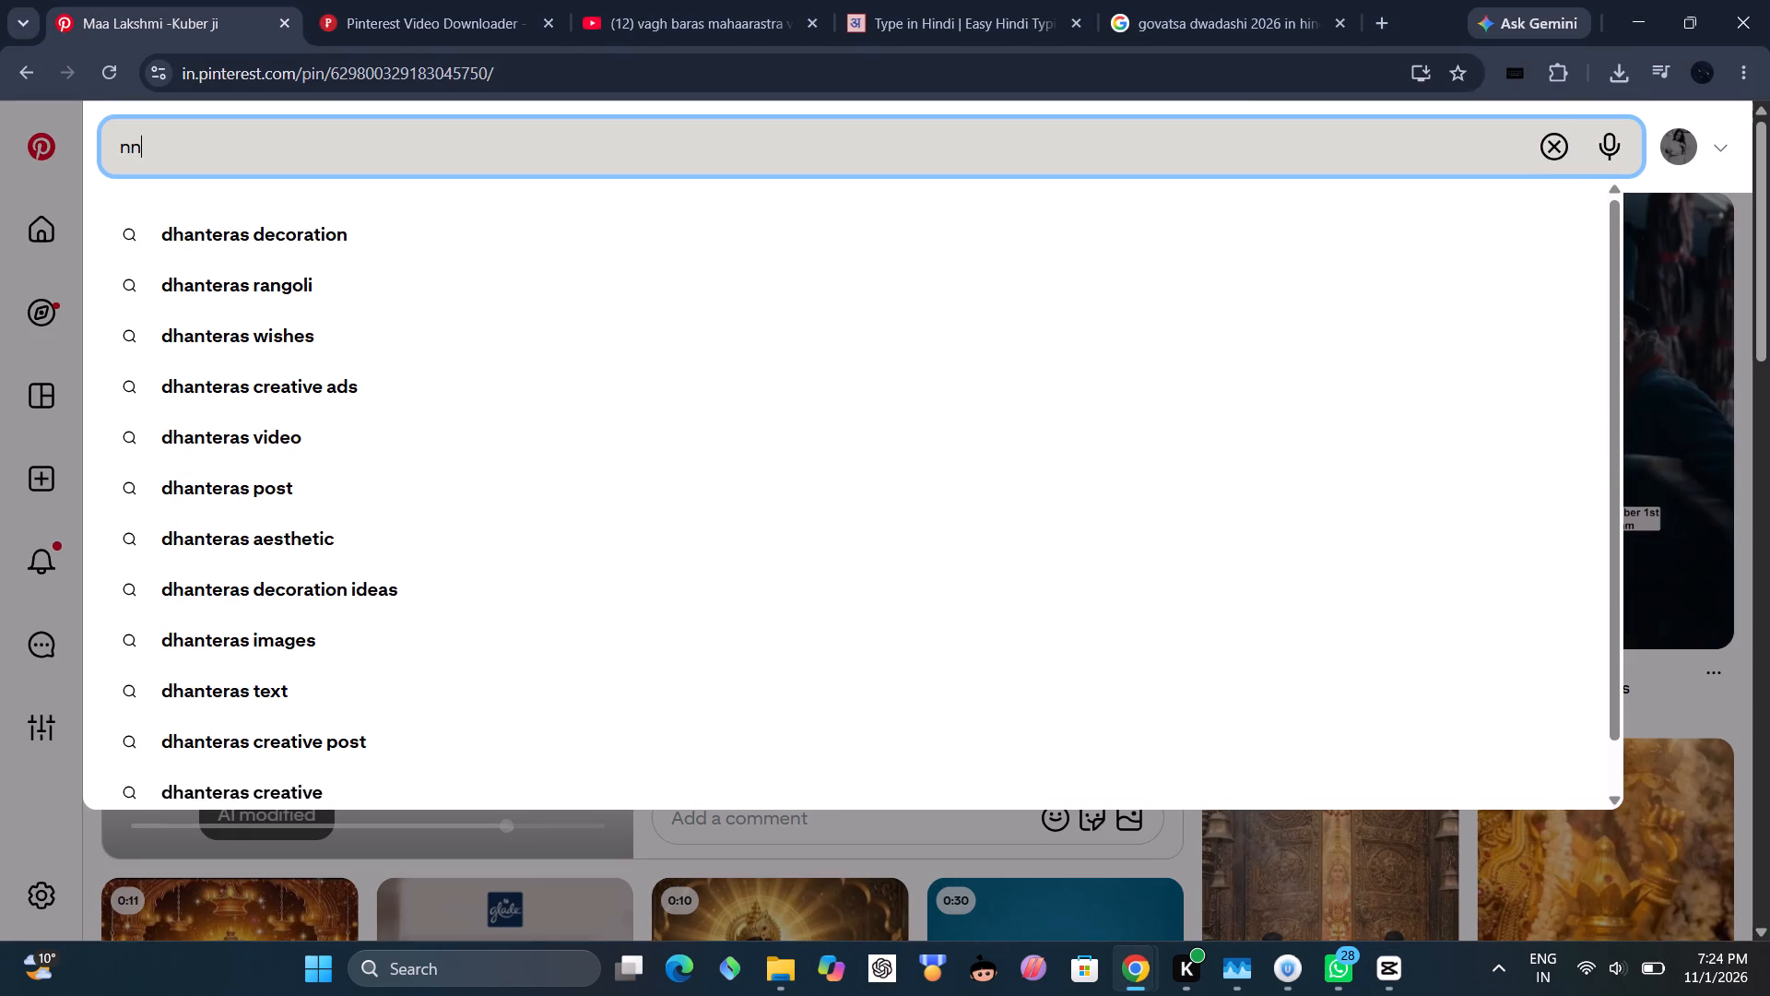
{"action": "key", "text": "BackSpace"}
{"action": "key", "text": "BackSpace"}
{"action": "type", "text": "andini"}
{"action": "key", "text": "space"}
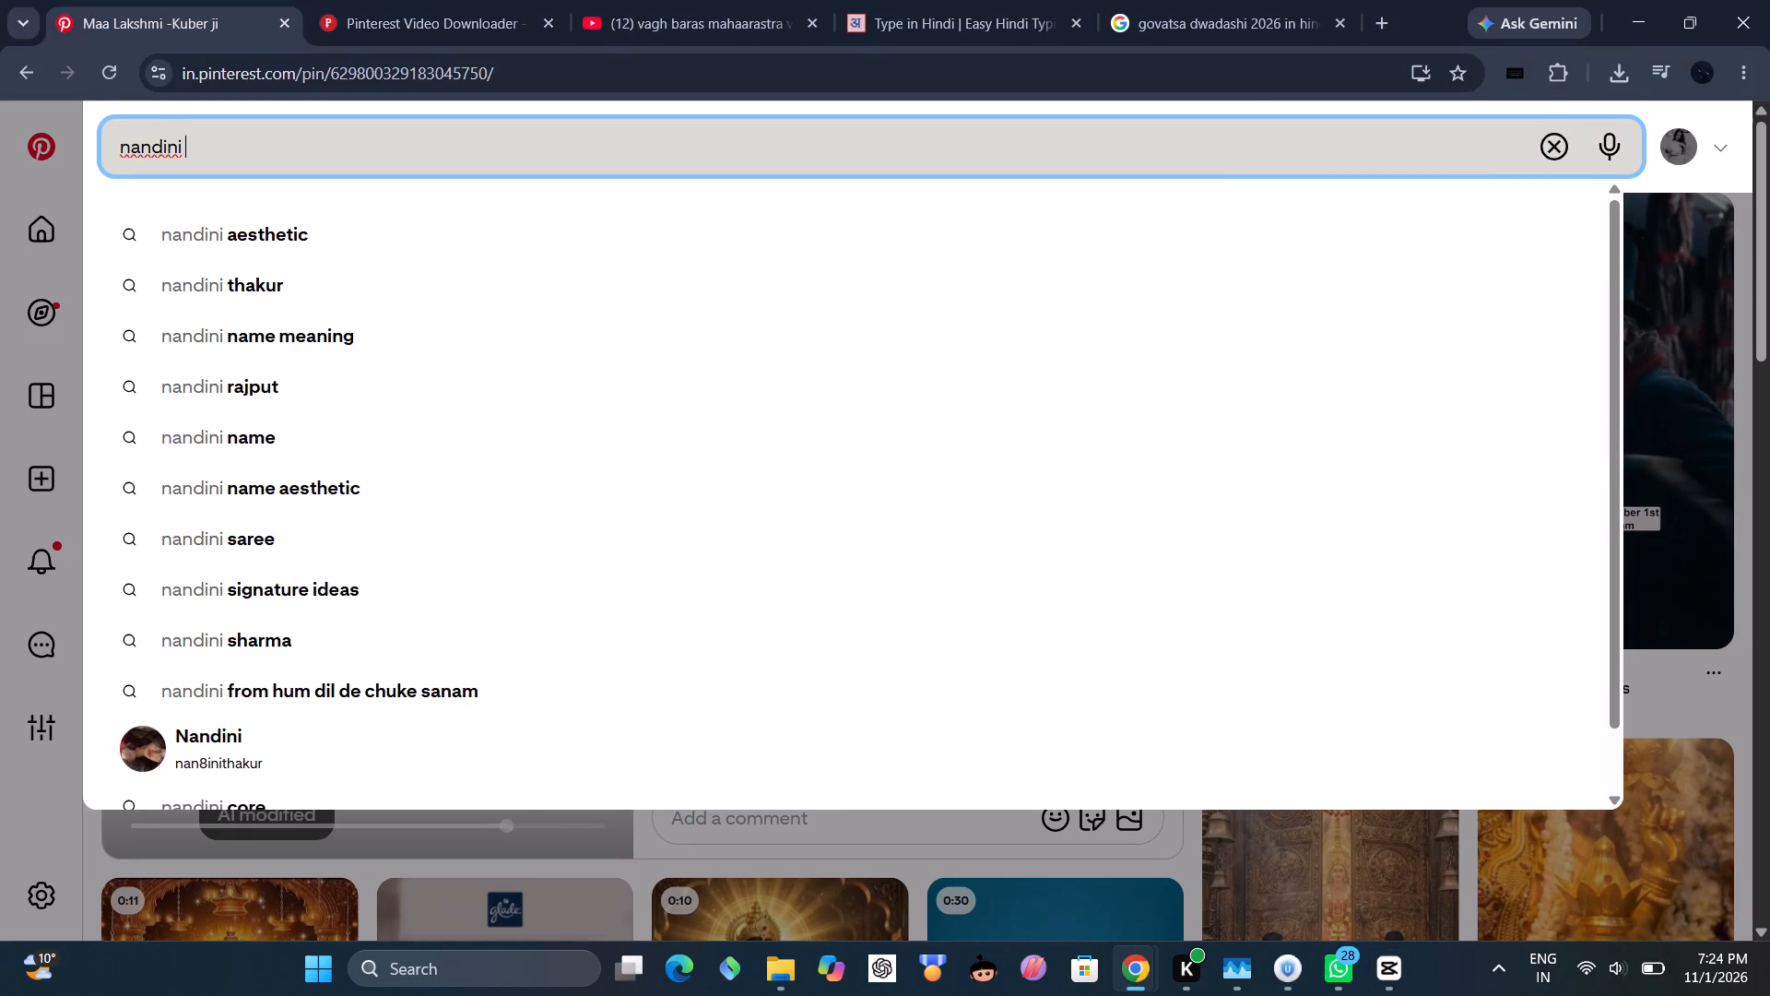
{"action": "type", "text": "cow"}
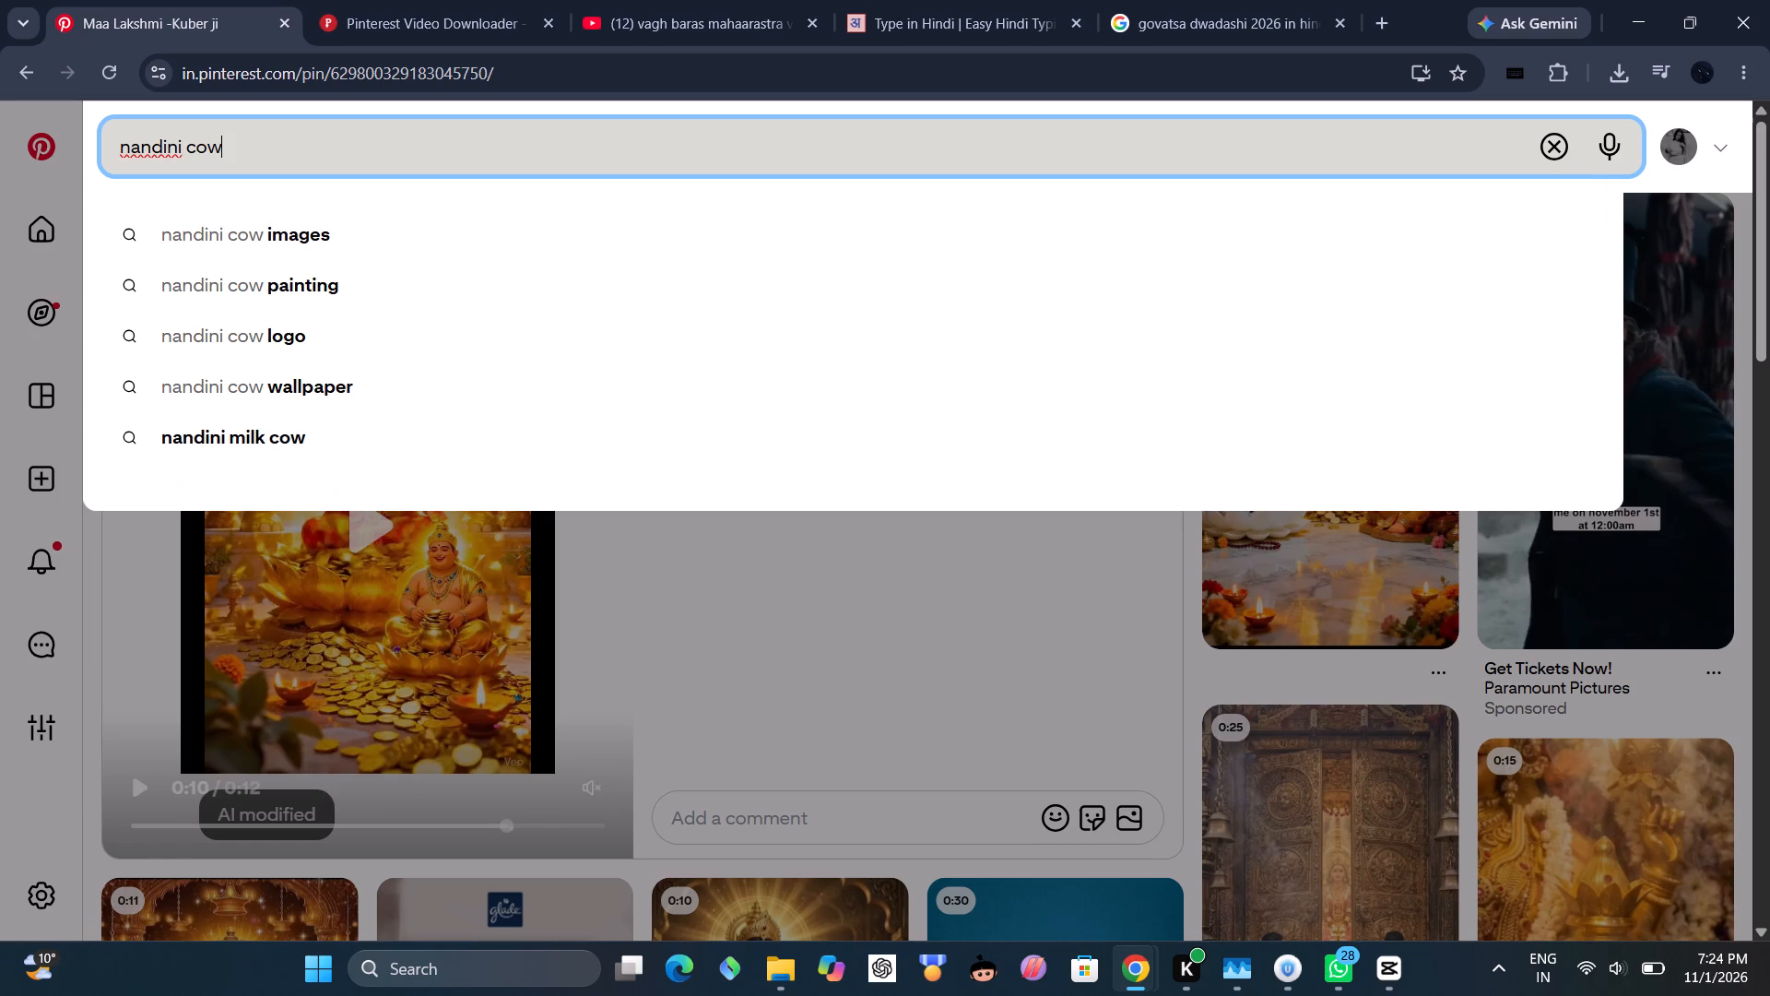
{"action": "key", "text": "Return"}
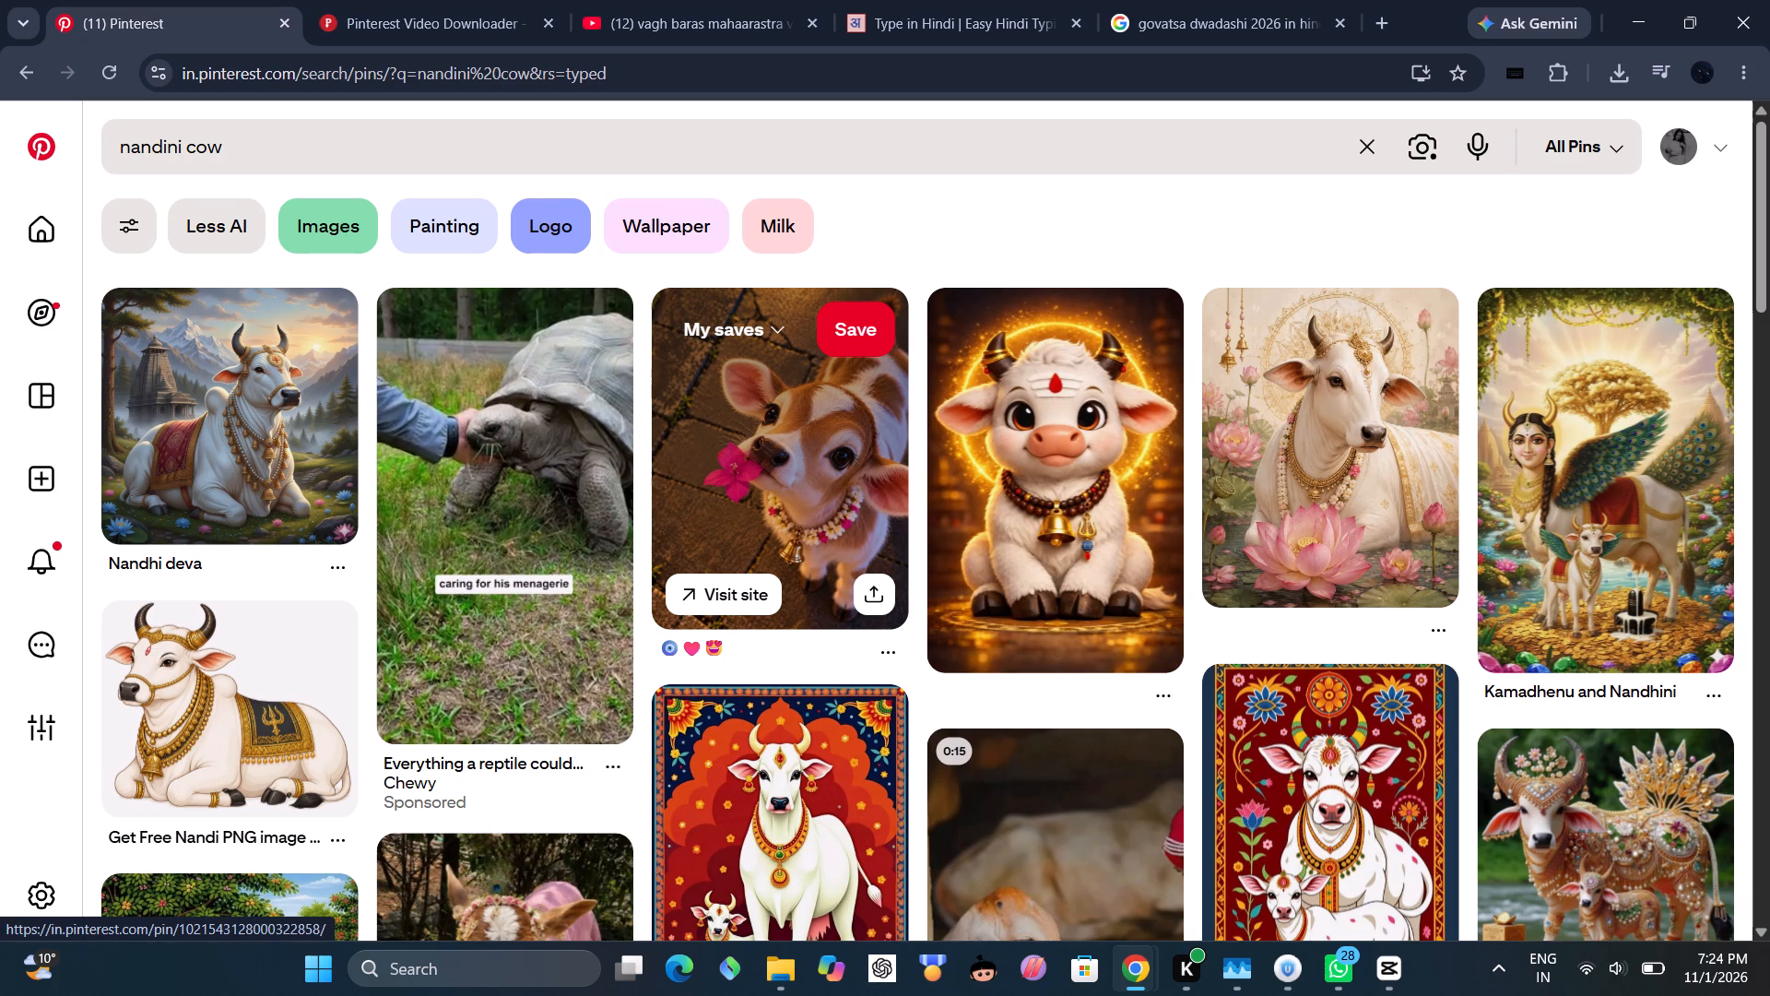
{"action": "scroll", "coordinate": [749, 489], "scroll_direction": "down", "scroll_amount": 1}
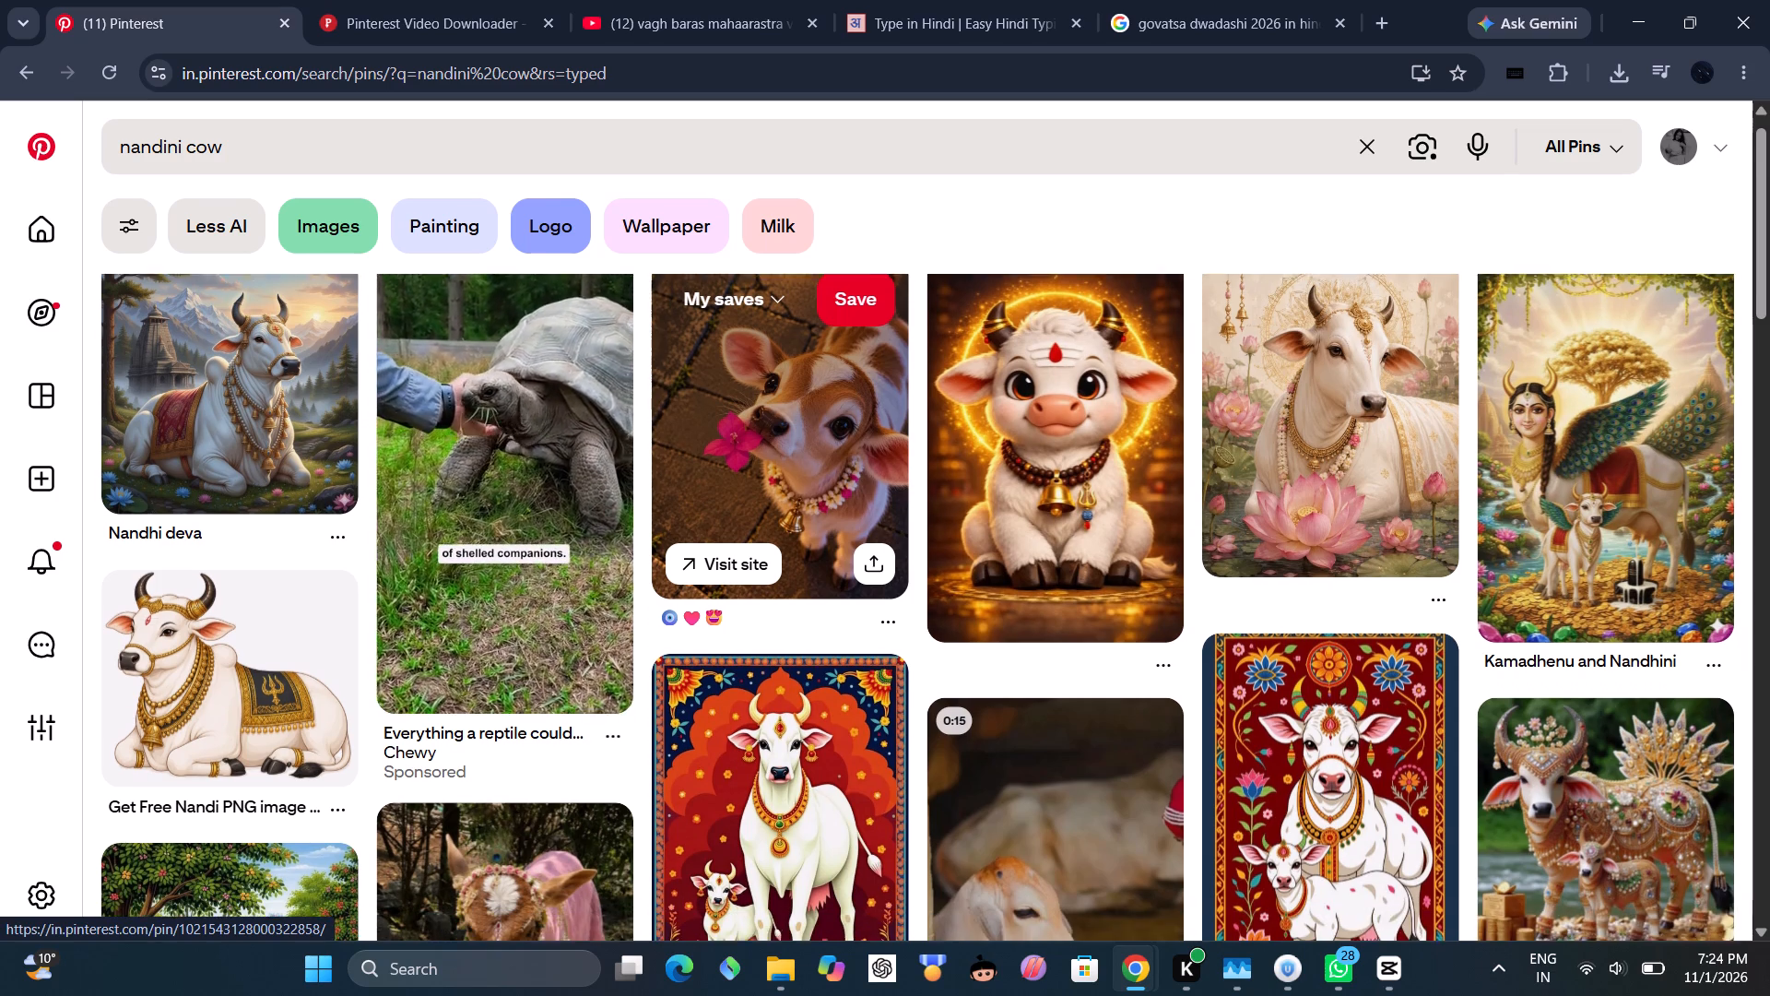
{"action": "scroll", "coordinate": [749, 489], "scroll_direction": "down", "scroll_amount": 3}
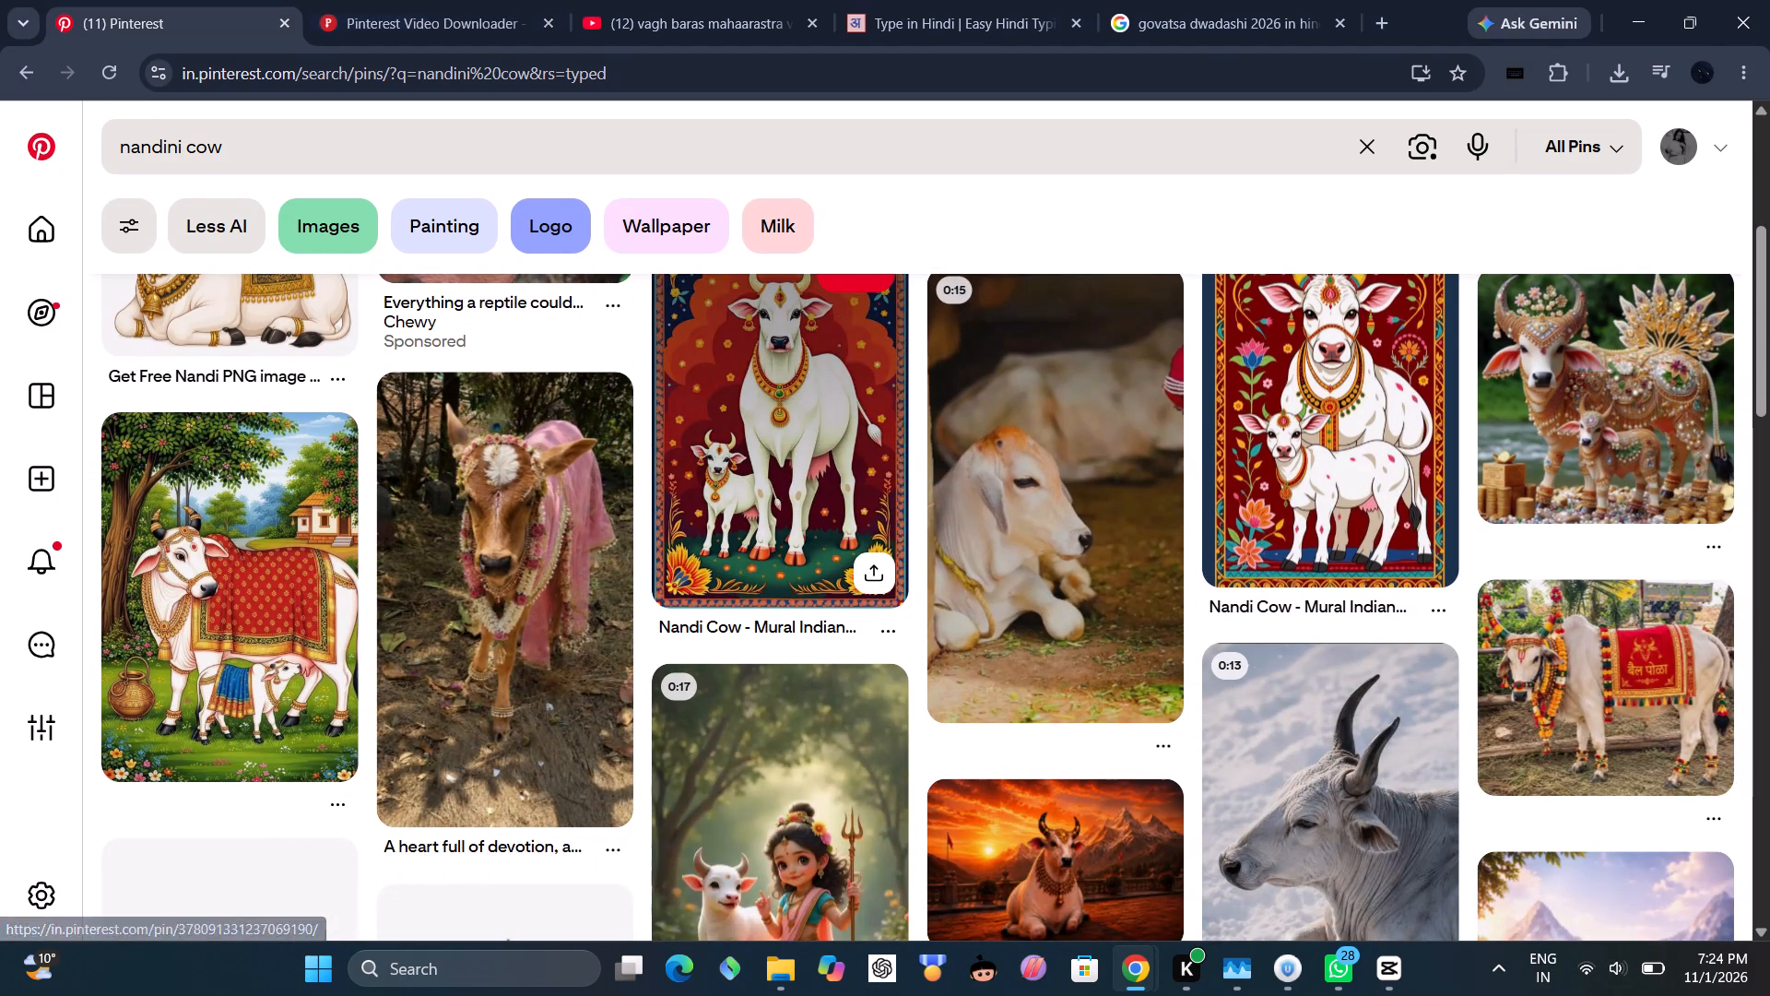
Refine the Pinterest search to "nandini cow video".
{"action": "left_click", "coordinate": [431, 146]}
{"action": "left_click", "coordinate": [431, 146]}
{"action": "key", "text": "space"}
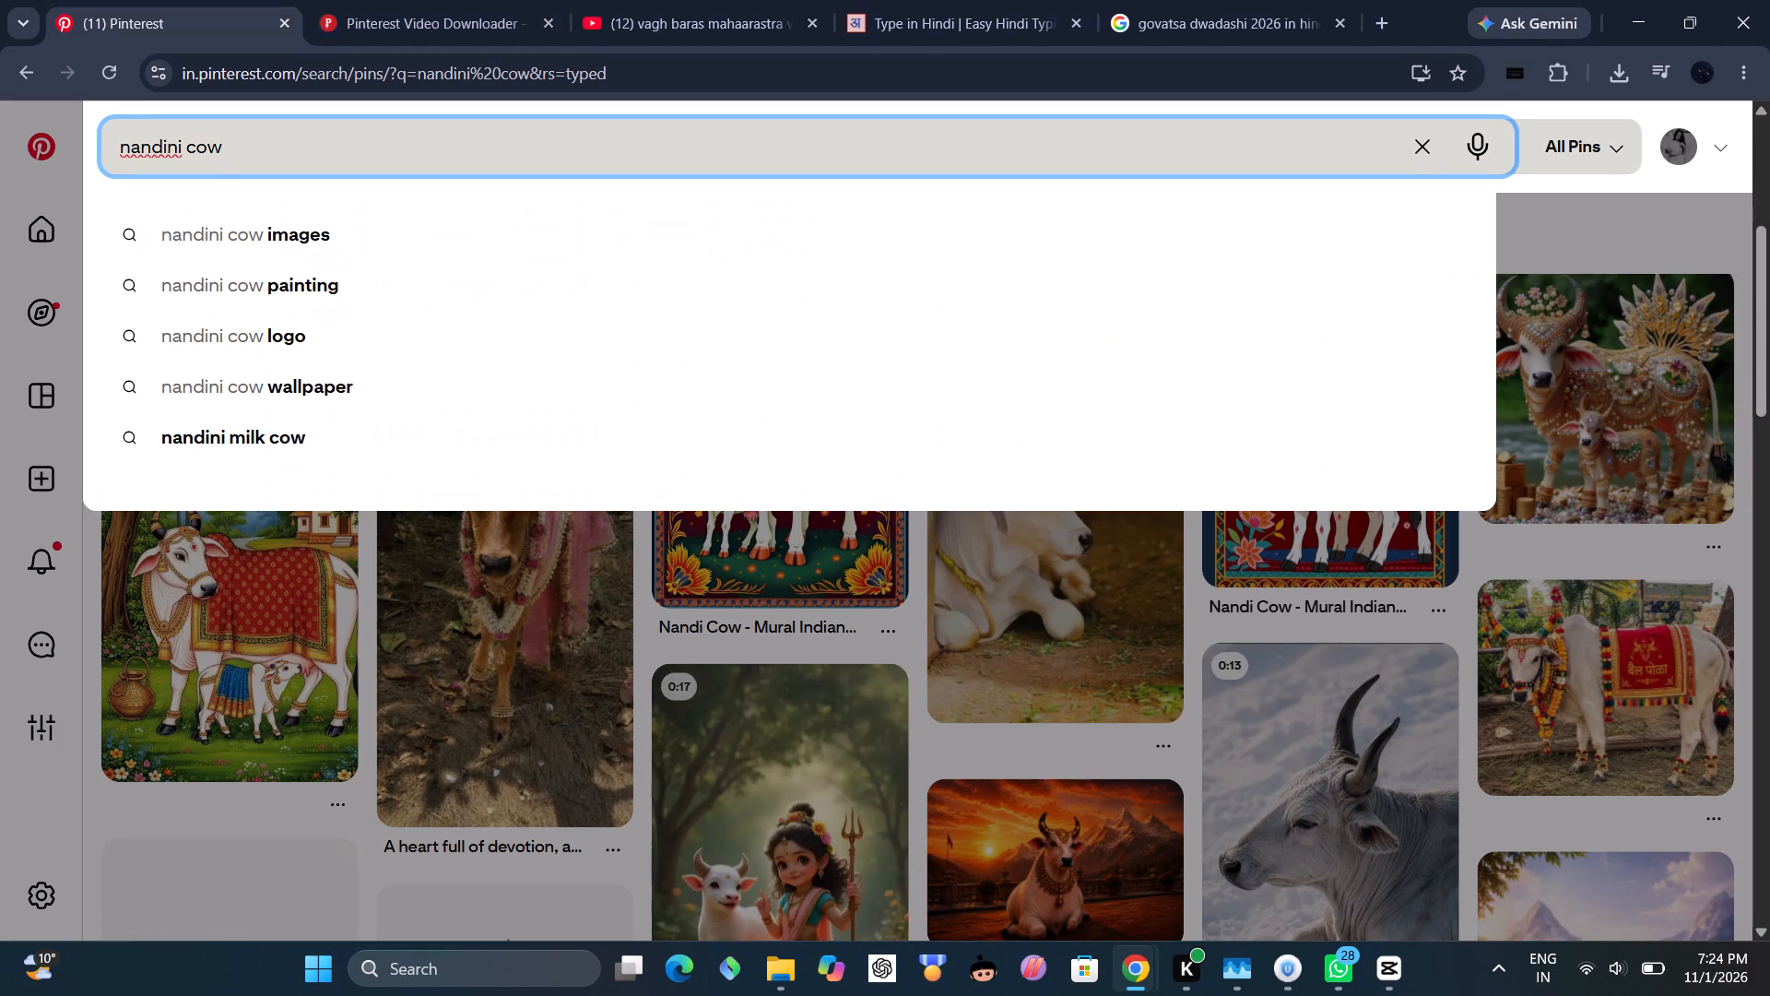
{"action": "key", "text": "v"}
{"action": "key", "text": "i"}
{"action": "key", "text": "d"}
{"action": "key", "text": "e"}
{"action": "key", "text": "o"}
{"action": "key", "text": "Return"}
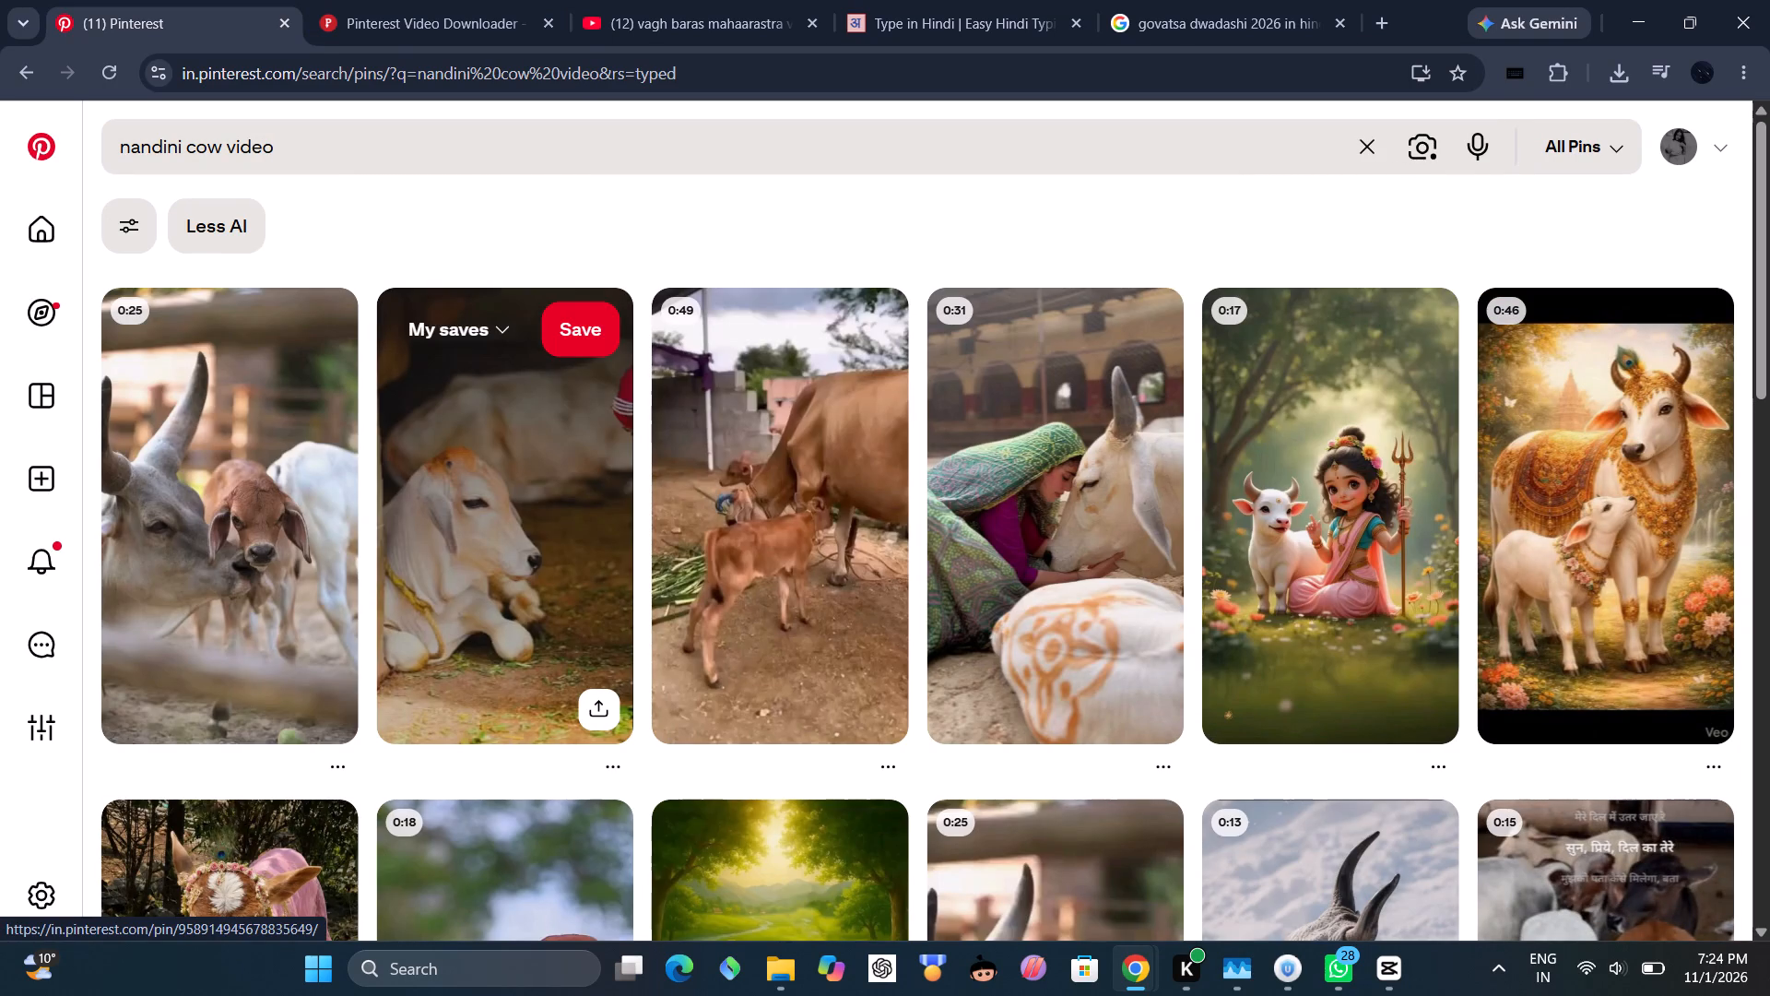
Examine the 0:31 video pin of the woman with a cow and its related pins, and return to the search results.
{"action": "left_click", "coordinate": [270, 482]}
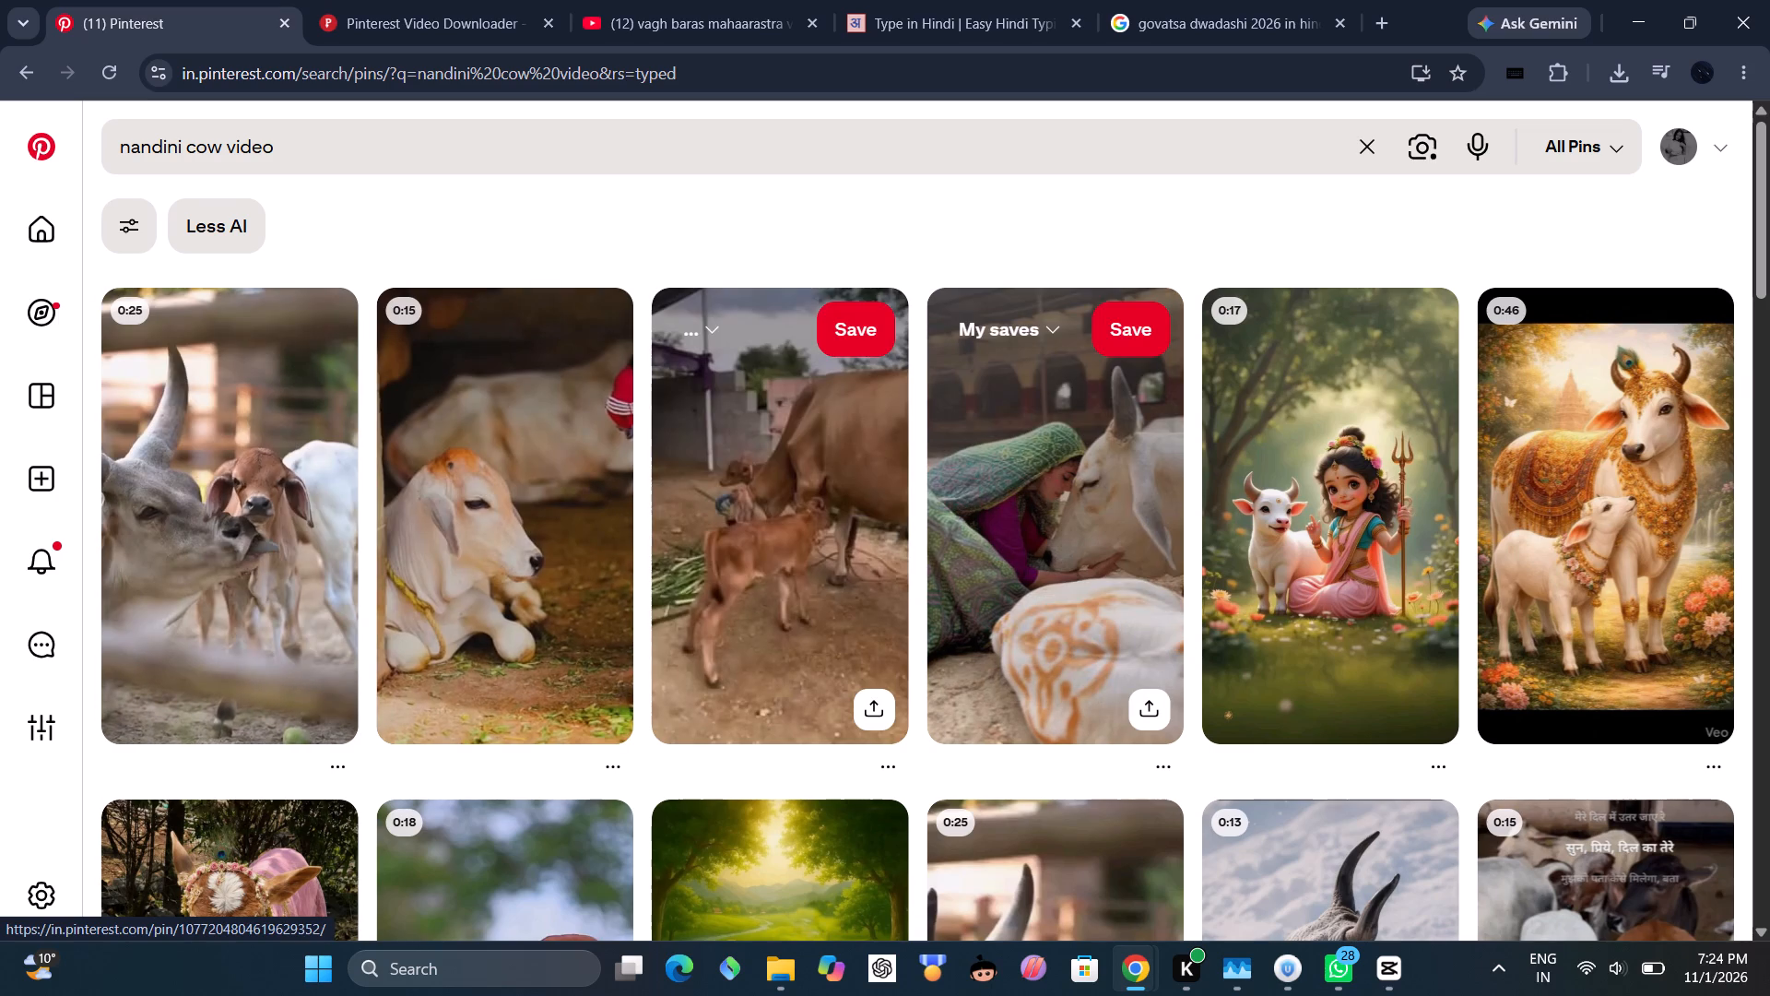
{"action": "left_click", "coordinate": [1002, 510]}
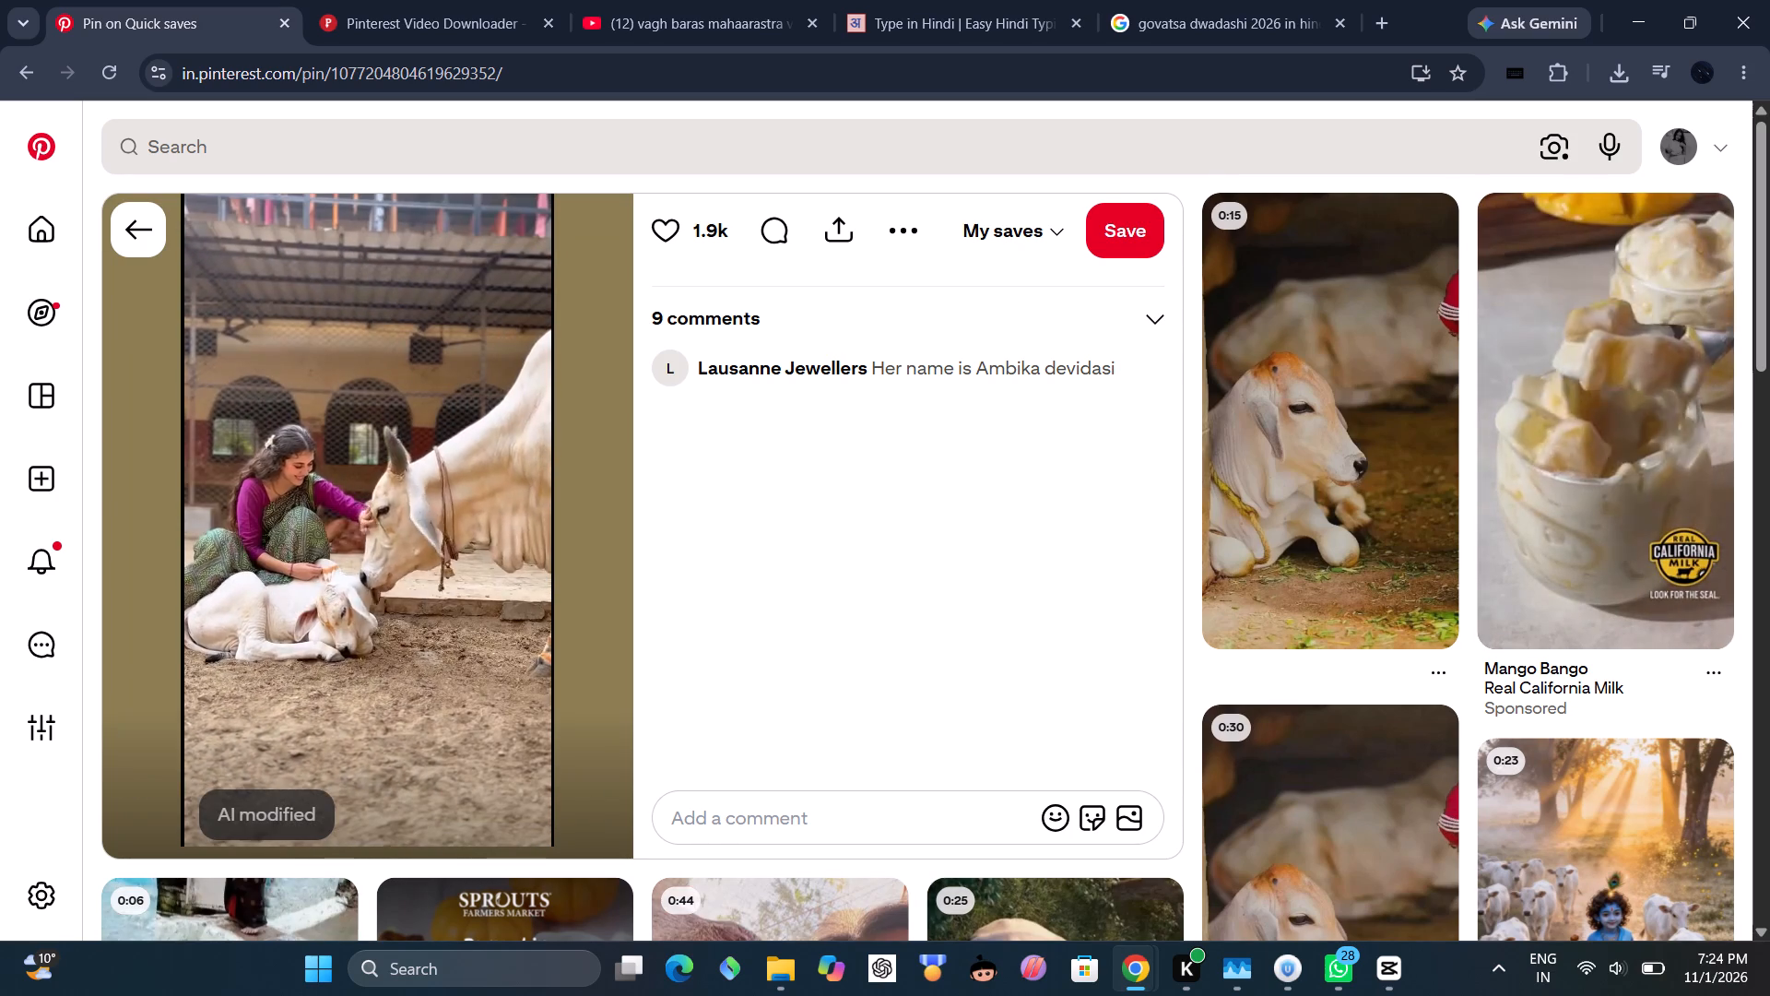
{"action": "scroll", "coordinate": [1151, 567], "scroll_direction": "down", "scroll_amount": 3}
{"action": "scroll", "coordinate": [941, 593], "scroll_direction": "down", "scroll_amount": 2}
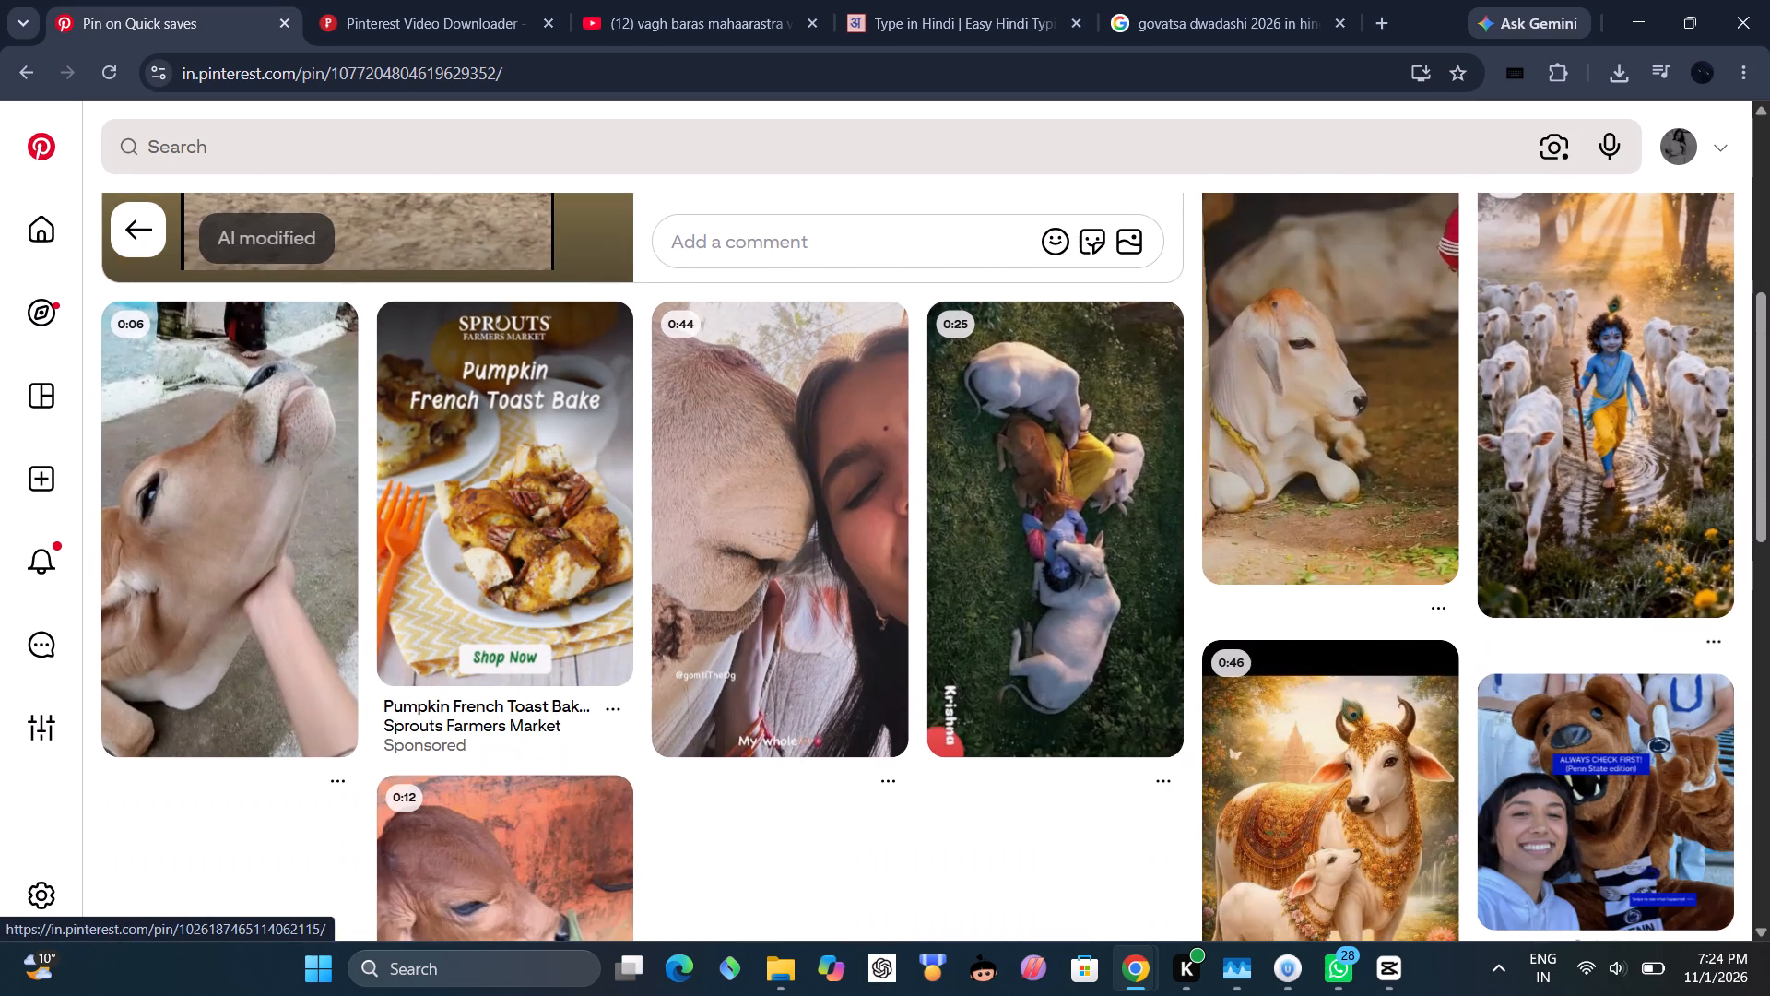
{"action": "left_click", "coordinate": [11, 77]}
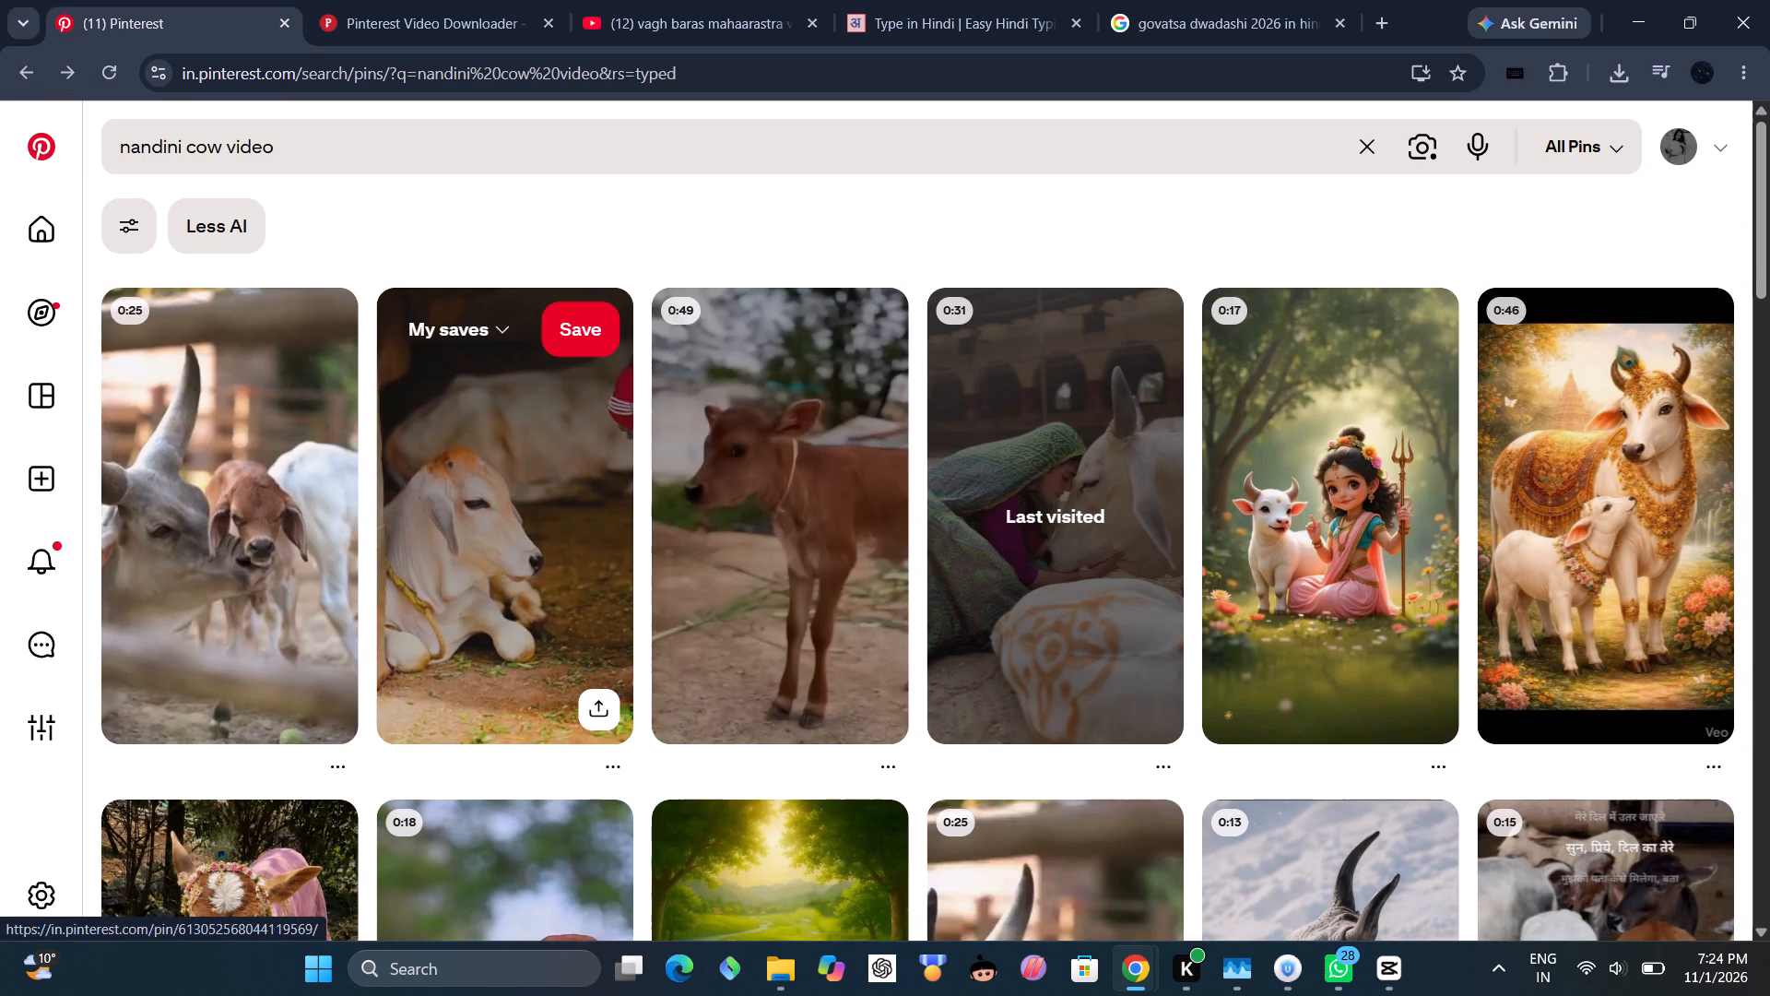
Open the 0:25 video pin of the horned cow with its calf and copy its link.
{"action": "left_click", "coordinate": [270, 528]}
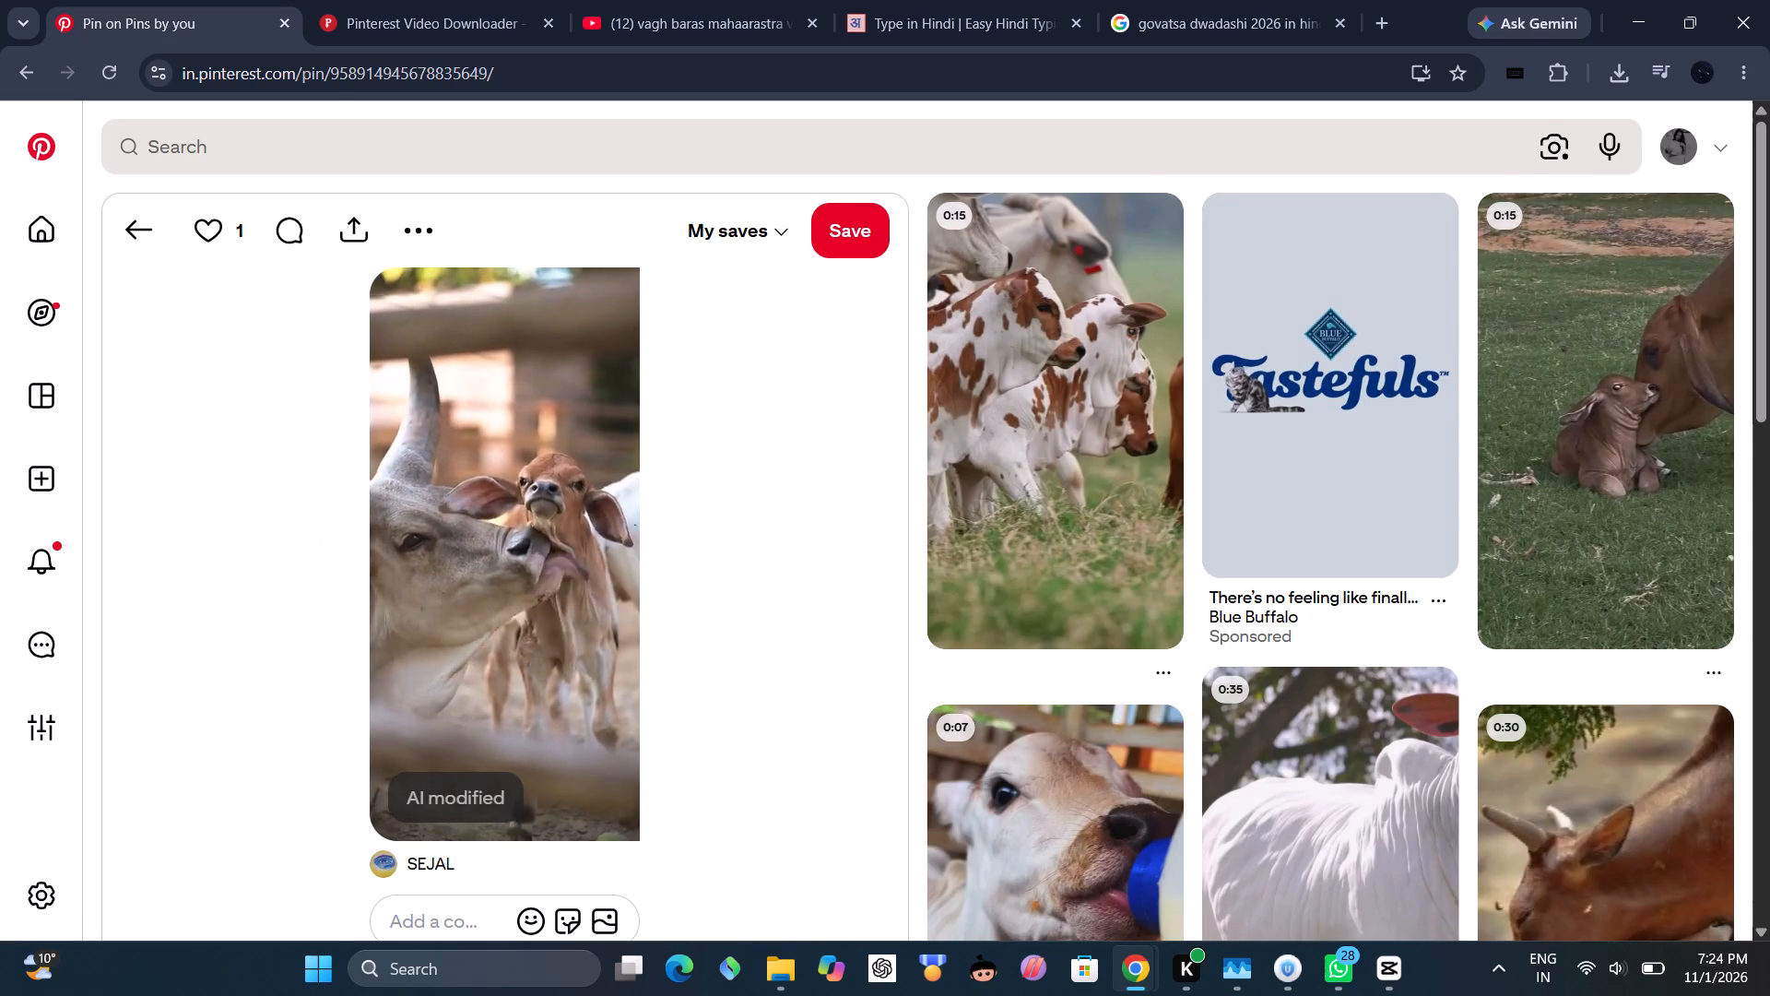
{"action": "left_click", "coordinate": [354, 237]}
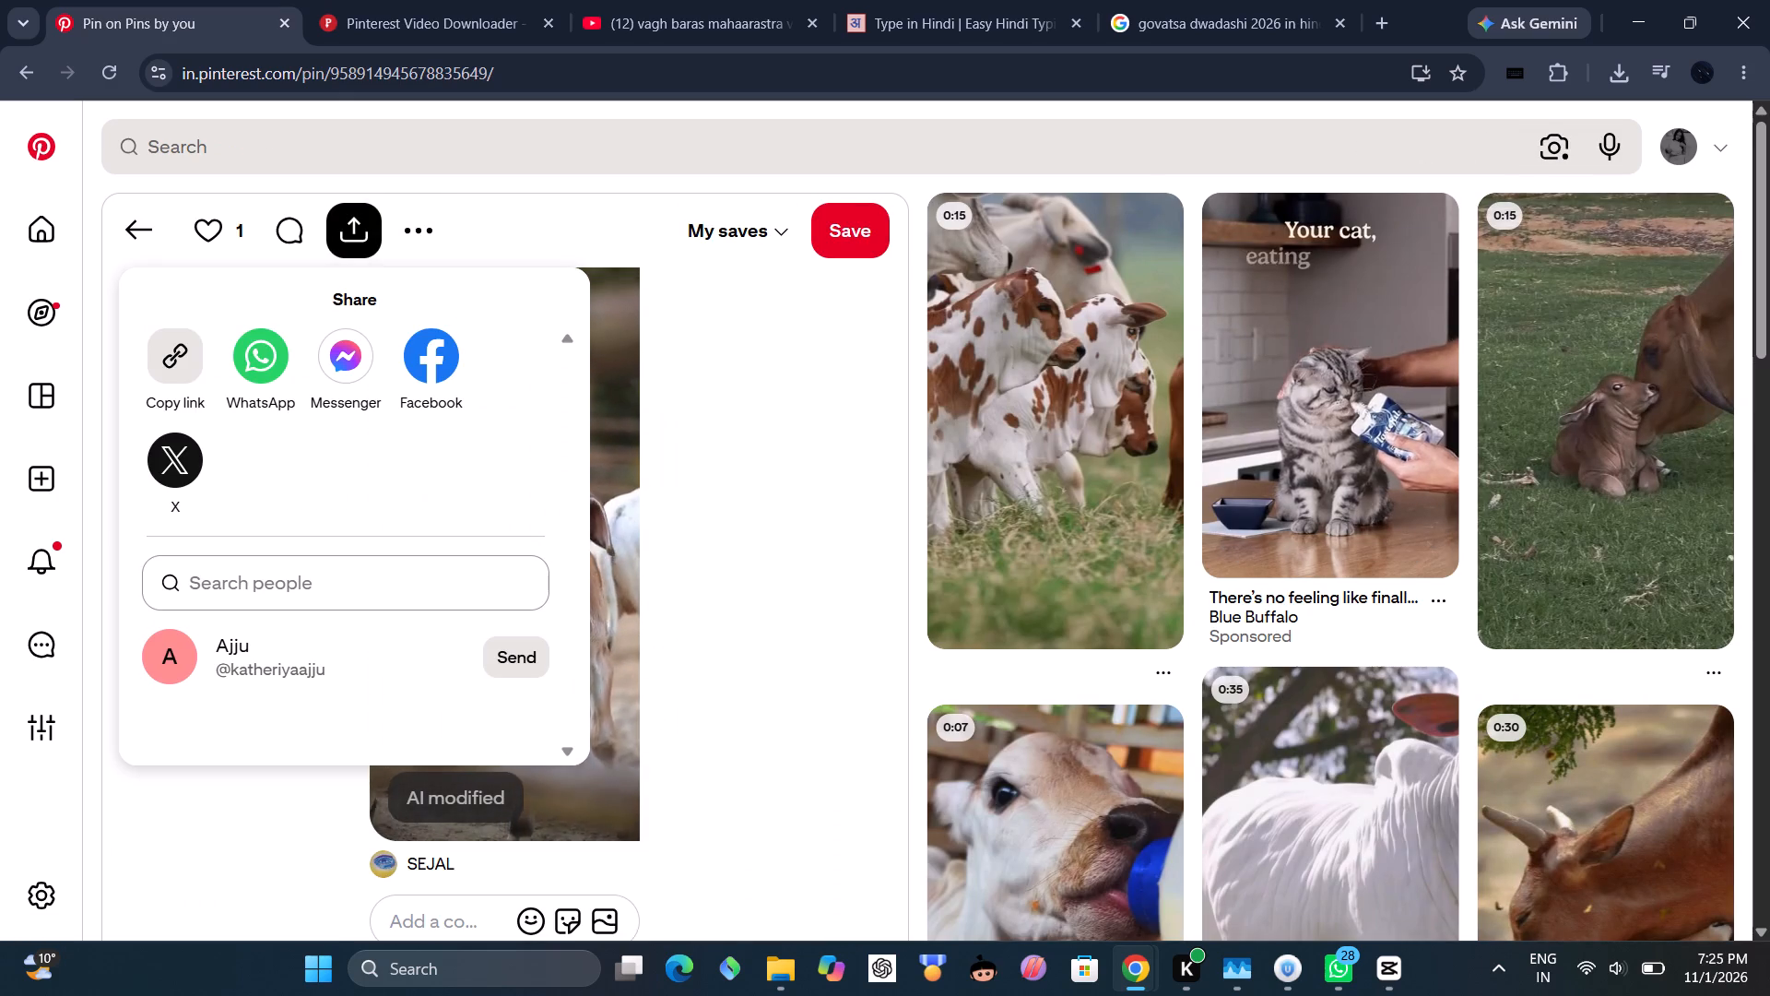
{"action": "left_click", "coordinate": [191, 366]}
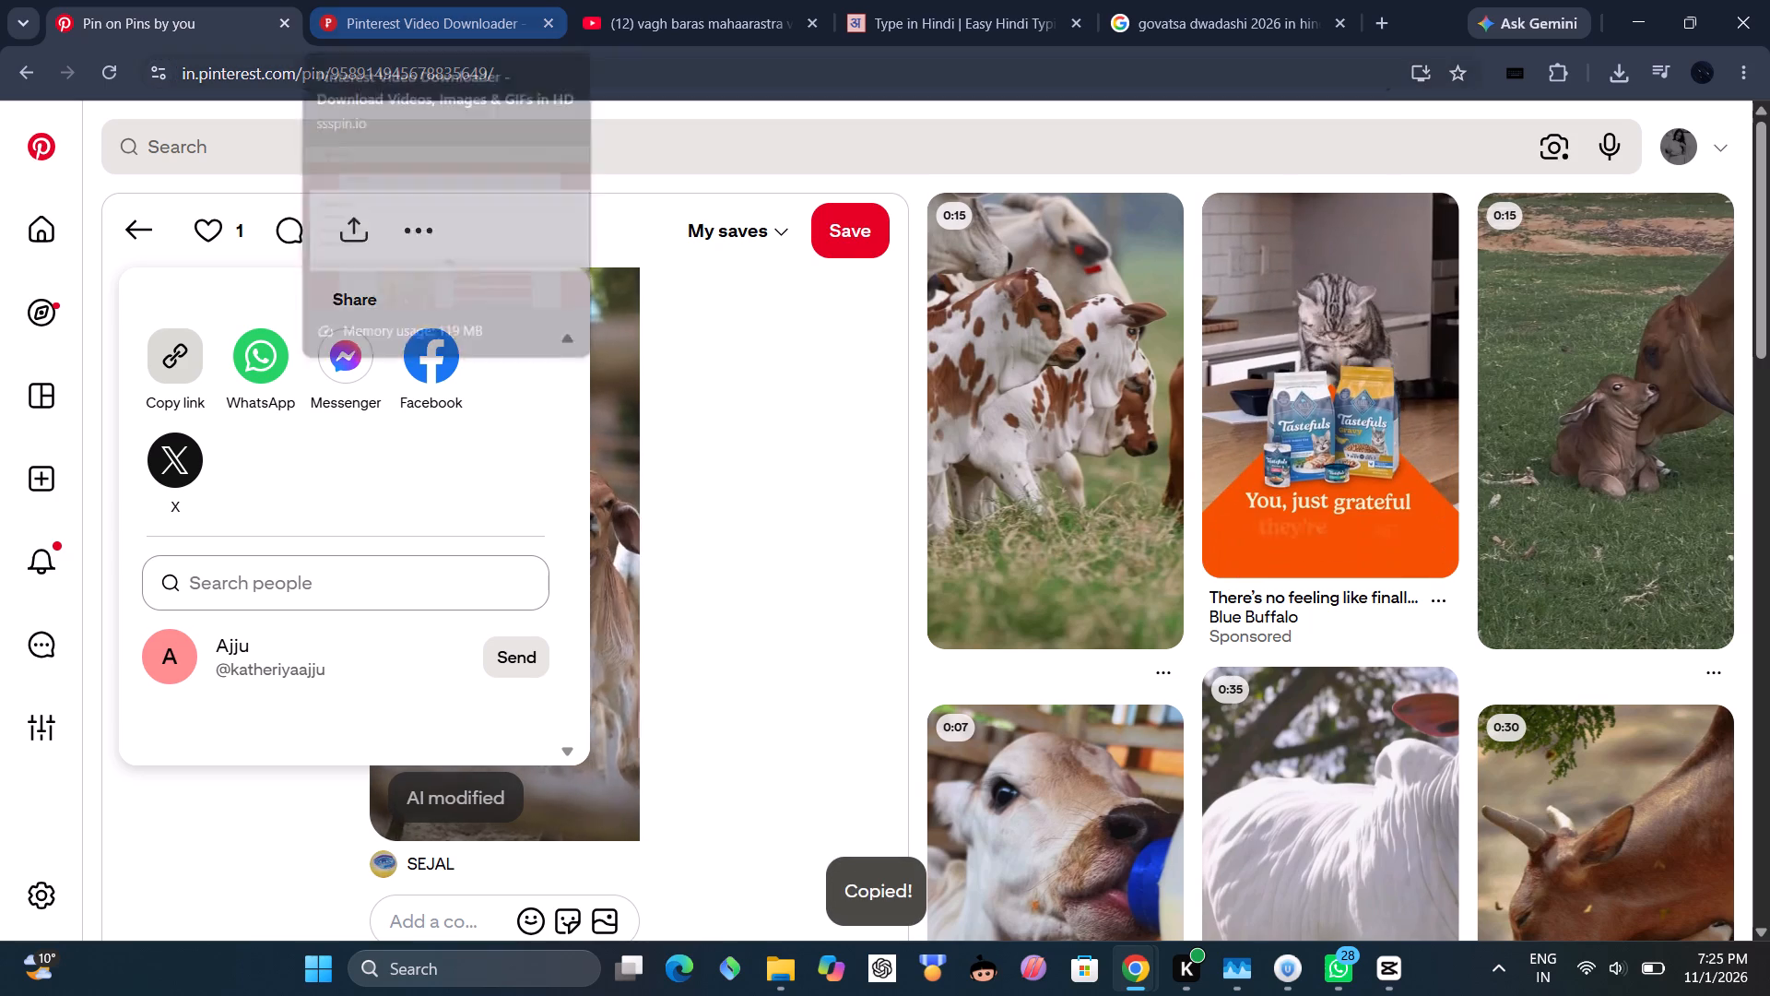
Download the cow-and-calf video in HD with the SSSPIN Pinterest downloader, using the copied pin link.
{"action": "left_click", "coordinate": [465, 37]}
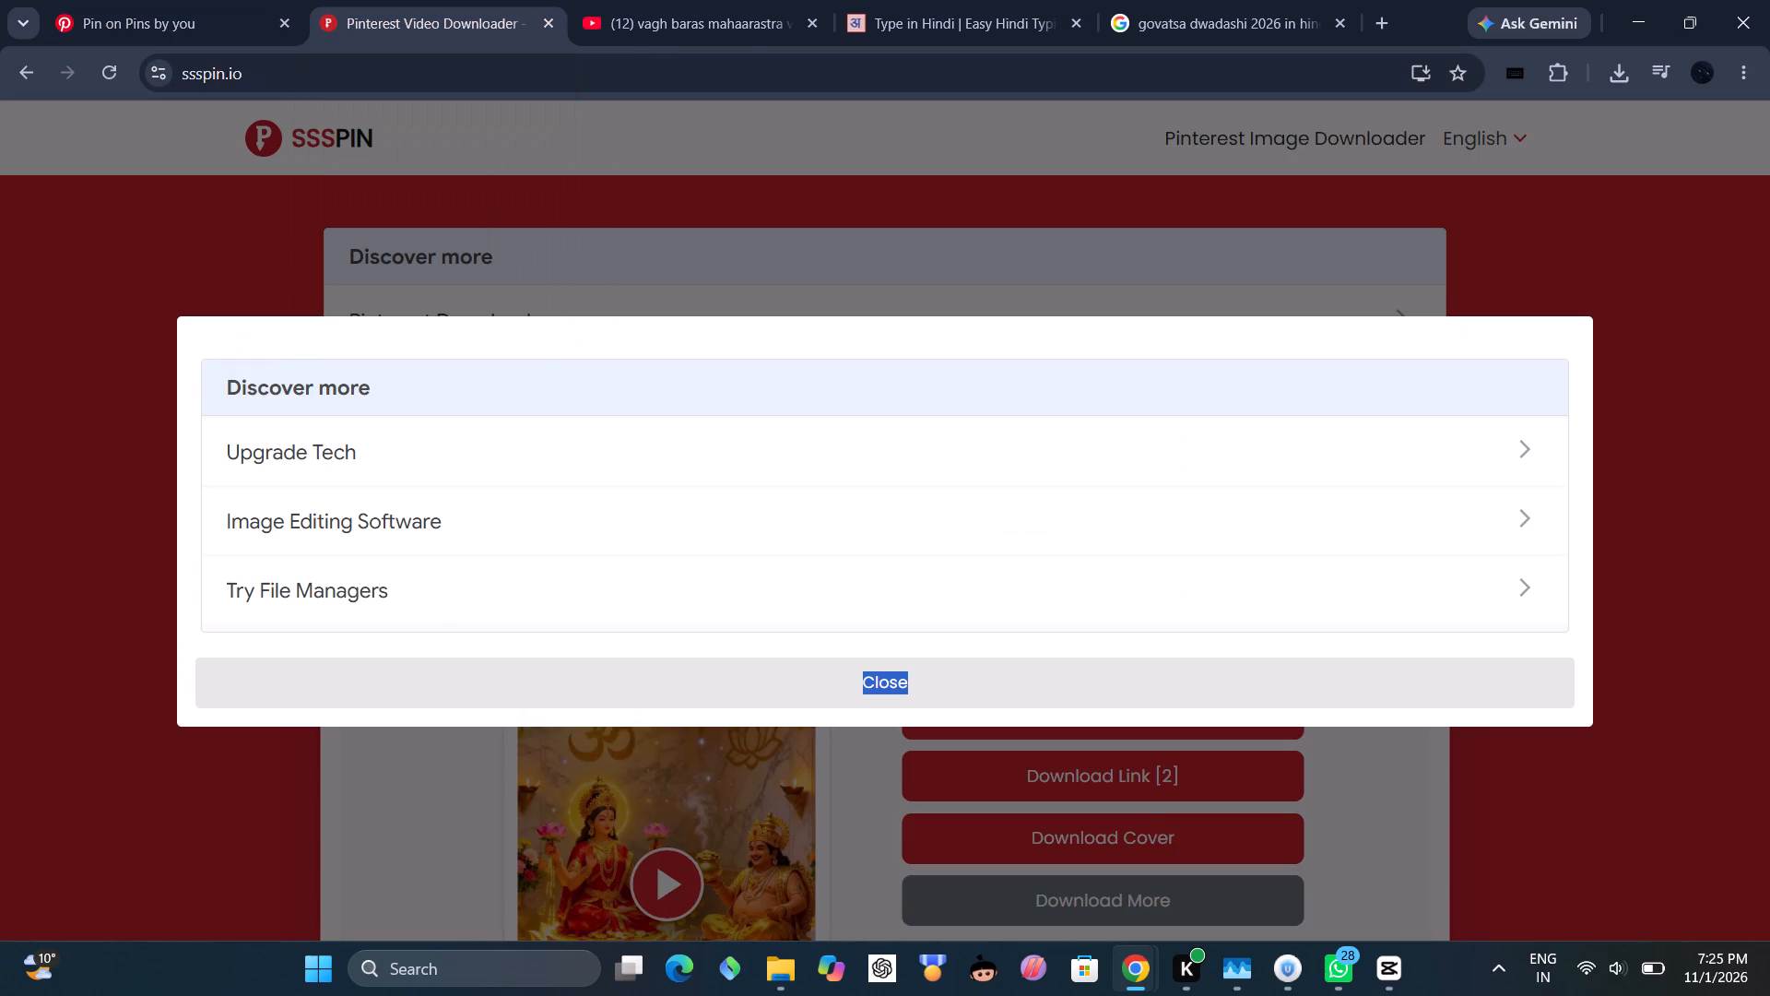
{"action": "left_click", "coordinate": [979, 686]}
{"action": "left_click", "coordinate": [1085, 884]}
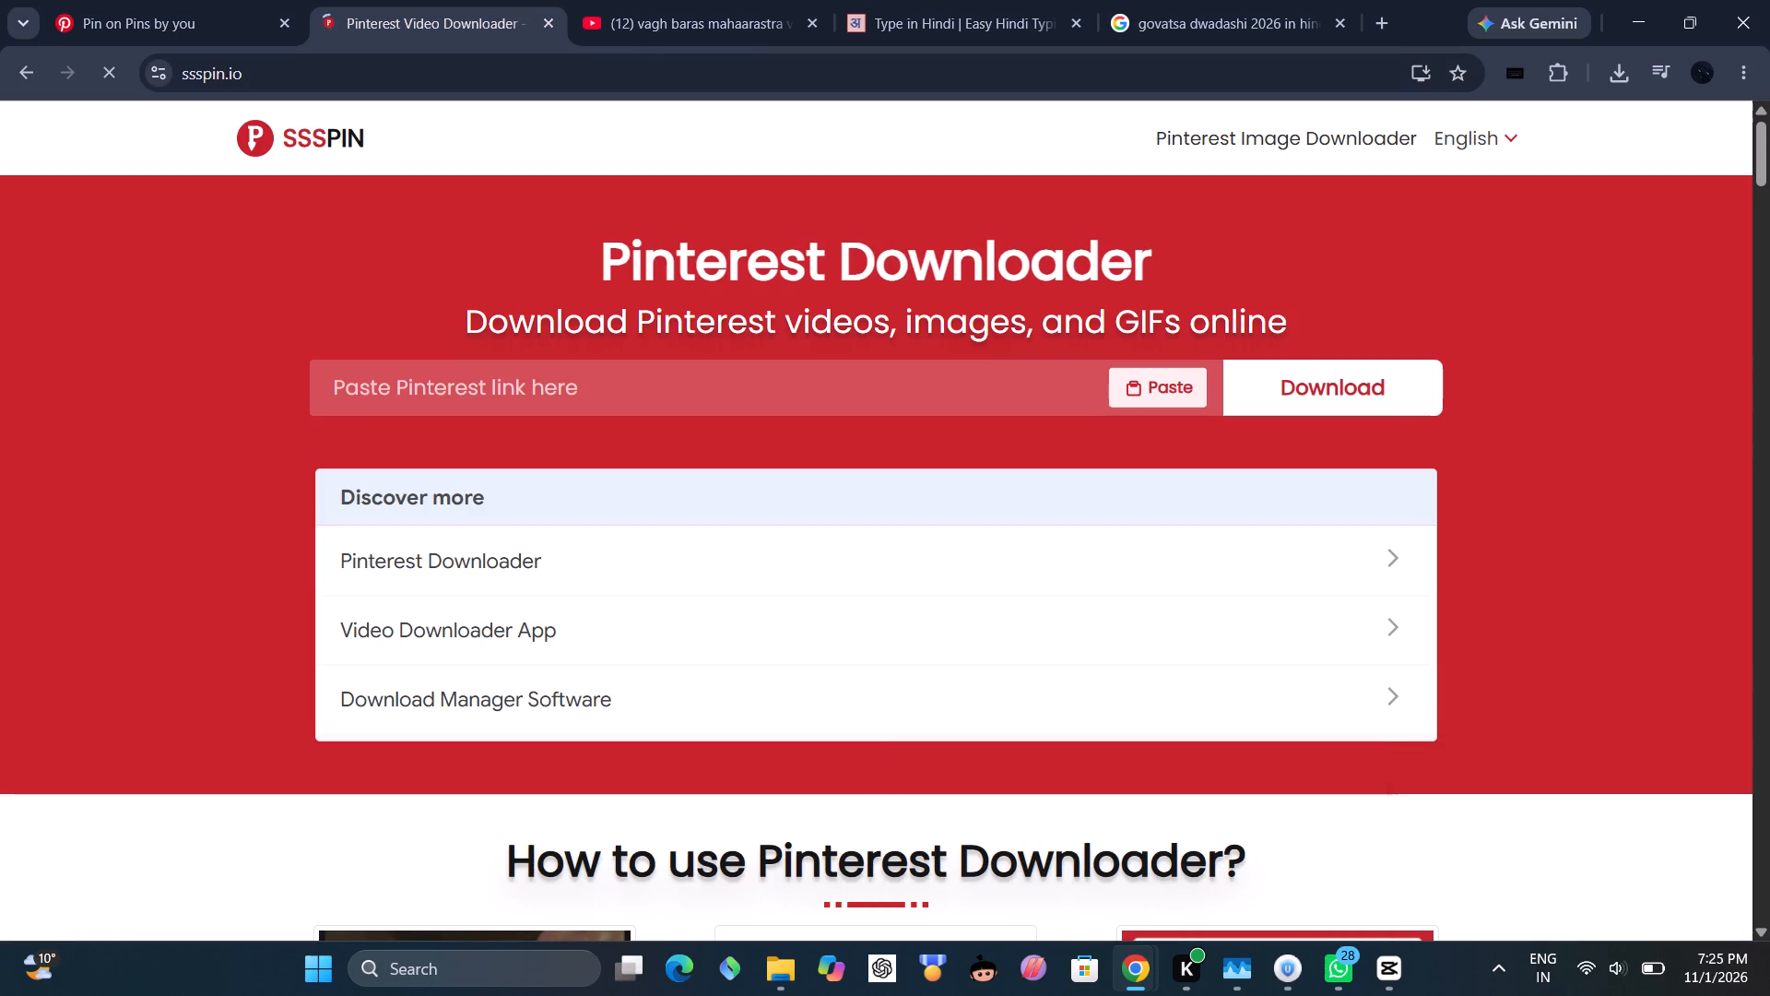
{"action": "left_click", "coordinate": [617, 381]}
{"action": "key", "text": "ctrl+v"}
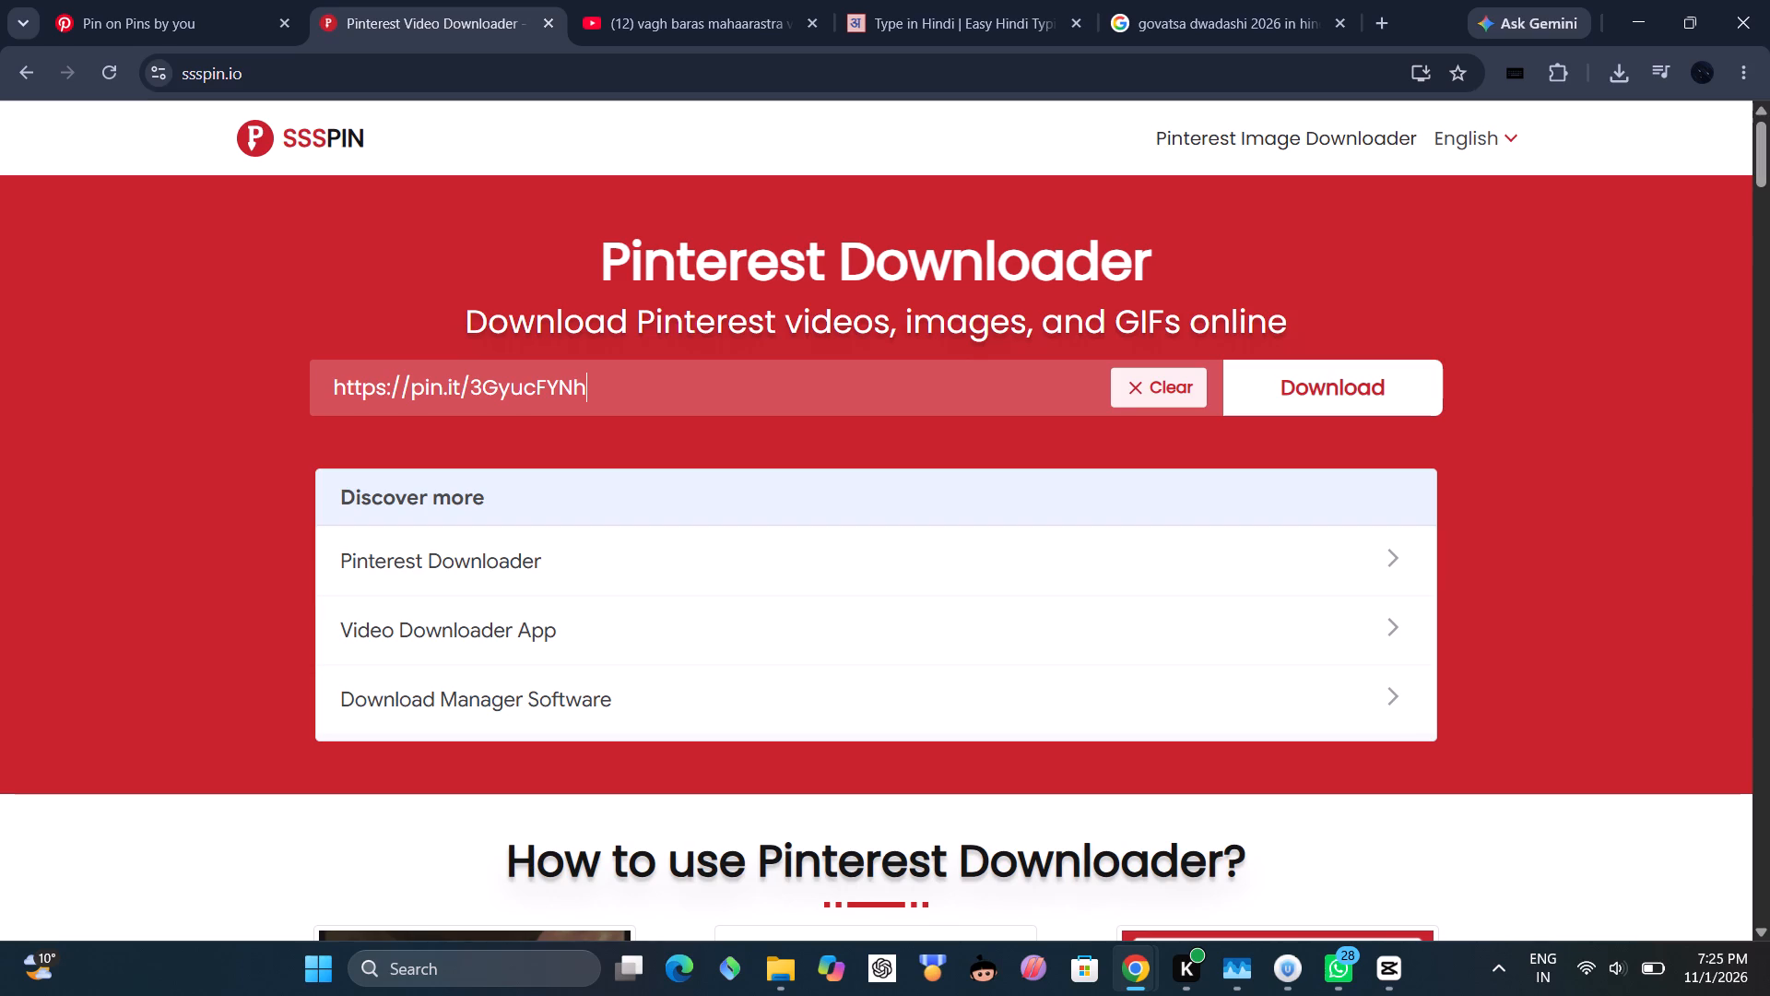
{"action": "key", "text": "Return"}
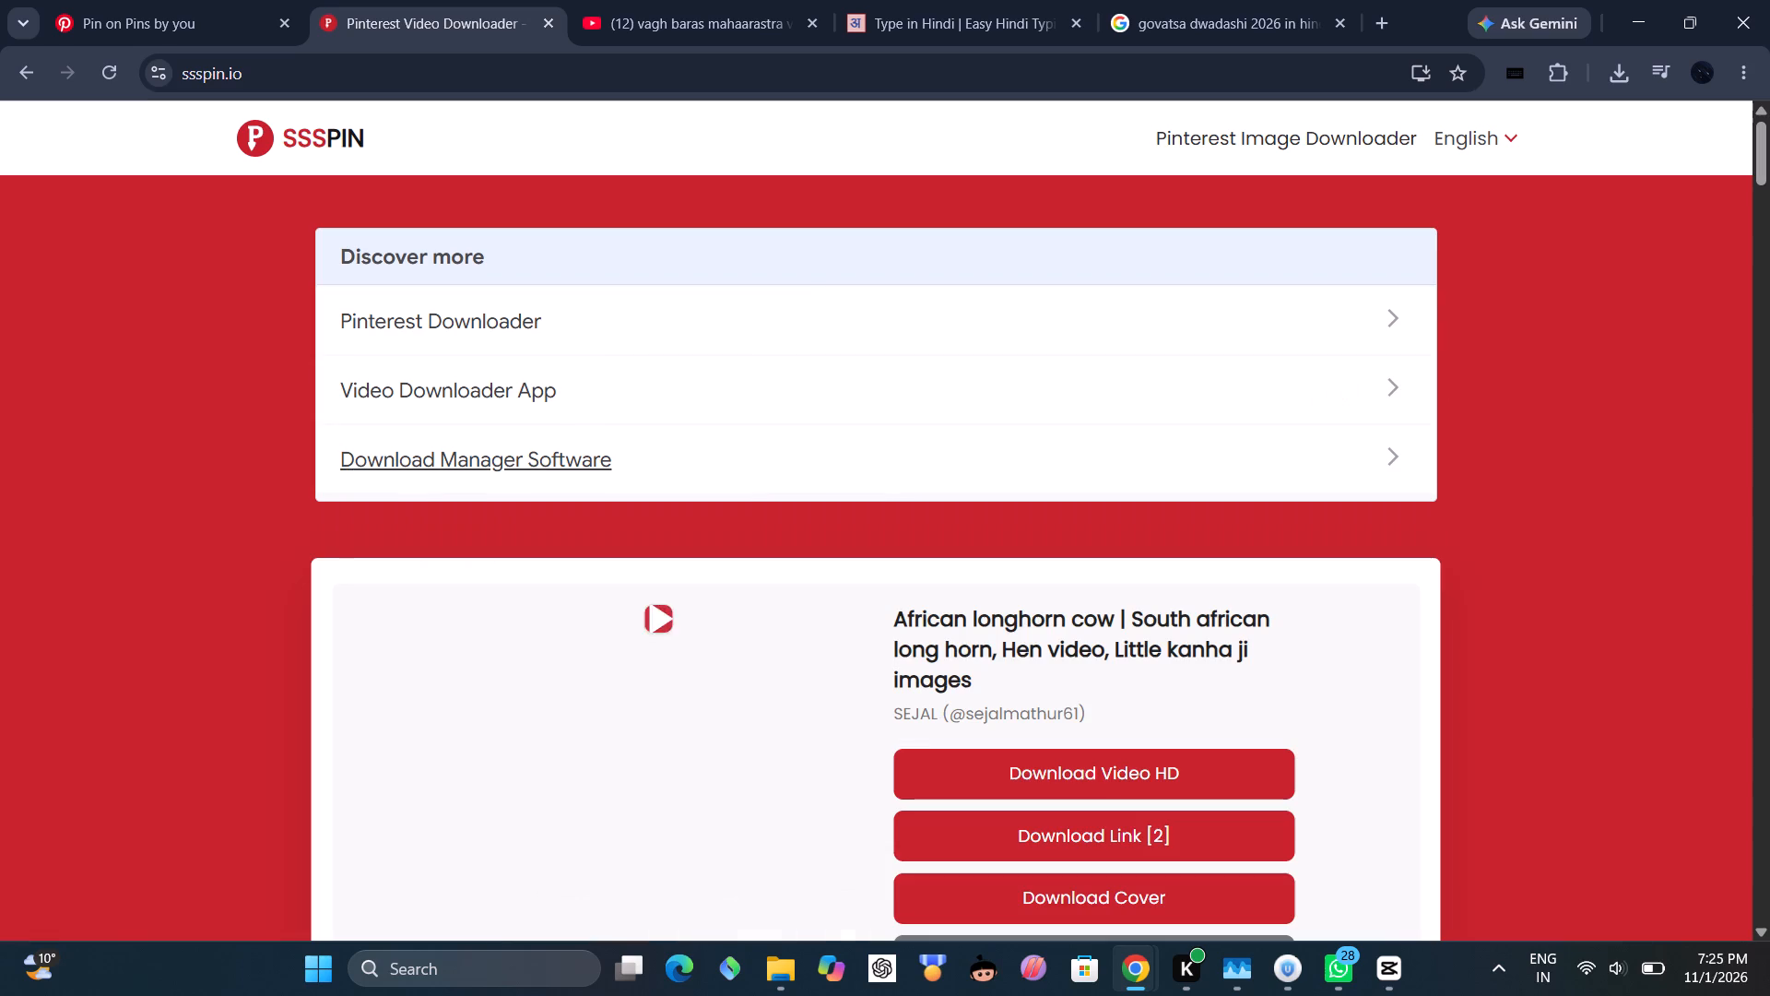
{"action": "left_click", "coordinate": [999, 759]}
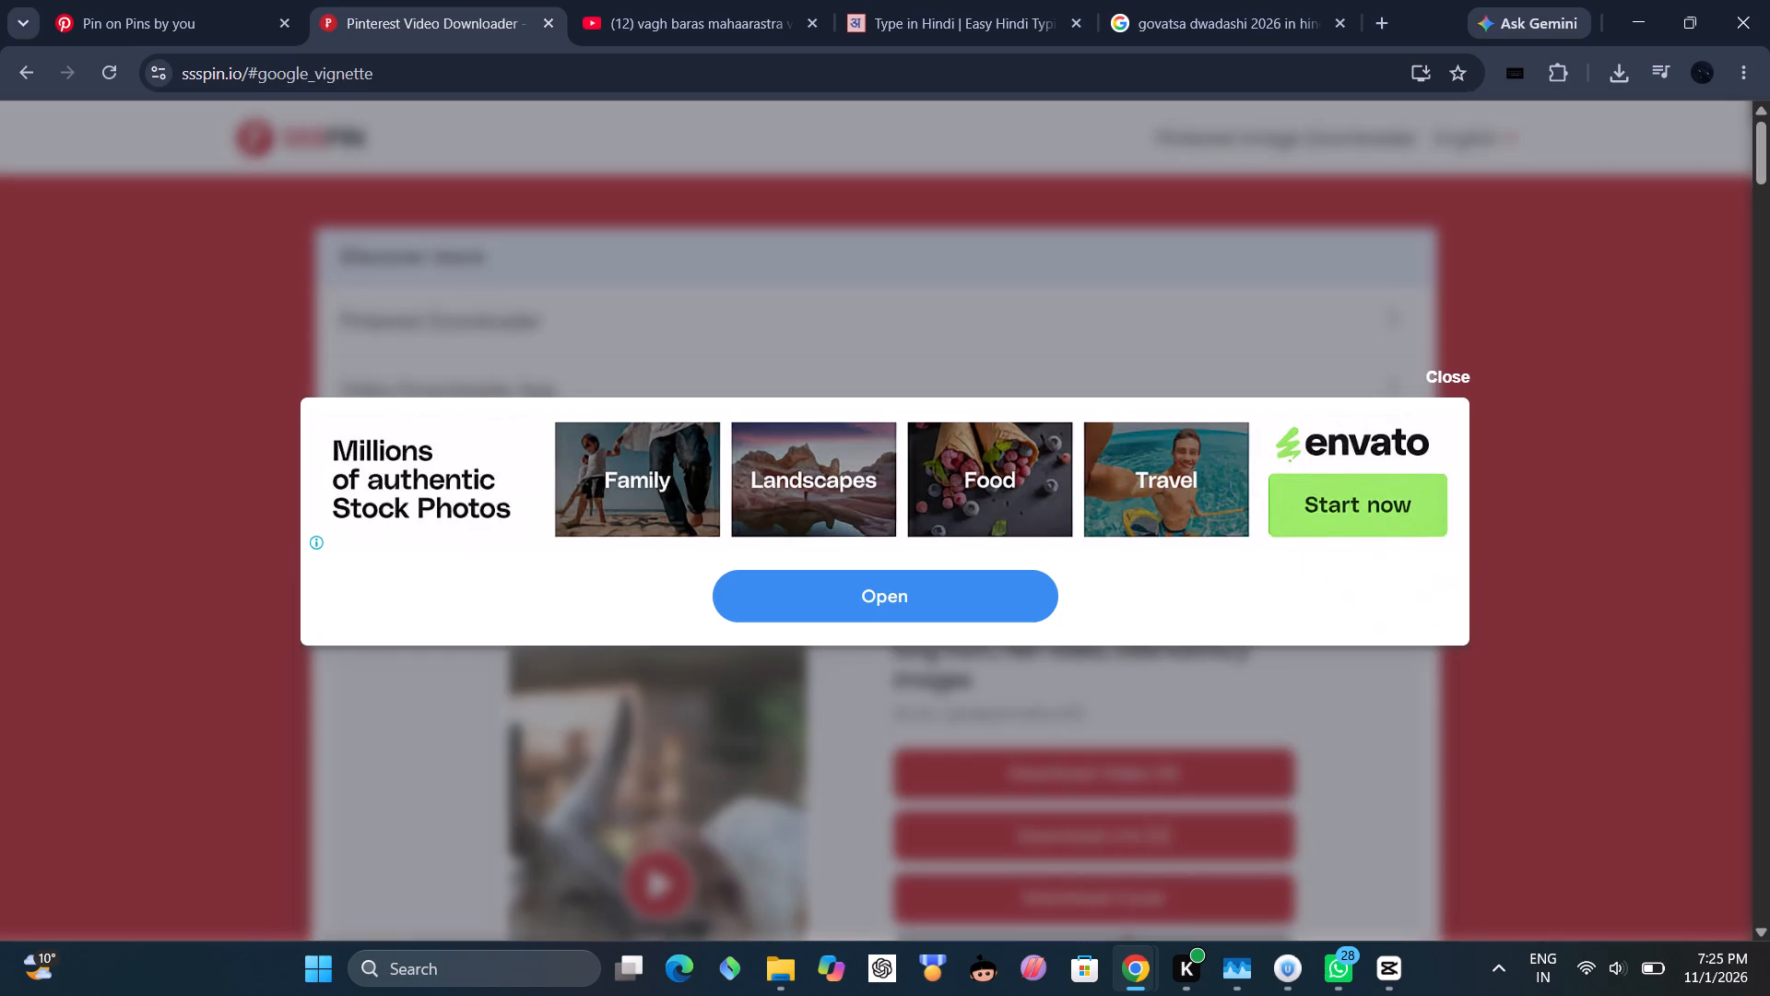
{"action": "left_click", "coordinate": [1442, 383]}
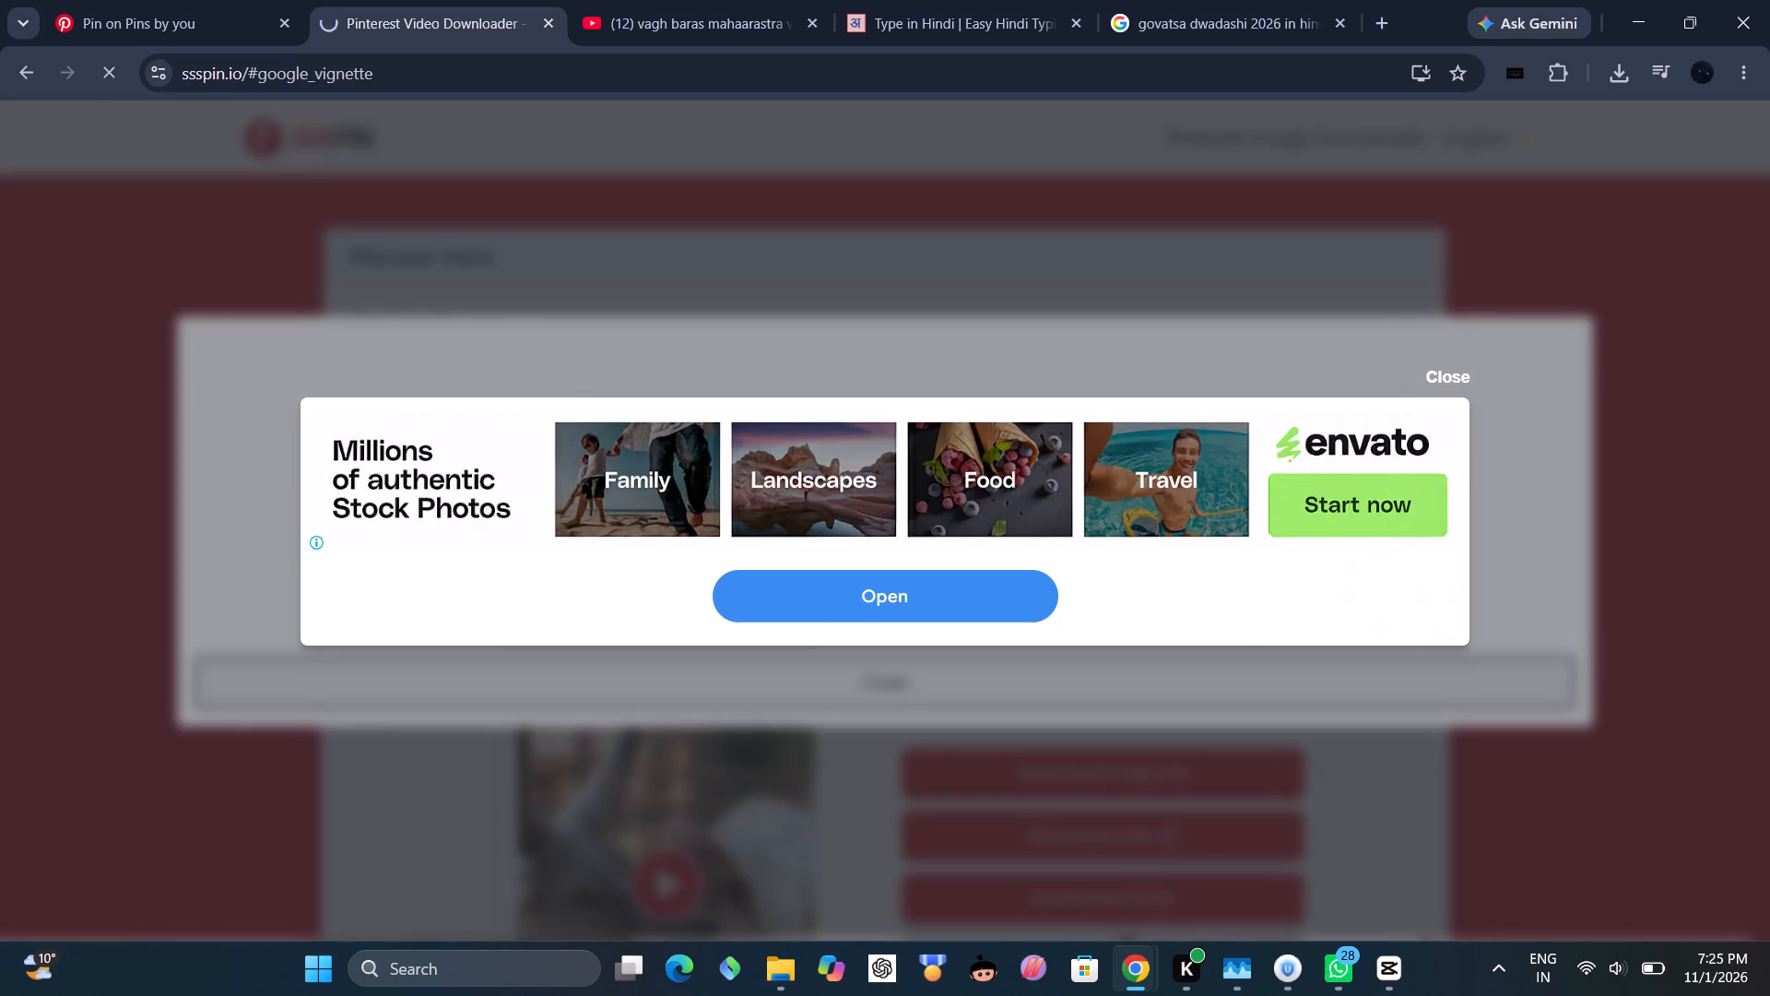
Back in CapCut, import the downloaded cow-and-calf video and add it to the bottom track directly after the WhatsApp Video clip.
{"action": "left_click", "coordinate": [1388, 968]}
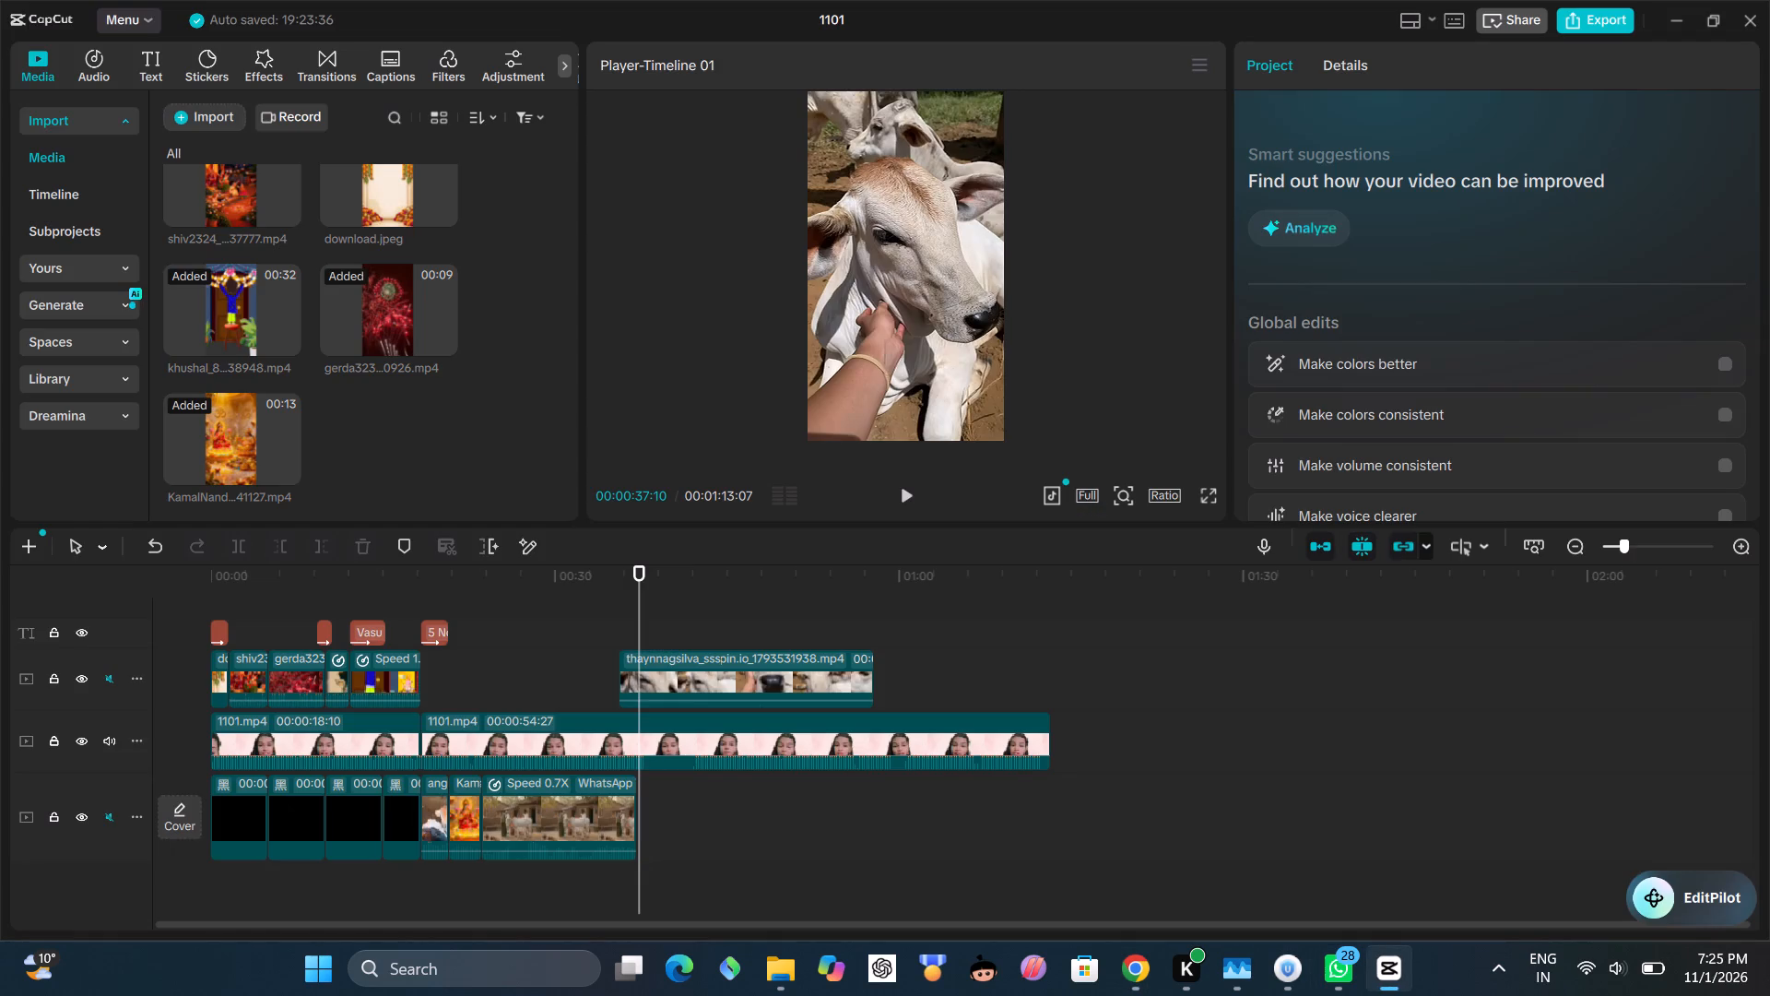
{"action": "left_click", "coordinate": [221, 123]}
{"action": "left_click", "coordinate": [267, 165]}
{"action": "left_click", "coordinate": [285, 252]}
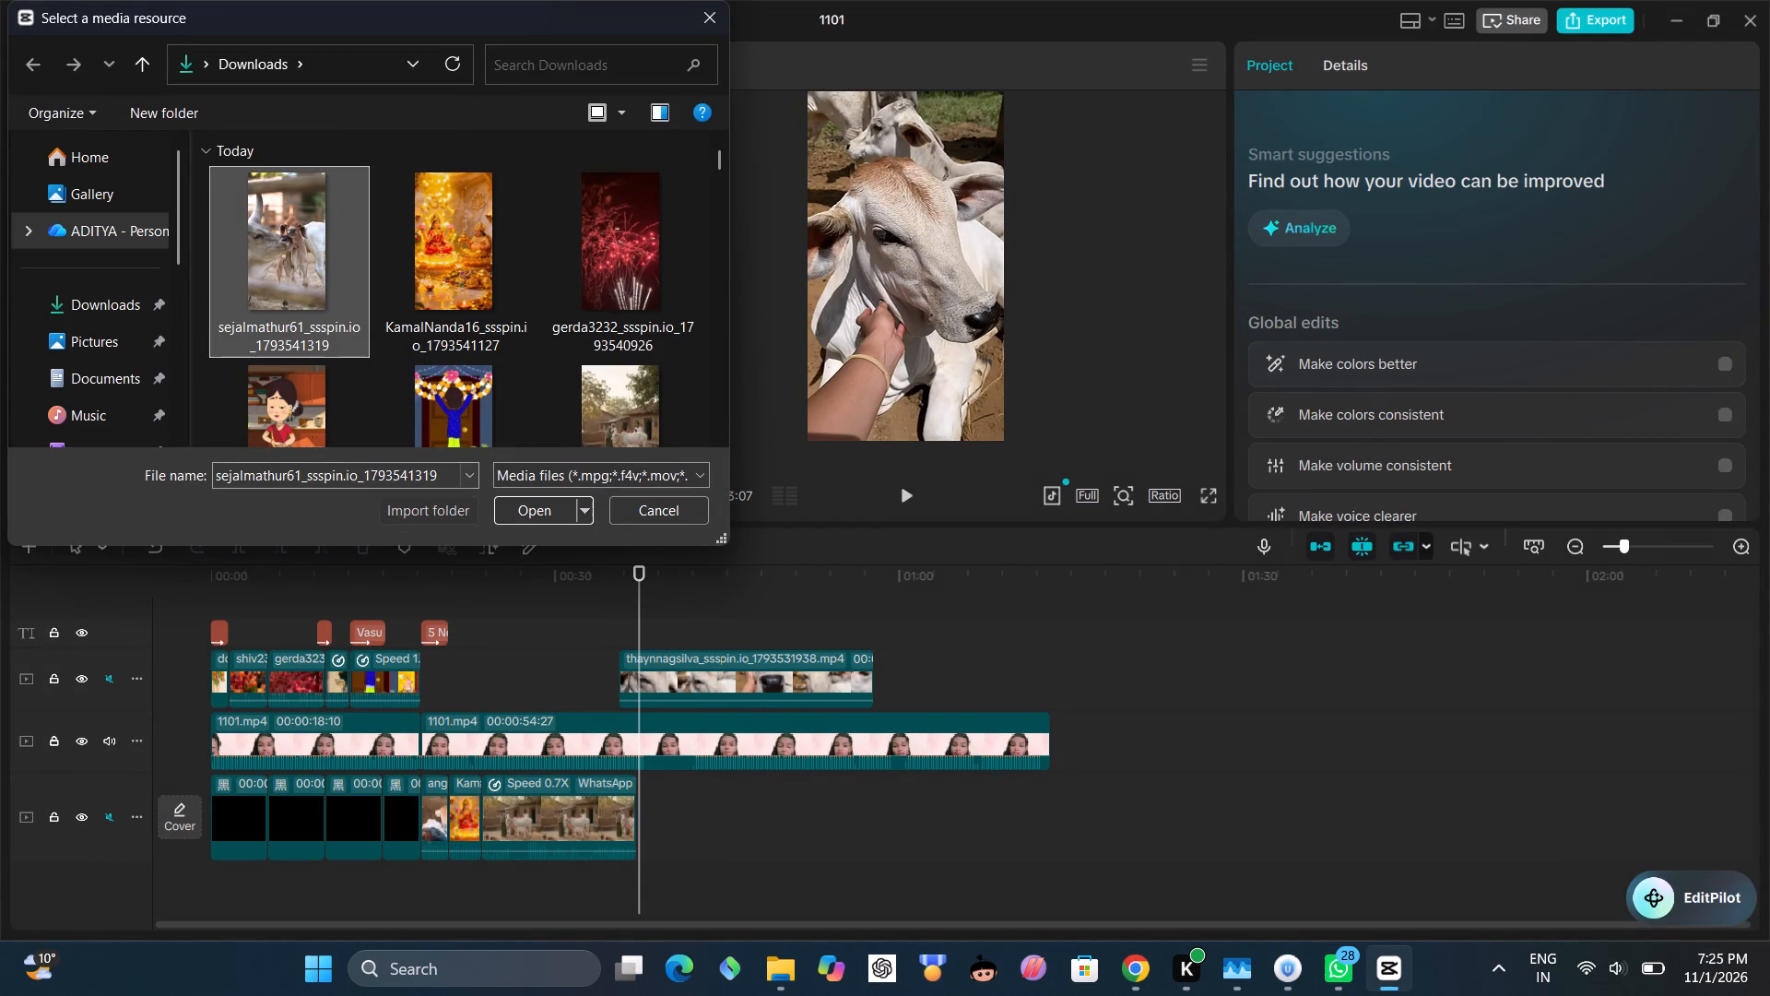
{"action": "left_click", "coordinate": [513, 509]}
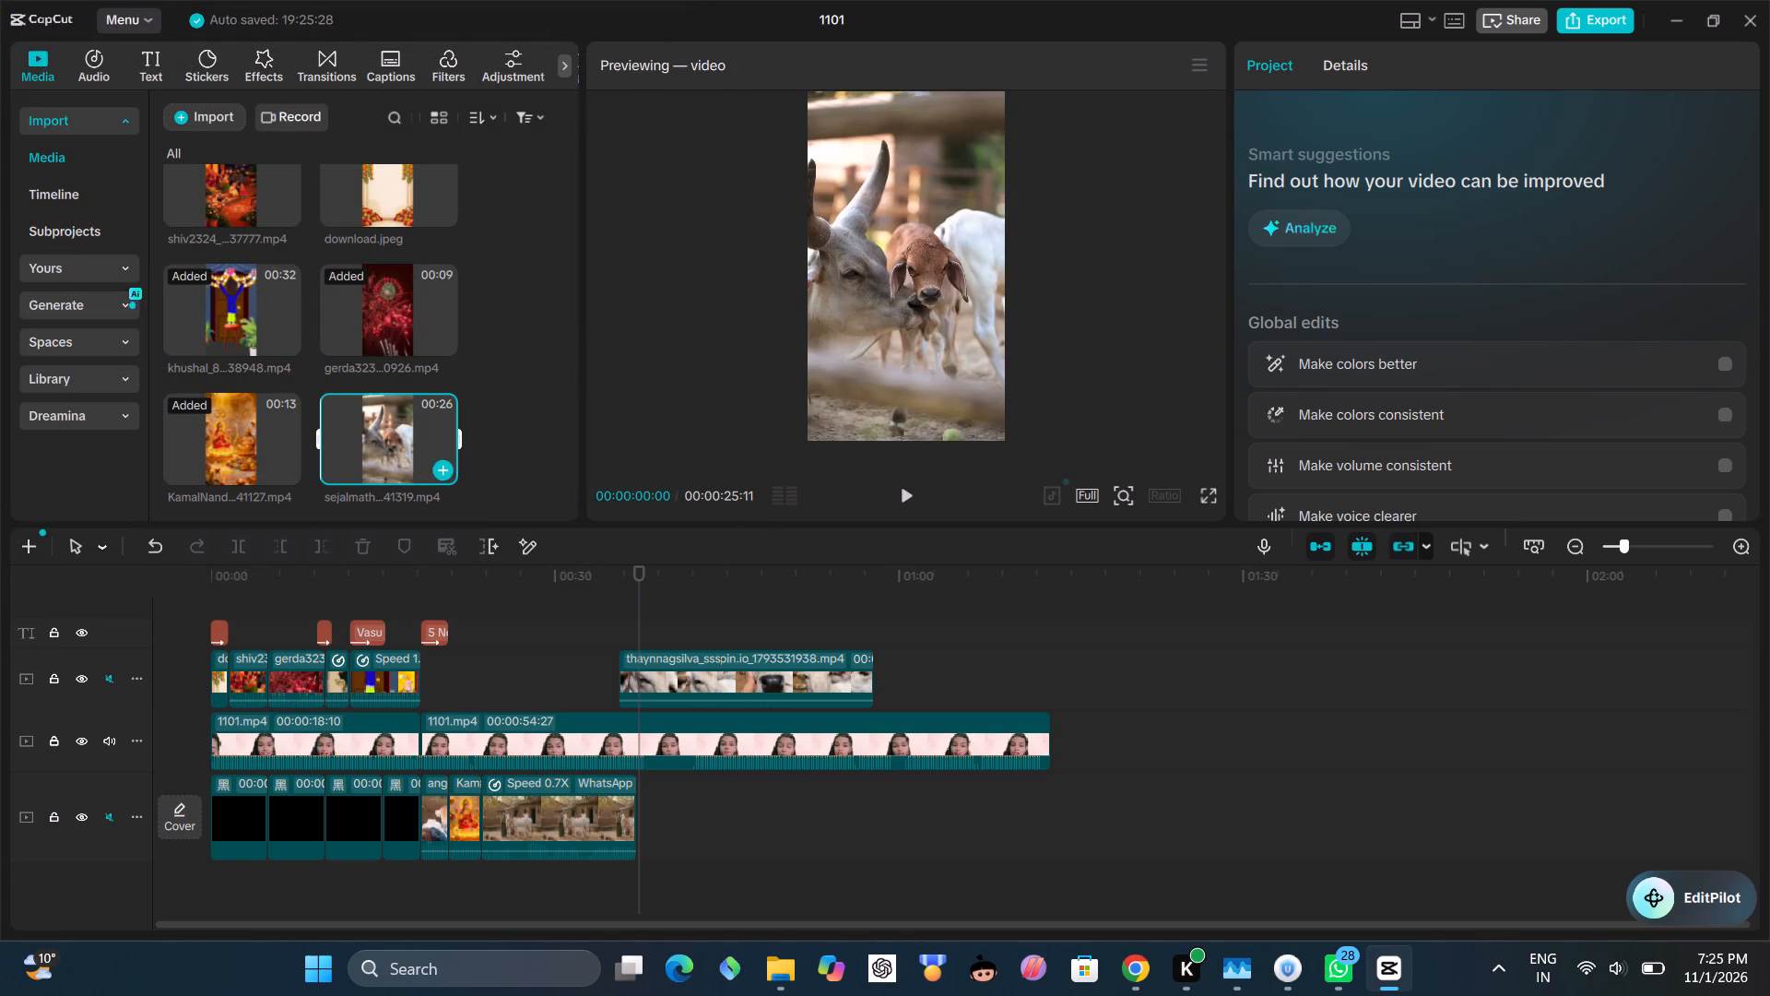
{"action": "left_click", "coordinate": [437, 468]}
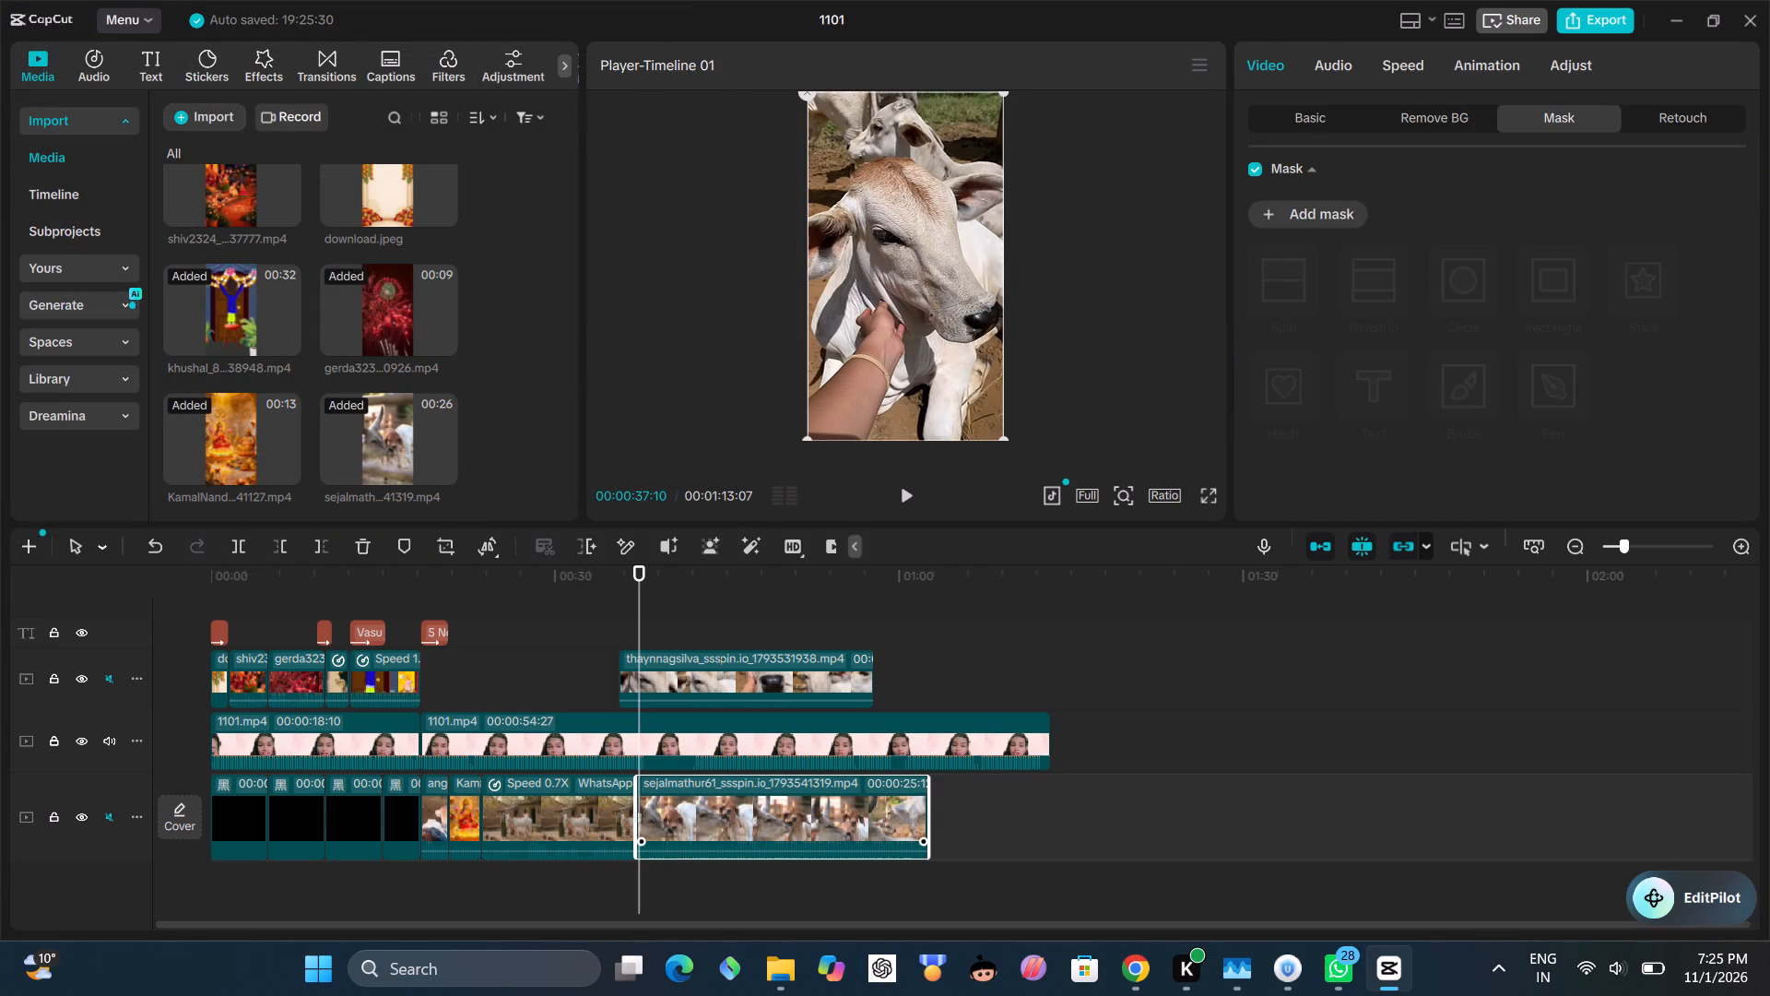
Play the timeline from 00:00:37:10 to about 00:00:44:04 to review the section above the new cow-and-calf clip.
{"action": "left_click", "coordinate": [525, 671]}
{"action": "left_click", "coordinate": [899, 490]}
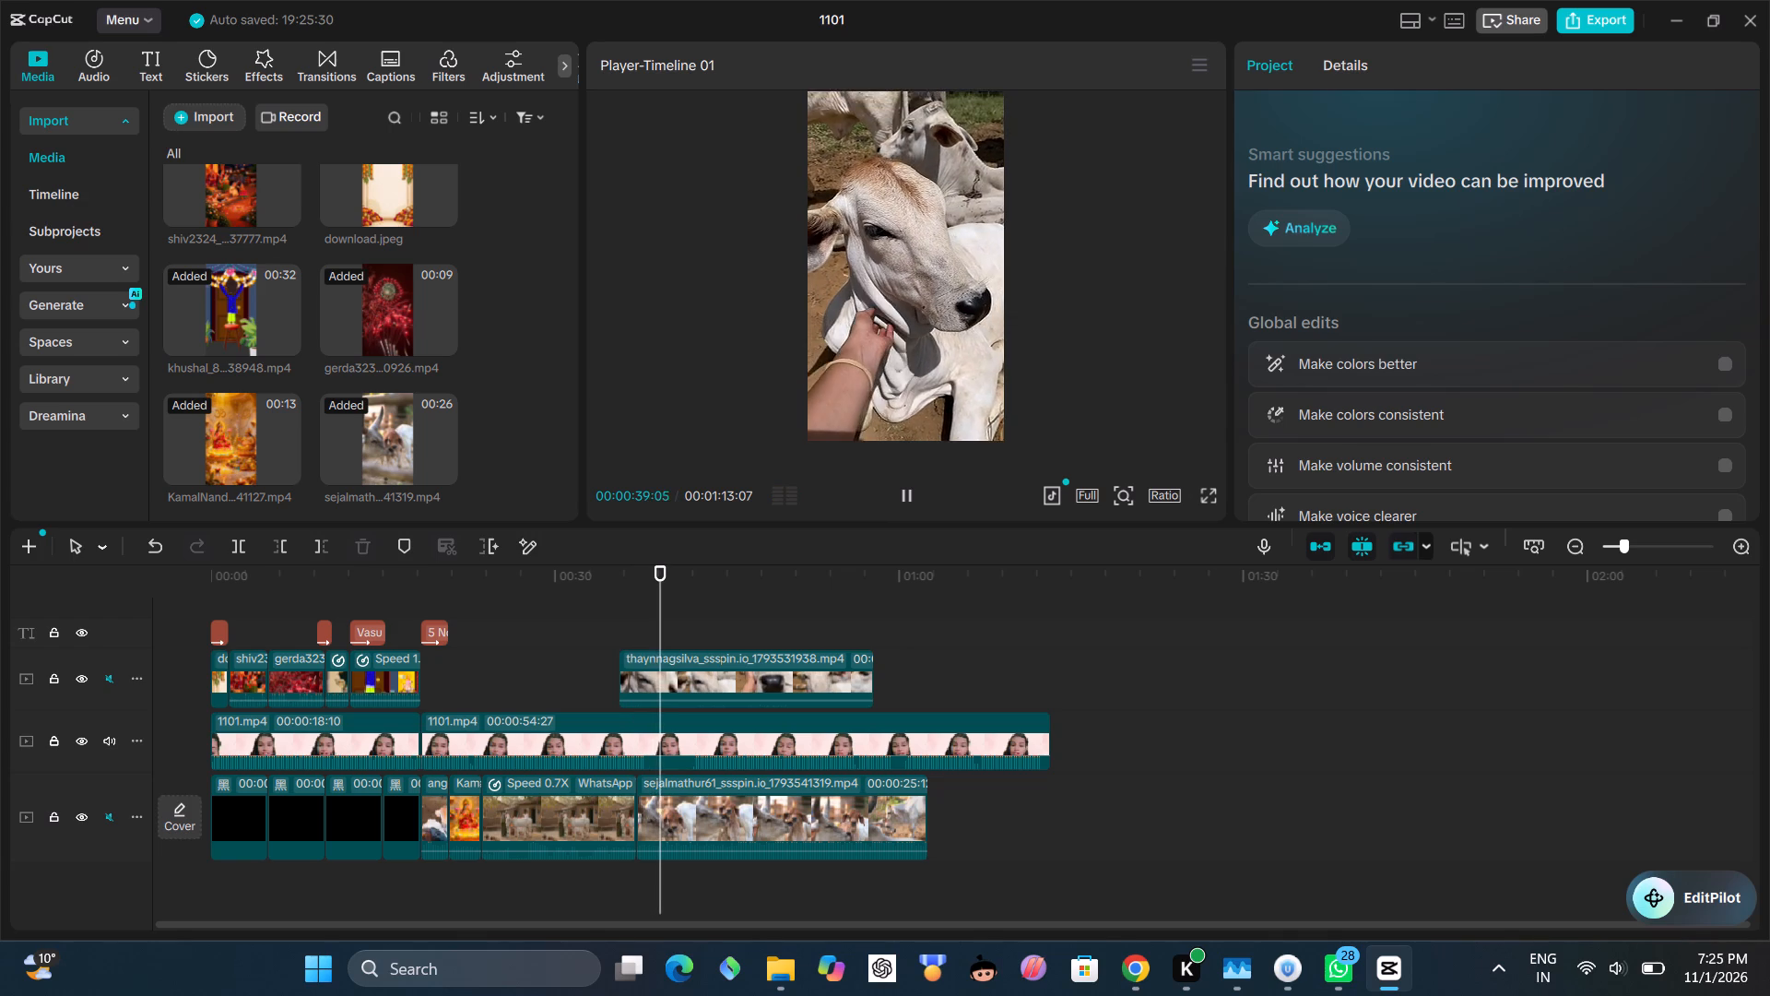
{"action": "left_click", "coordinate": [899, 492]}
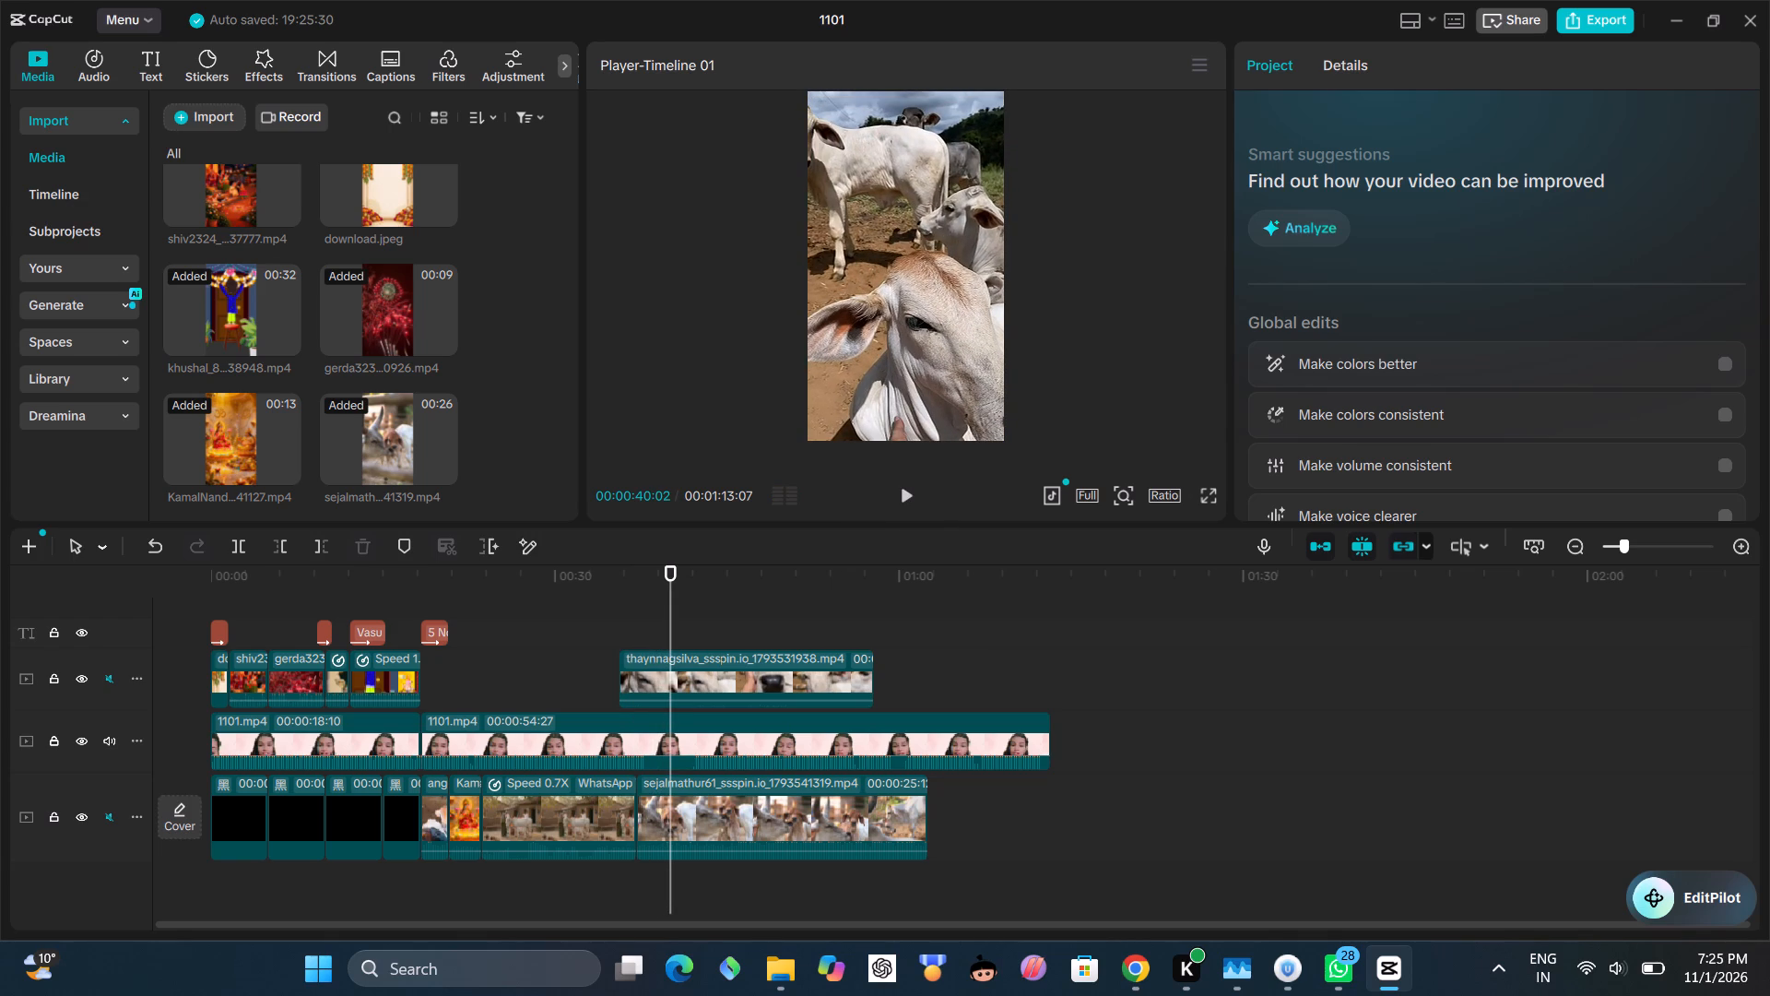
{"action": "left_click", "coordinate": [907, 500]}
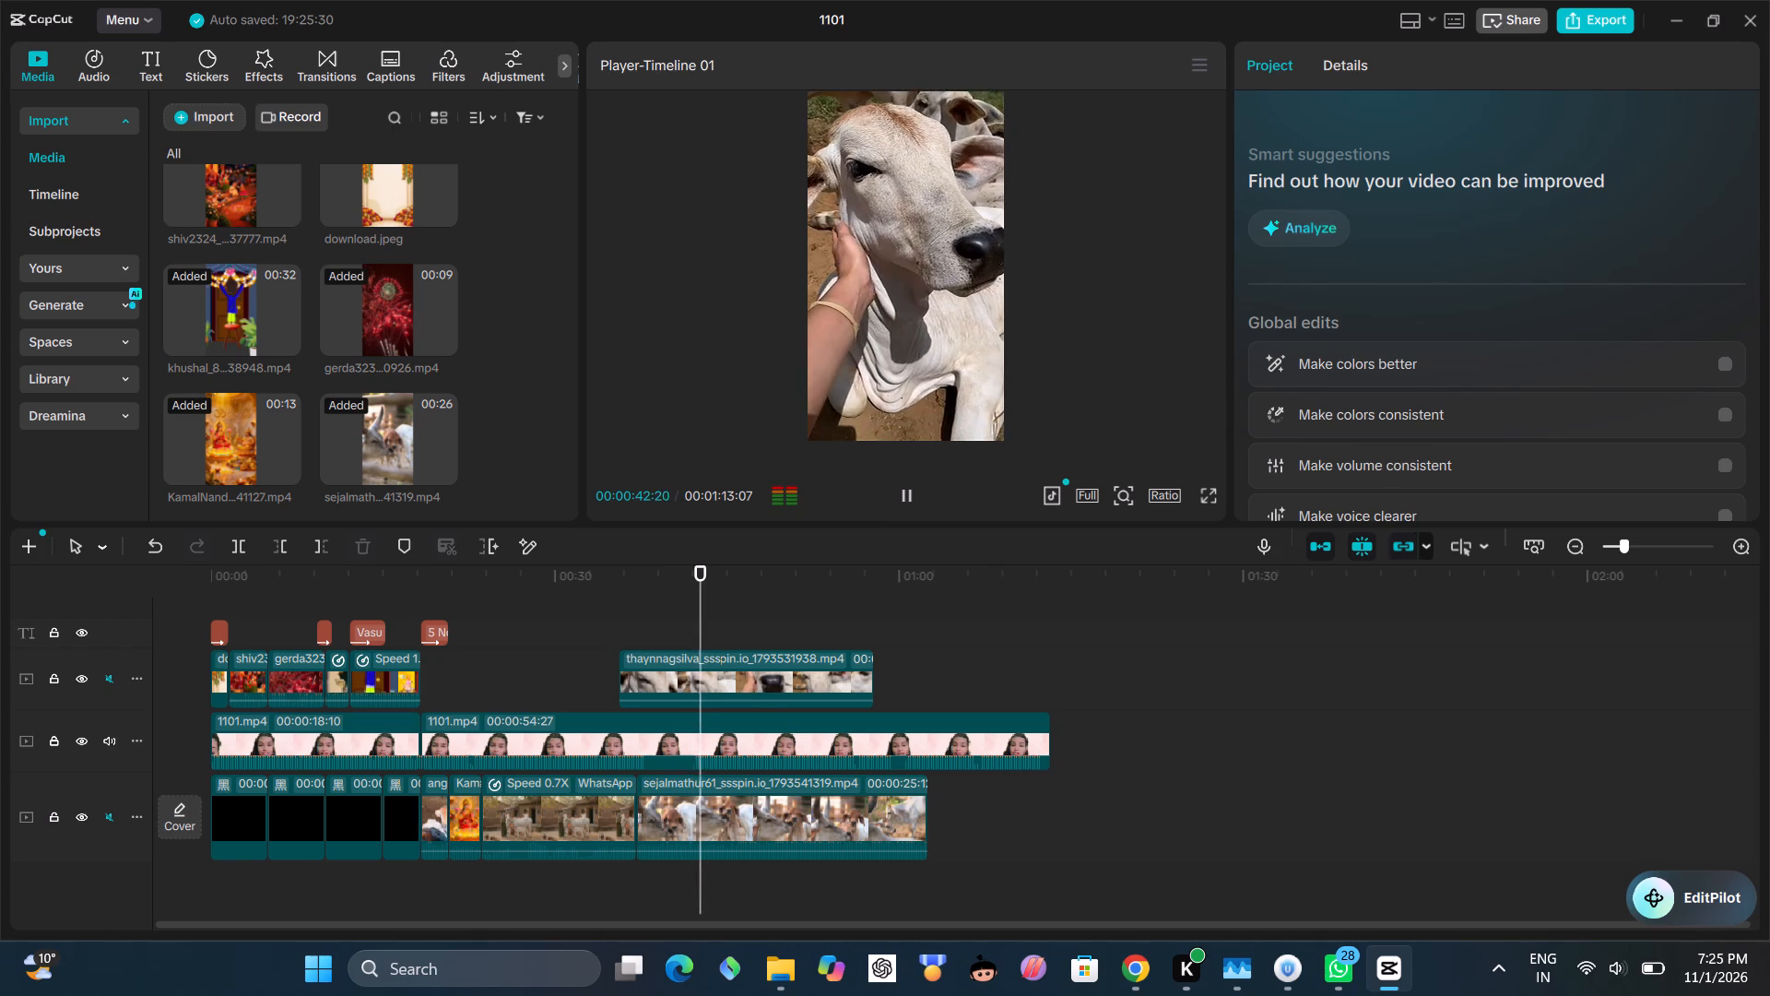
{"action": "left_click", "coordinate": [907, 500]}
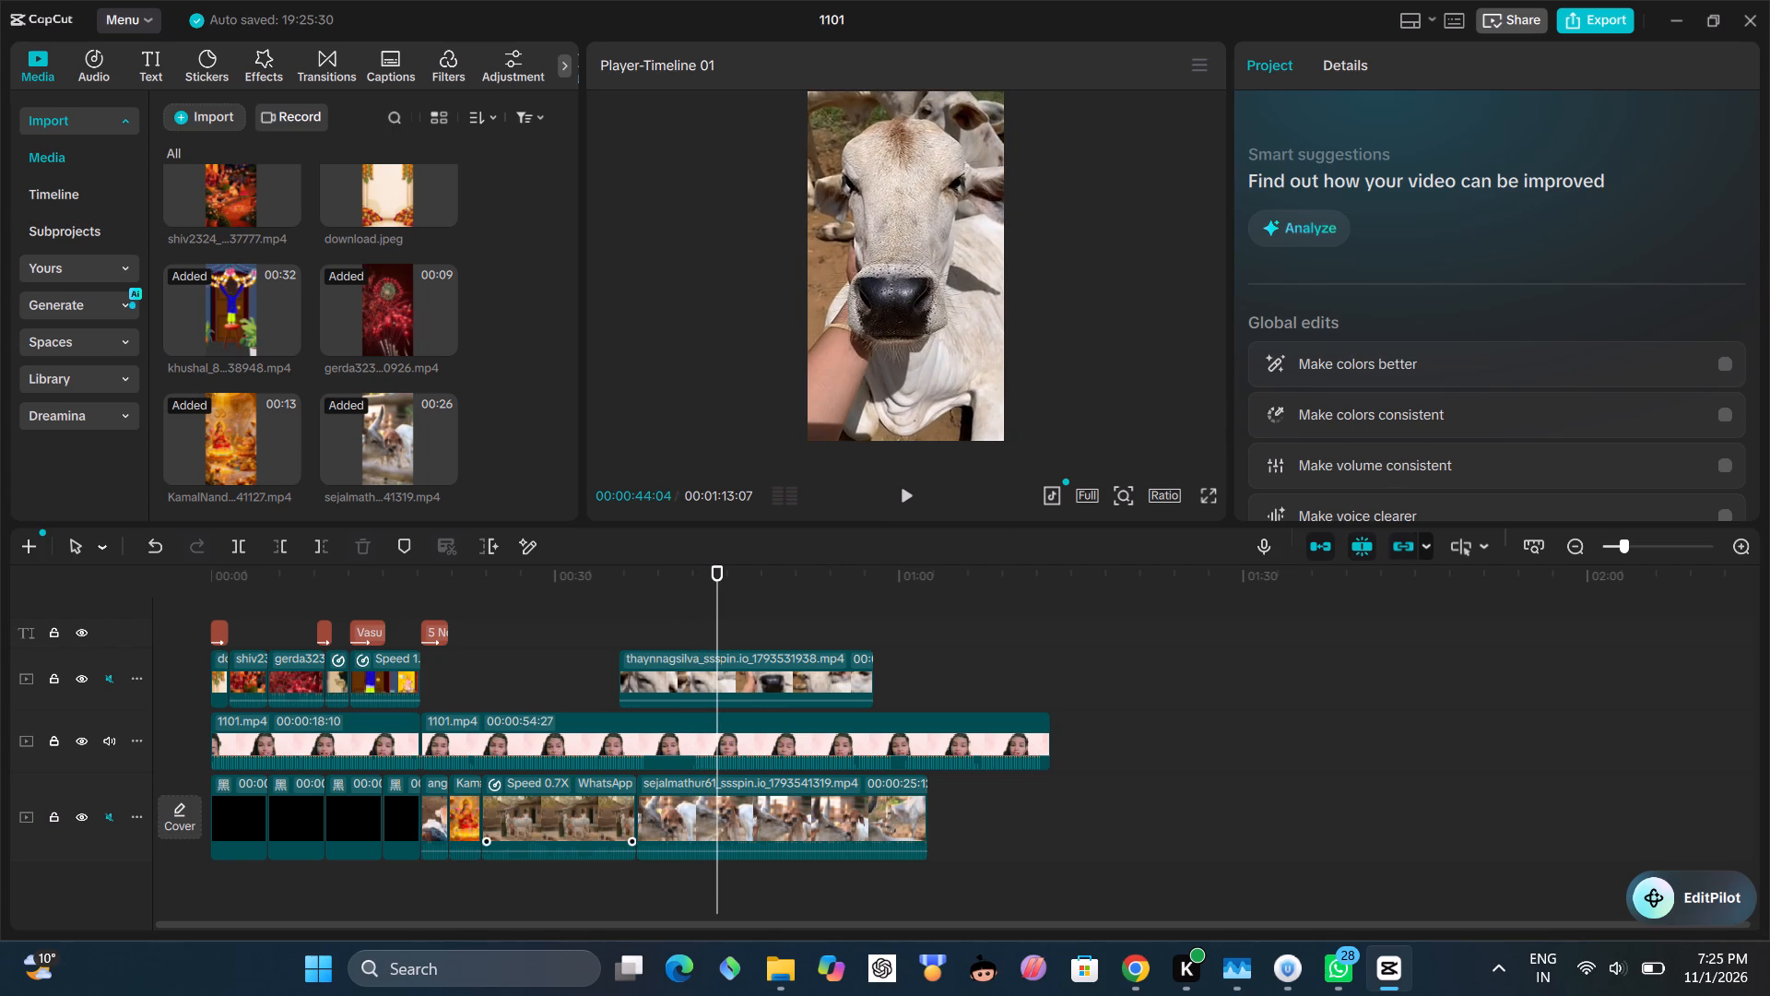
Split the long presenter clip at about 00:00:37:26 and 00:00:42, delete the roughly 4-second section between, and close the gap.
{"action": "left_click", "coordinate": [646, 759]}
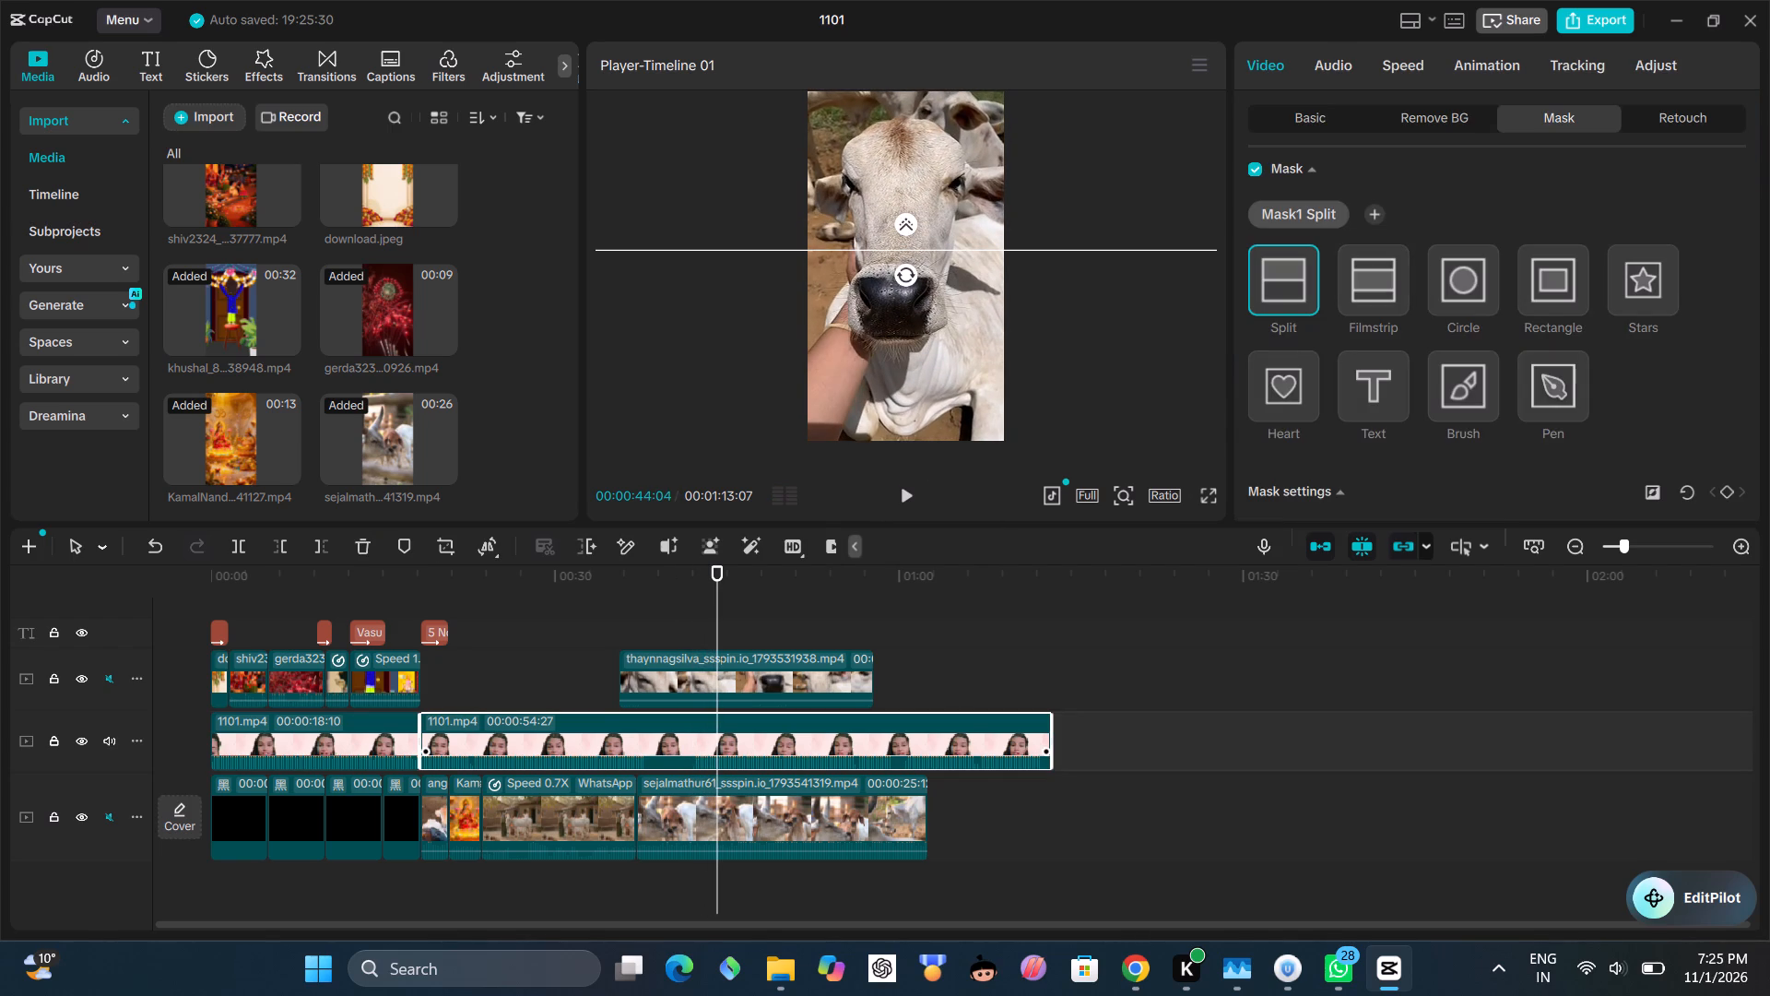
{"action": "key", "text": "b"}
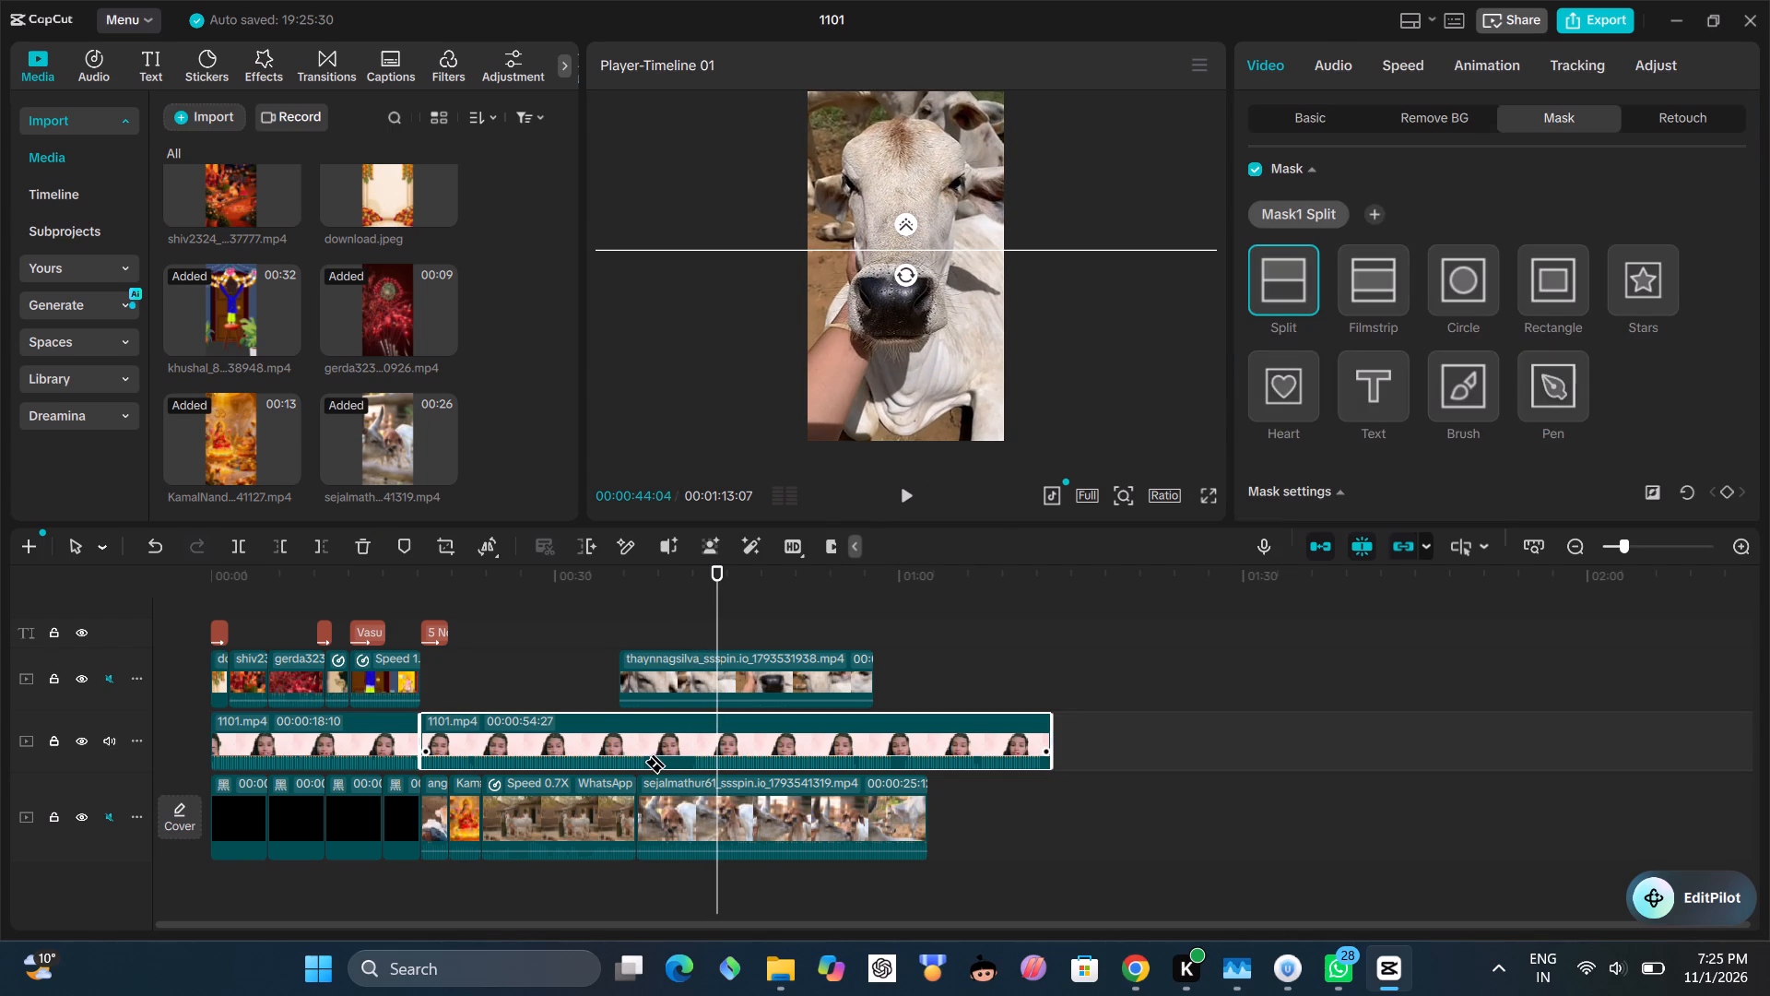
{"action": "left_click", "coordinate": [645, 763]}
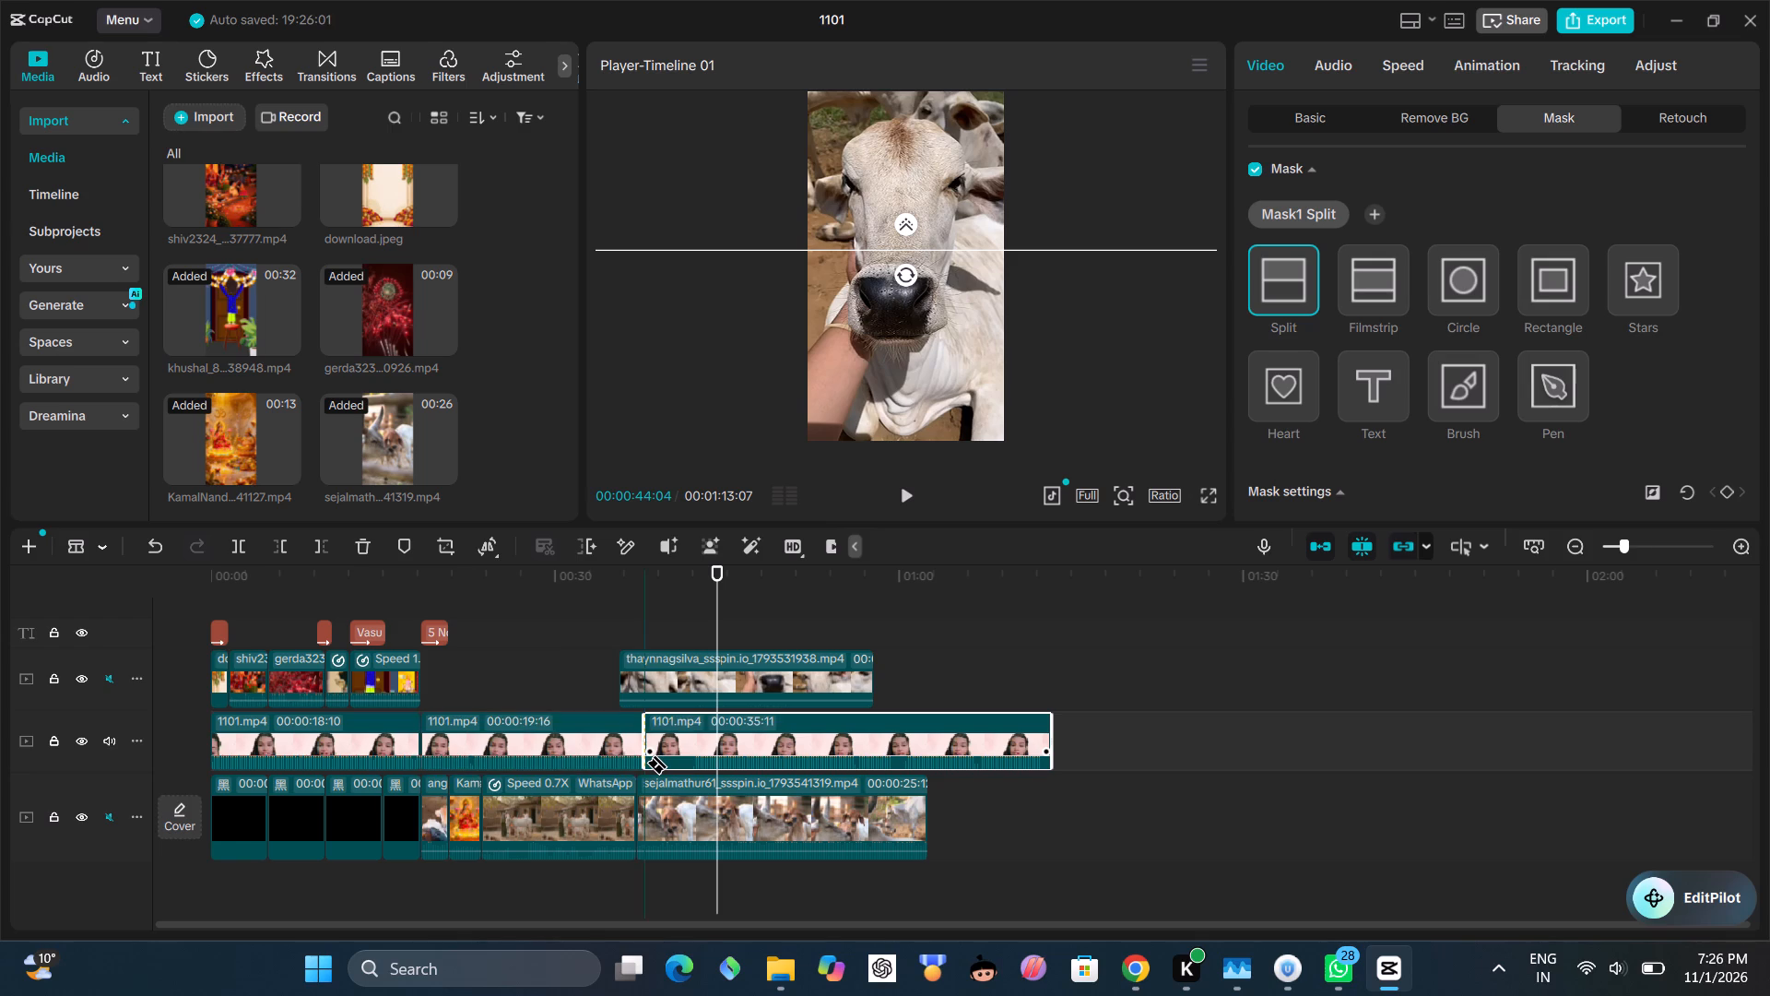
{"action": "left_click", "coordinate": [692, 753]}
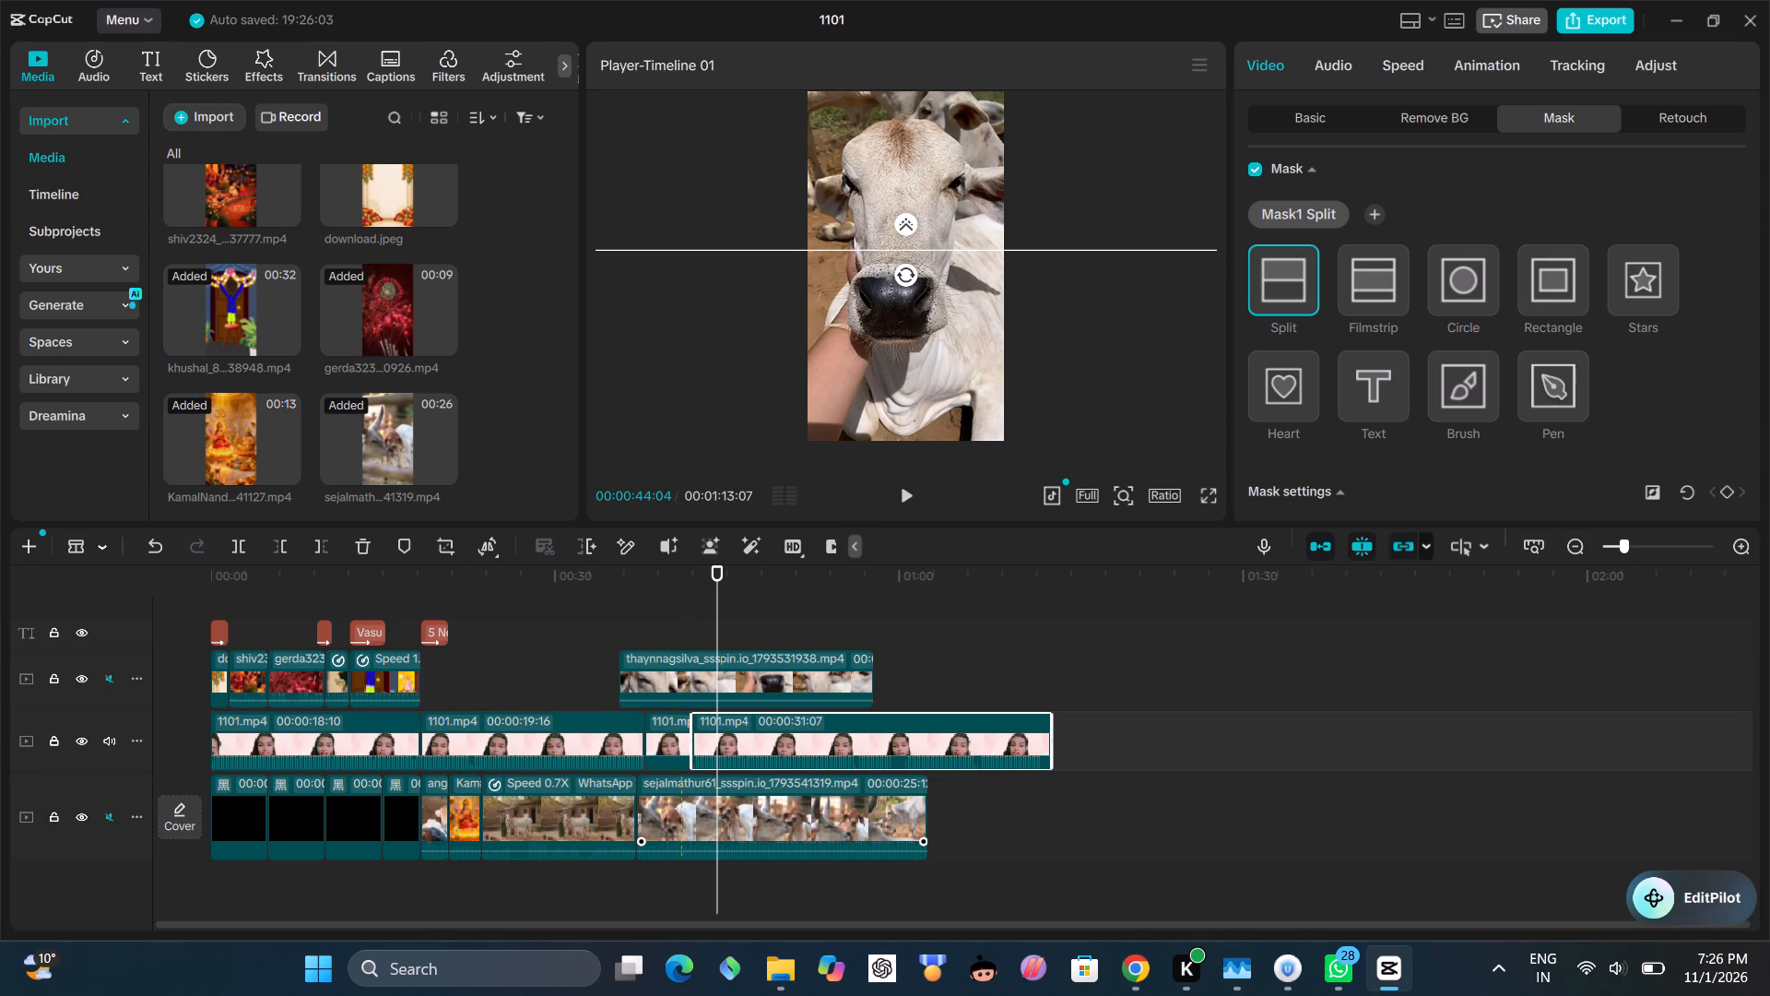
{"action": "key", "text": "a"}
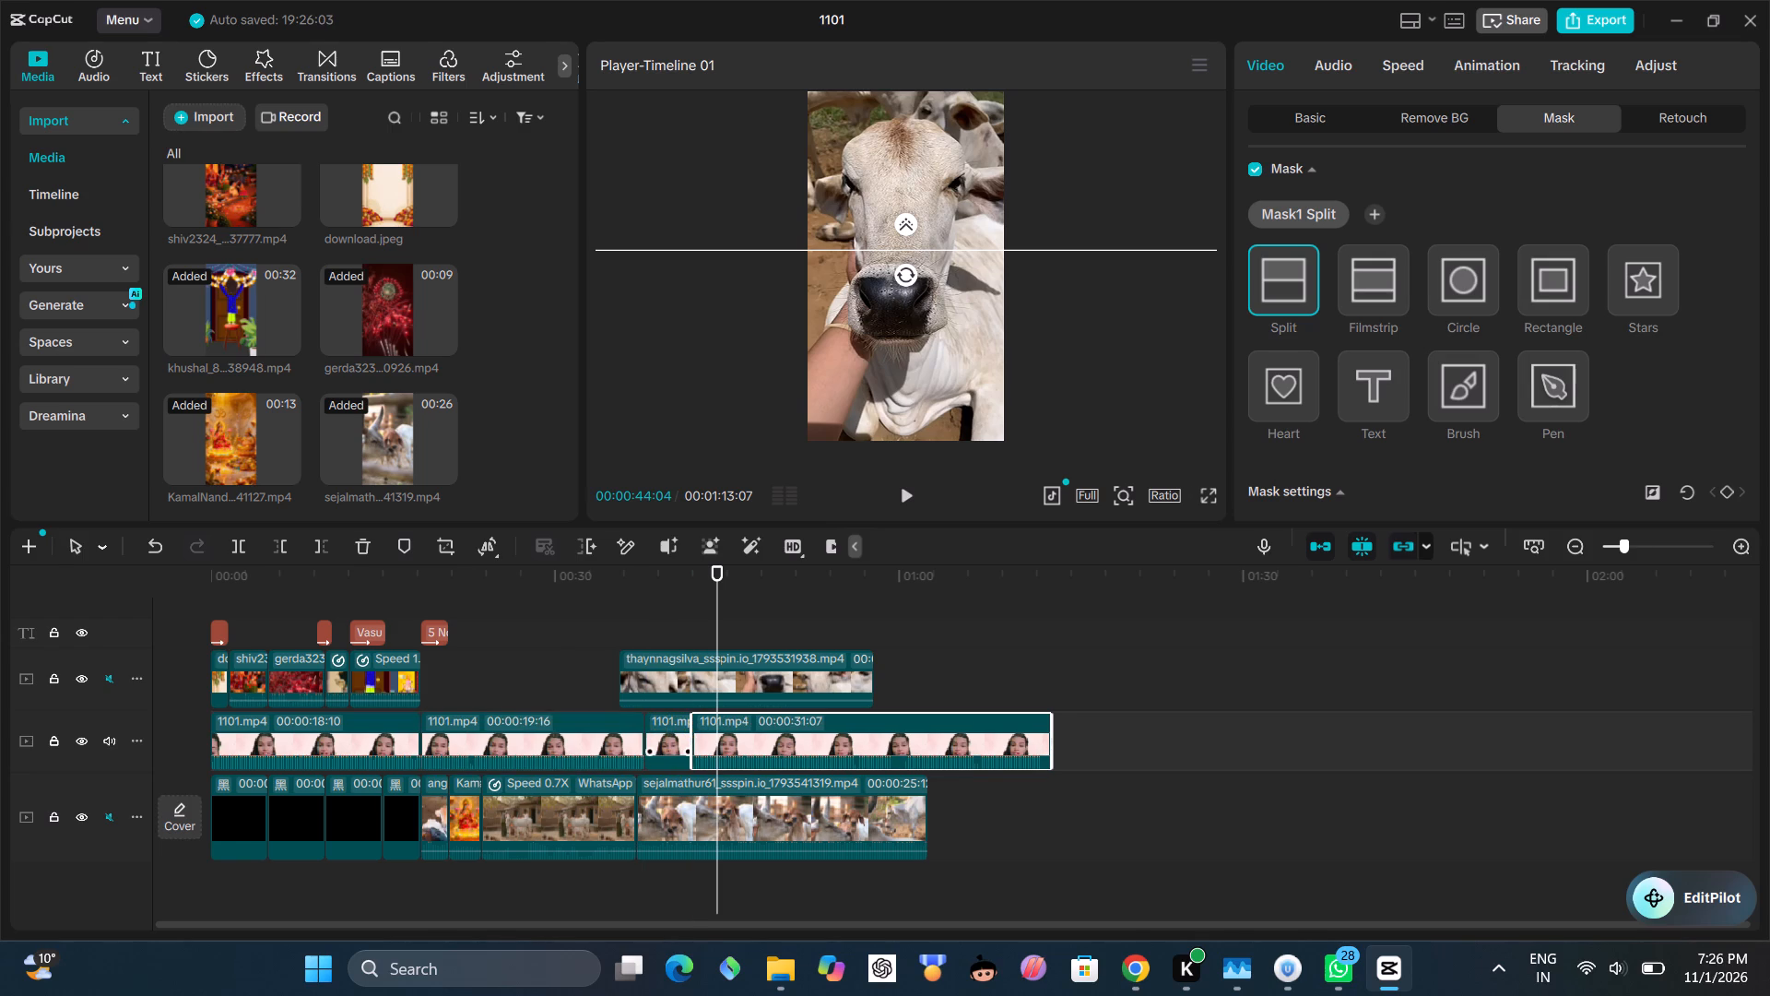
{"action": "left_click", "coordinate": [656, 743]}
{"action": "key", "text": "BackSpace"}
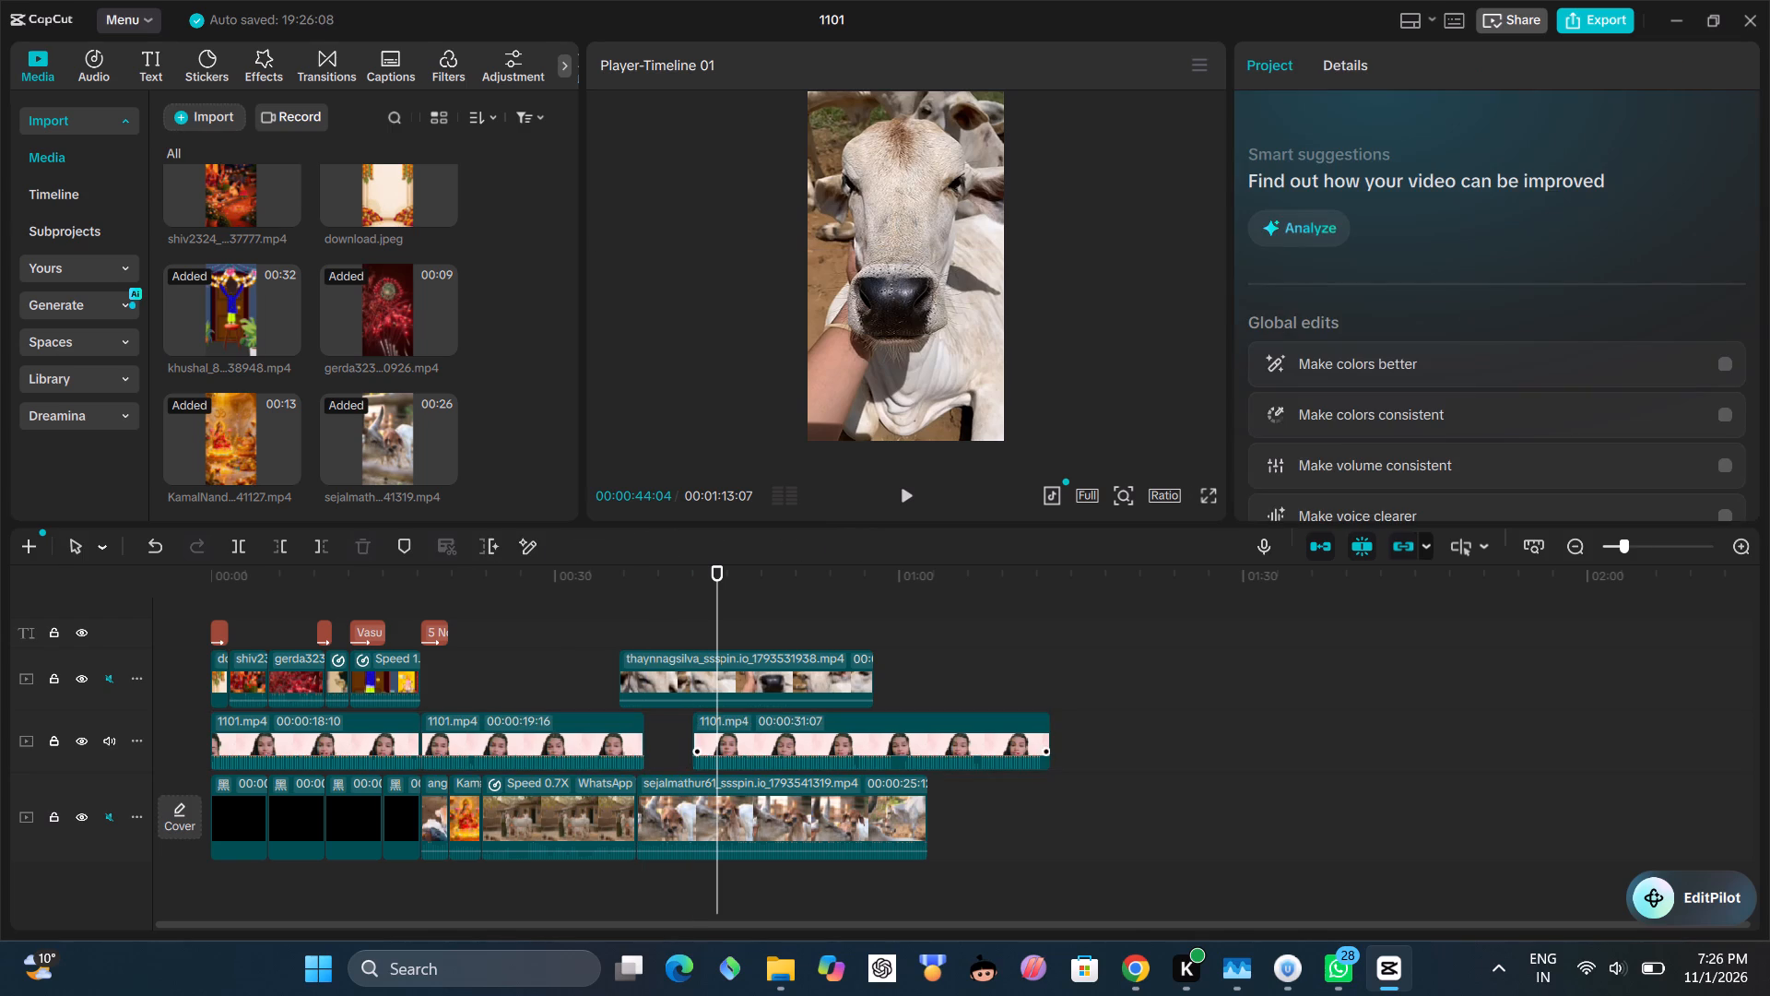
{"action": "left_click", "coordinate": [745, 723]}
{"action": "left_click_drag", "start_coordinate": [748, 716], "coordinate": [702, 720]}
Play the timeline from 00:00:32:27 to about 00:00:41:16 to review the new presenter cut.
{"action": "left_click", "coordinate": [588, 695]}
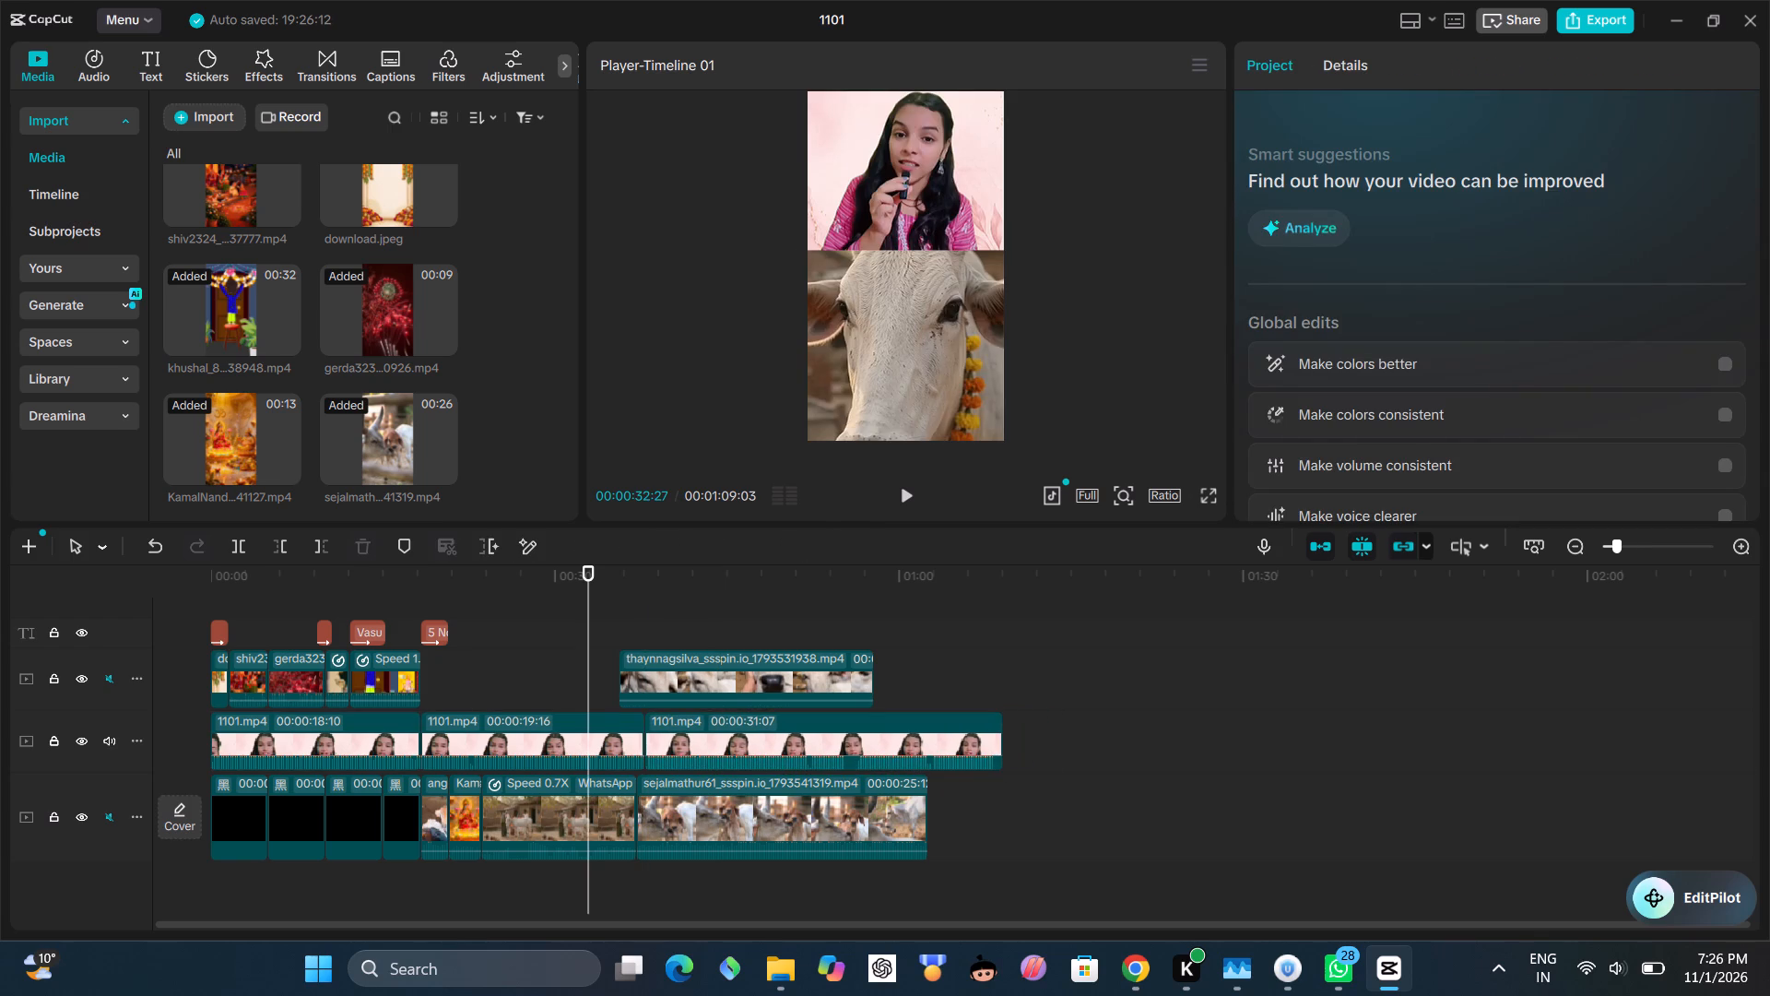
{"action": "left_click", "coordinate": [915, 504]}
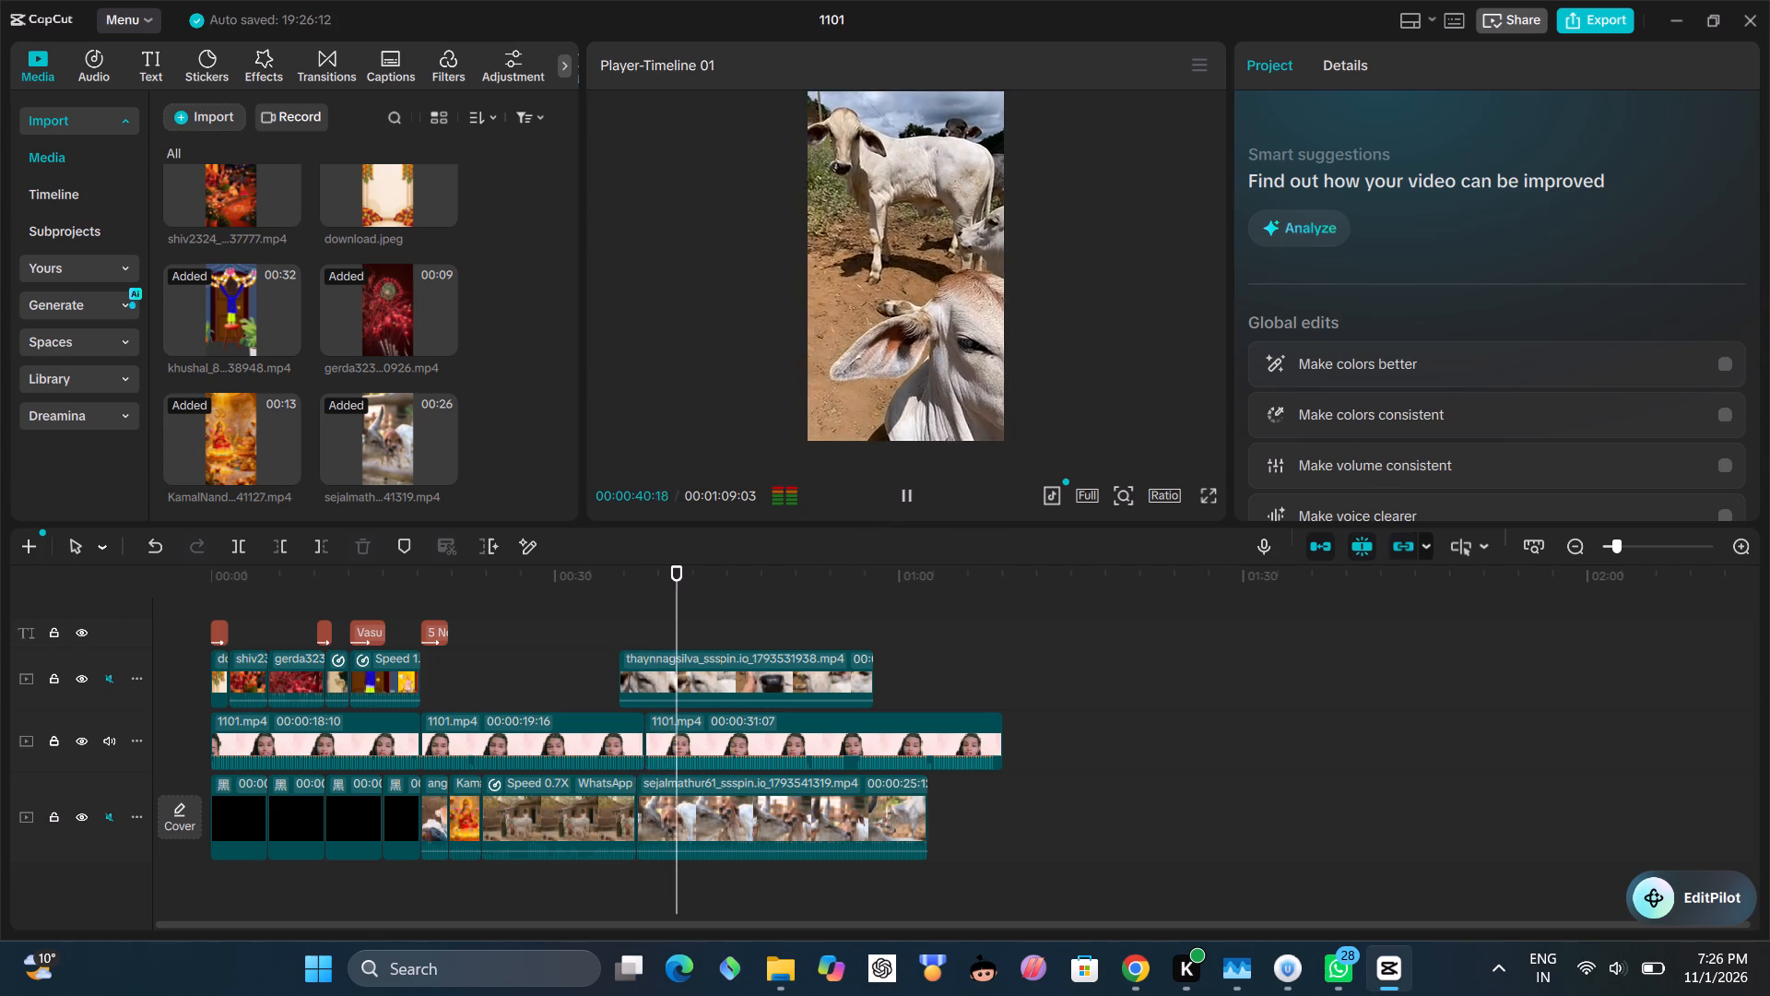
{"action": "left_click", "coordinate": [913, 498]}
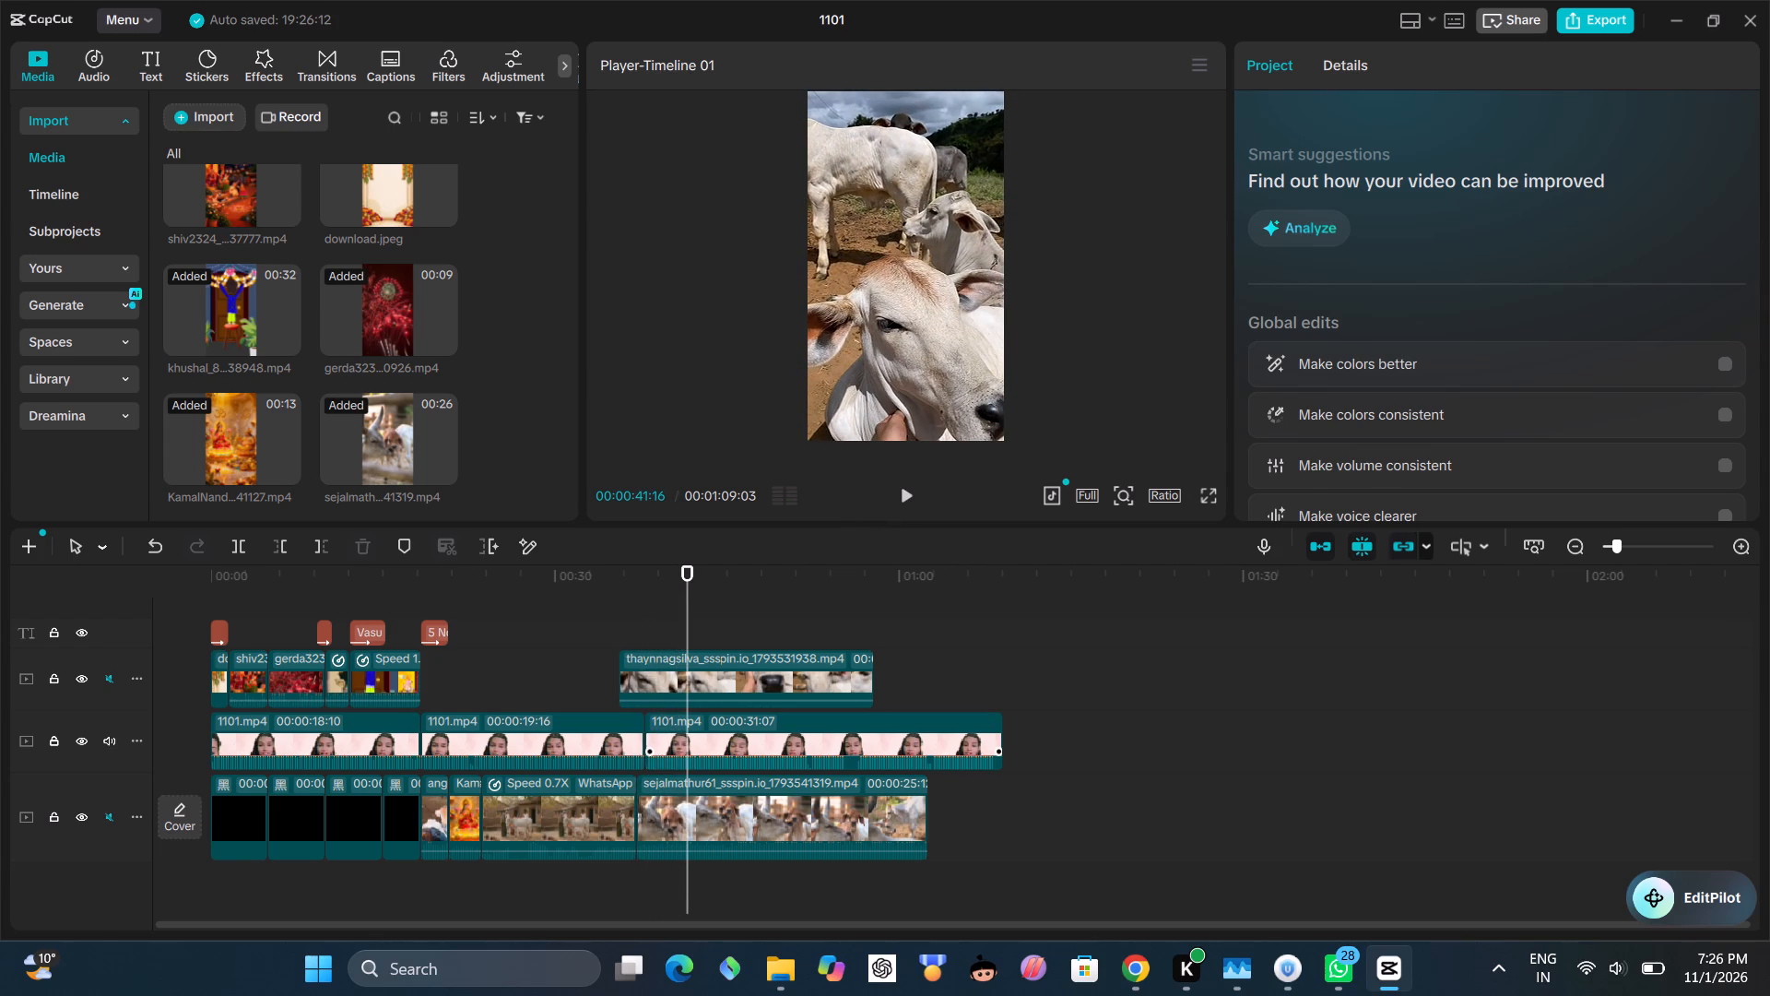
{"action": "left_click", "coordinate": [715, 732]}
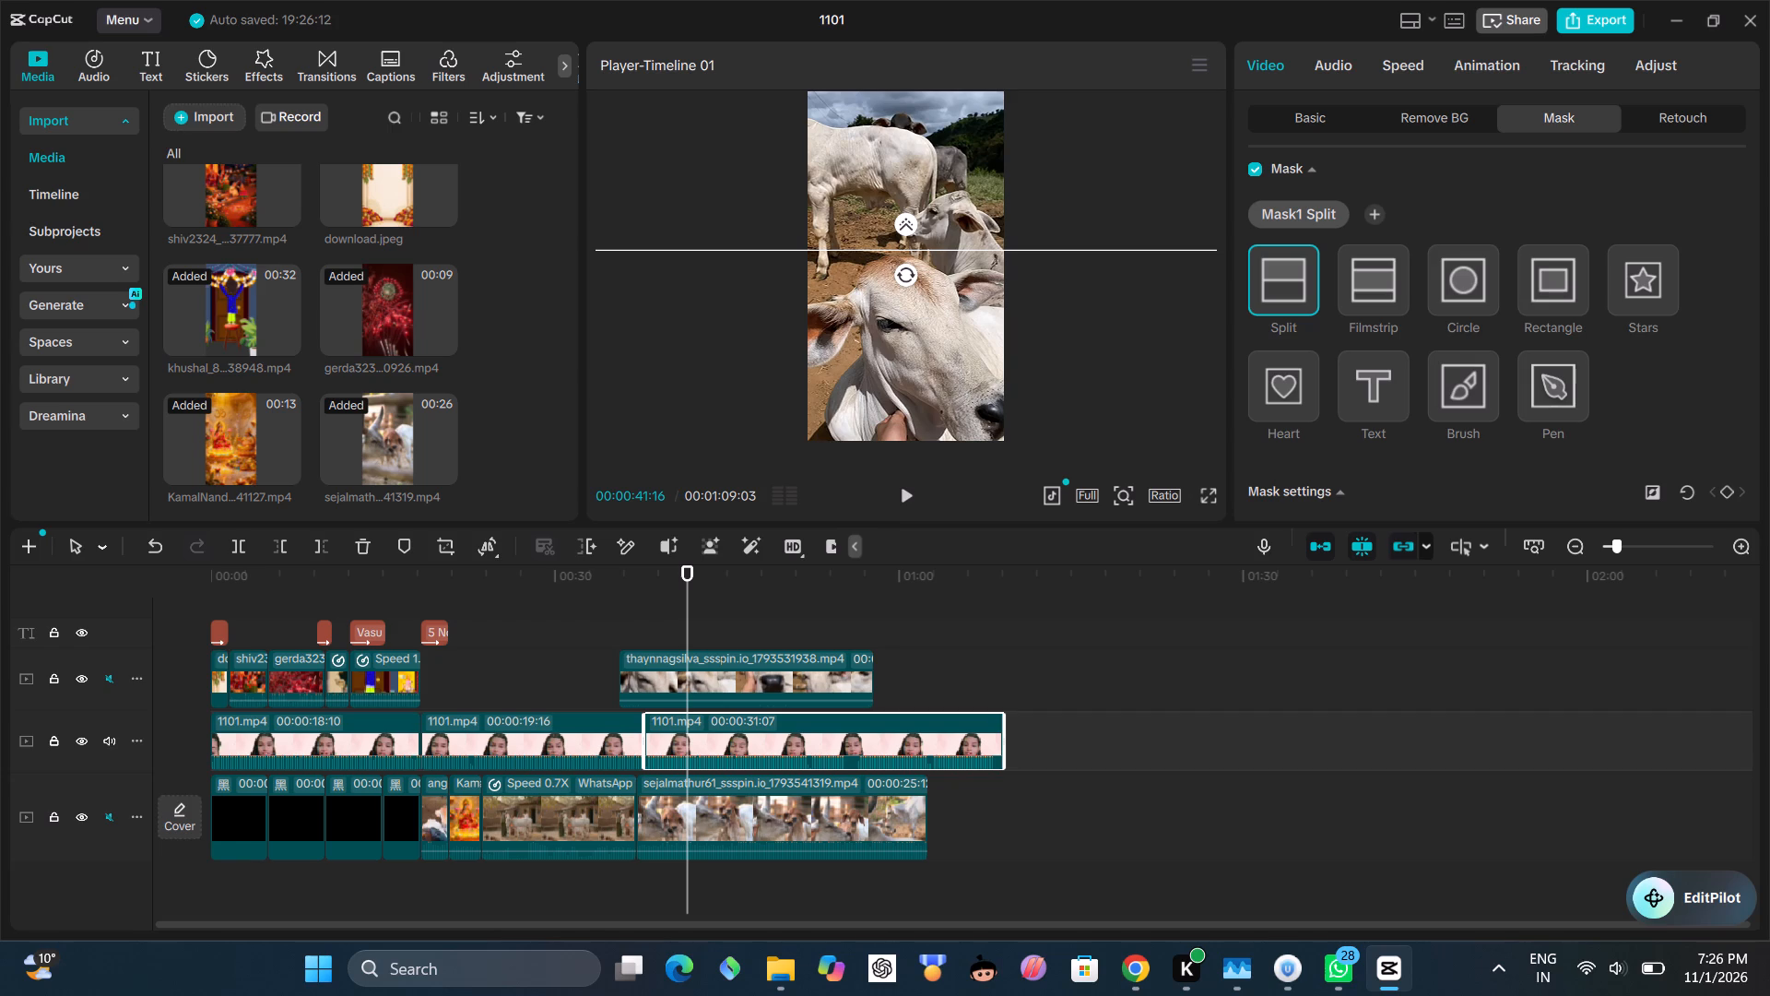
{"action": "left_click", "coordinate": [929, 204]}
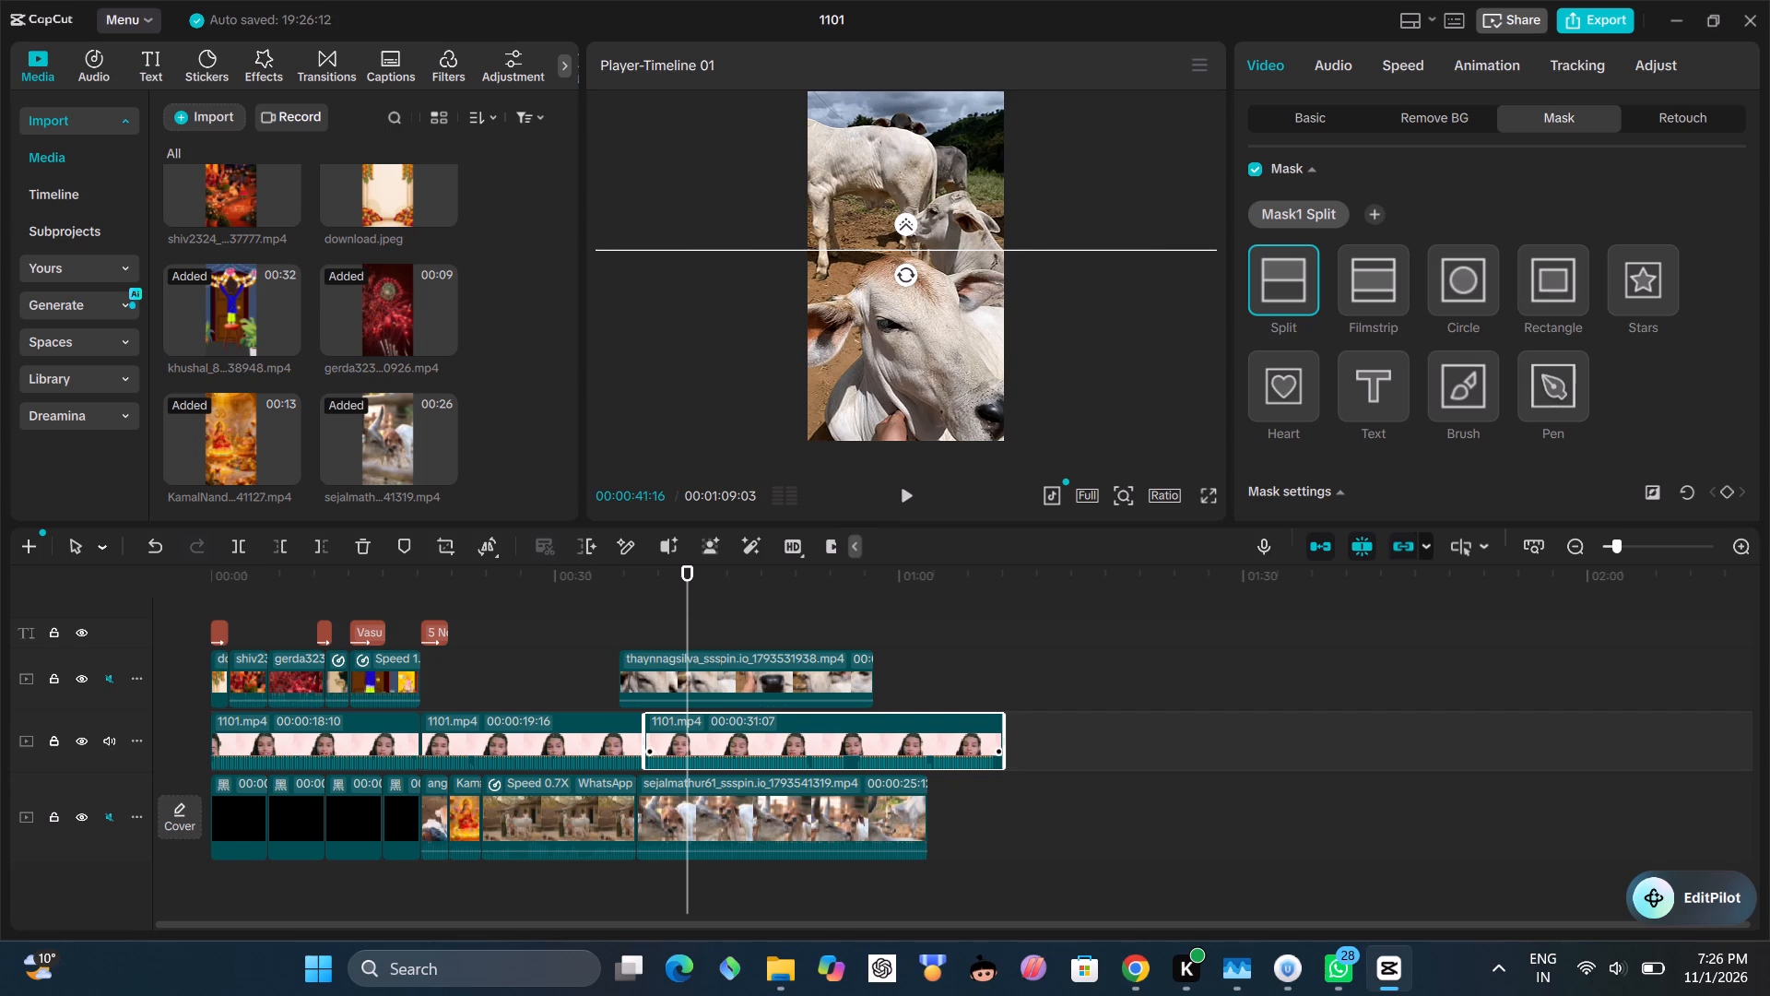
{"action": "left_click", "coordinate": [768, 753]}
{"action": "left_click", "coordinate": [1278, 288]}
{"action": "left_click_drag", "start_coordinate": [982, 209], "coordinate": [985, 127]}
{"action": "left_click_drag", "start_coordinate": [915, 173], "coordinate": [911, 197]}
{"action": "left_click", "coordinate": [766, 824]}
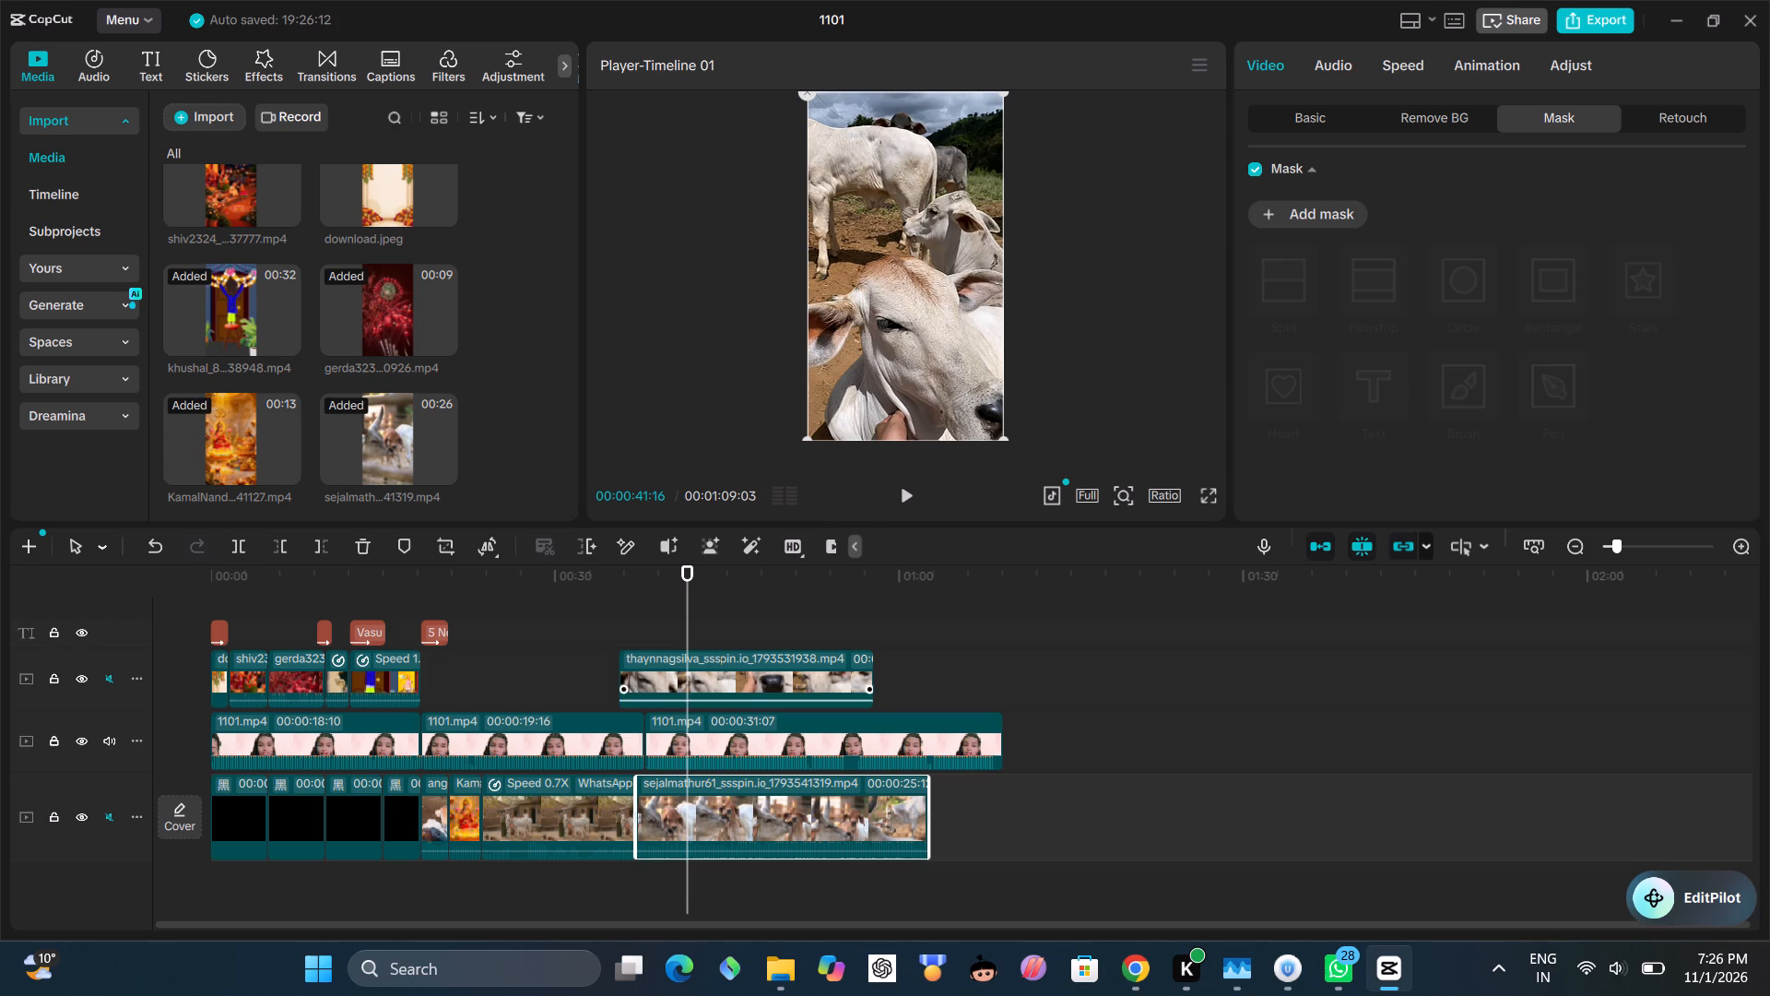
Move the full-frame white-cow close-up clip from the upper track to the bottom track, directly after the cow-and-calf clip.
{"action": "left_click", "coordinate": [764, 682]}
{"action": "left_click_drag", "start_coordinate": [764, 682], "coordinate": [1189, 812]}
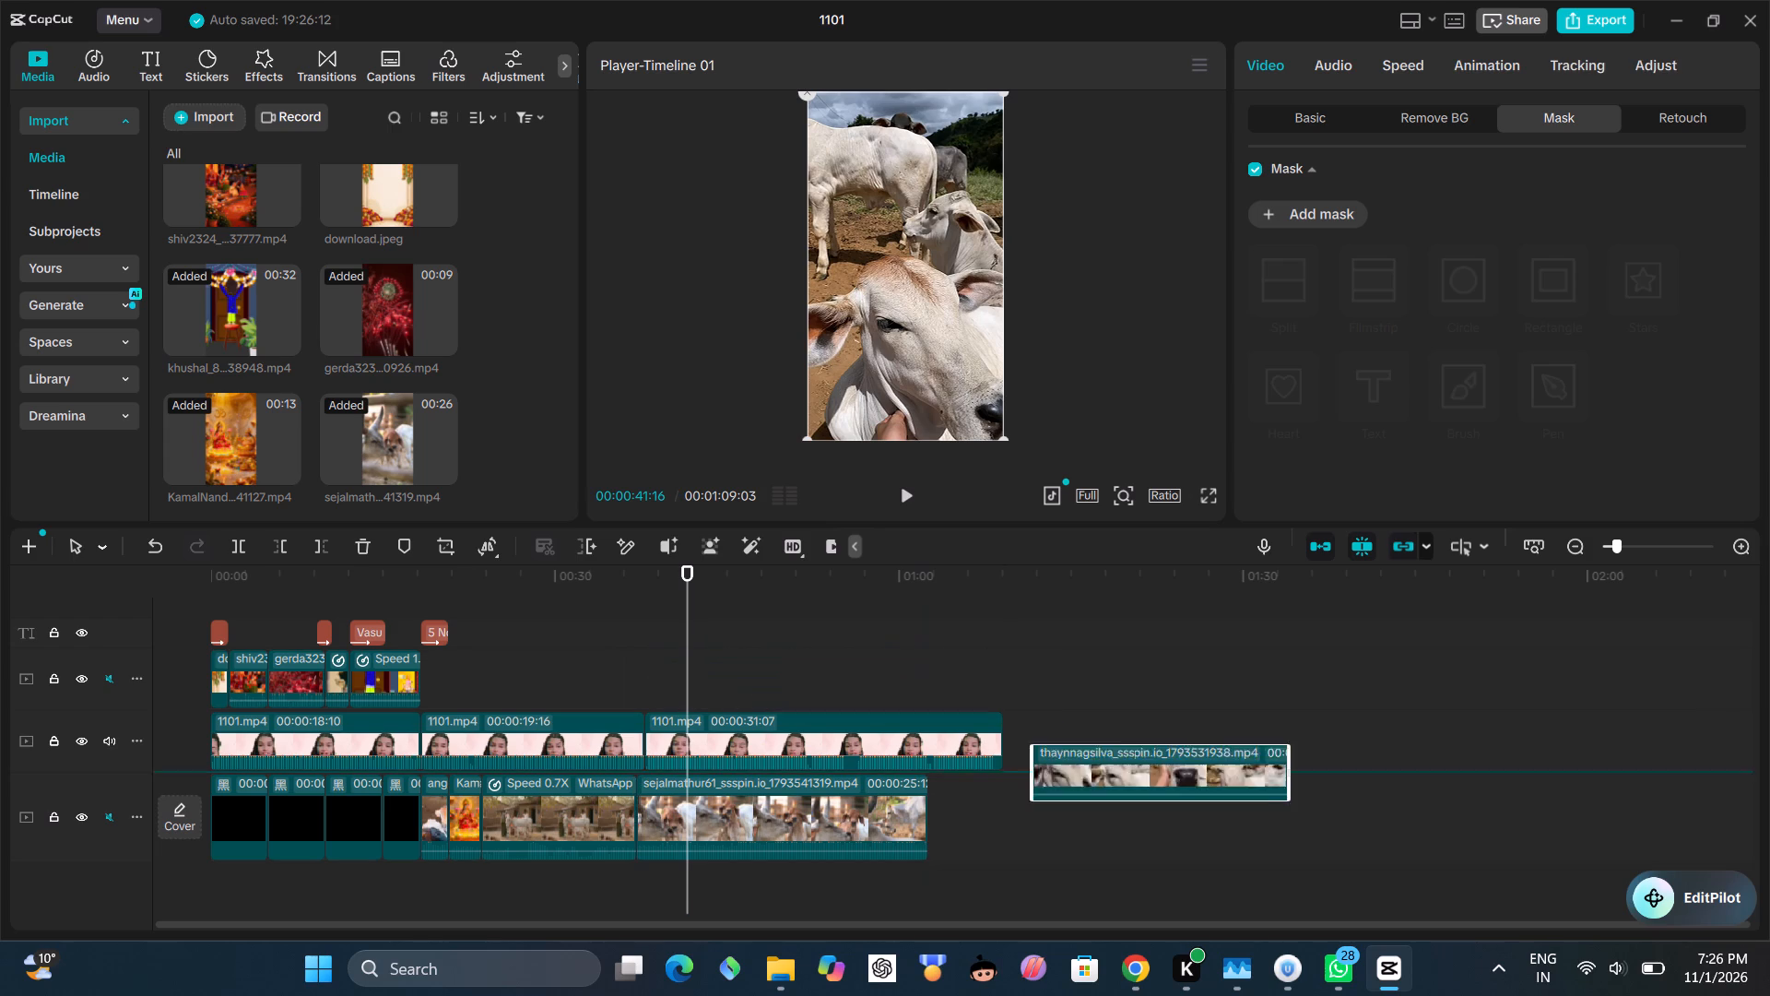
{"action": "left_click_drag", "start_coordinate": [1189, 812], "coordinate": [1002, 797]}
{"action": "left_click_drag", "start_coordinate": [1004, 792], "coordinate": [1051, 812]}
{"action": "left_click", "coordinate": [1021, 801]}
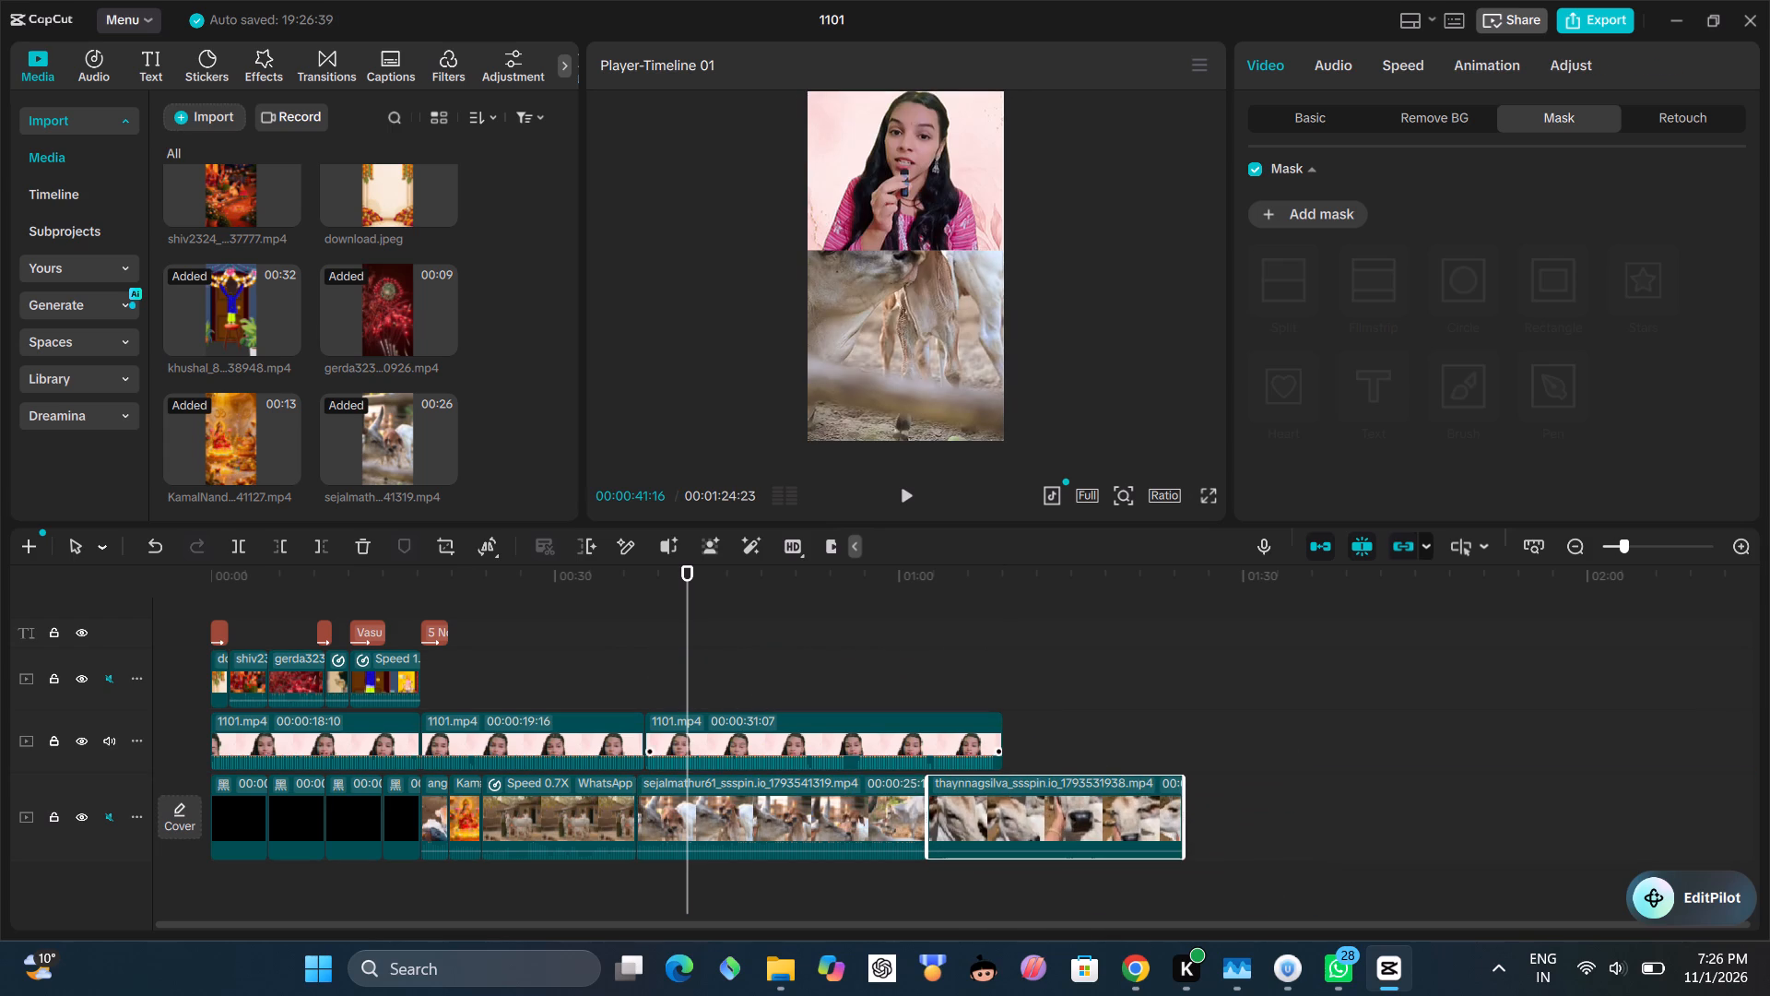
Insert the 1:01 video of the serpent-wrapped sea mountain into the bottom track at about 00:00:37:14, before the cow-and-calf clip.
{"action": "left_click", "coordinate": [630, 680]}
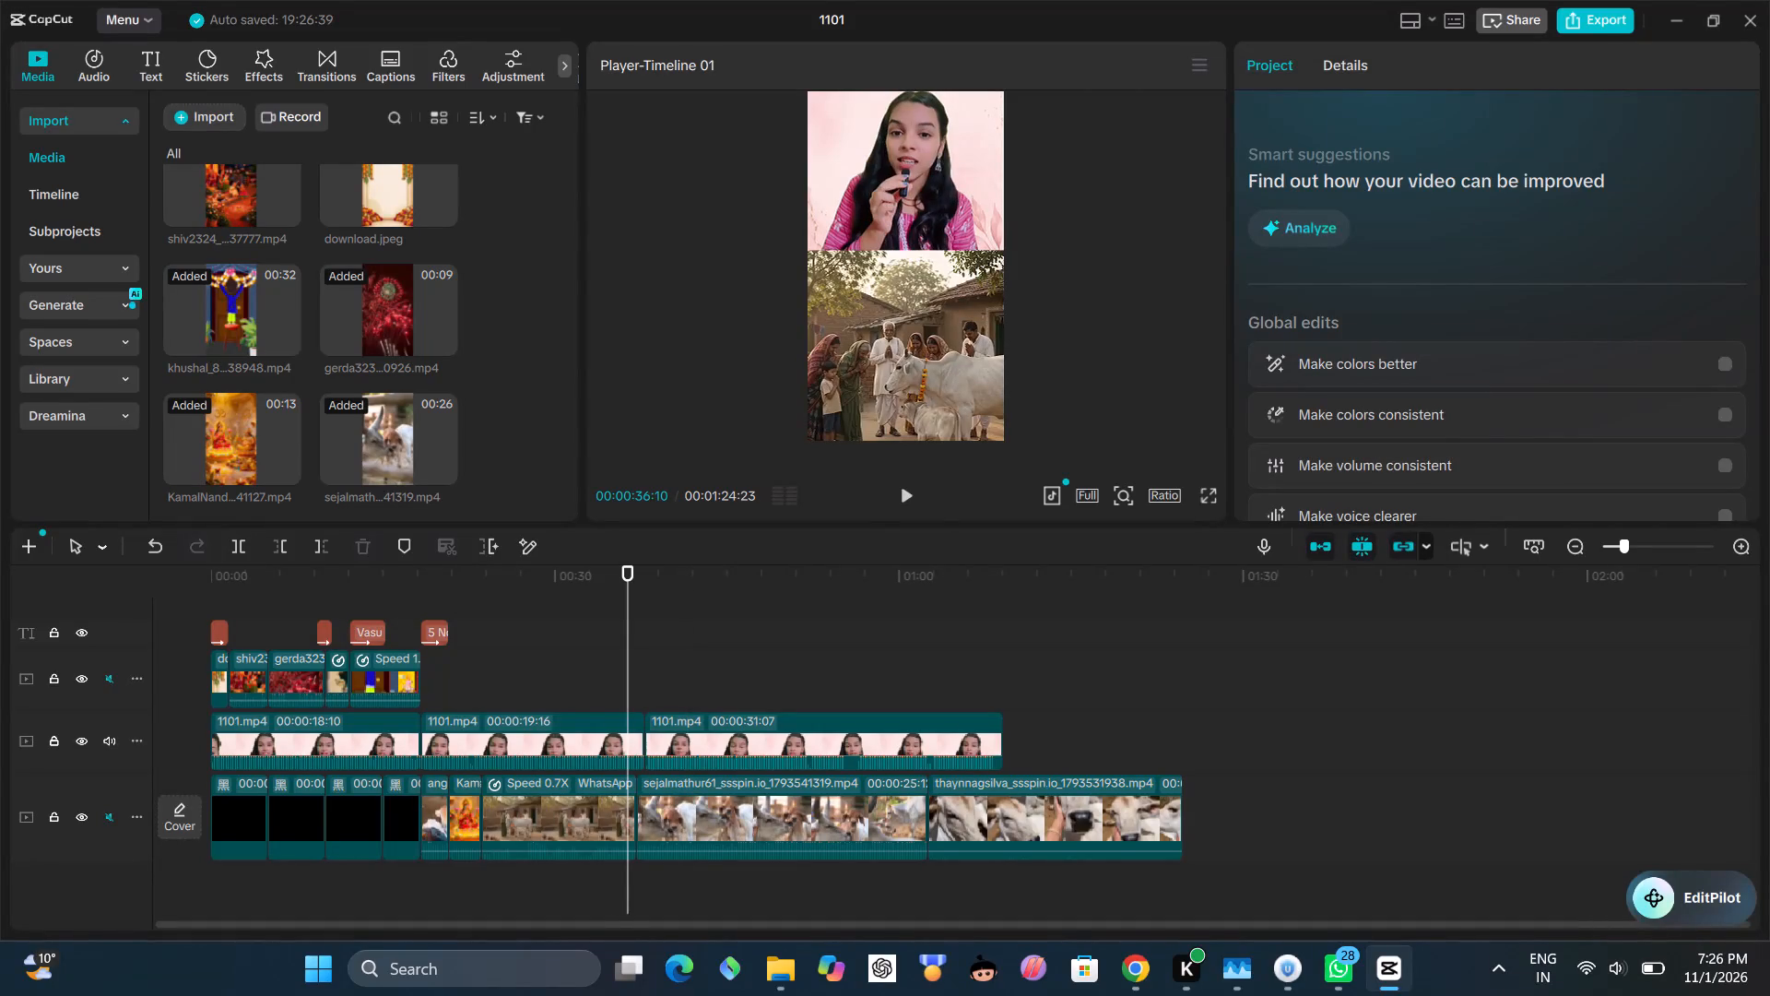
{"action": "left_click", "coordinate": [903, 502]}
{"action": "left_click", "coordinate": [900, 504]}
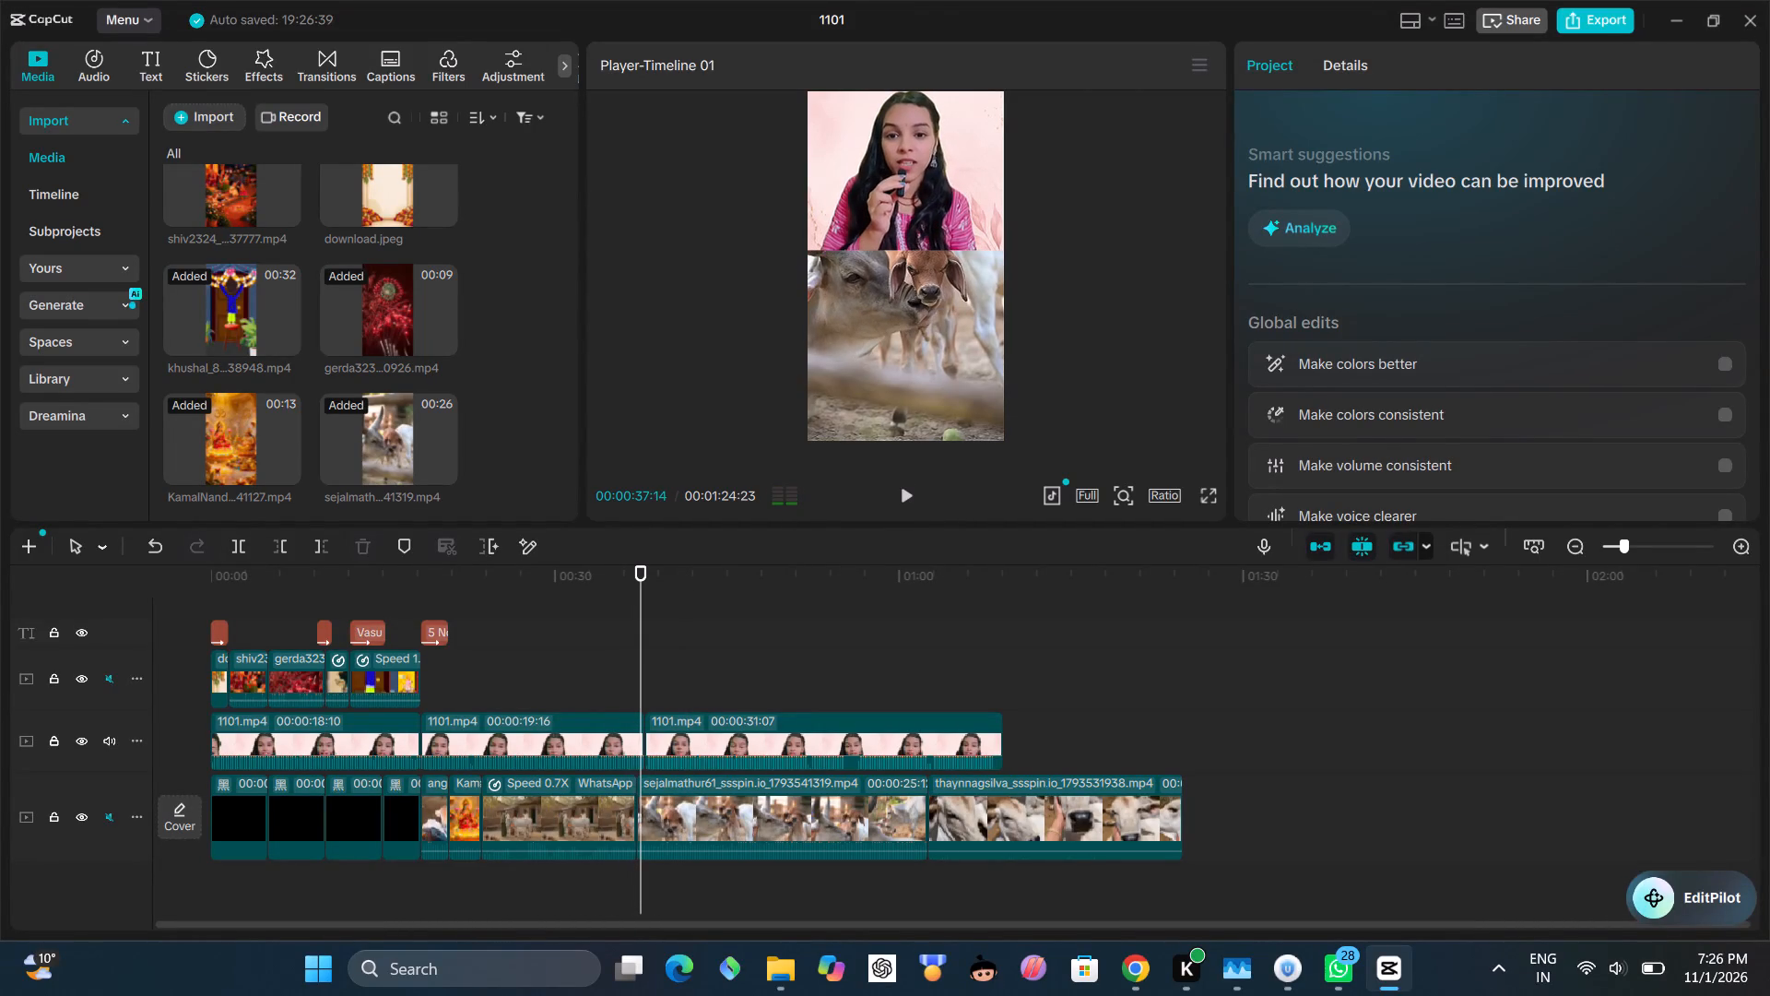
{"action": "scroll", "coordinate": [421, 301], "scroll_direction": "up", "scroll_amount": 11}
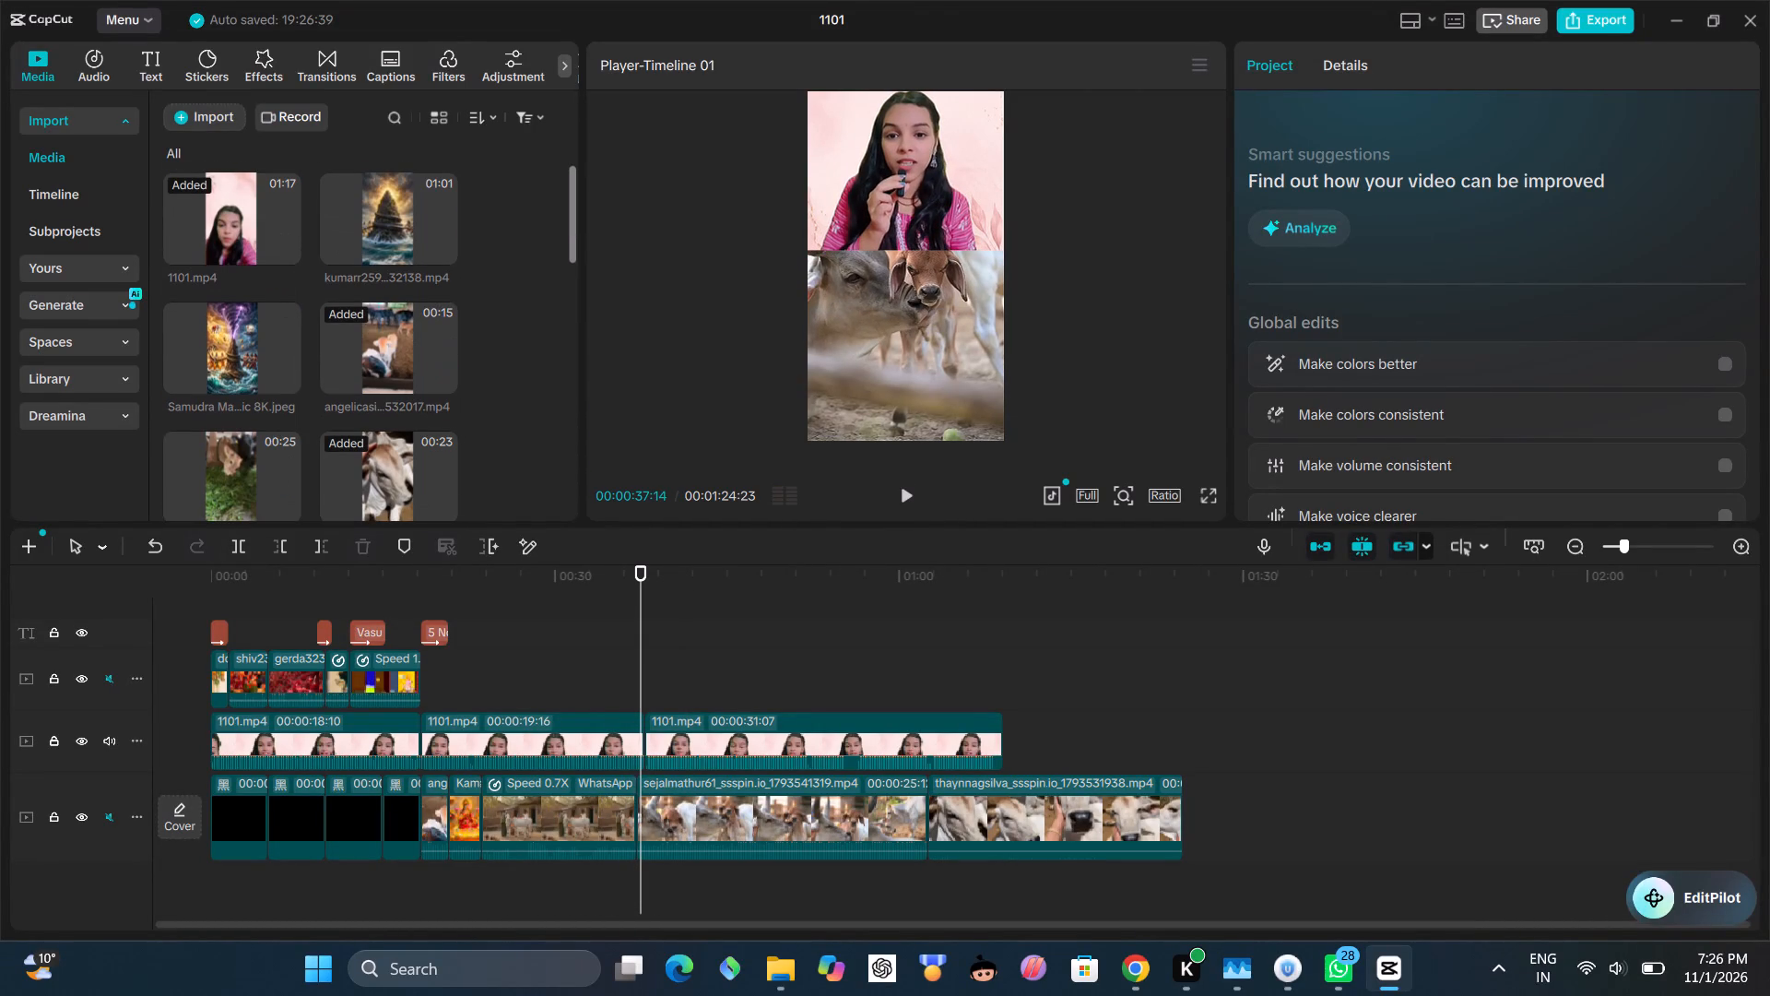
{"action": "scroll", "coordinate": [421, 303], "scroll_direction": "up", "scroll_amount": 2}
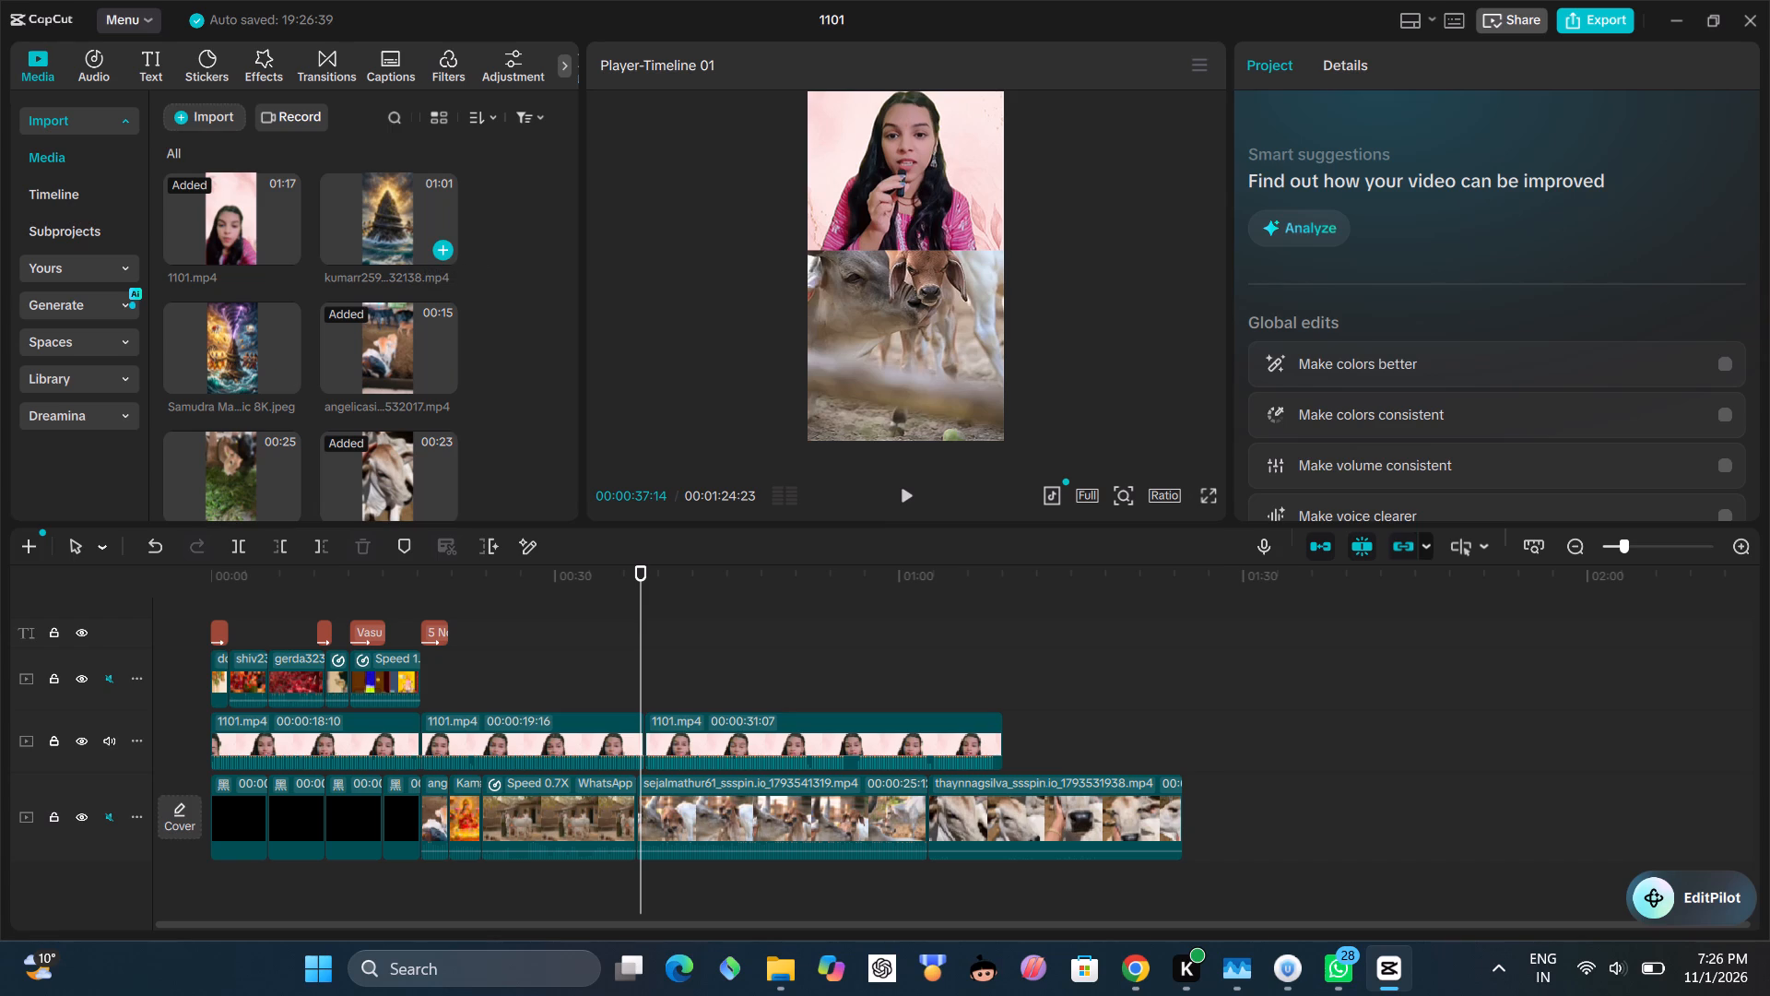
{"action": "left_click", "coordinate": [442, 244]}
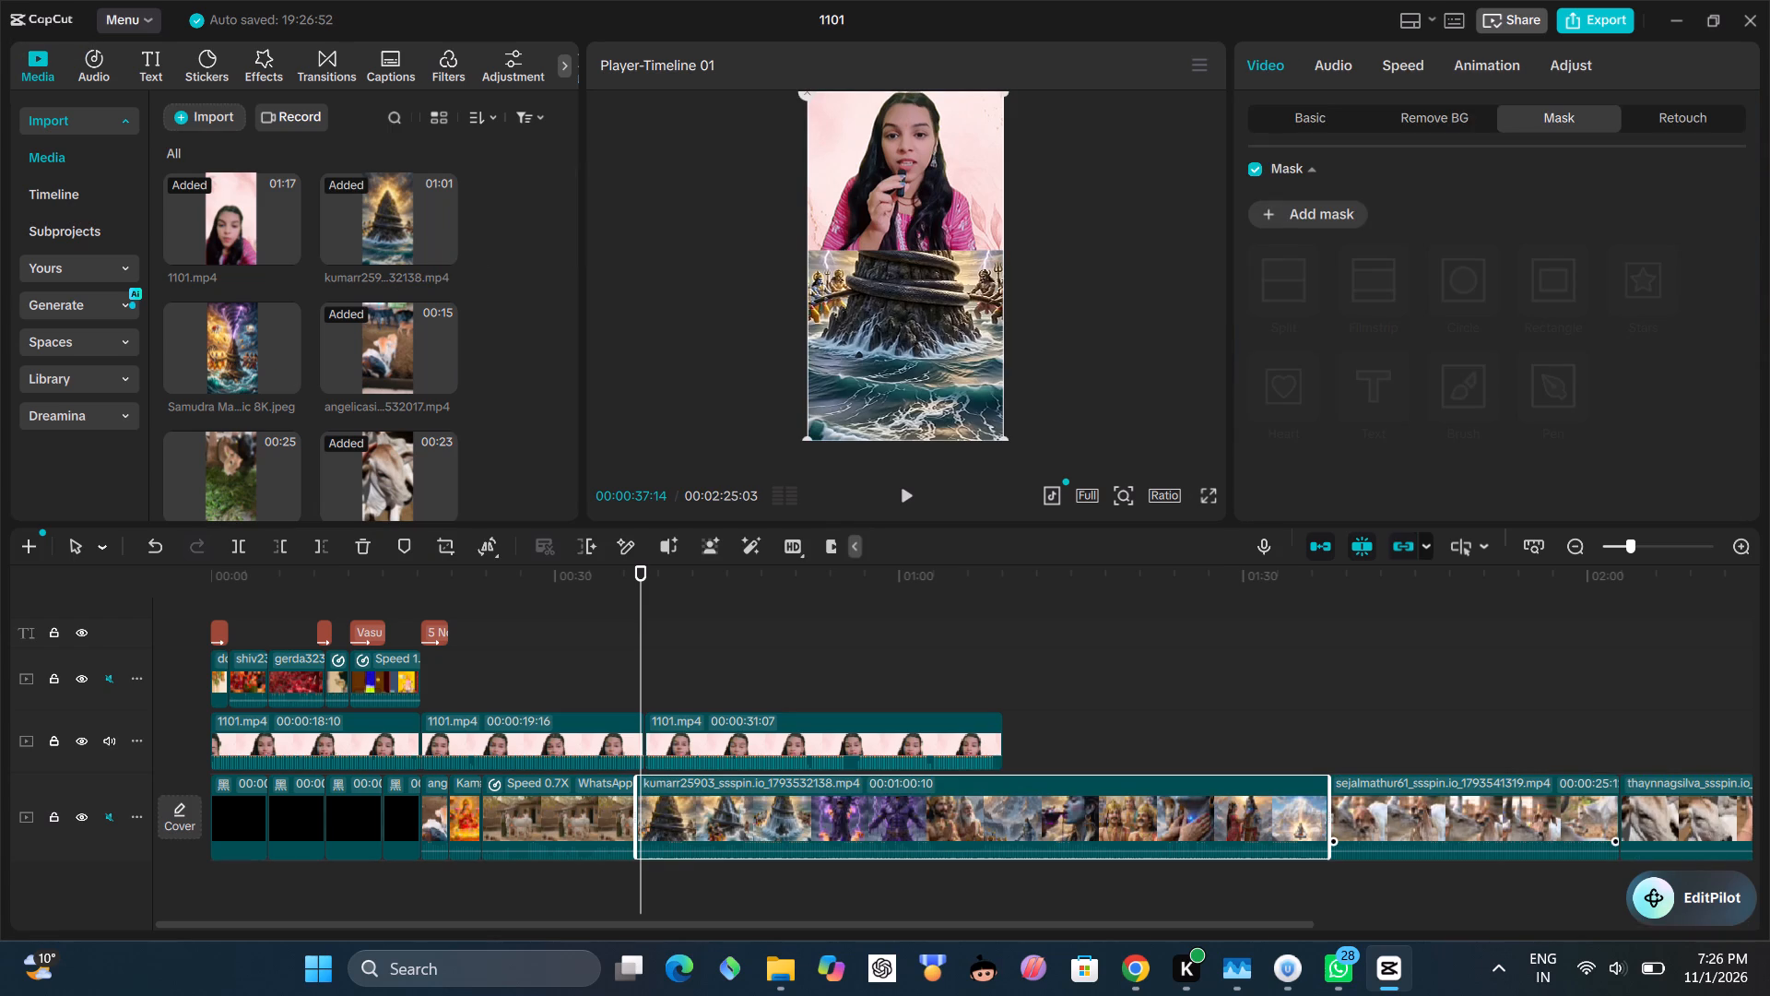
Trim the end of the sea-mountain clip so that it lasts about 7.1 seconds.
{"action": "left_click", "coordinate": [1335, 805]}
{"action": "left_click_drag", "start_coordinate": [1335, 805], "coordinate": [1146, 854]}
{"action": "left_click", "coordinate": [1136, 810]}
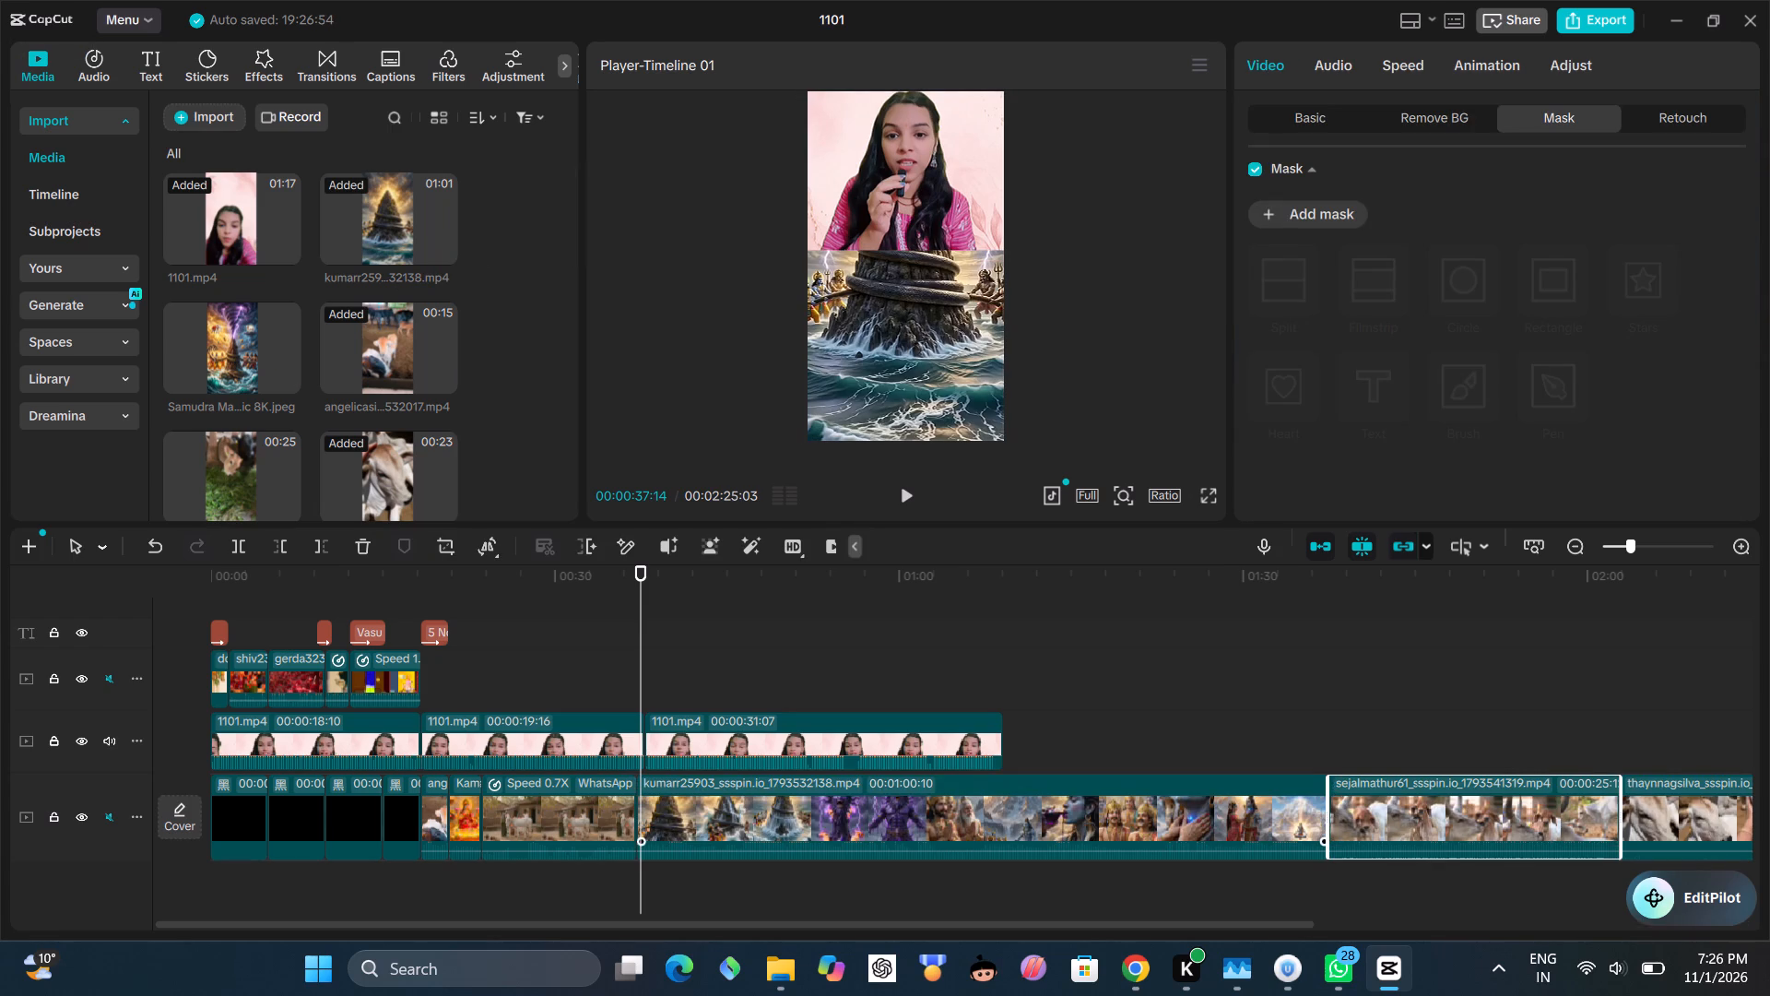
{"action": "left_click_drag", "start_coordinate": [1328, 817], "coordinate": [872, 854]}
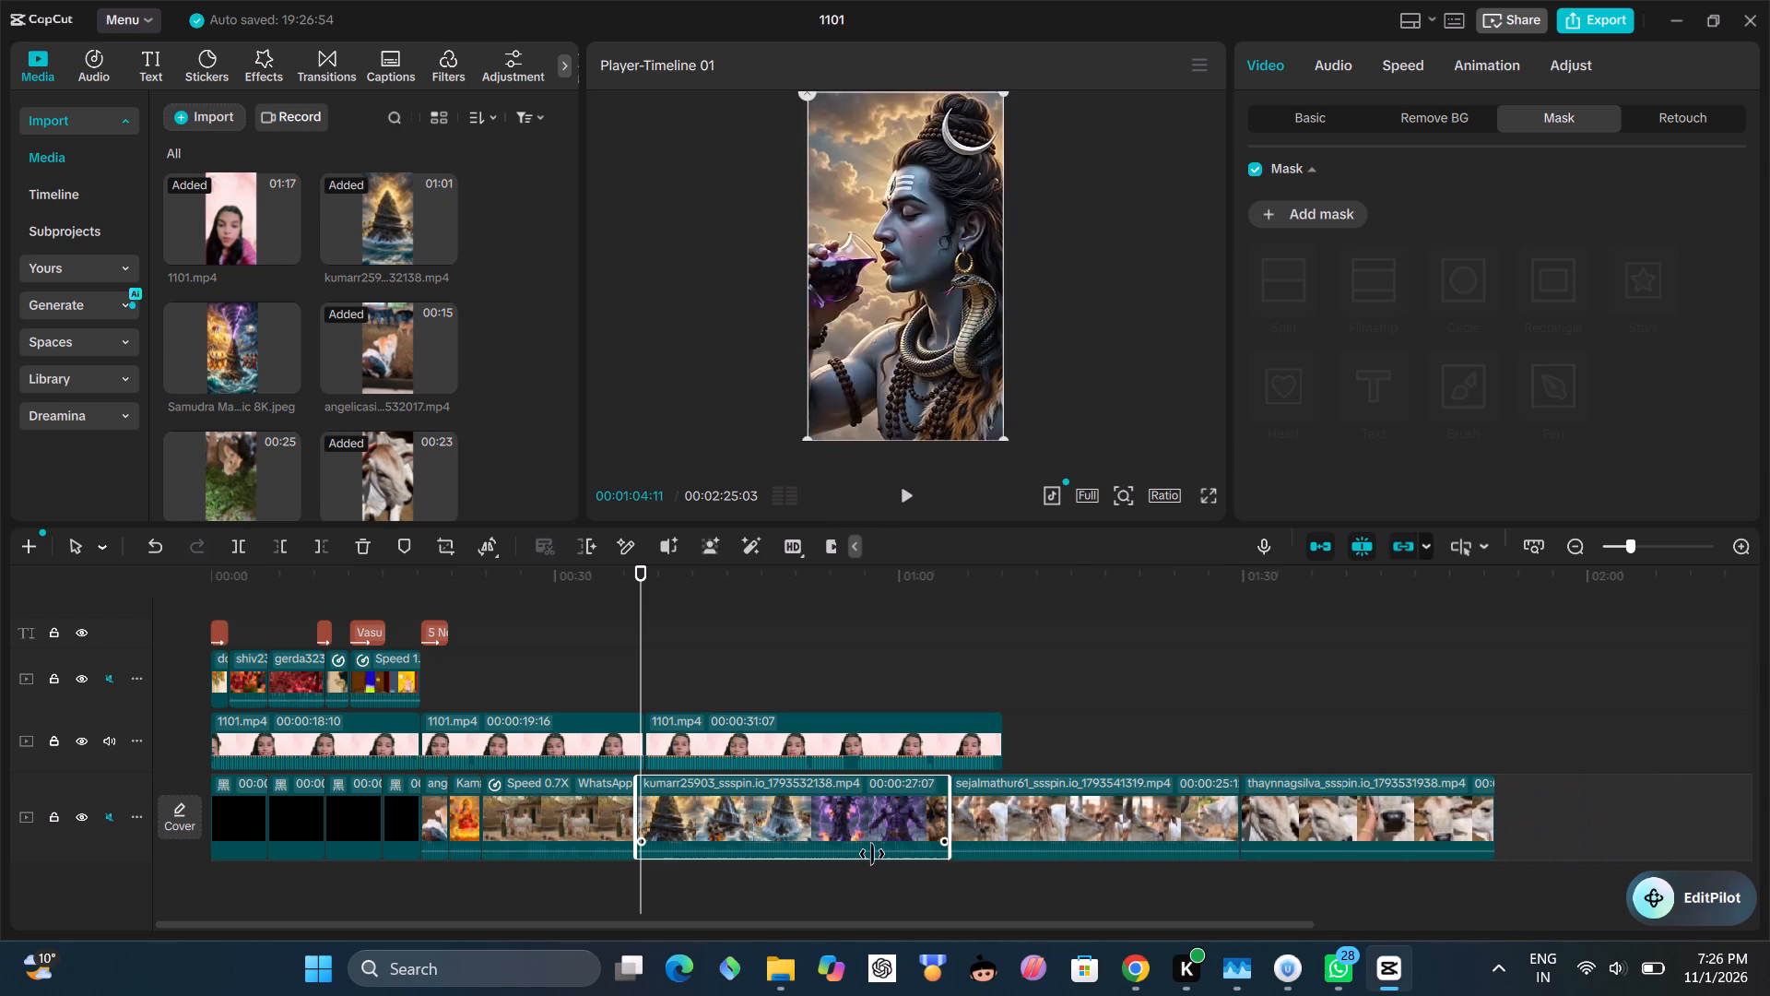
{"action": "left_click_drag", "start_coordinate": [872, 854], "coordinate": [763, 843]}
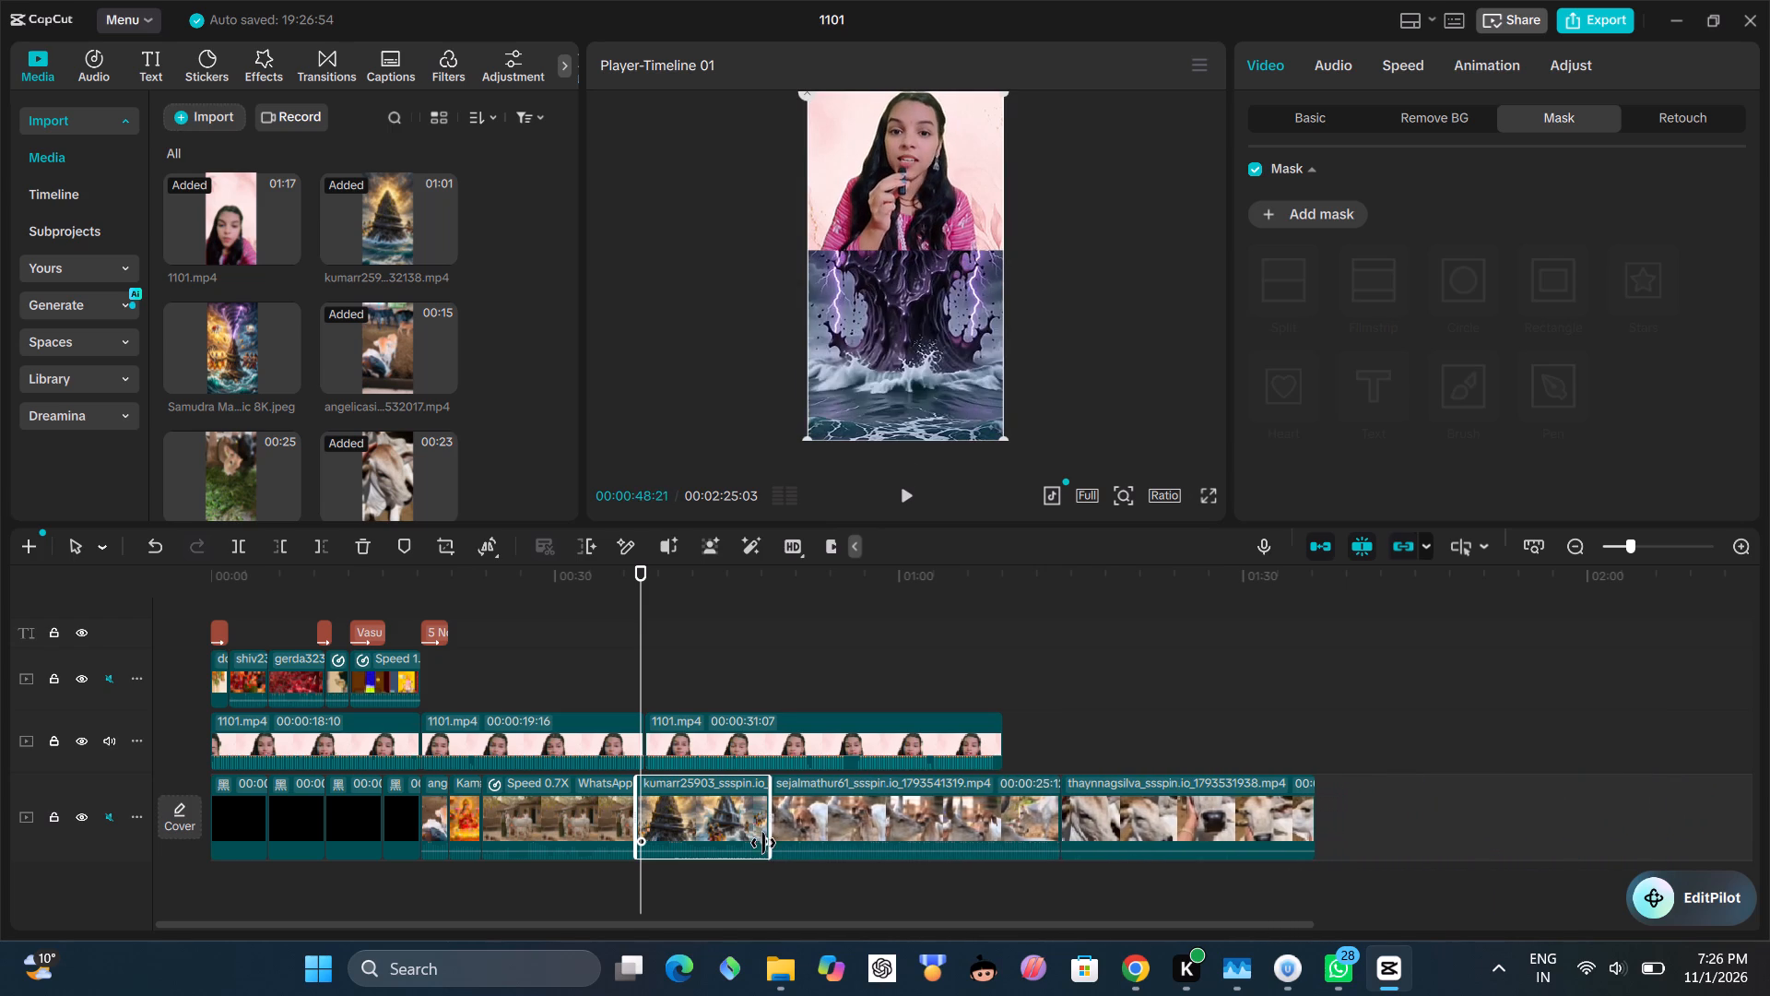
{"action": "left_click_drag", "start_coordinate": [763, 843], "coordinate": [712, 851]}
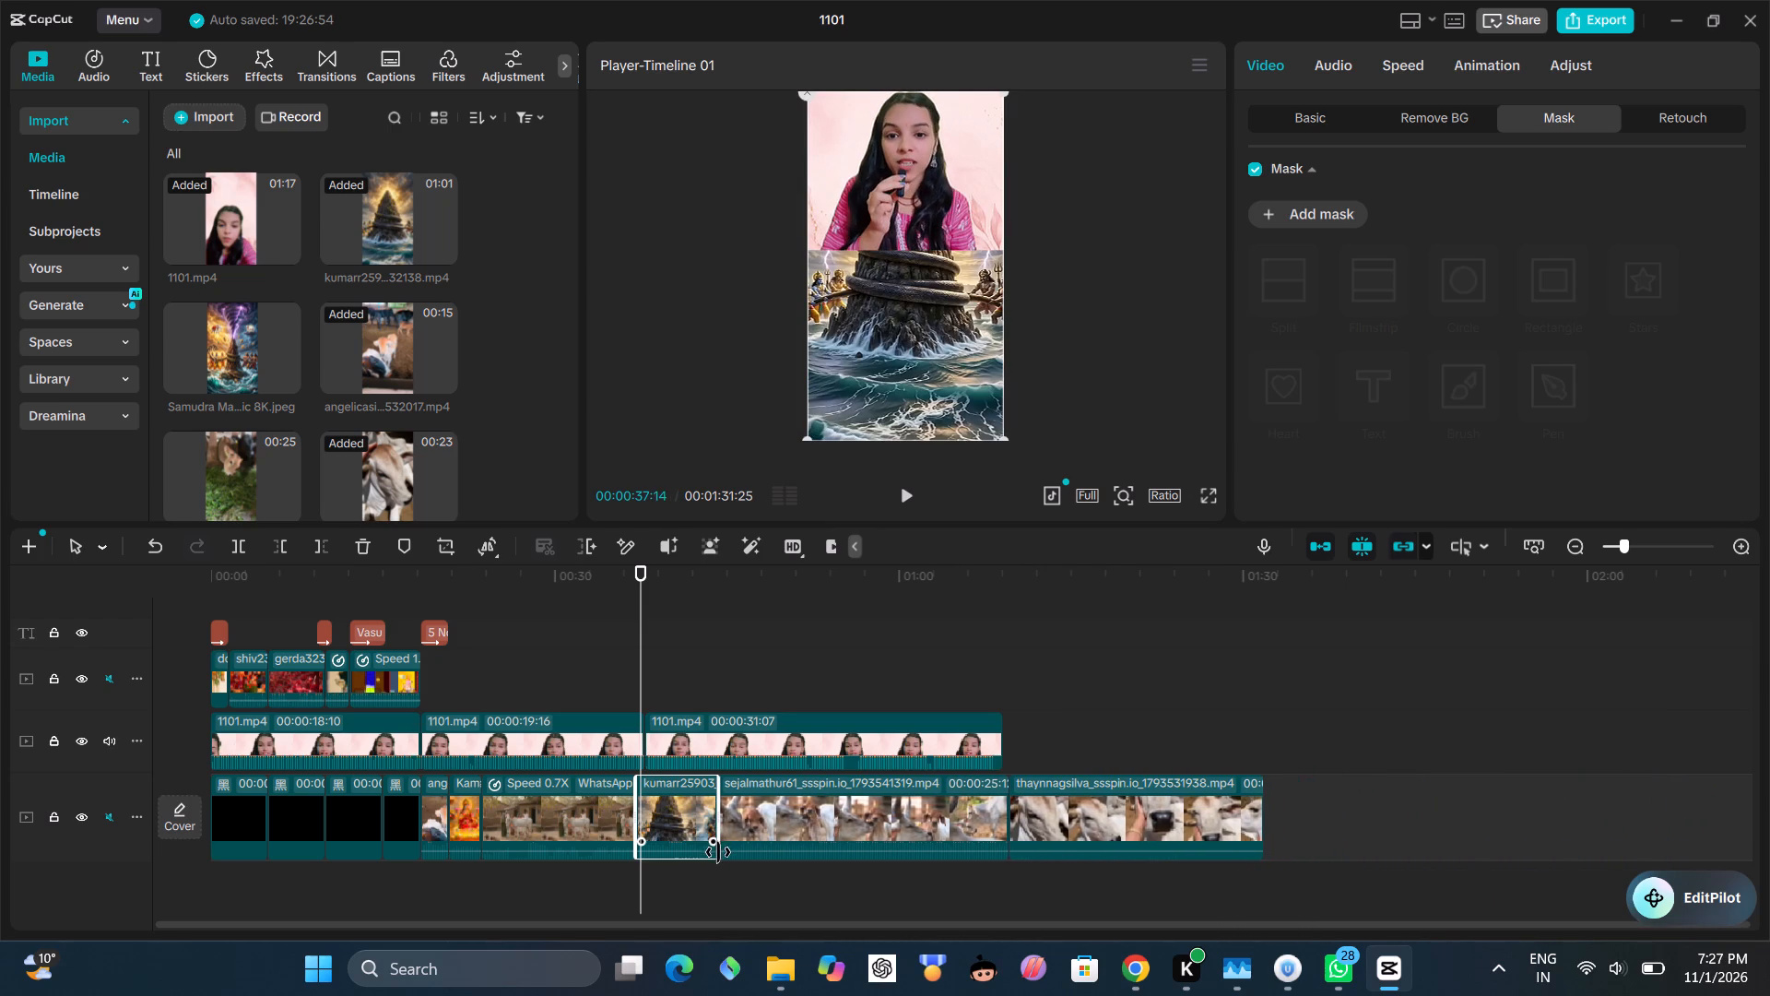
Move the sea-mountain clip straight down in the frame so the mountain peak fills the area beneath the presenter.
{"action": "left_click", "coordinate": [924, 340]}
{"action": "left_click_drag", "start_coordinate": [924, 340], "coordinate": [926, 349]}
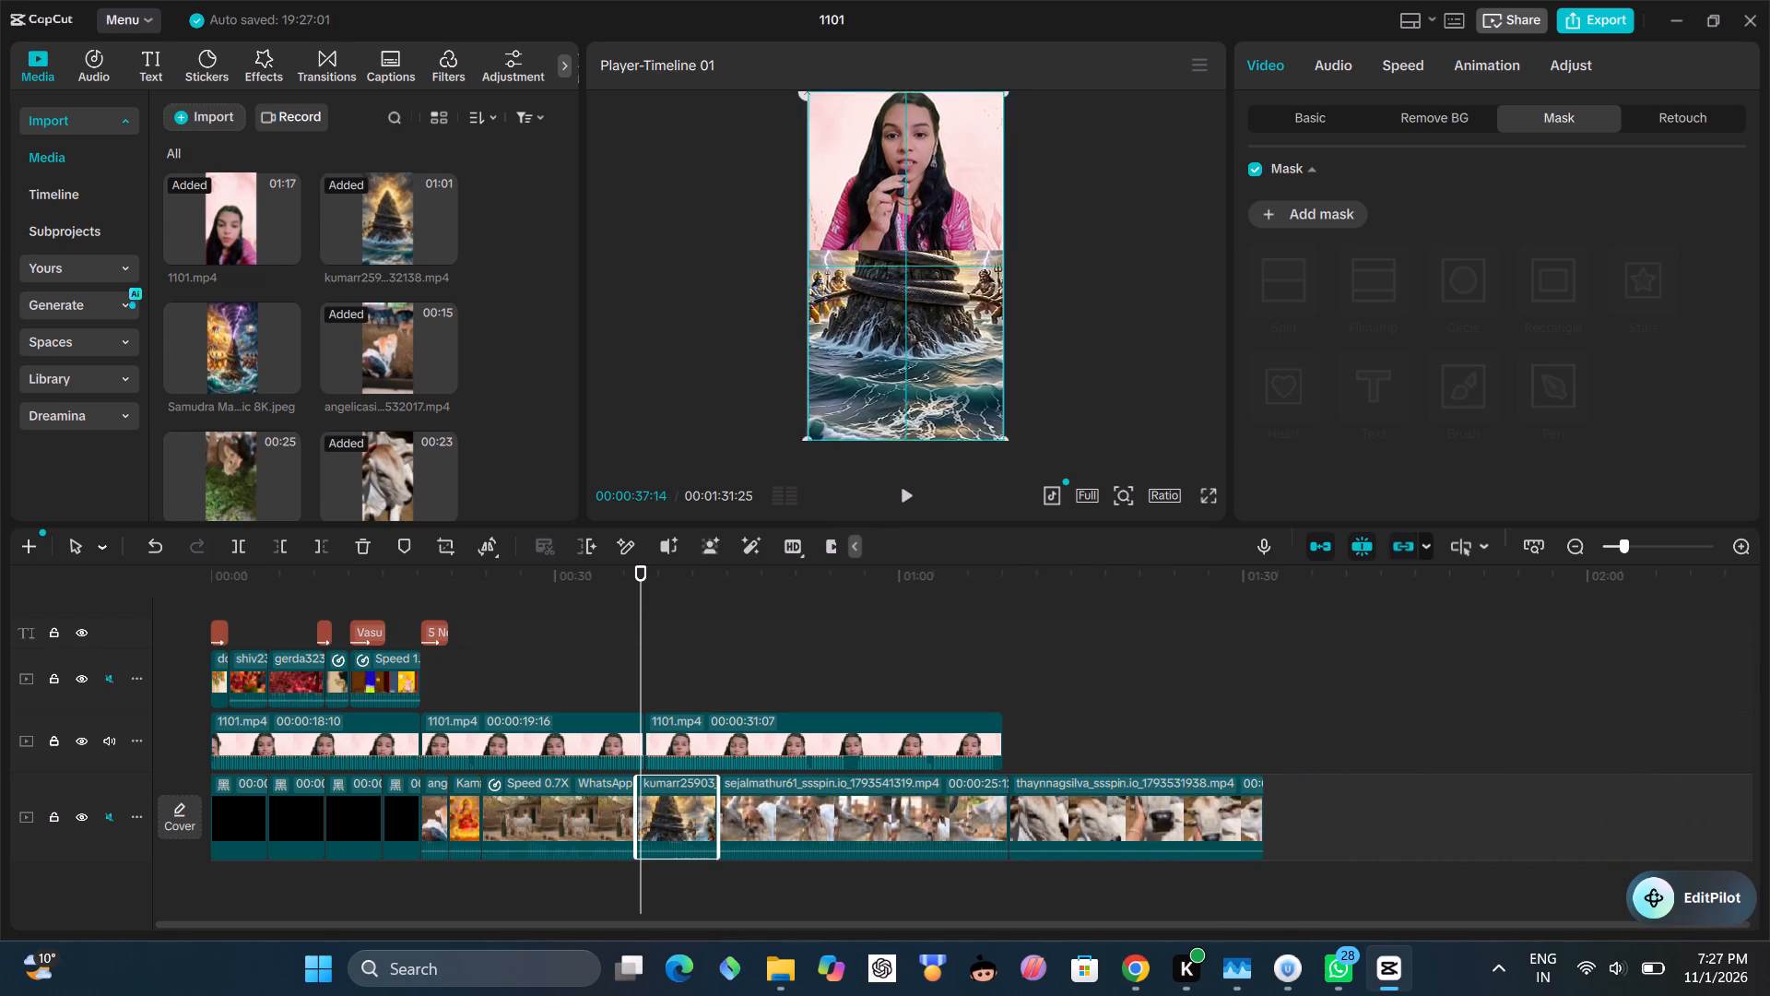
{"action": "left_click_drag", "start_coordinate": [926, 349], "coordinate": [926, 438]}
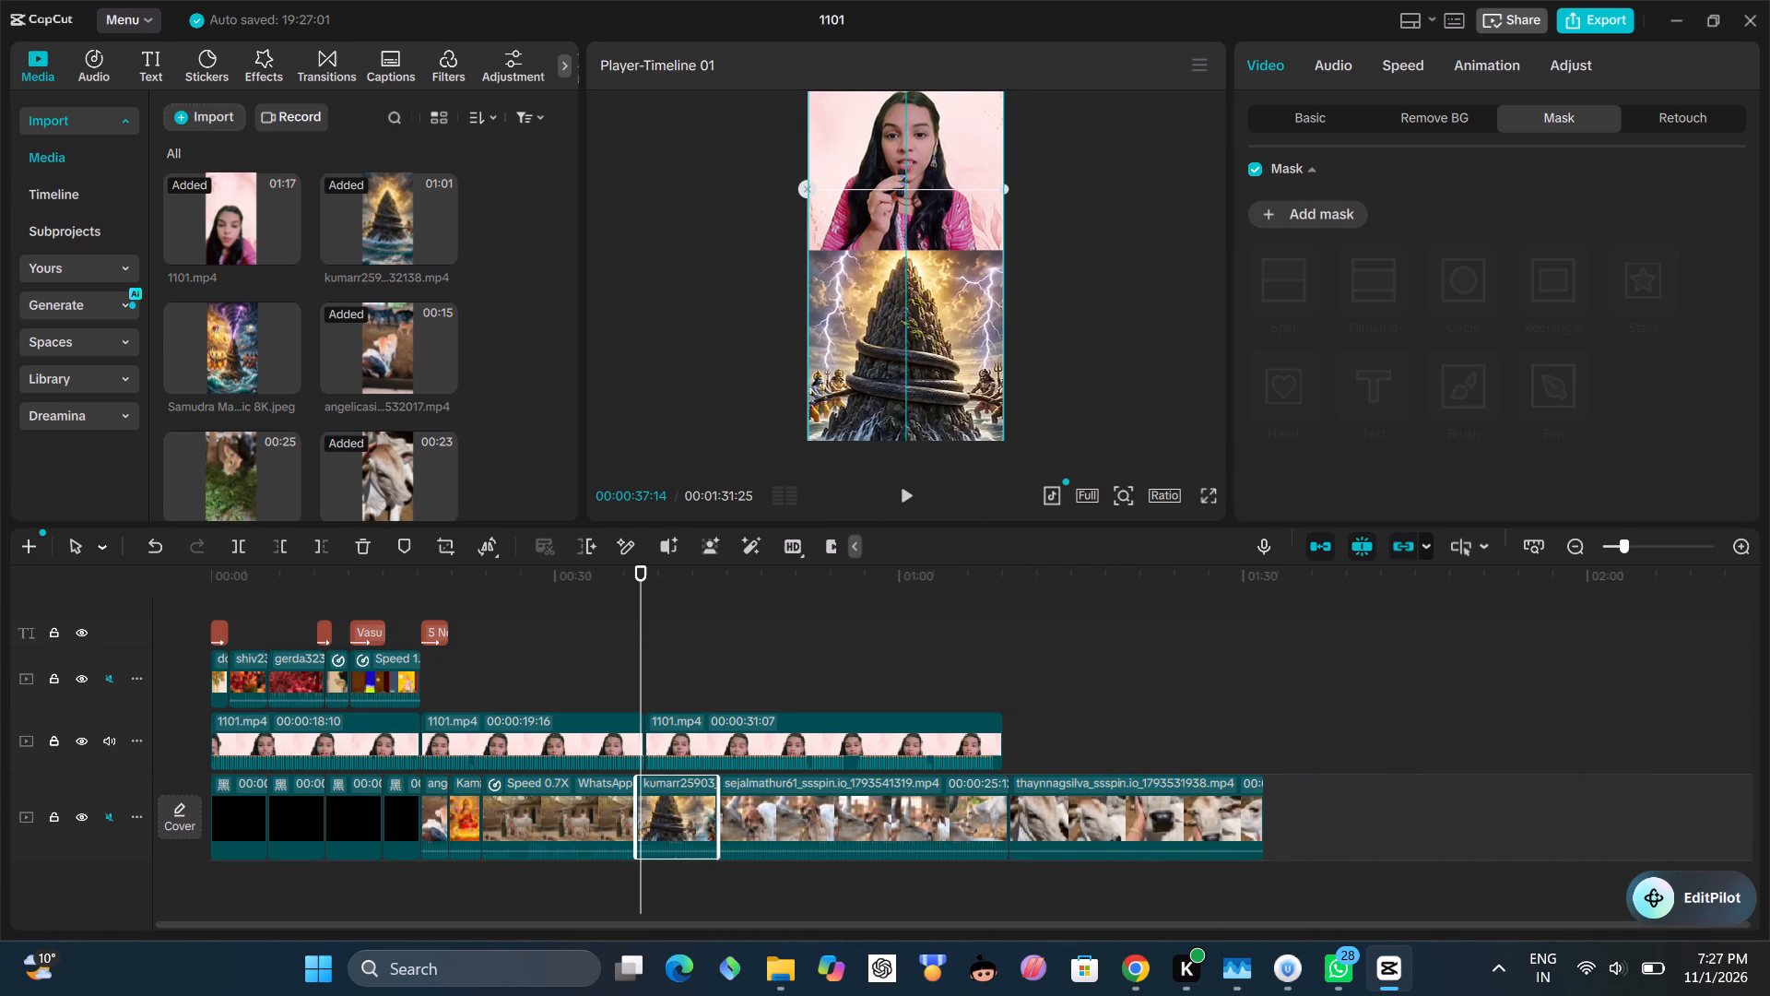
{"action": "left_click_drag", "start_coordinate": [926, 438], "coordinate": [924, 438]}
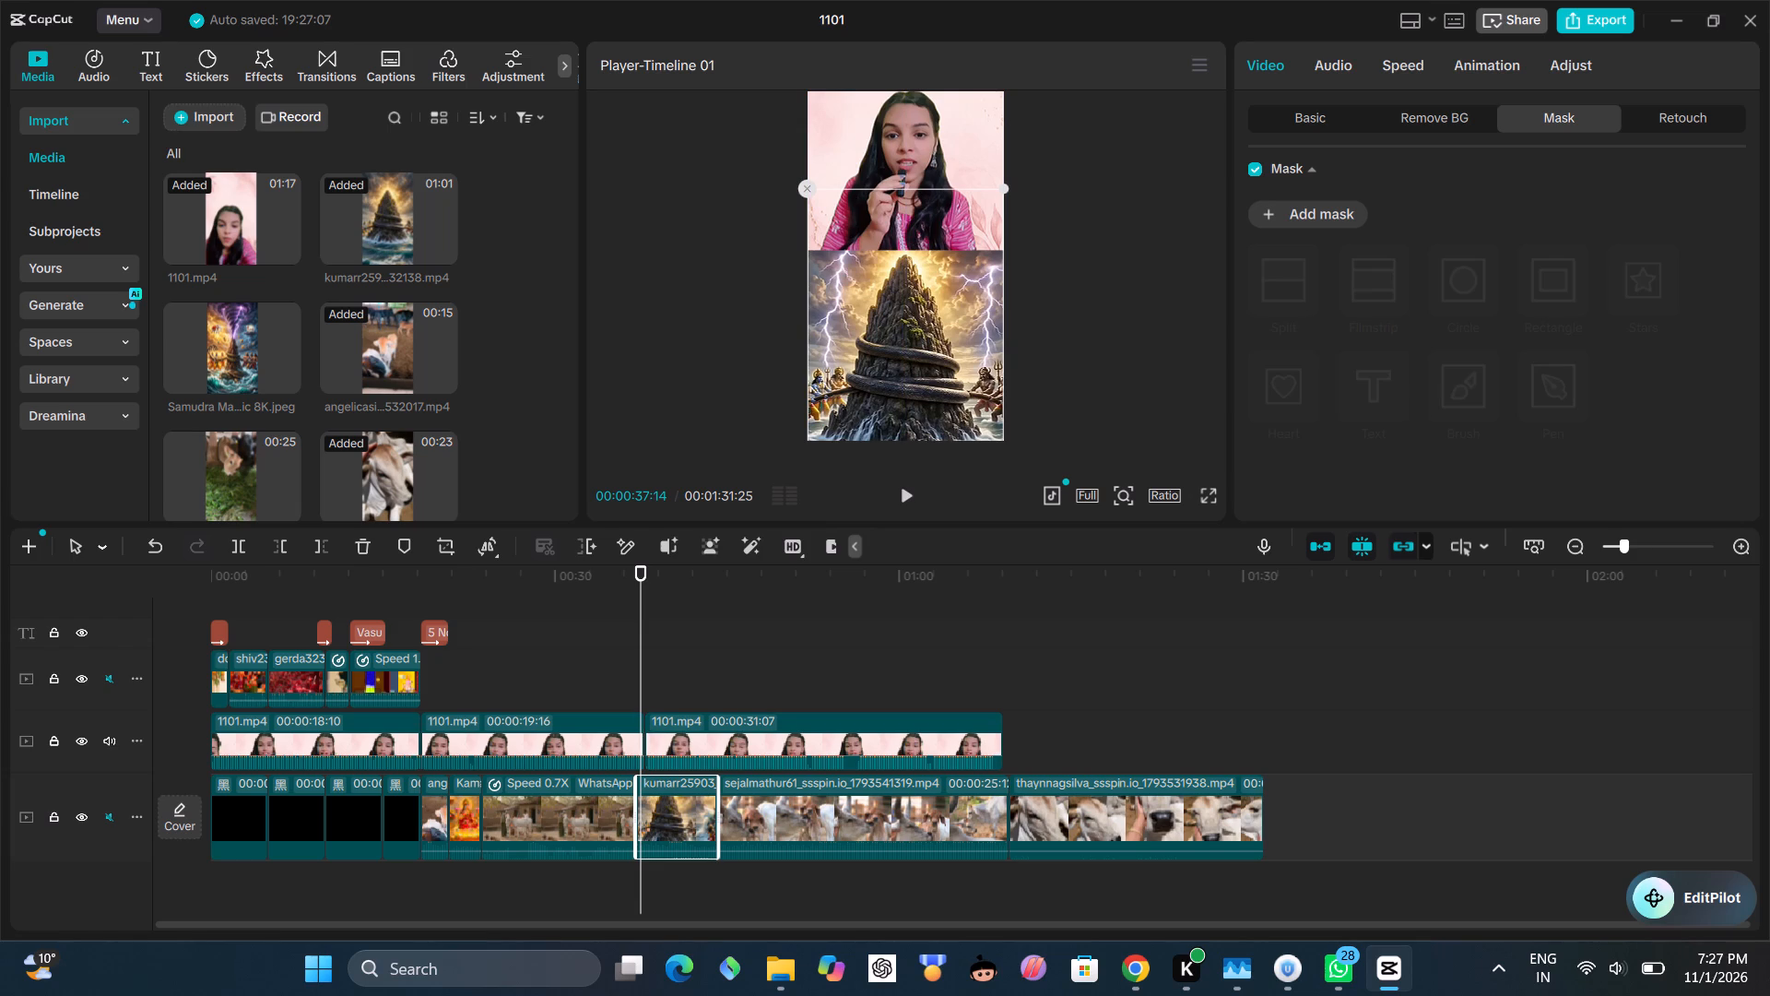
Set the sea-mountain clip's speed to 1.84x.
{"action": "left_click", "coordinate": [1406, 66]}
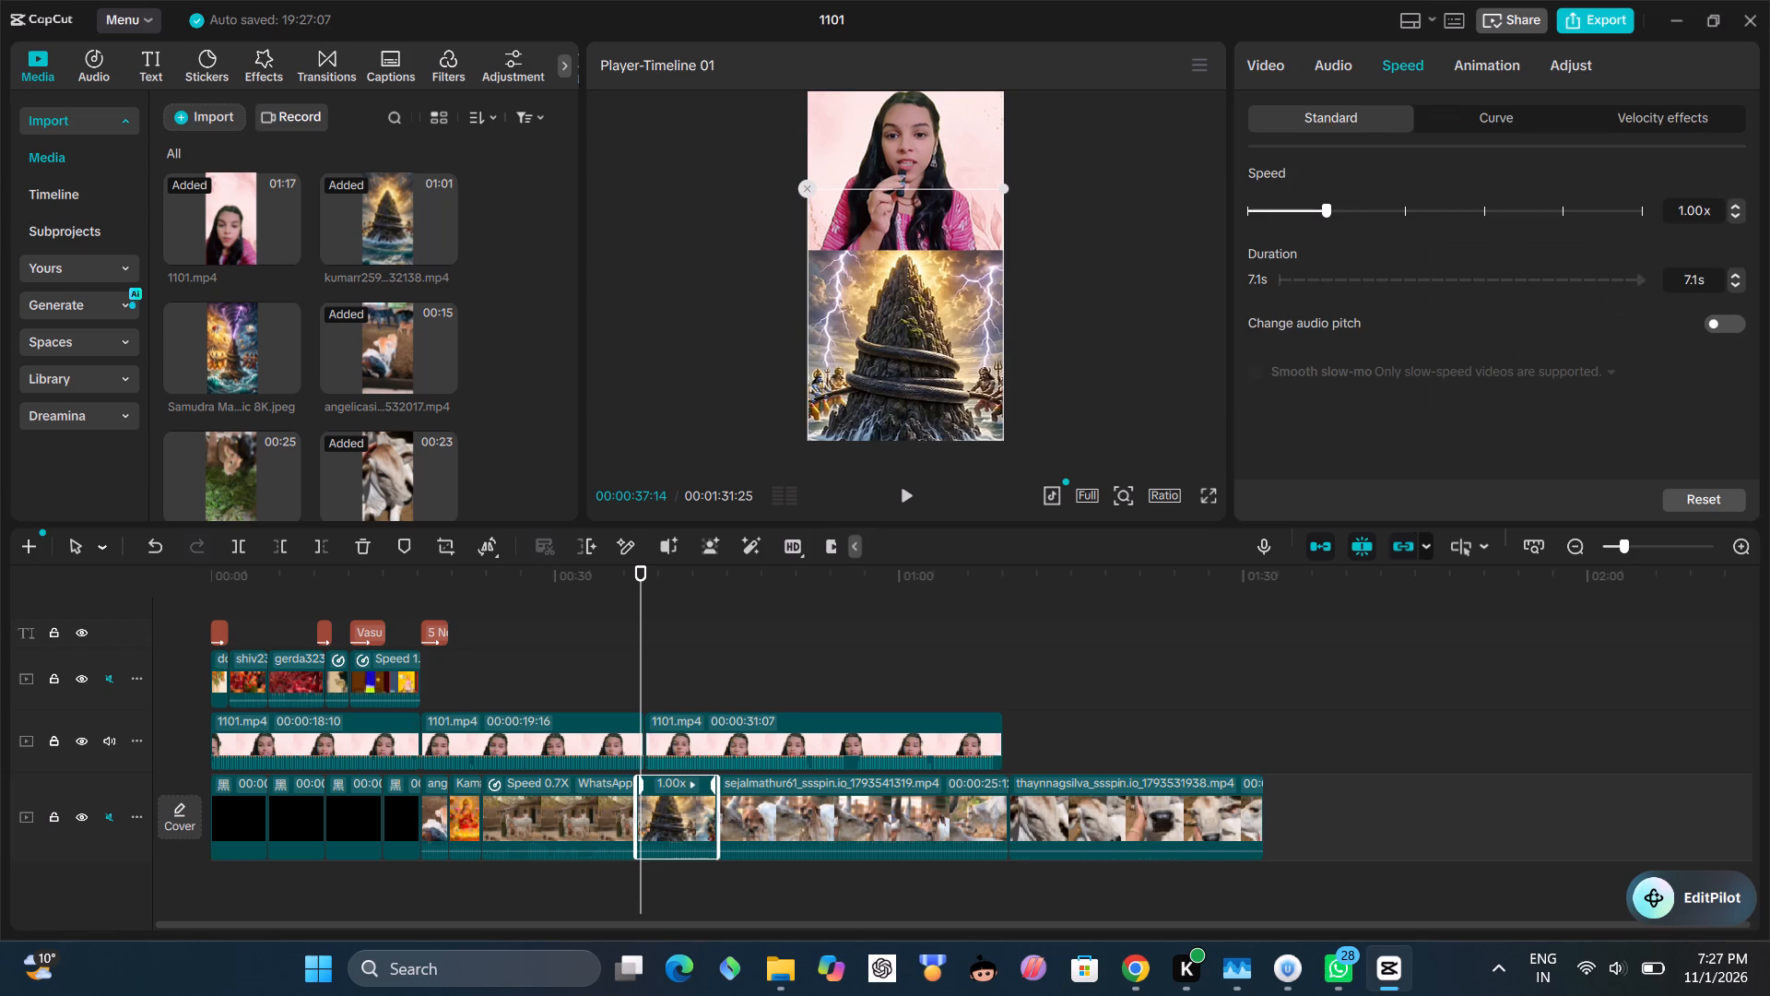
{"action": "left_click", "coordinate": [1357, 211]}
{"action": "left_click", "coordinate": [1372, 209]}
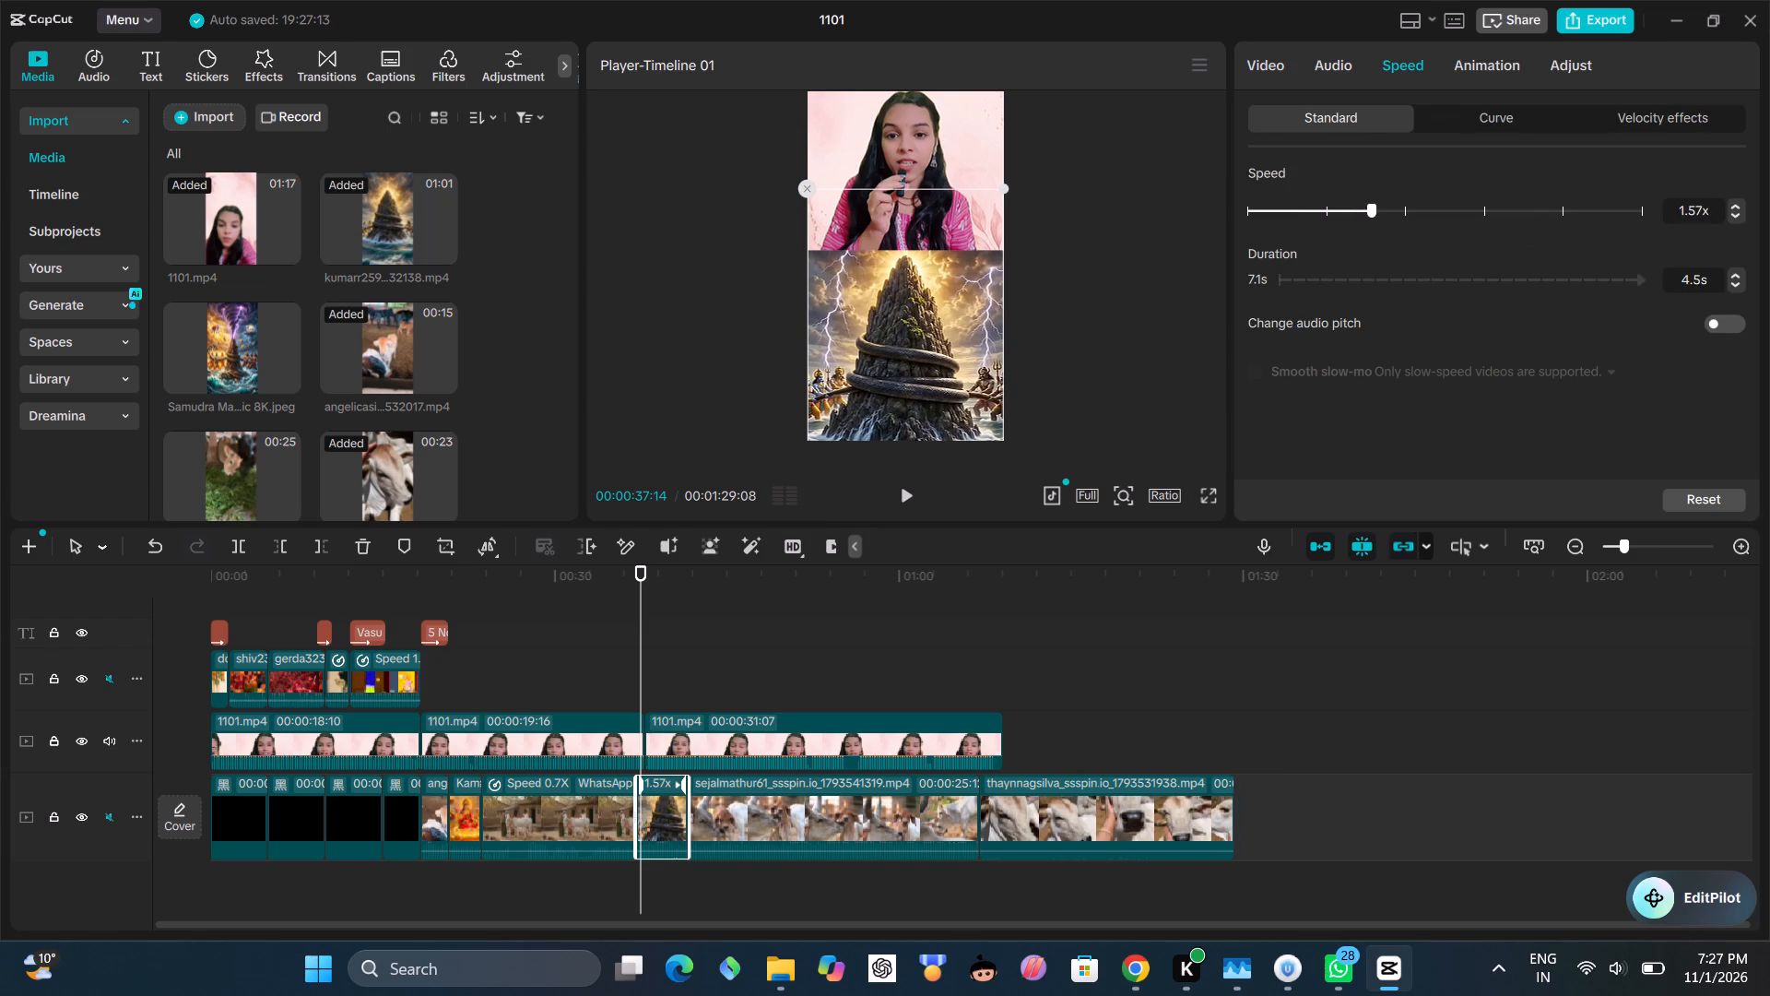
{"action": "left_click", "coordinate": [1390, 207]}
Play the timeline from 00:00:37:14 to about 00:00:41:29 to review the sped-up mountain clip and its transition to the cows.
{"action": "left_click", "coordinate": [905, 490]}
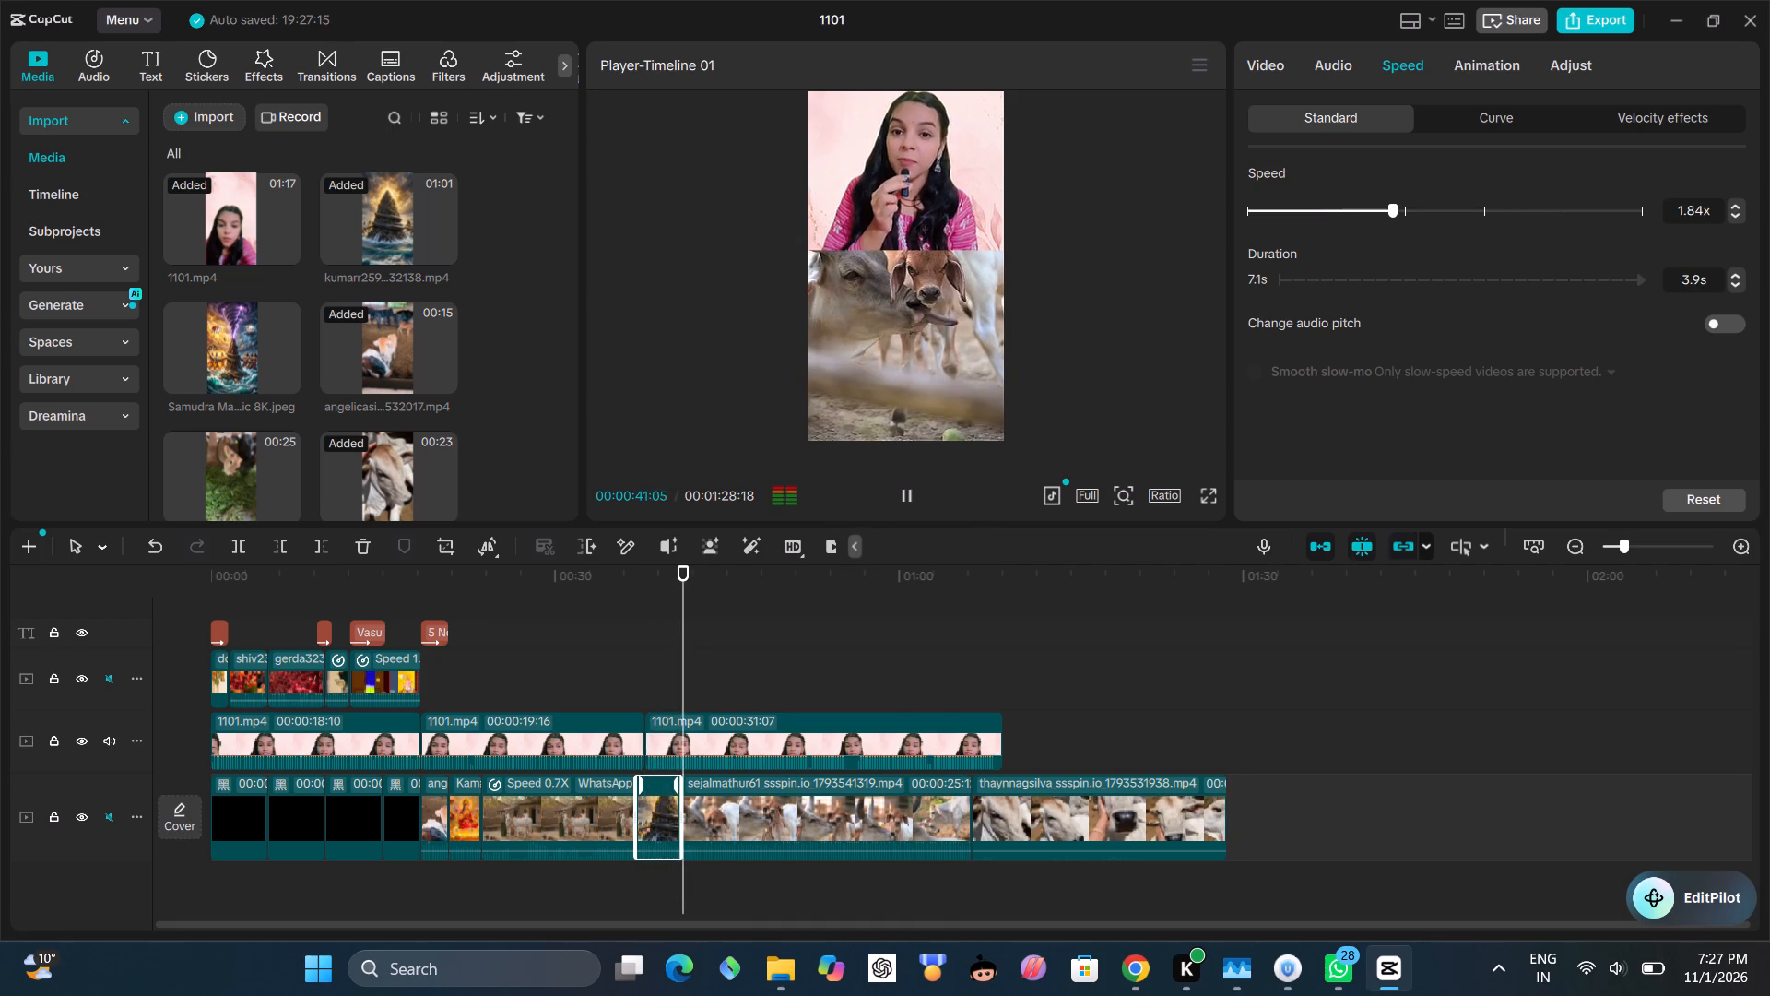
{"action": "left_click", "coordinate": [905, 490]}
{"action": "left_click", "coordinate": [905, 490]}
{"action": "left_click", "coordinate": [905, 490]}
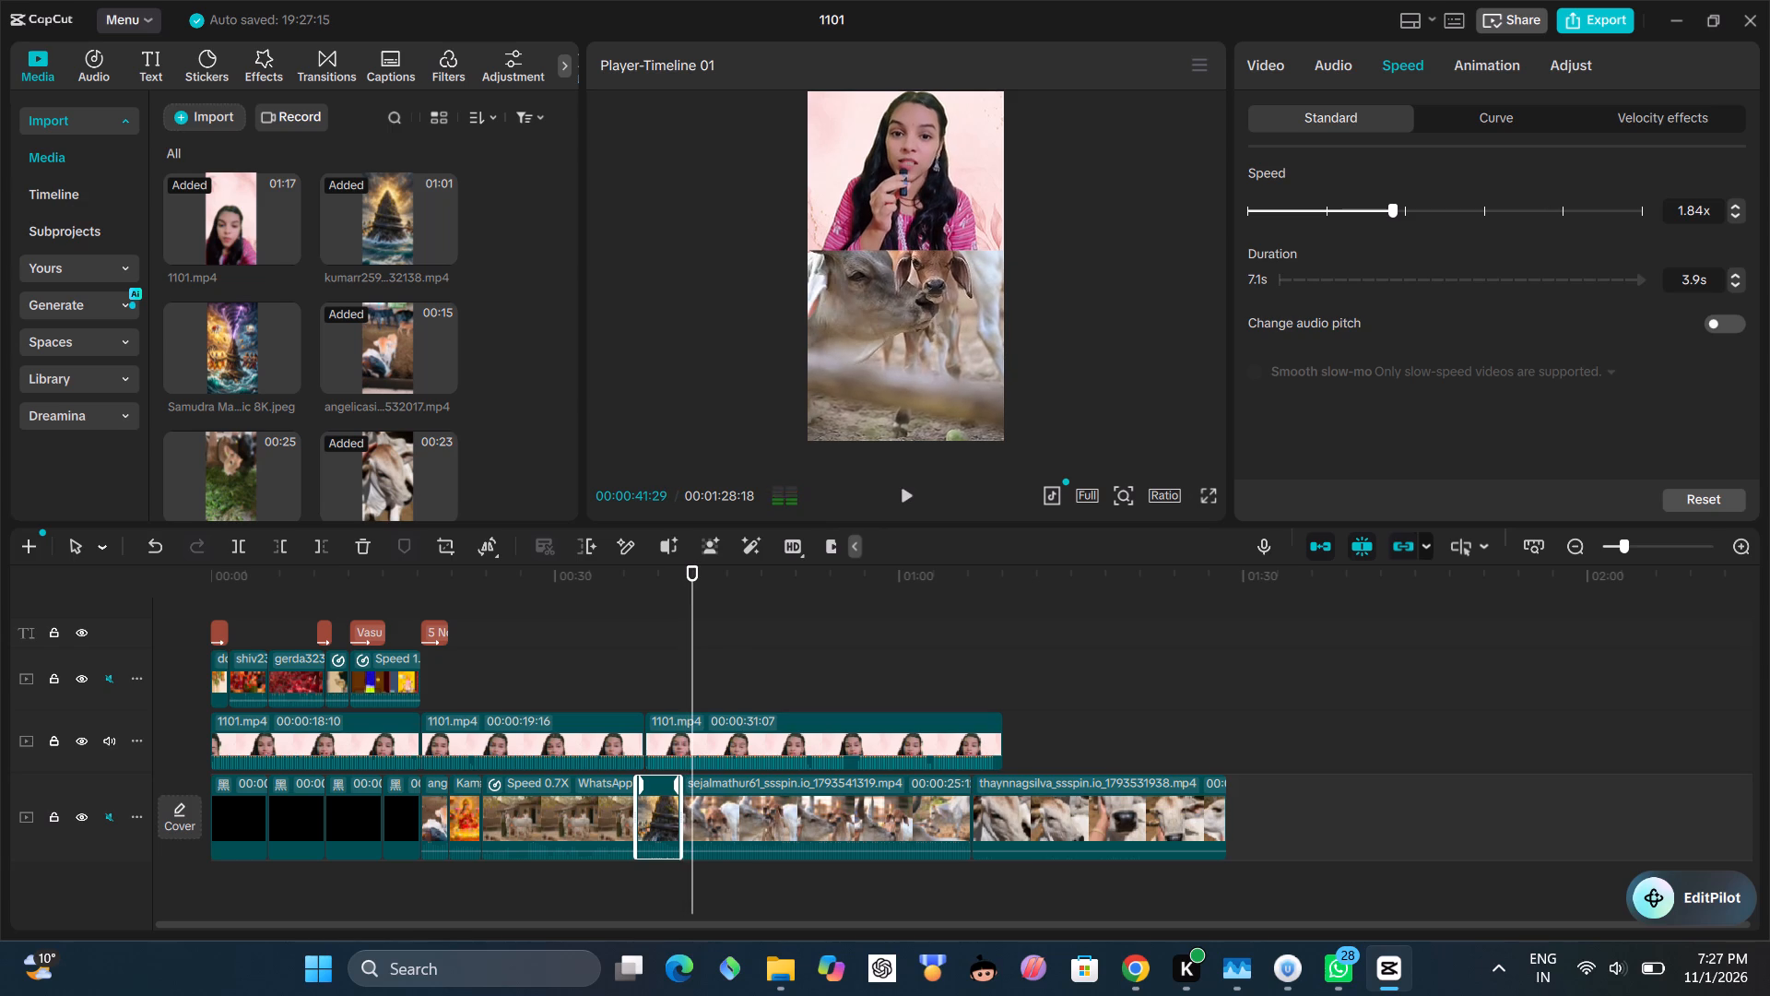
Move the cow-and-calf clip straight down in the frame so both animals' heads sit beneath the presenter.
{"action": "double_click", "coordinate": [738, 812]}
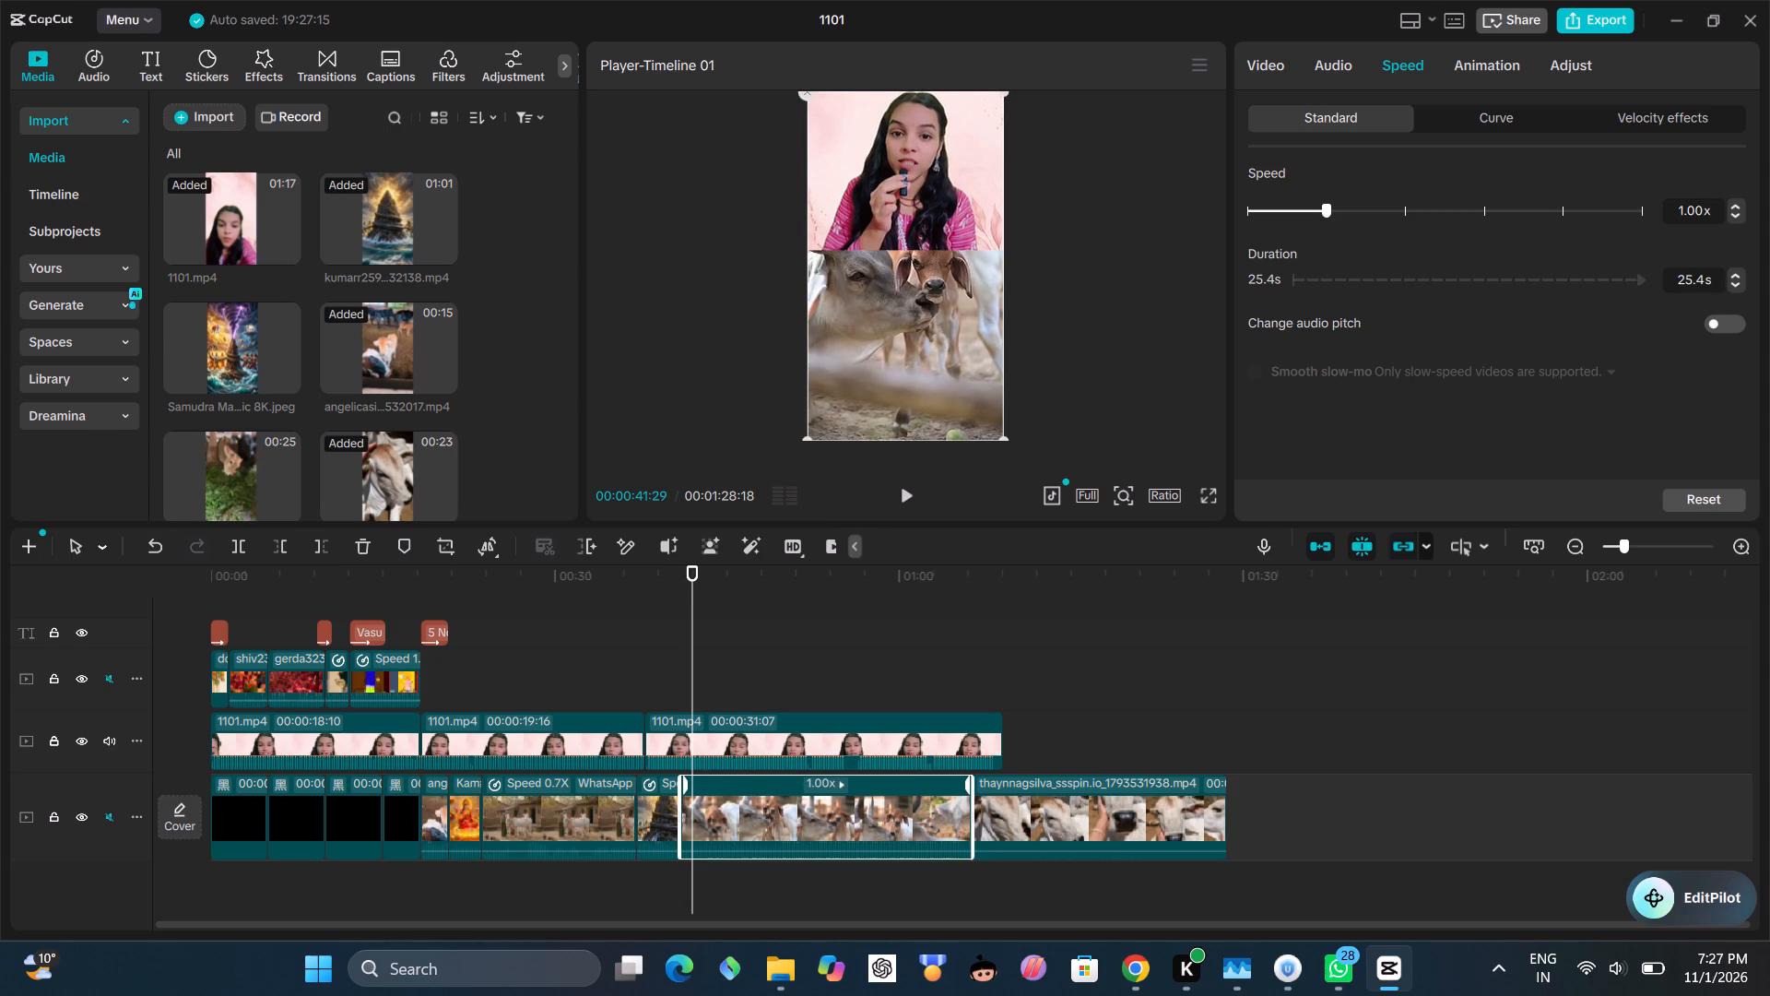
{"action": "left_click_drag", "start_coordinate": [925, 367], "coordinate": [926, 425]}
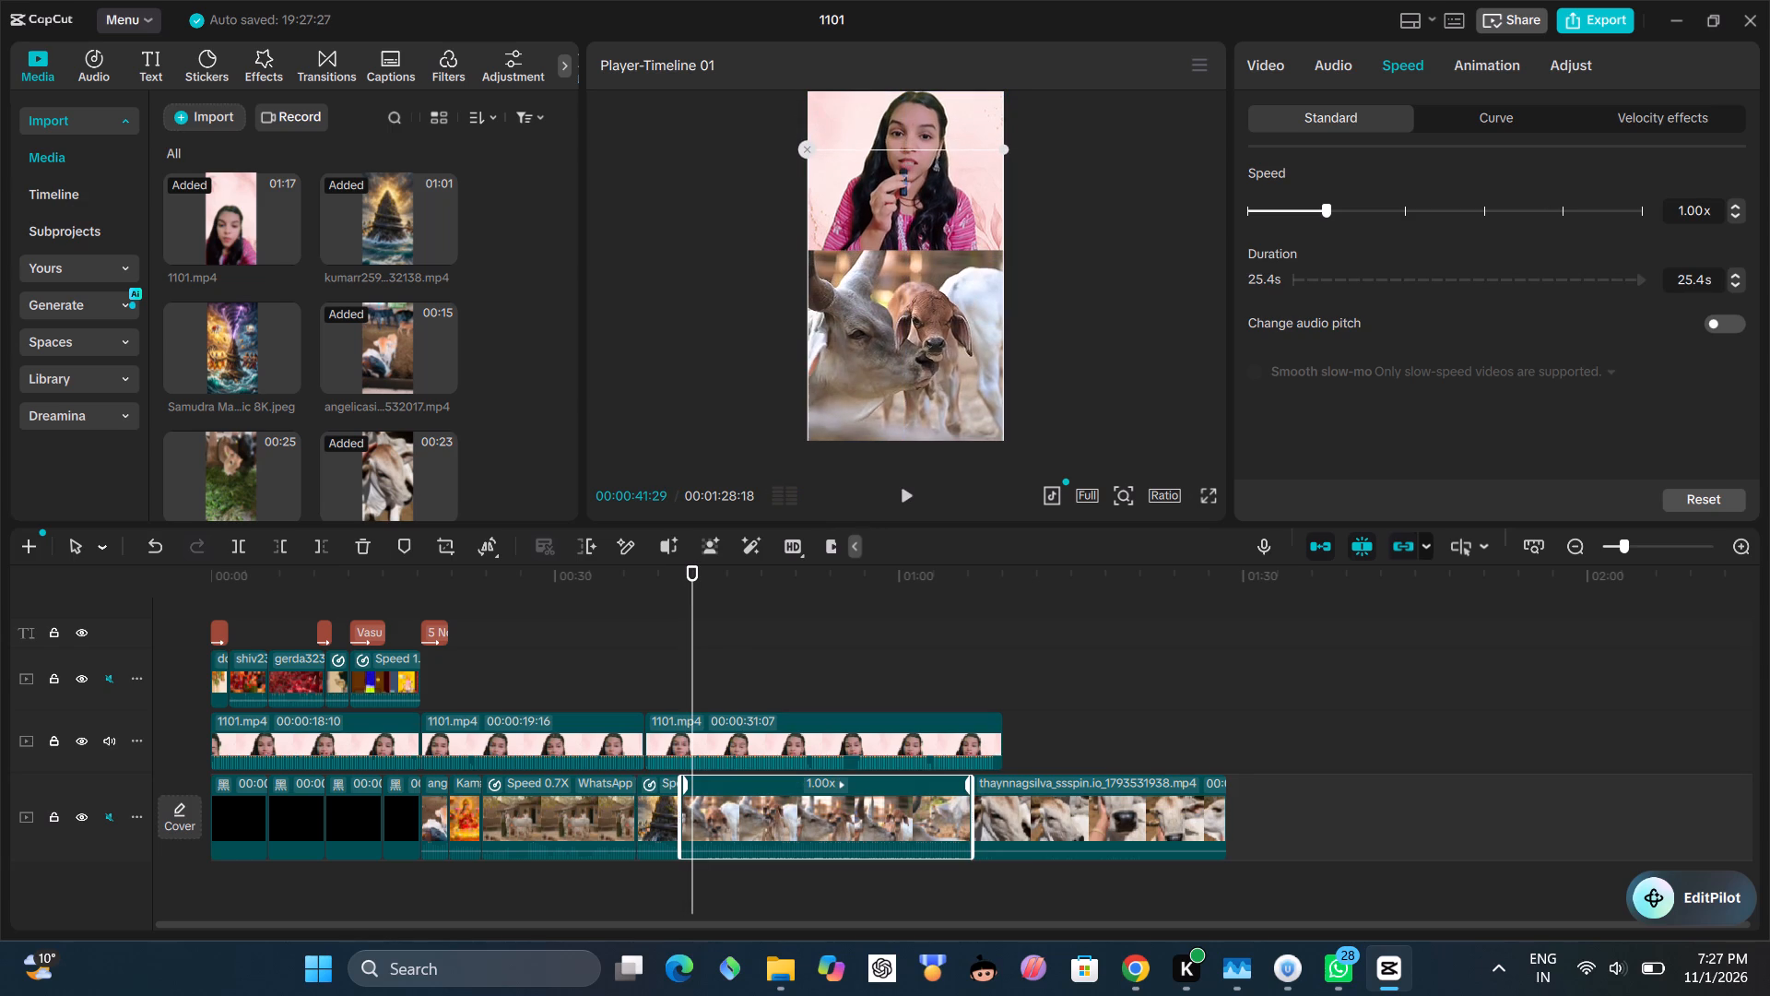
Insert the download (3).jpeg image from the imported media into the lower video track, directly before the cow-and-calf clip.
{"action": "left_click", "coordinate": [907, 483]}
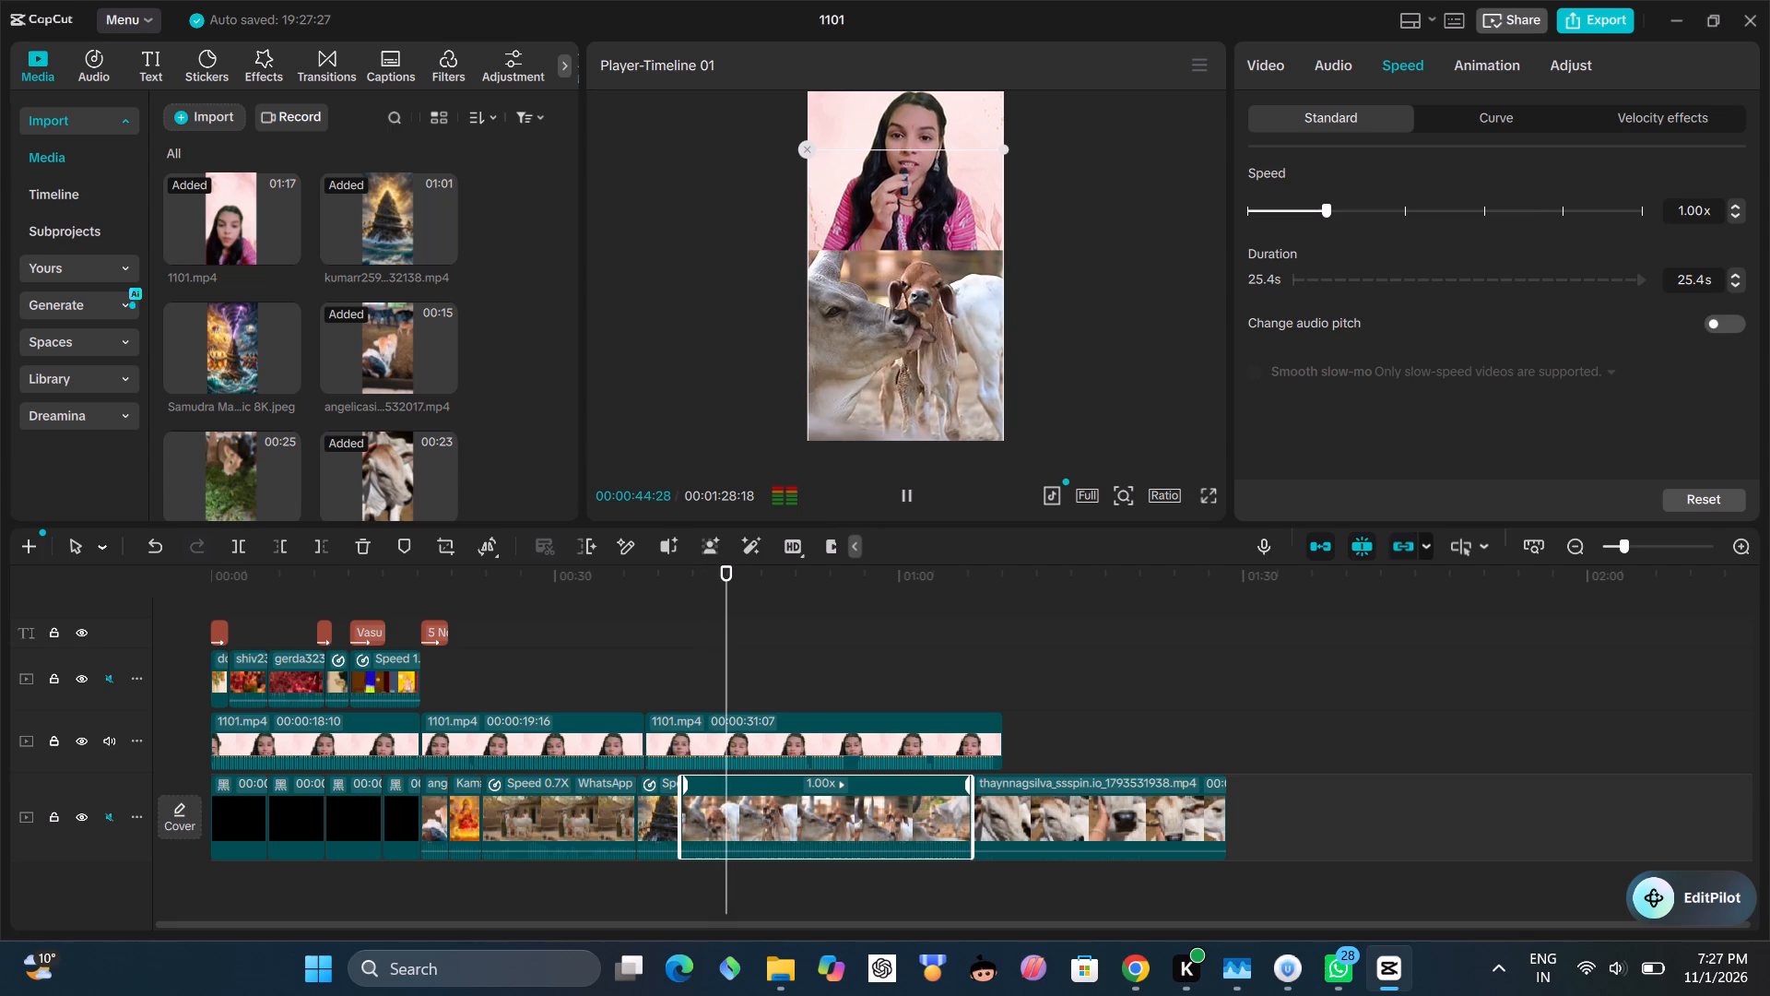
{"action": "left_click", "coordinate": [910, 493]}
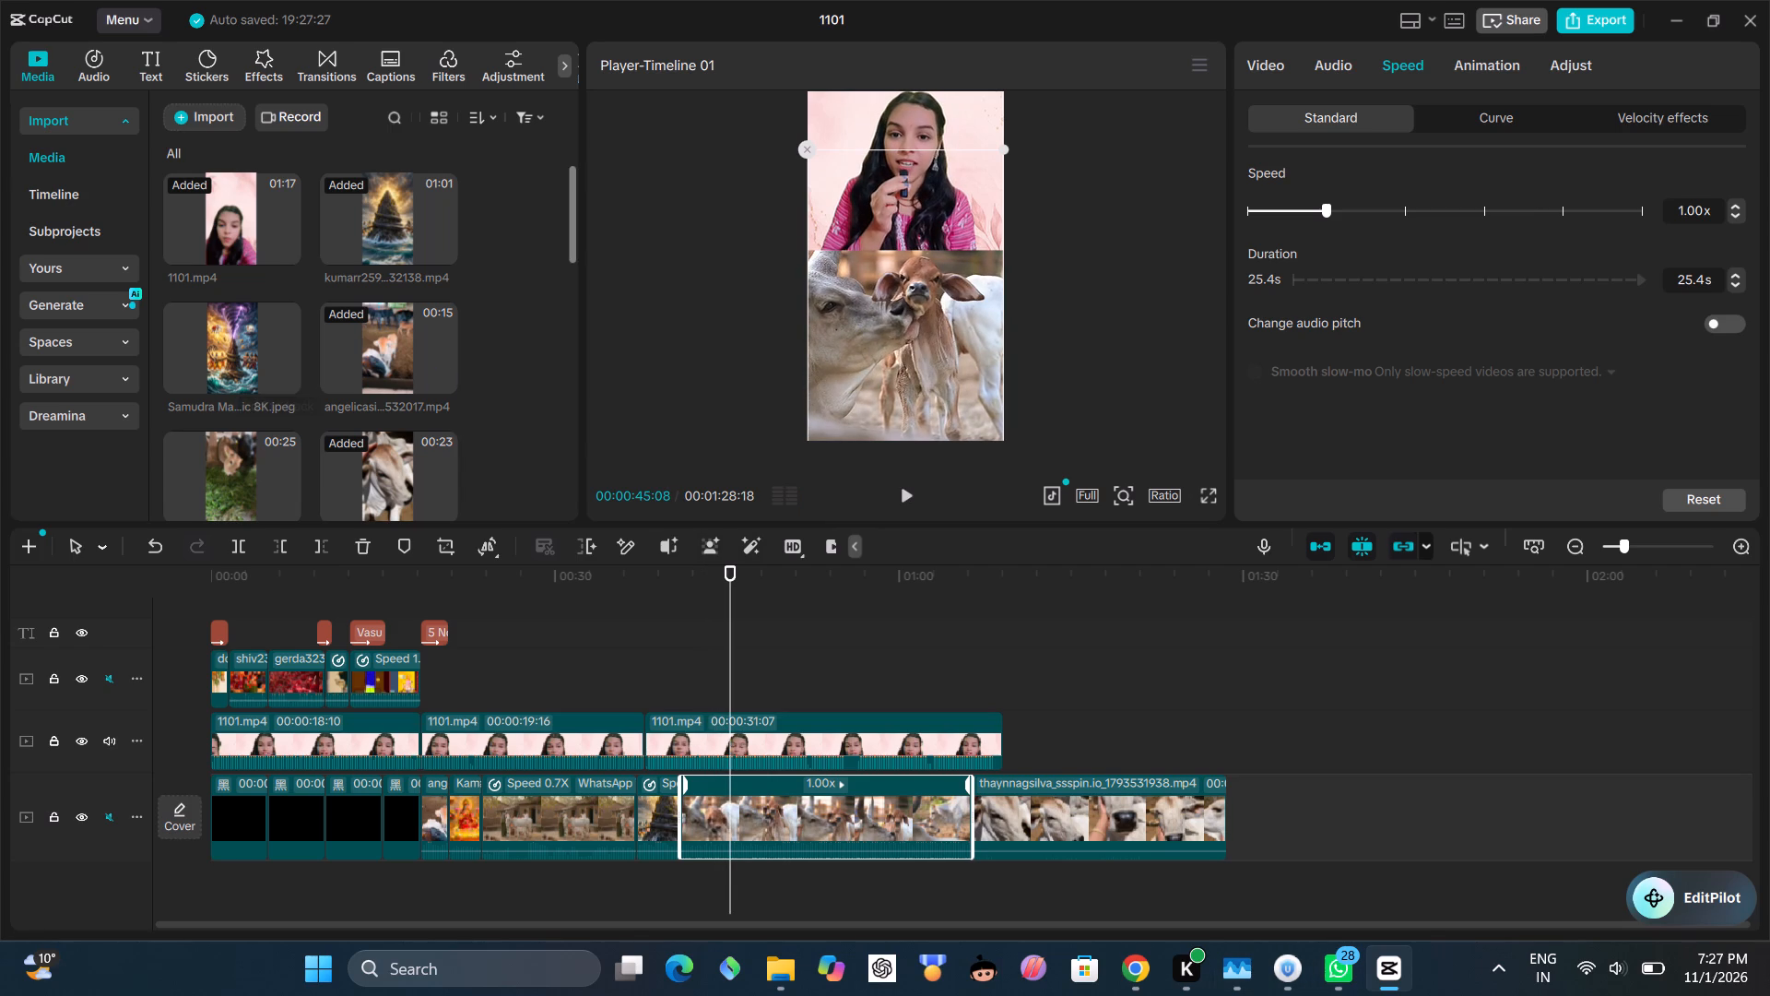
{"action": "scroll", "coordinate": [298, 304], "scroll_direction": "down", "scroll_amount": 2}
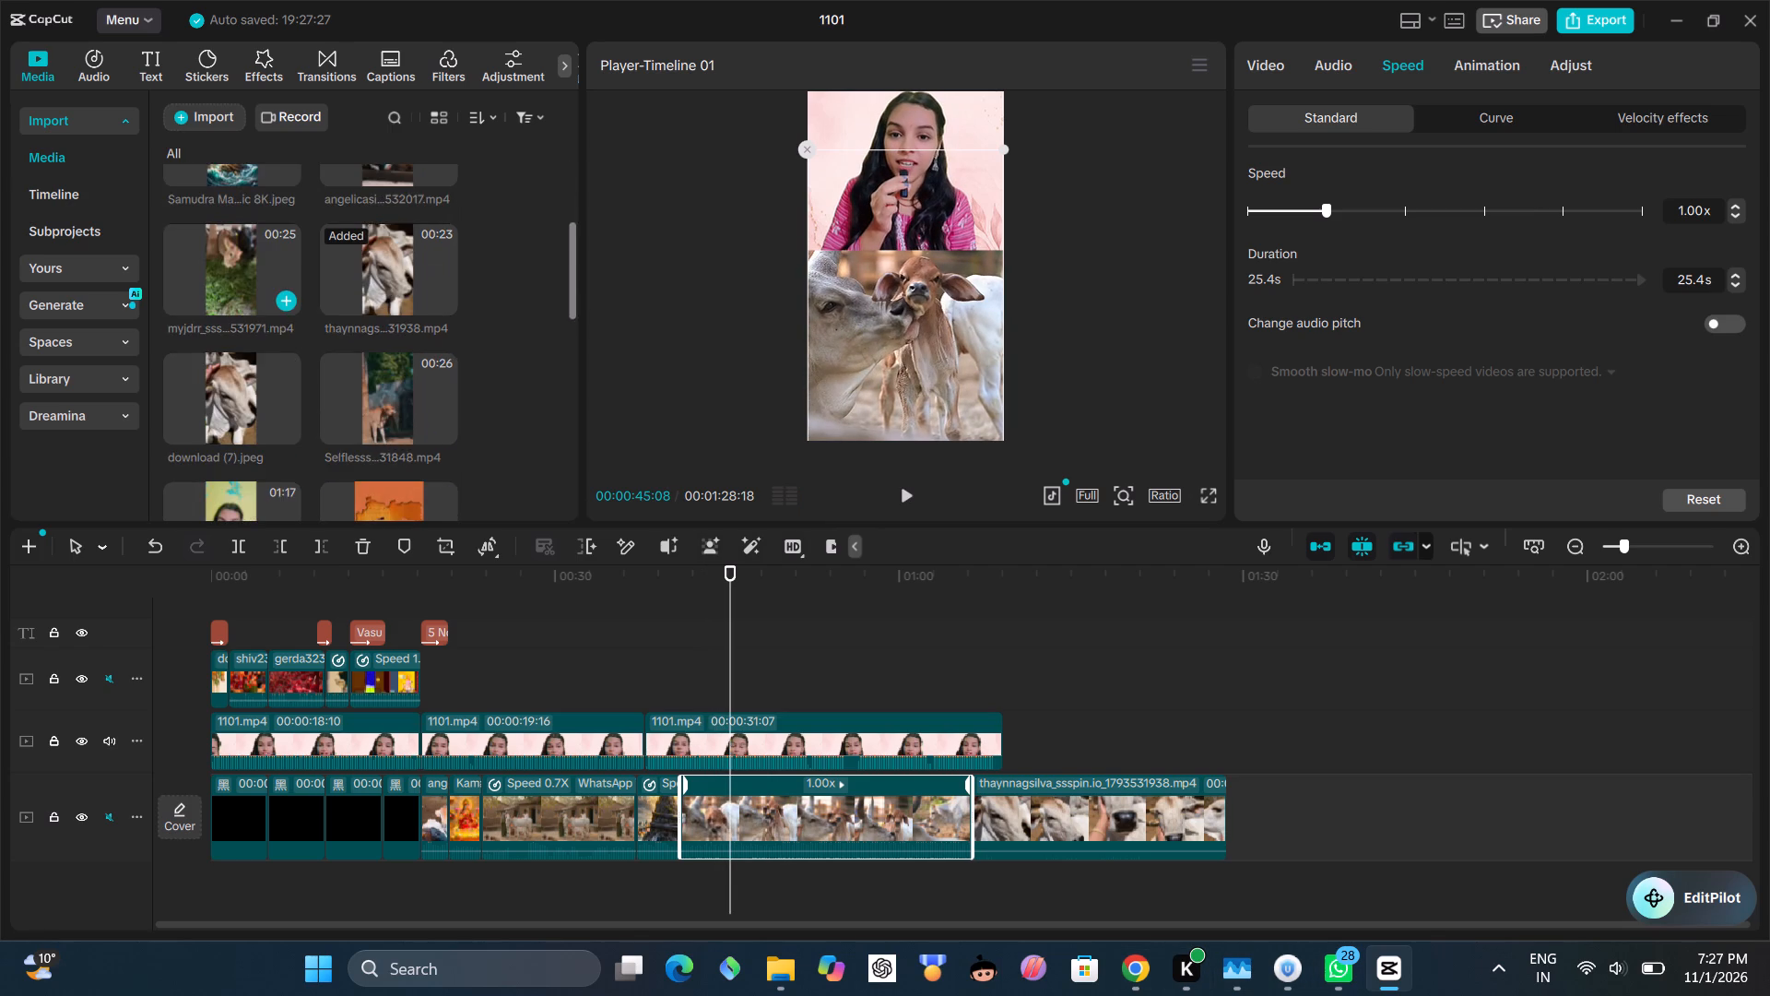
{"action": "scroll", "coordinate": [298, 304], "scroll_direction": "down", "scroll_amount": 5}
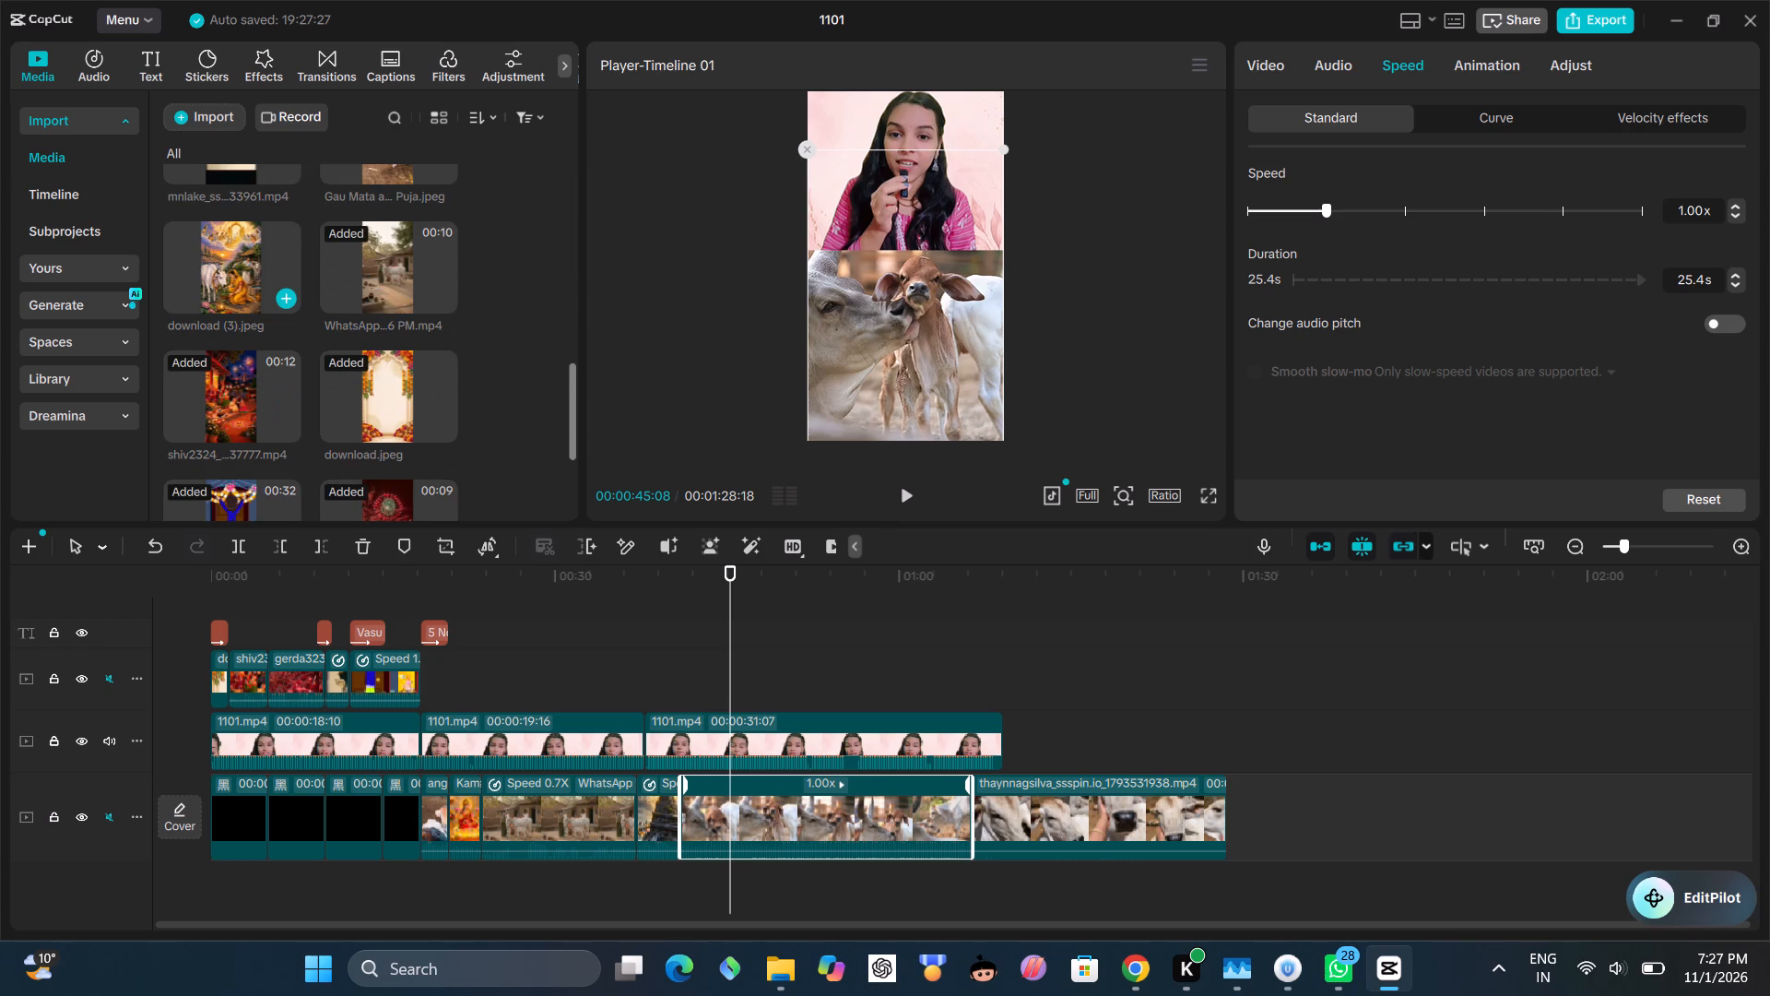
{"action": "scroll", "coordinate": [298, 304], "scroll_direction": "down", "scroll_amount": 4}
{"action": "scroll", "coordinate": [298, 304], "scroll_direction": "up", "scroll_amount": 1}
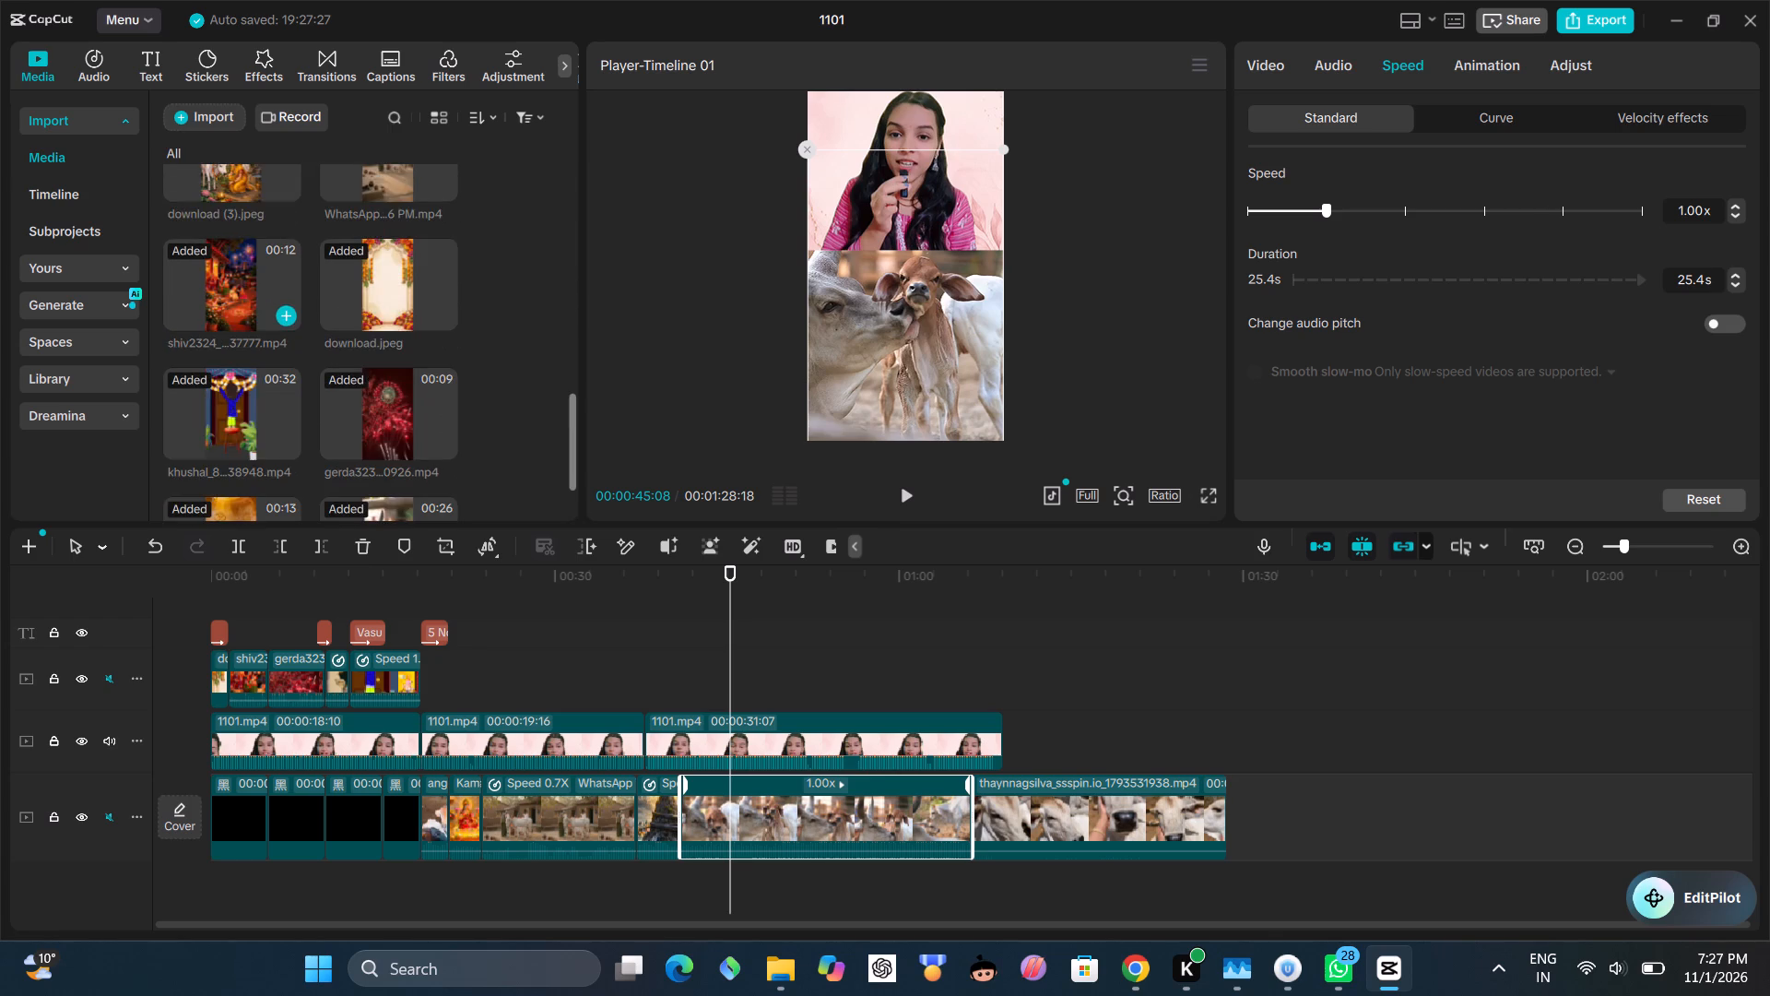
{"action": "scroll", "coordinate": [298, 304], "scroll_direction": "up", "scroll_amount": 2}
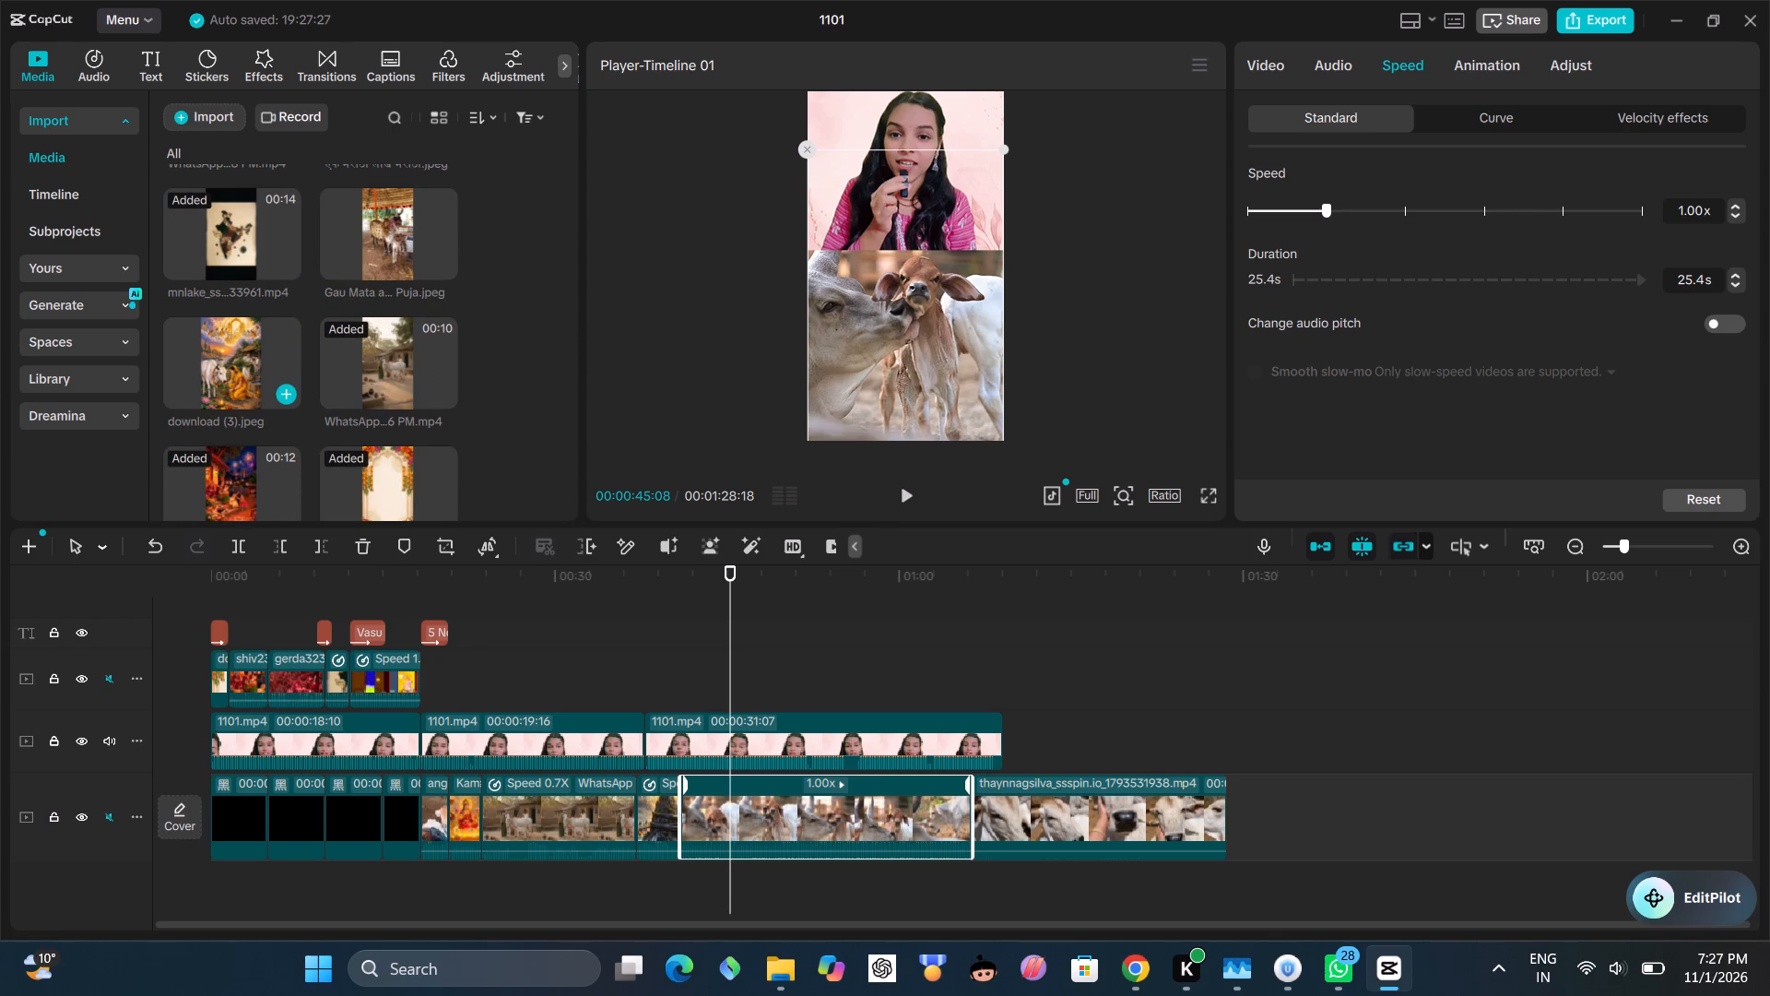
{"action": "left_click", "coordinate": [284, 391]}
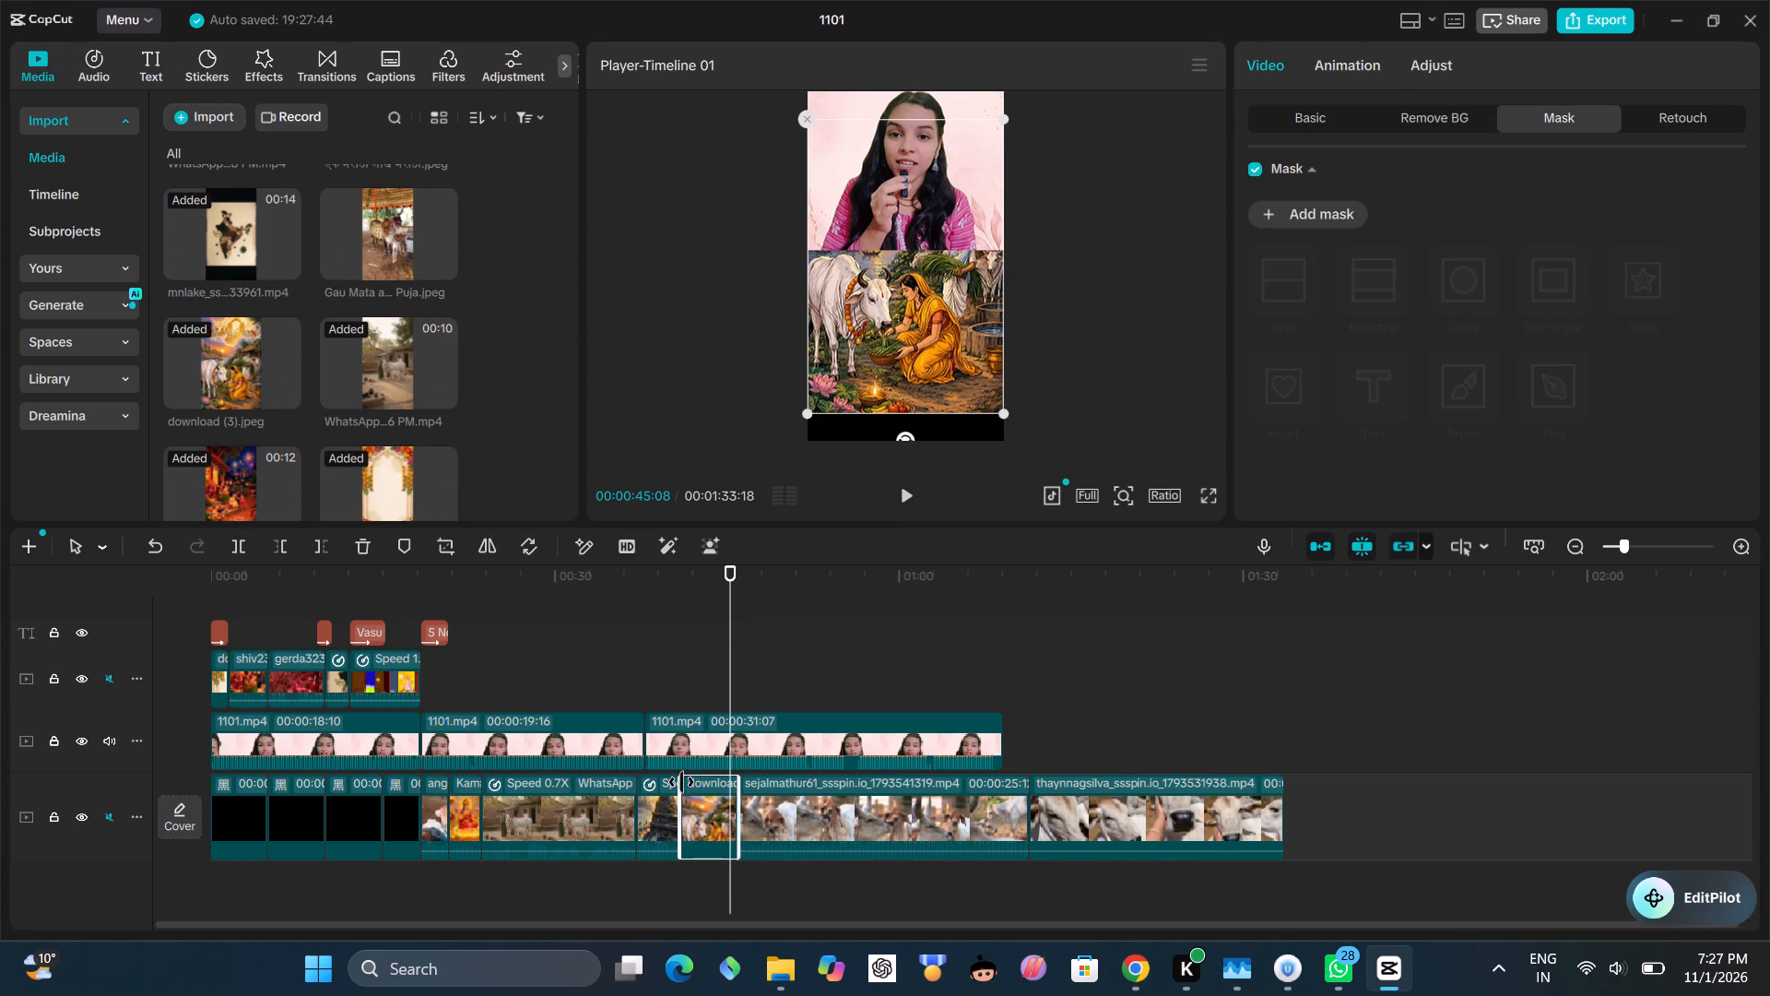
Move the image of the woman feeding cows straight down so it fills the area beneath the presenter.
{"action": "left_click", "coordinate": [907, 334]}
{"action": "left_click_drag", "start_coordinate": [907, 334], "coordinate": [907, 360]}
{"action": "left_click_drag", "start_coordinate": [907, 360], "coordinate": [911, 400]}
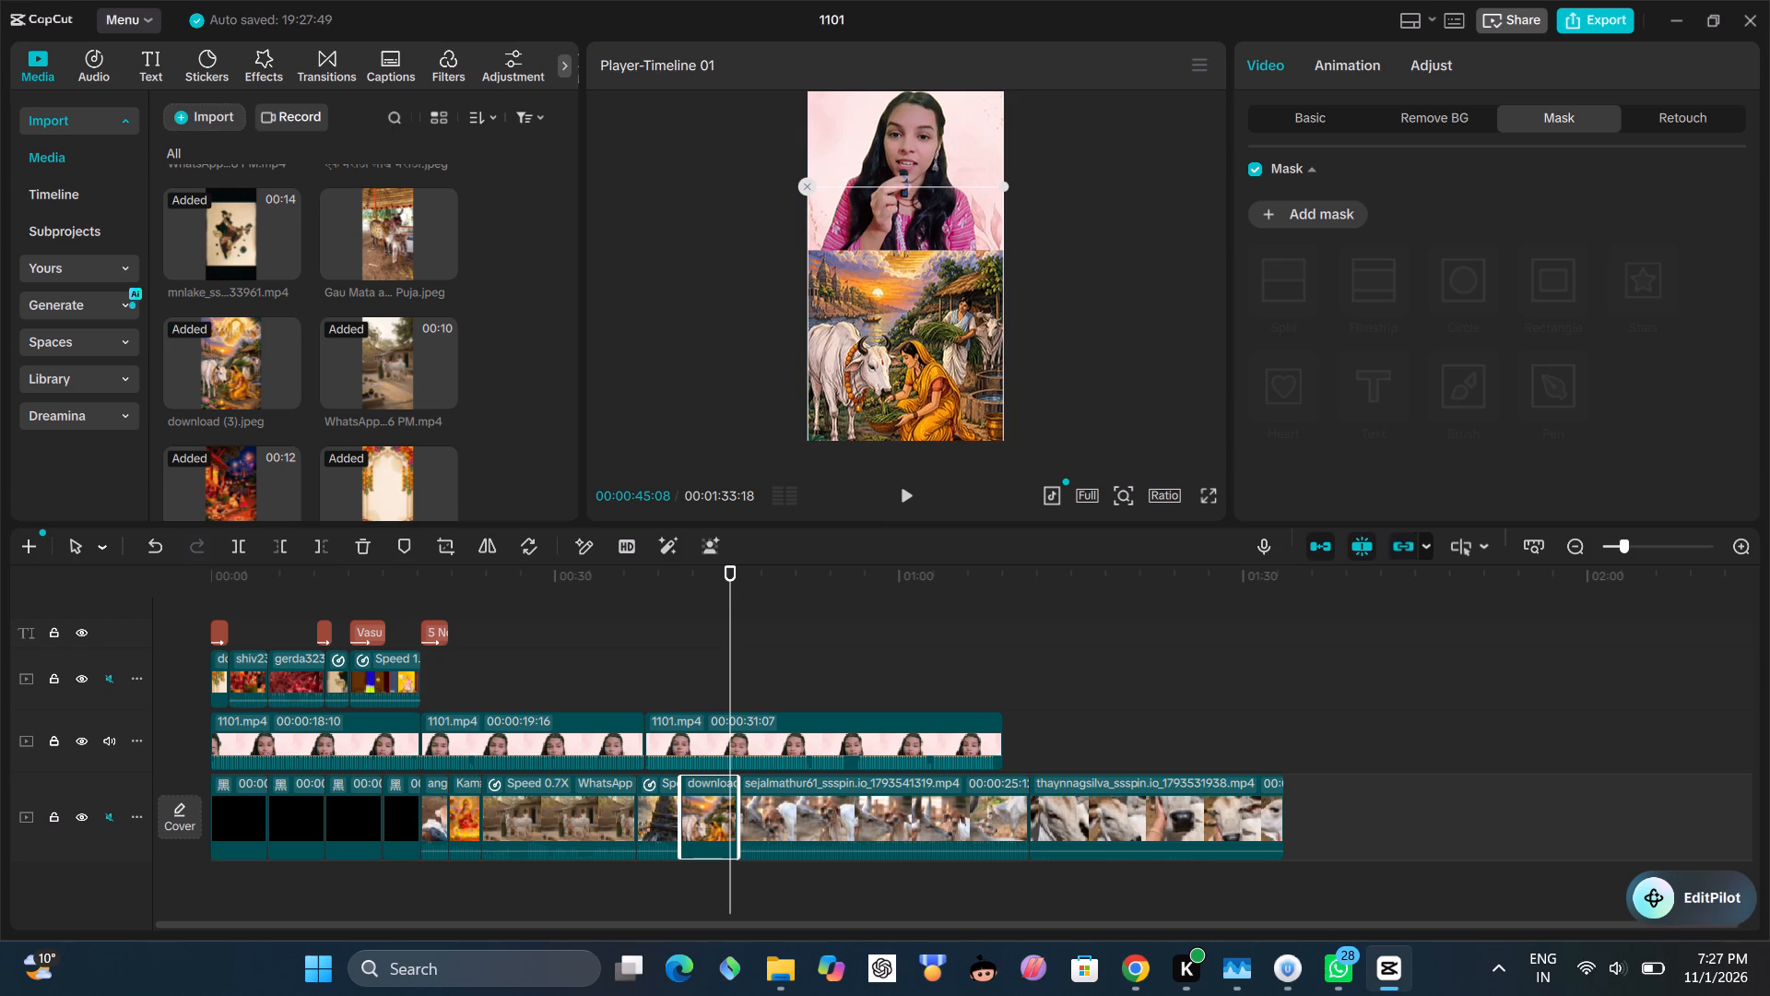
Split the cow-and-calf clip at about 54 seconds and move the download (3).jpeg image between its two parts.
{"action": "left_click", "coordinate": [560, 684]}
{"action": "left_click", "coordinate": [914, 493]}
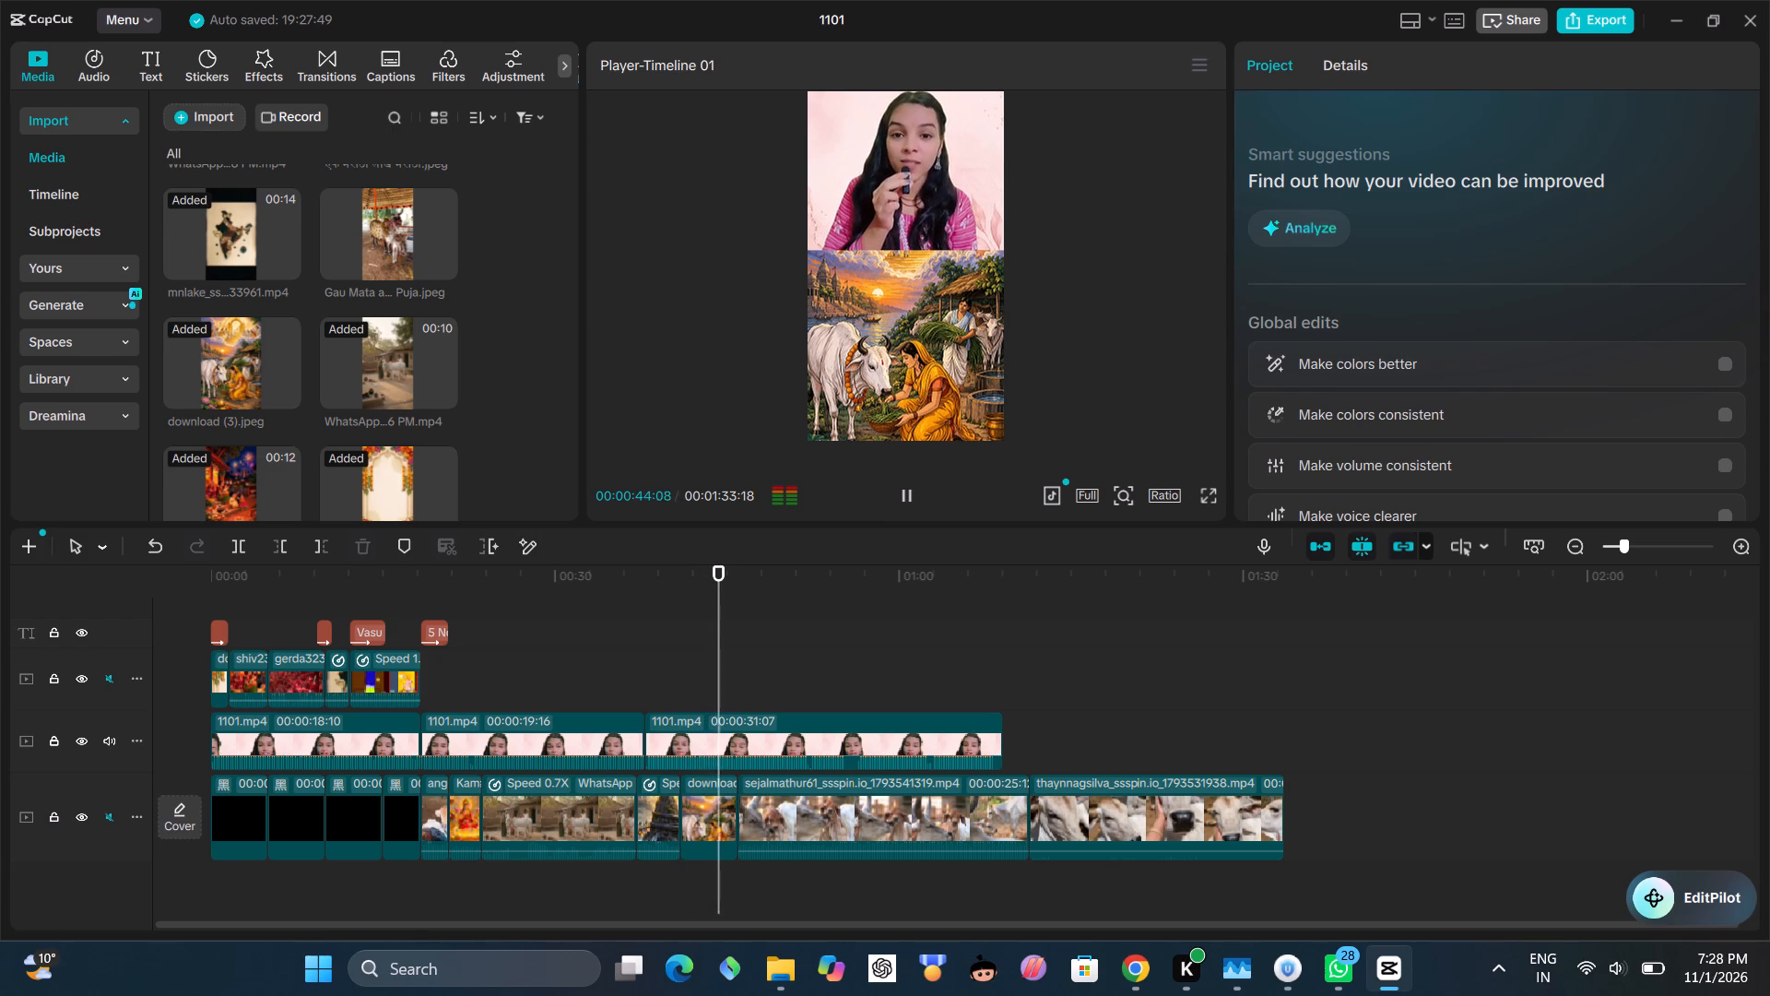
{"action": "left_click", "coordinate": [727, 815]}
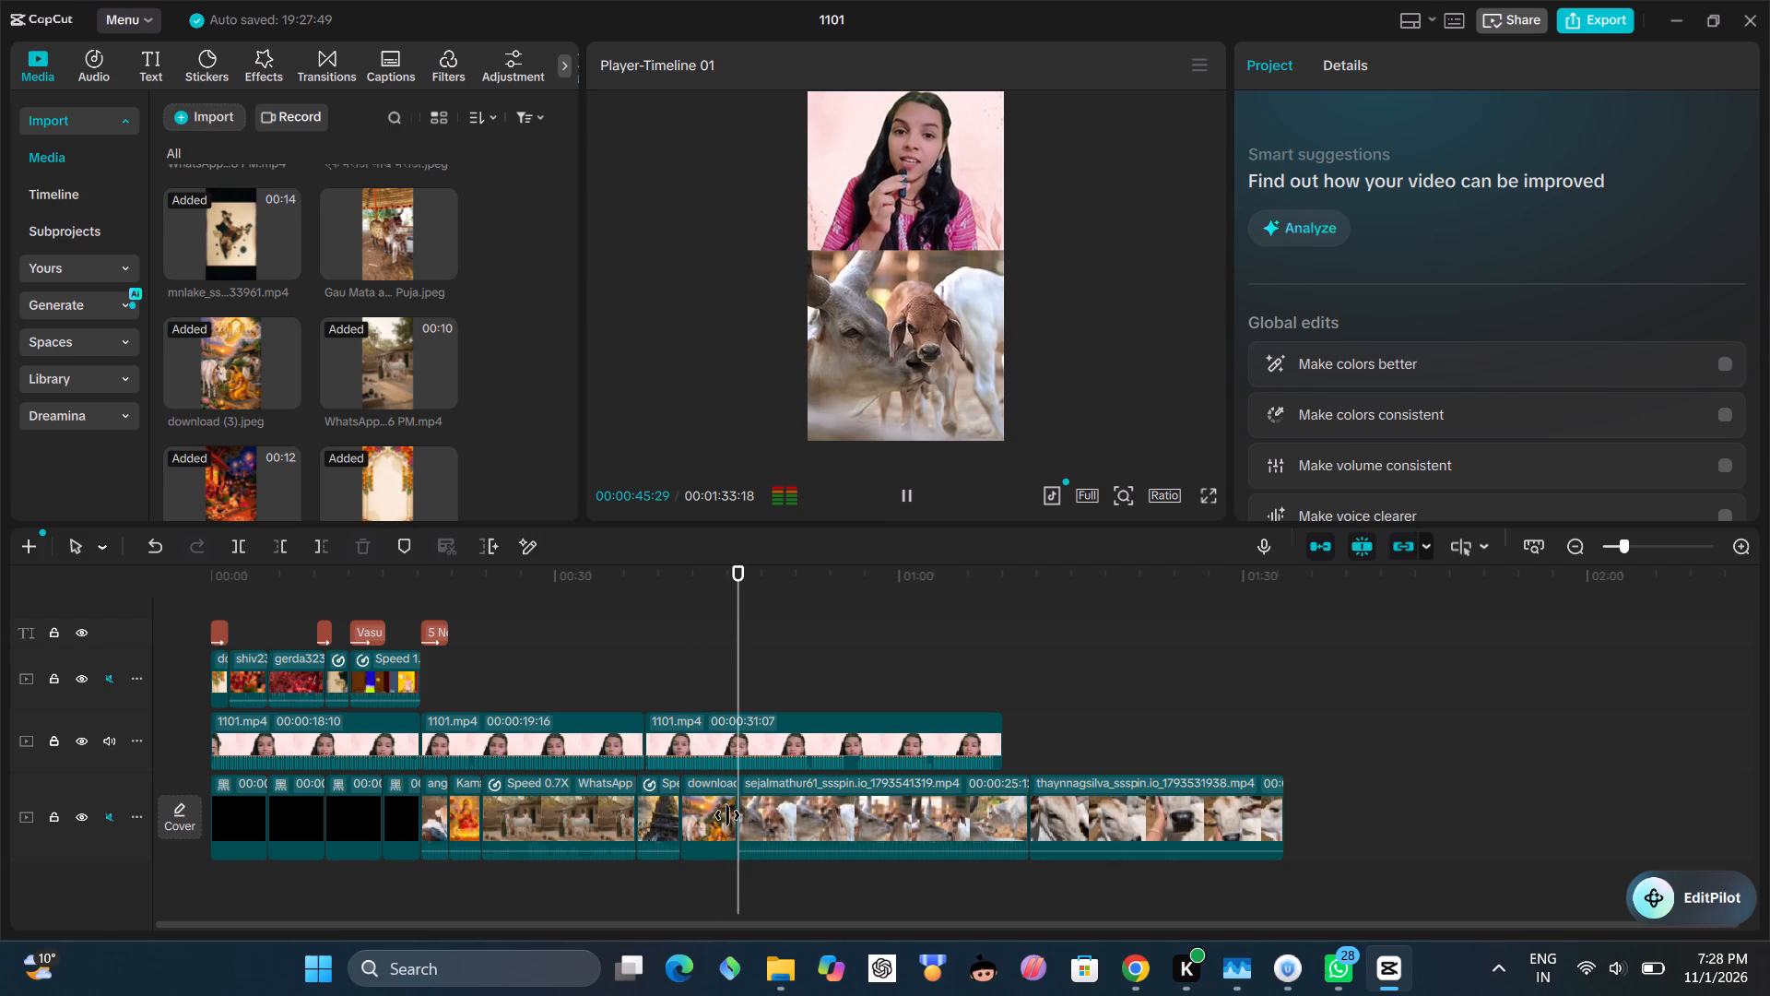
{"action": "left_click", "coordinate": [813, 808]}
{"action": "key", "text": "b"}
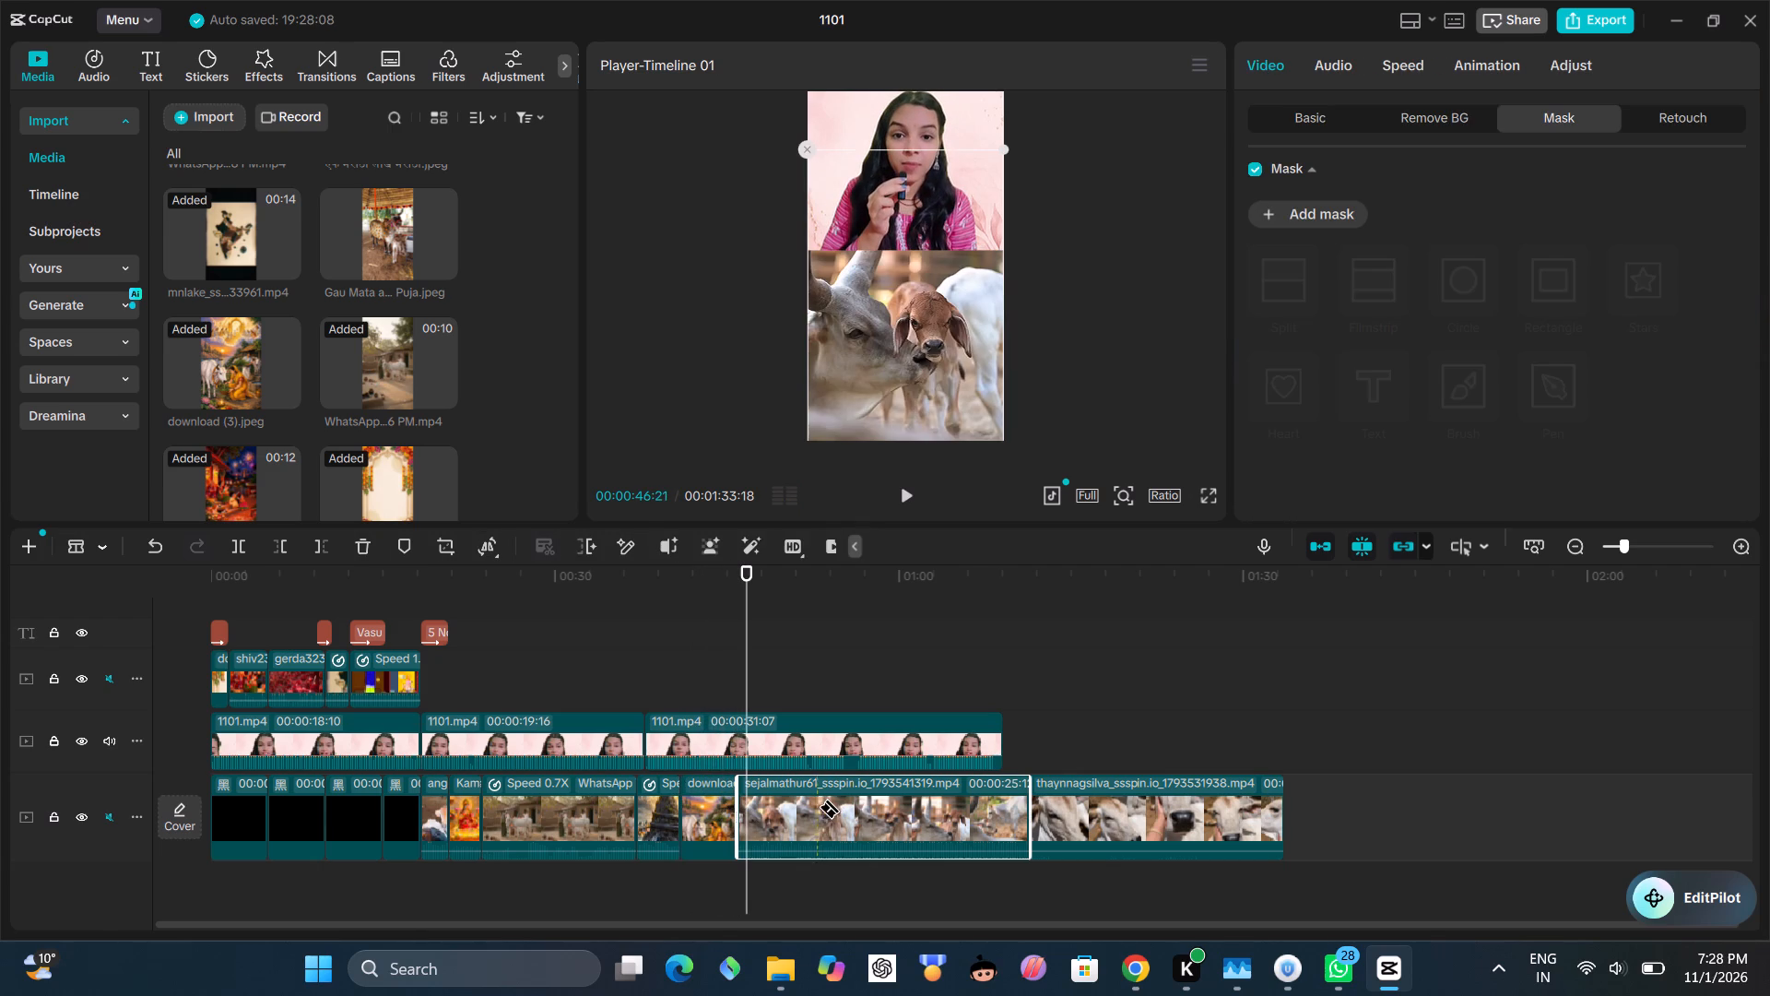
{"action": "left_click", "coordinate": [827, 804]}
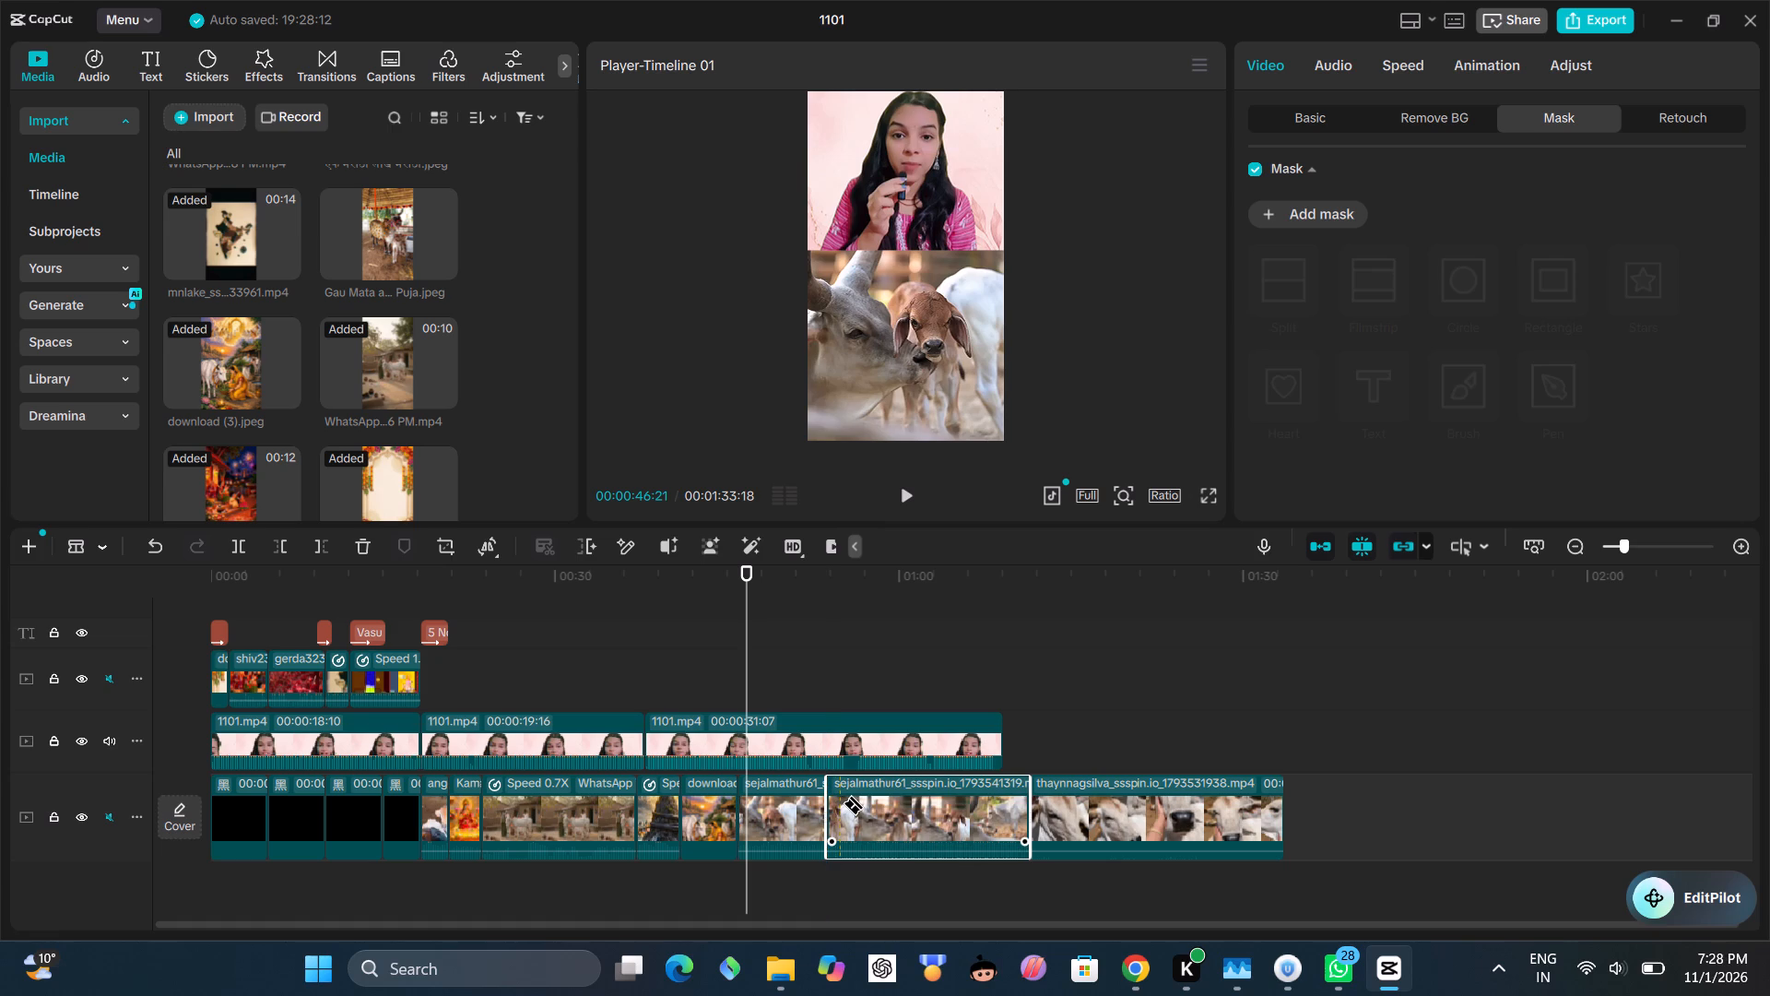
{"action": "key", "text": "a"}
{"action": "left_click", "coordinate": [707, 800]}
{"action": "left_click_drag", "start_coordinate": [707, 800], "coordinate": [784, 806]}
Trim the end of the first cow-and-calf part to 00:00:44:06, so the woman-and-cows image starts there.
{"action": "left_click", "coordinate": [670, 686]}
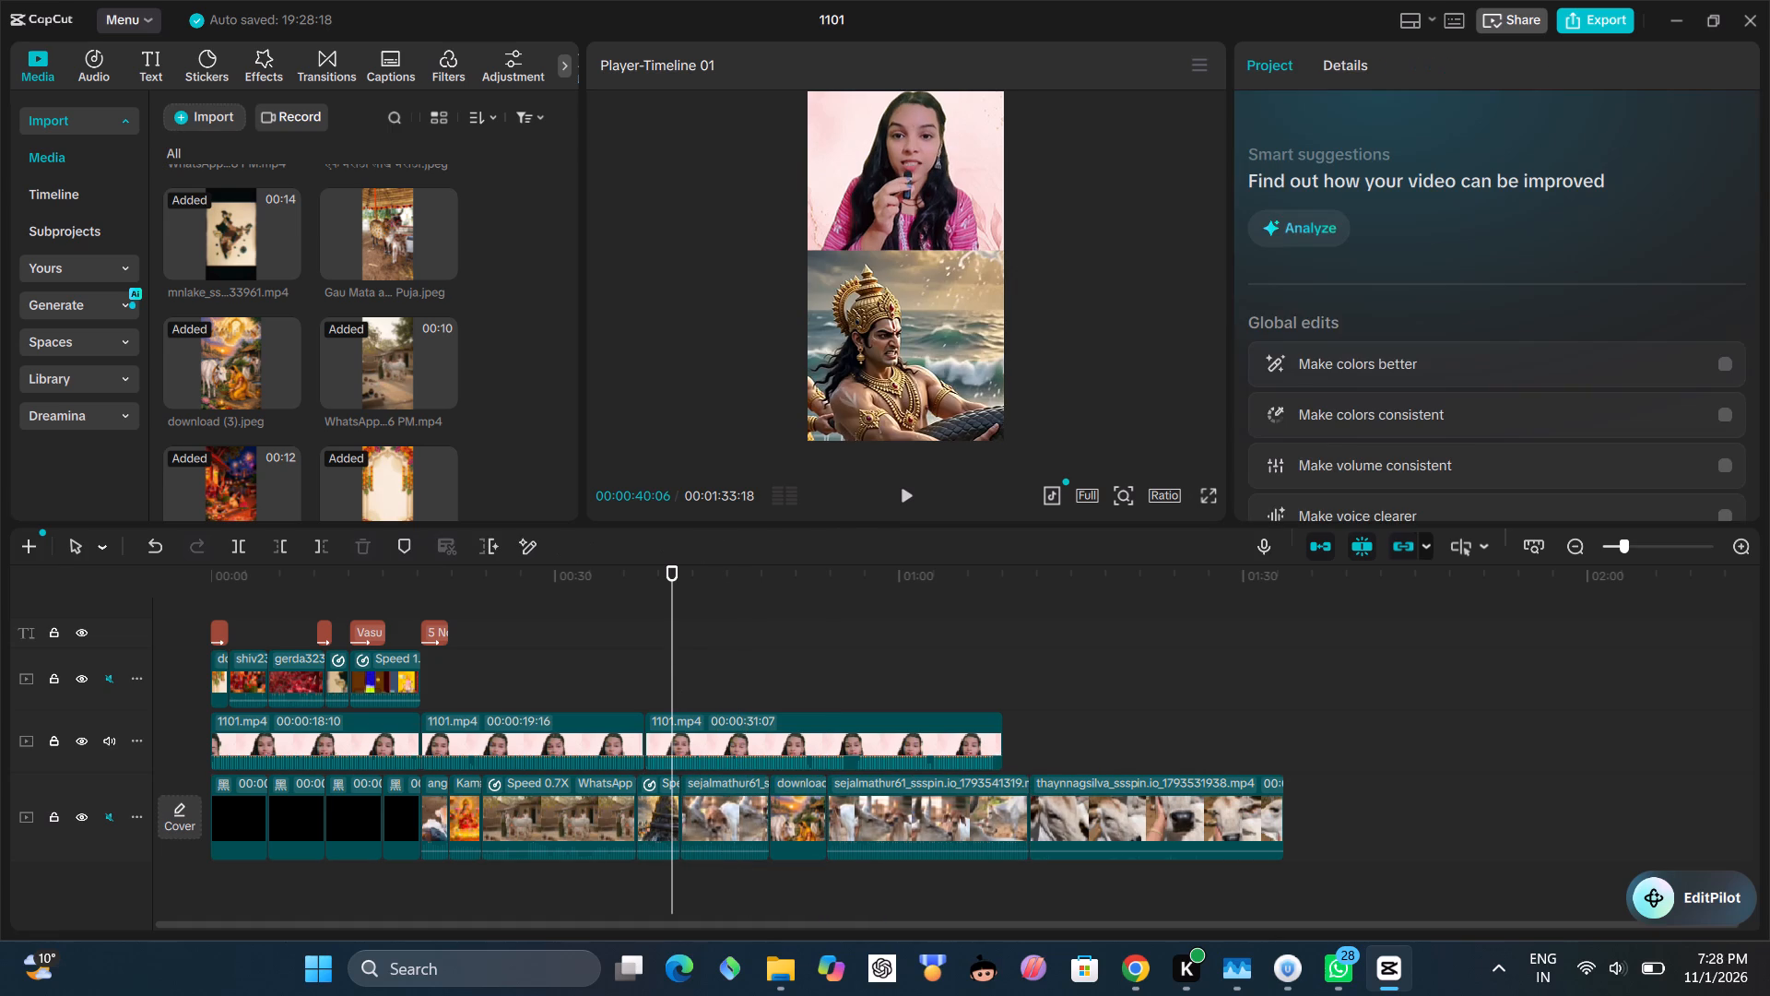
{"action": "left_click", "coordinate": [916, 492]}
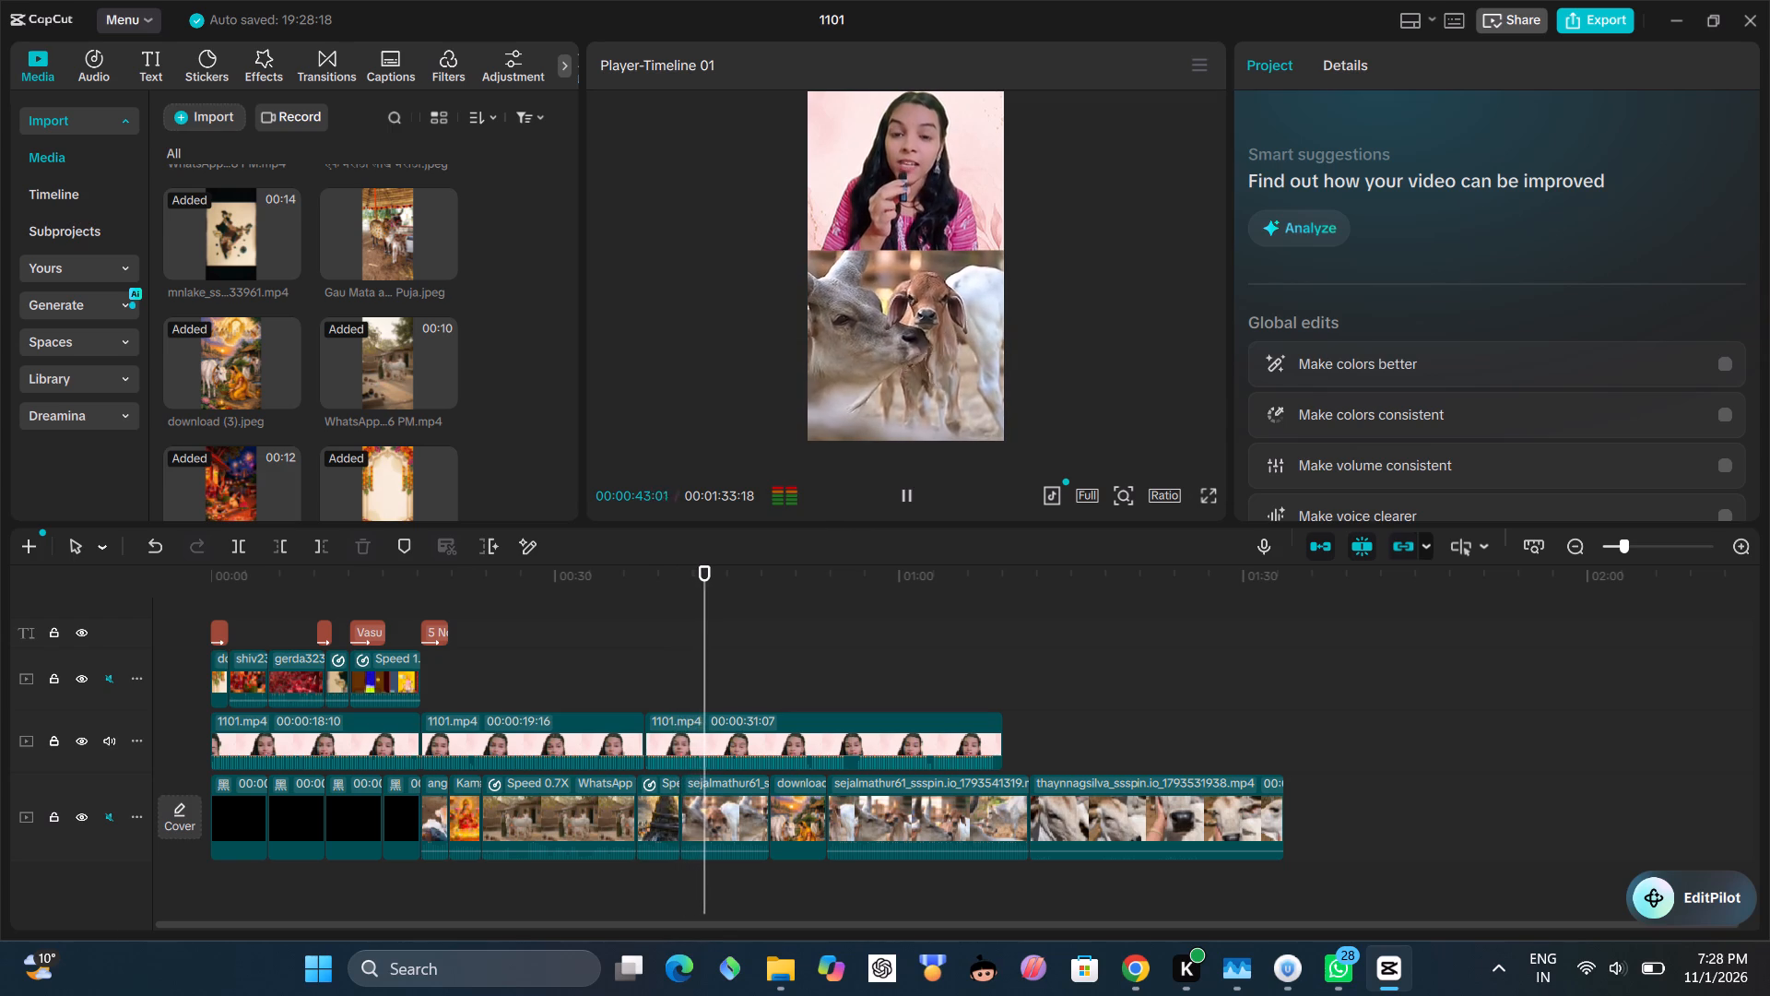
{"action": "left_click", "coordinate": [916, 492]}
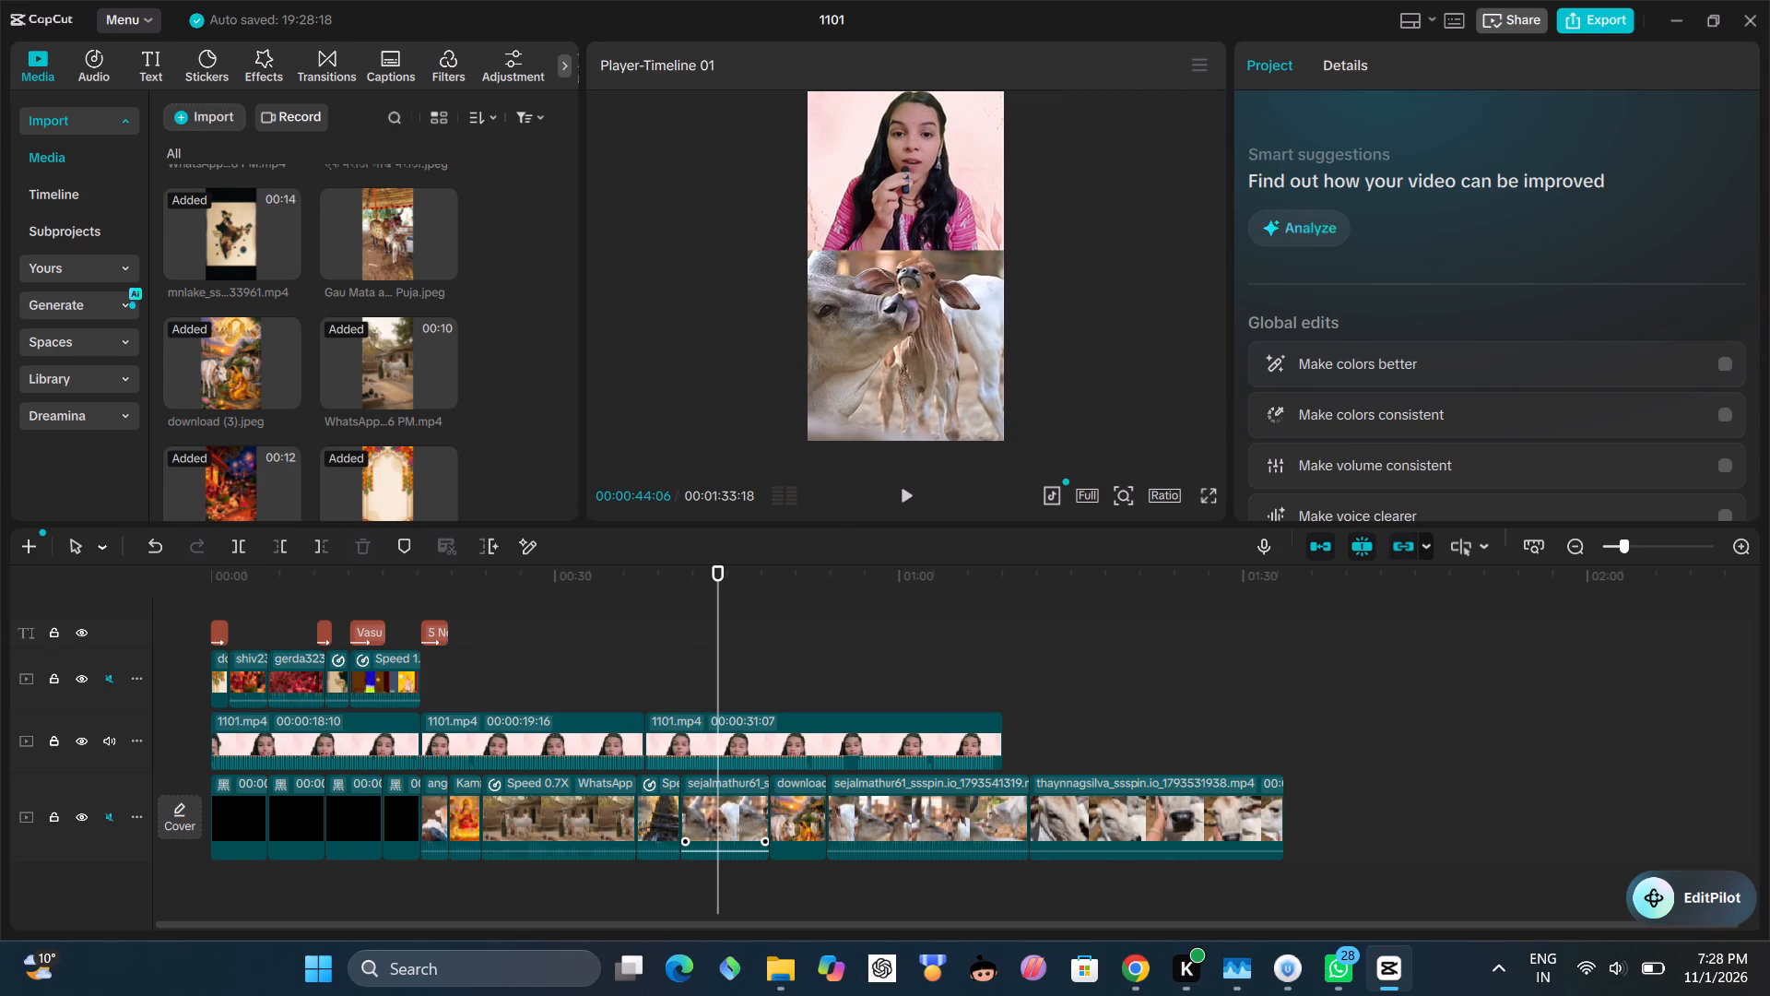
{"action": "left_click", "coordinate": [722, 795]}
{"action": "left_click_drag", "start_coordinate": [771, 794], "coordinate": [737, 806]}
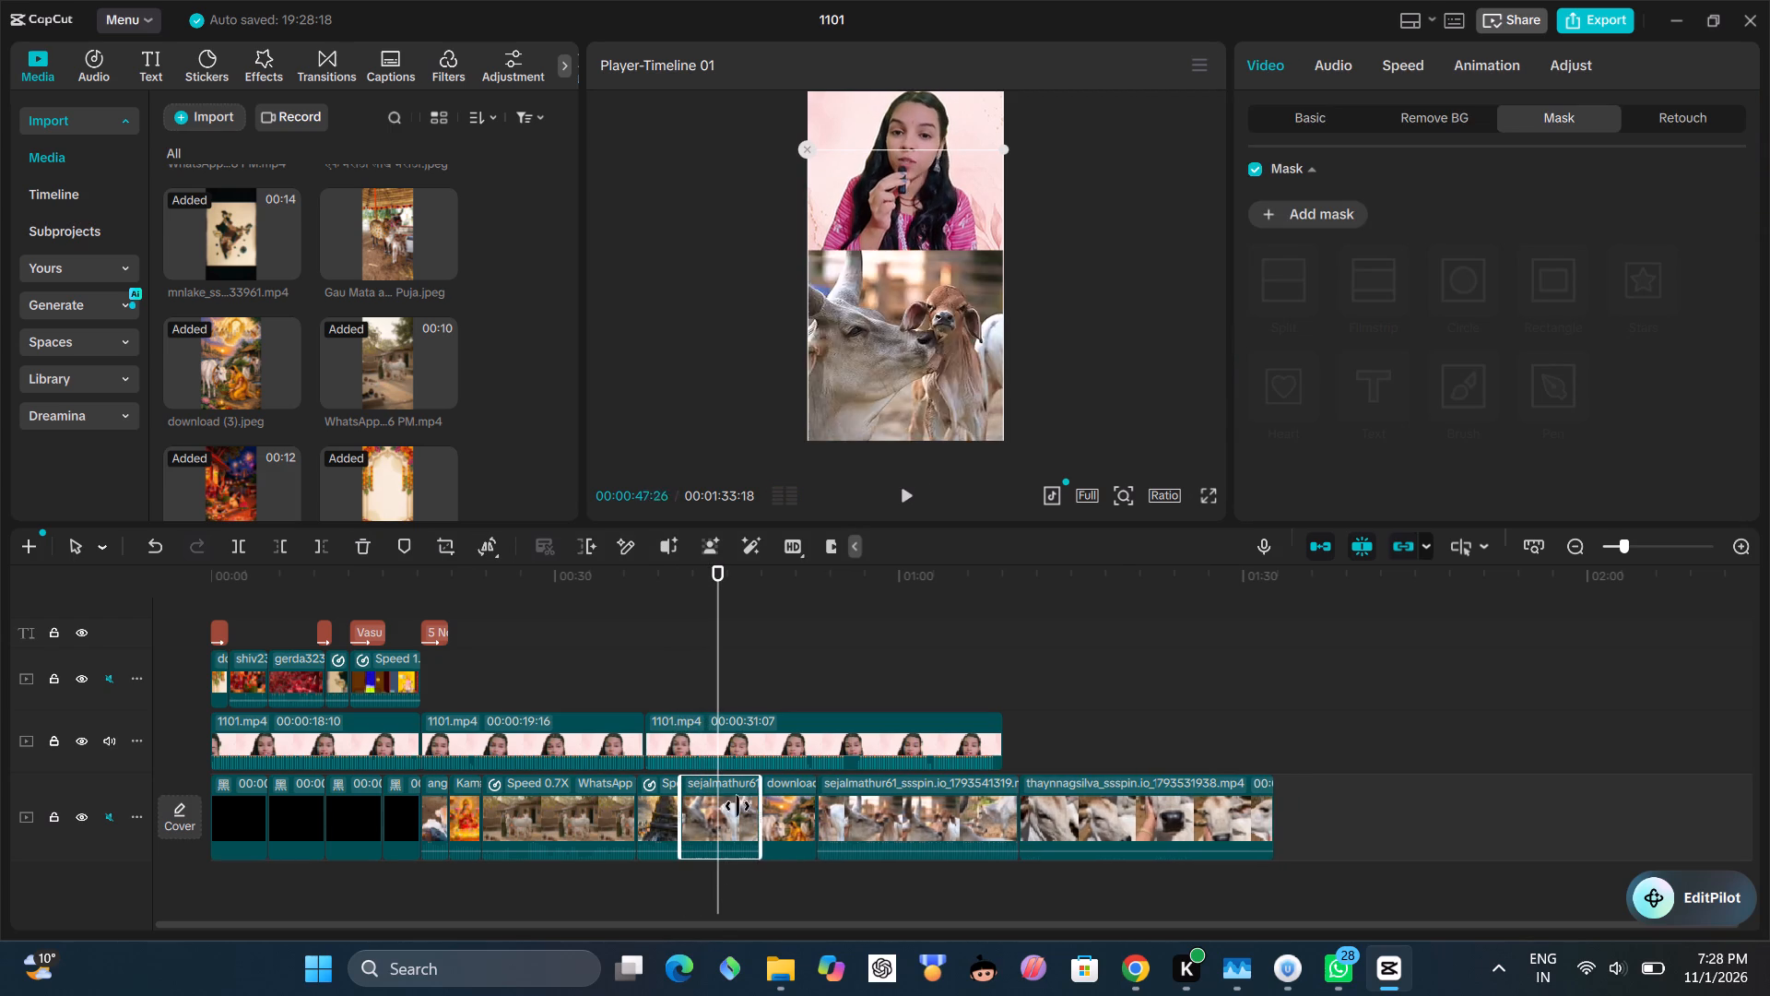
{"action": "left_click_drag", "start_coordinate": [737, 806], "coordinate": [715, 818]}
Play the timeline on to about 00:00:51:16 to review the shortened cow clip, the image and the second cow part.
{"action": "left_click", "coordinate": [904, 492]}
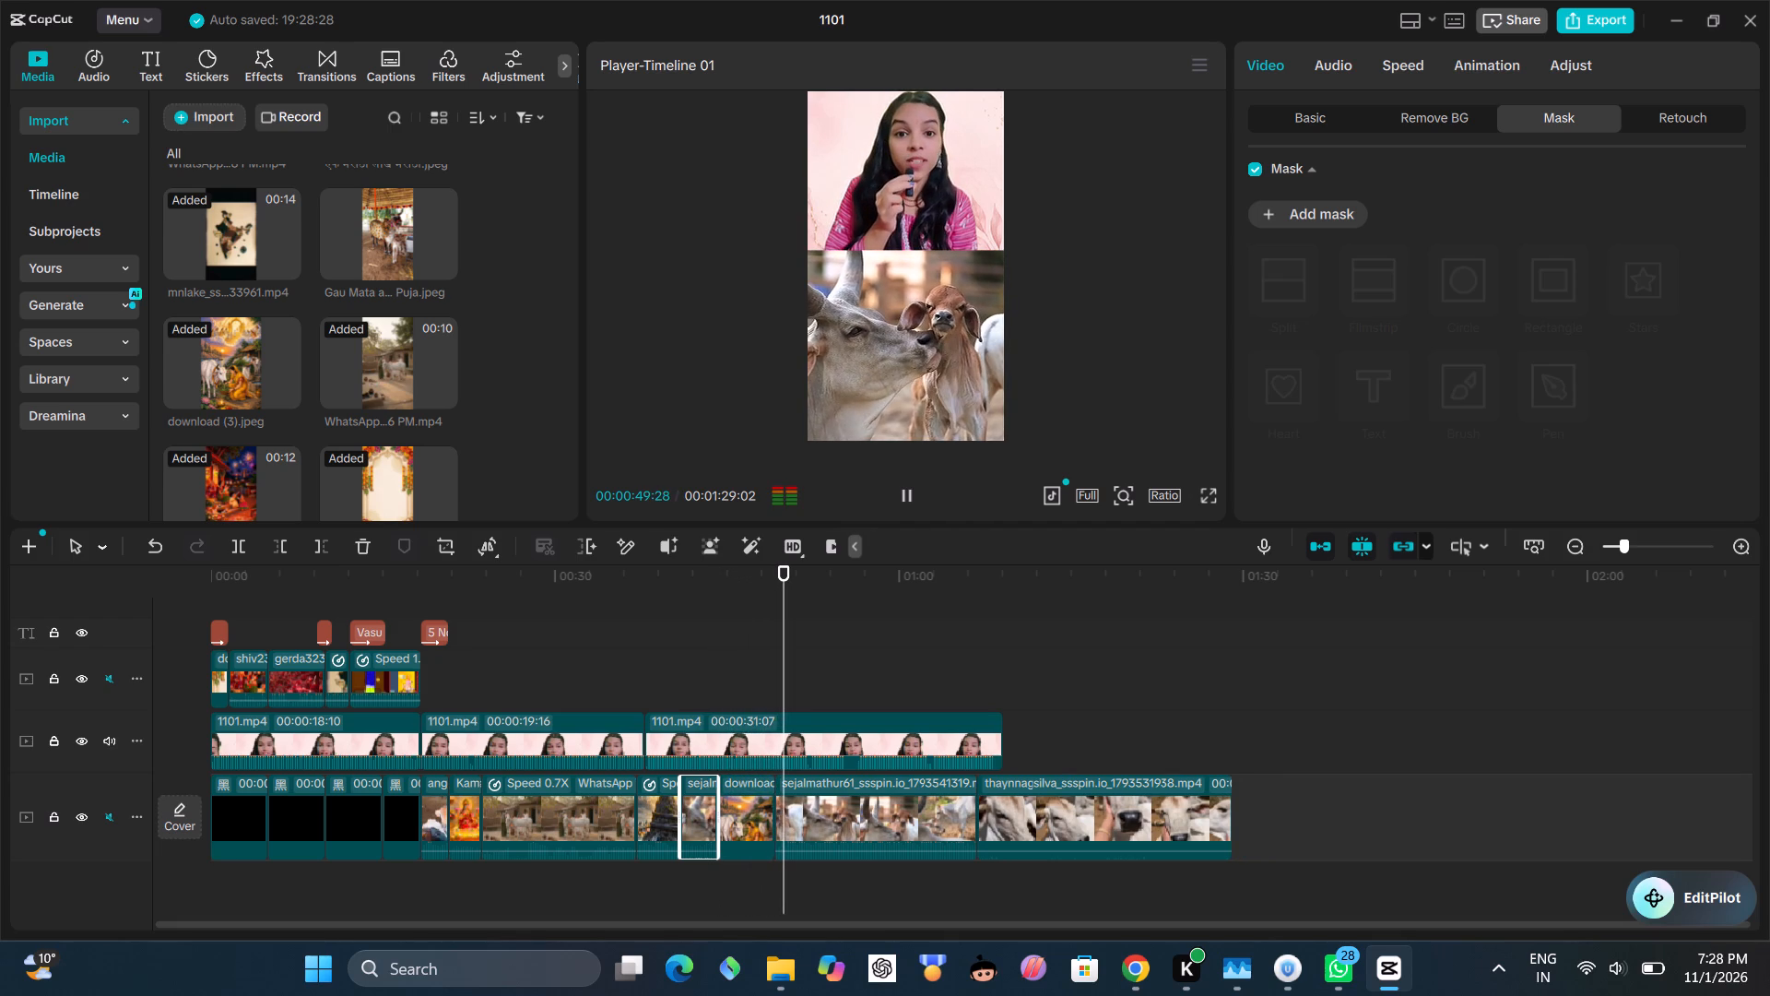
{"action": "left_click", "coordinate": [904, 492]}
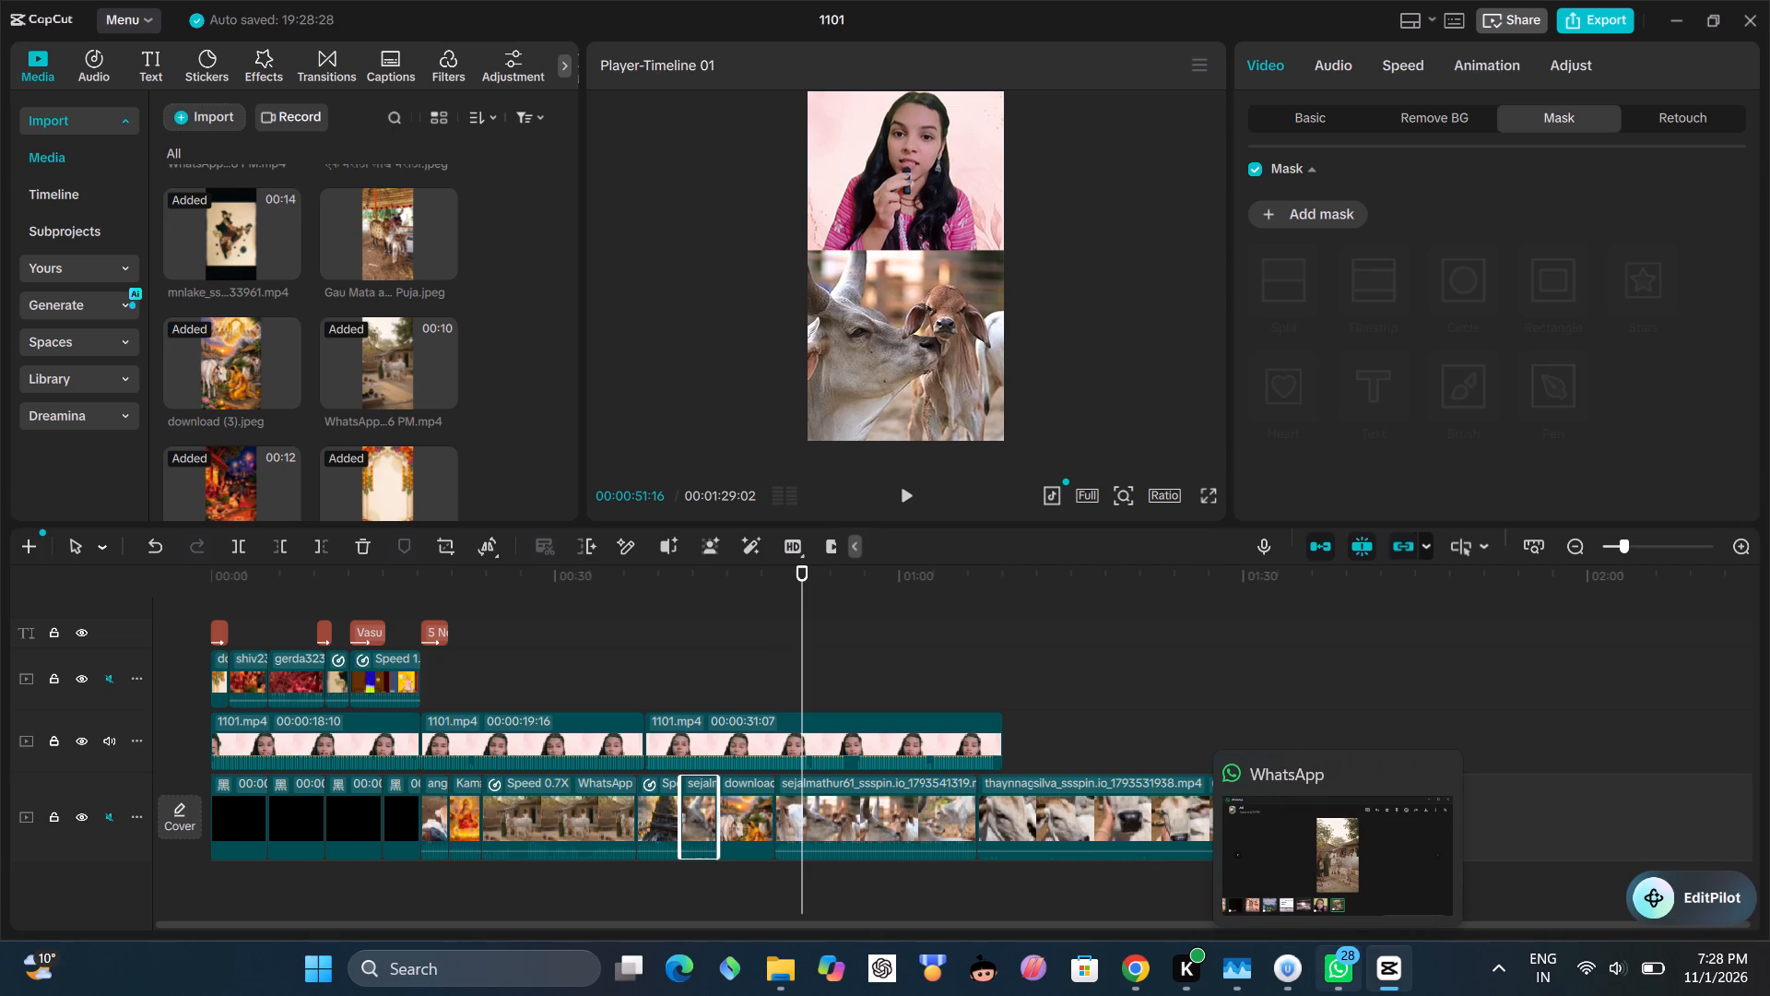
Switch to Pinterest in Chrome and search for "vrat video".
{"action": "left_click", "coordinate": [1129, 985]}
{"action": "left_click", "coordinate": [1196, 824]}
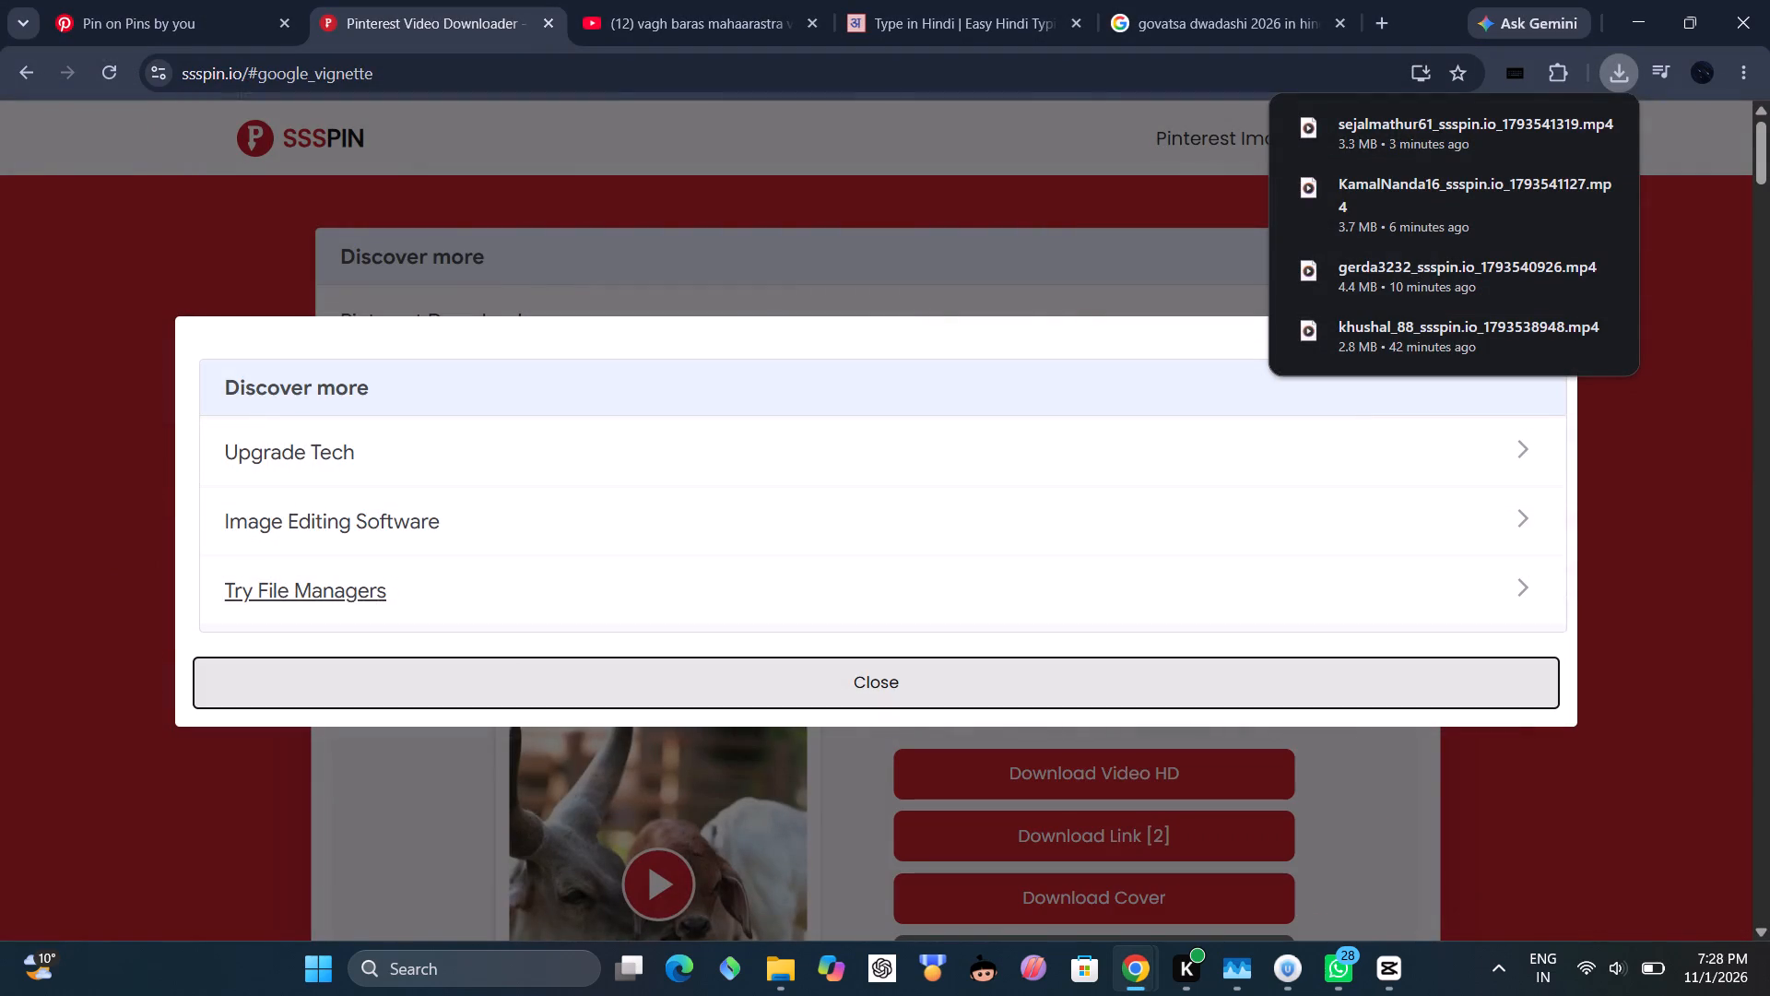
{"action": "left_click", "coordinate": [147, 26]}
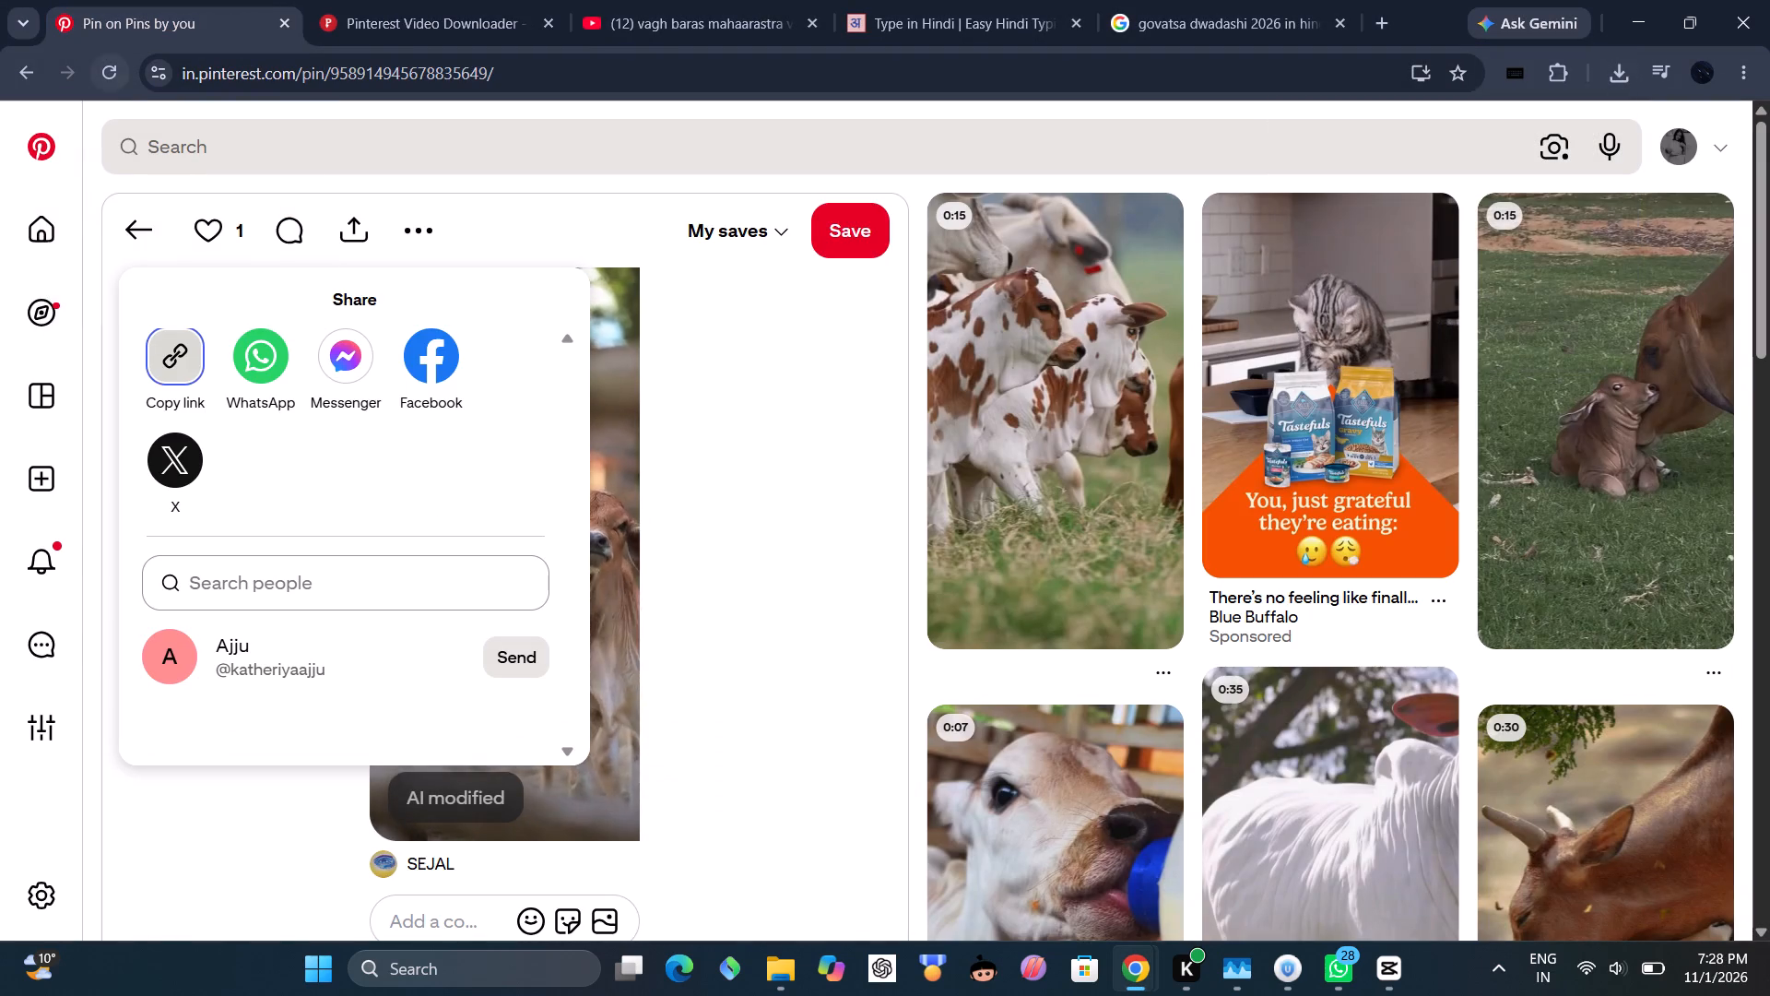
{"action": "left_click", "coordinate": [272, 127]}
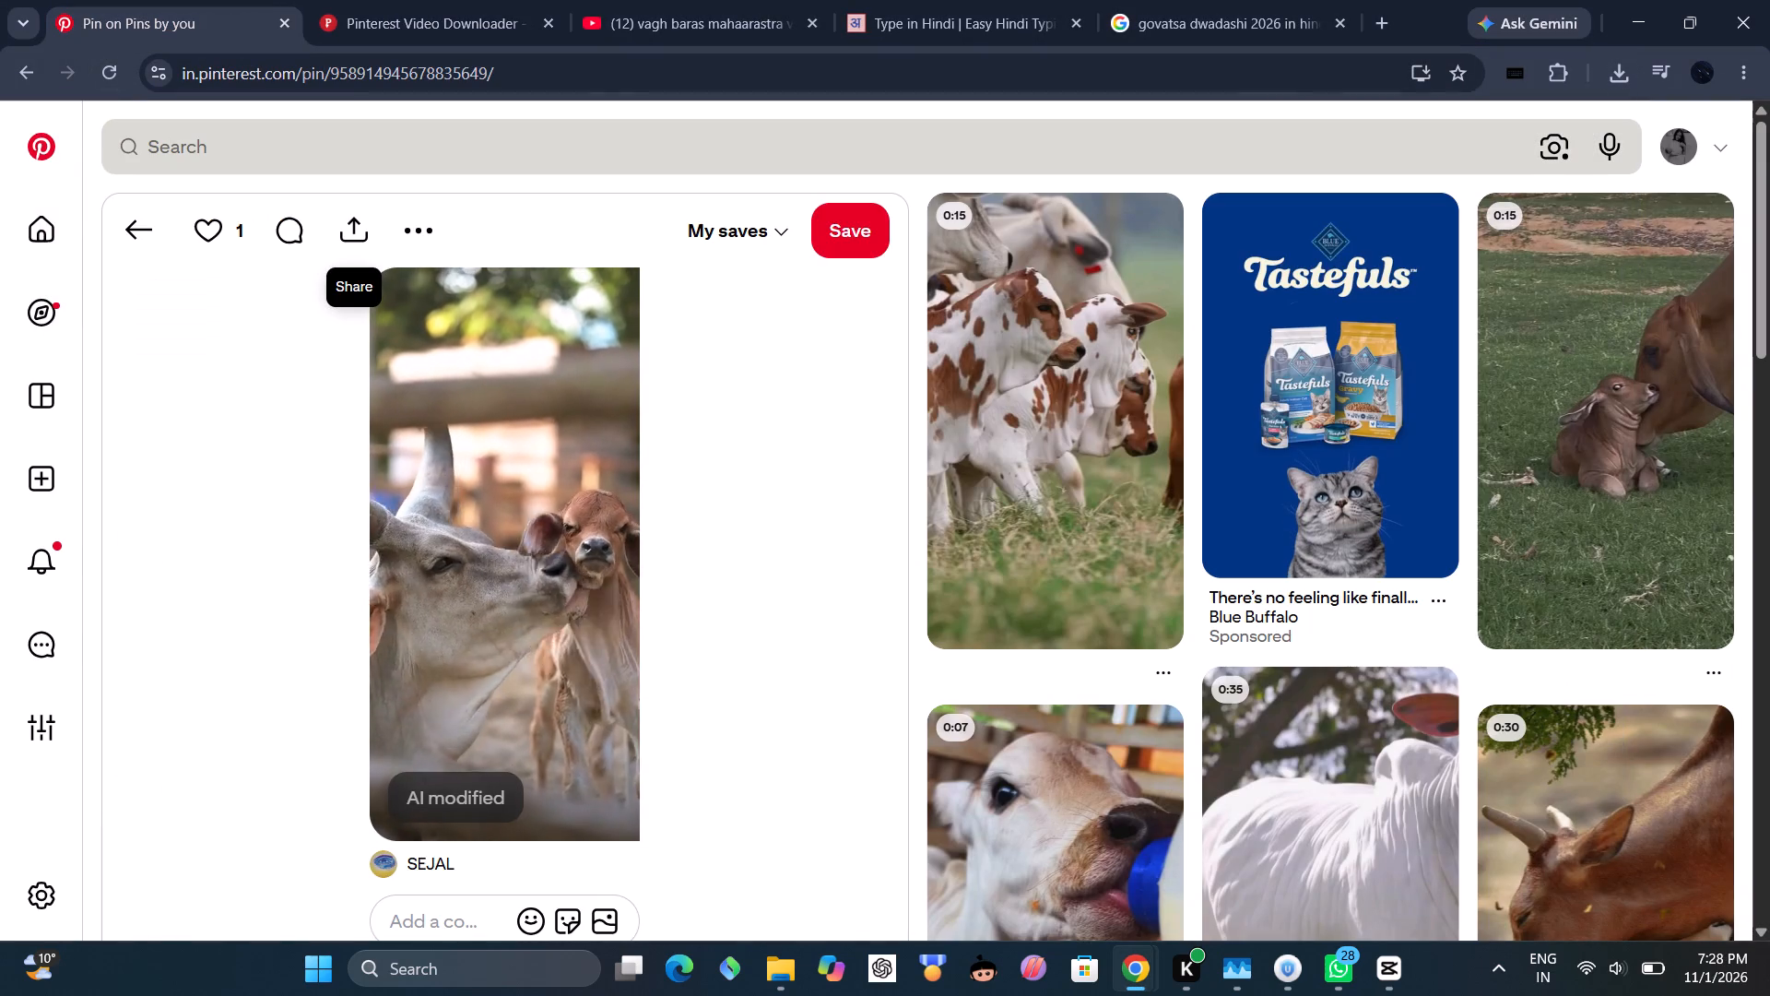
{"action": "left_click", "coordinate": [306, 144]}
{"action": "type", "text": "vrat video"}
{"action": "key", "text": "Return"}
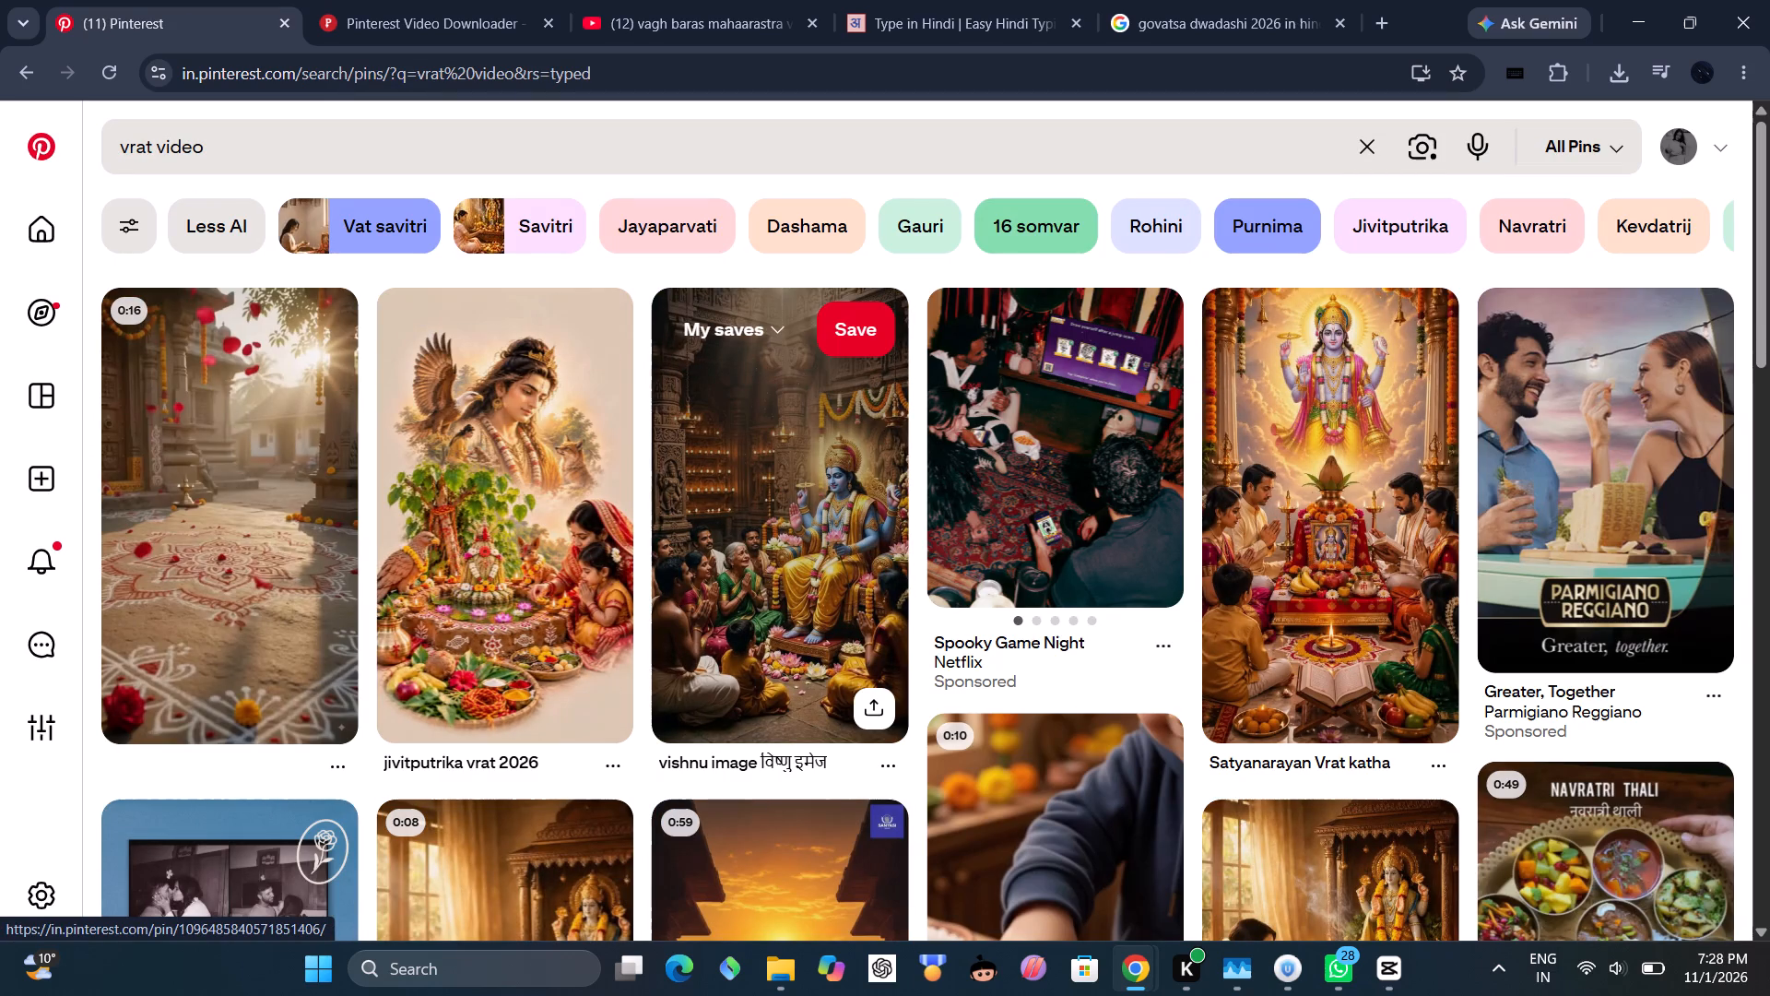
Browse the "vrat video" pins for fasting and worship footage suitable as B-roll.
{"action": "scroll", "coordinate": [707, 540], "scroll_direction": "down", "scroll_amount": 3}
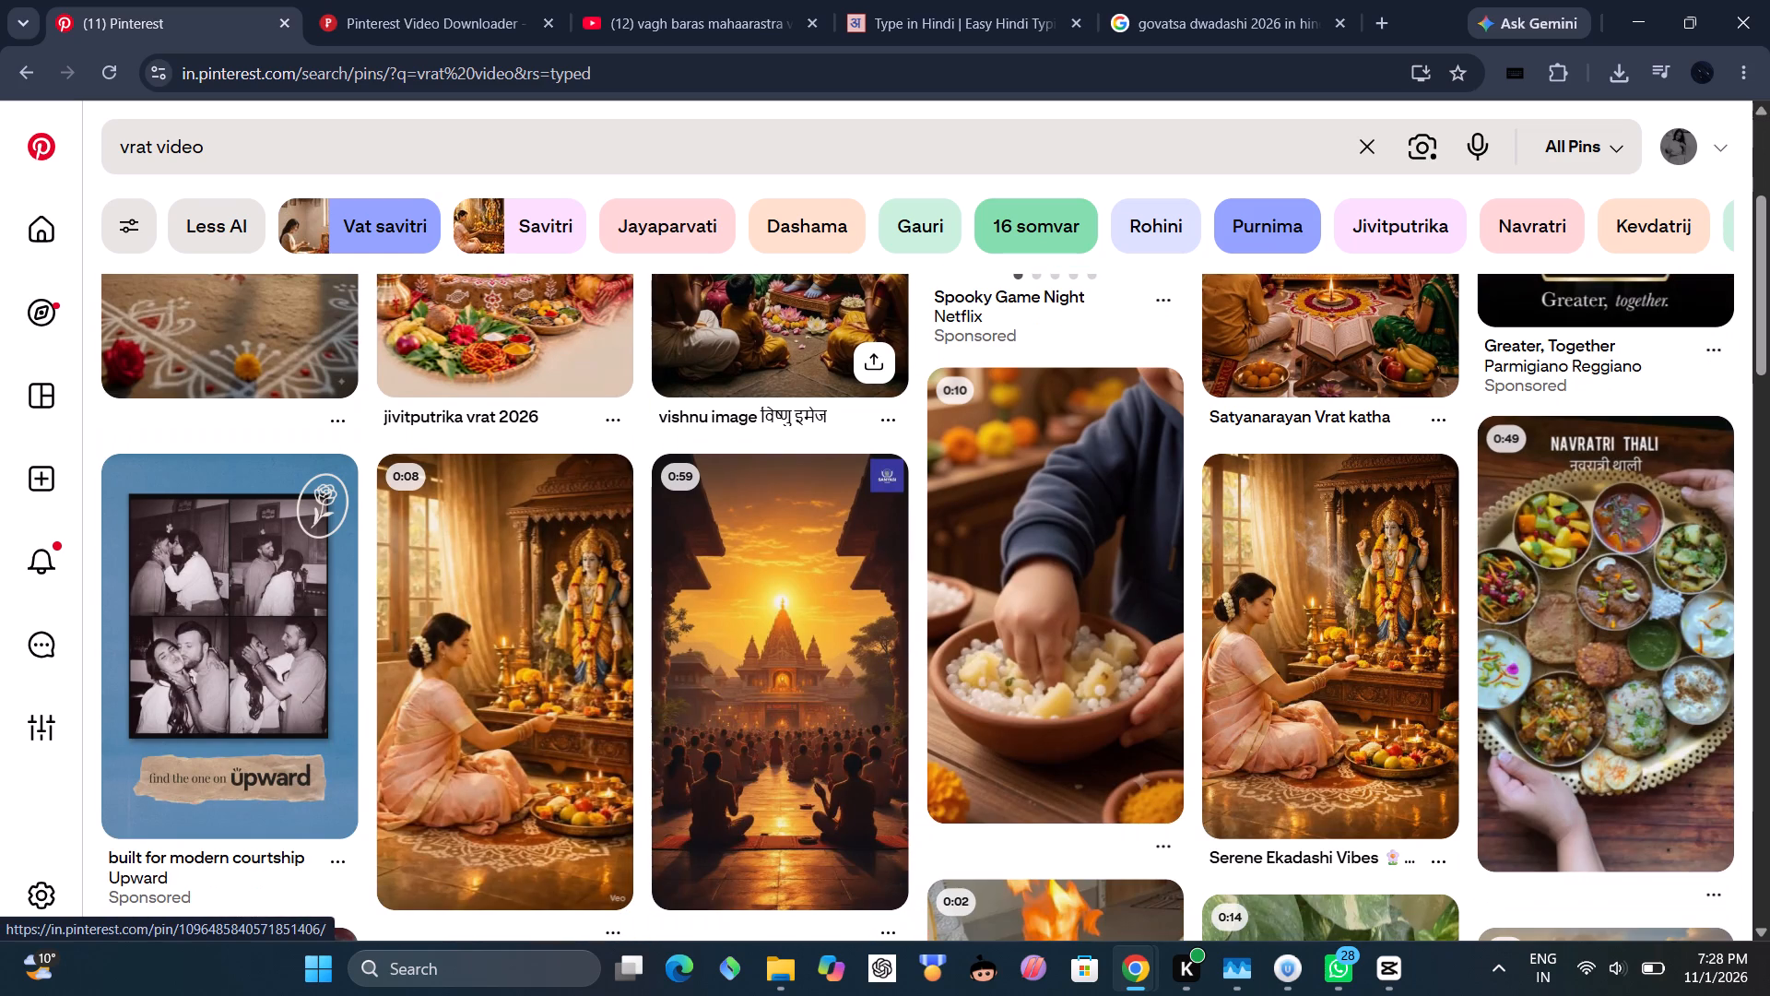
{"action": "scroll", "coordinate": [707, 548], "scroll_direction": "down", "scroll_amount": 8}
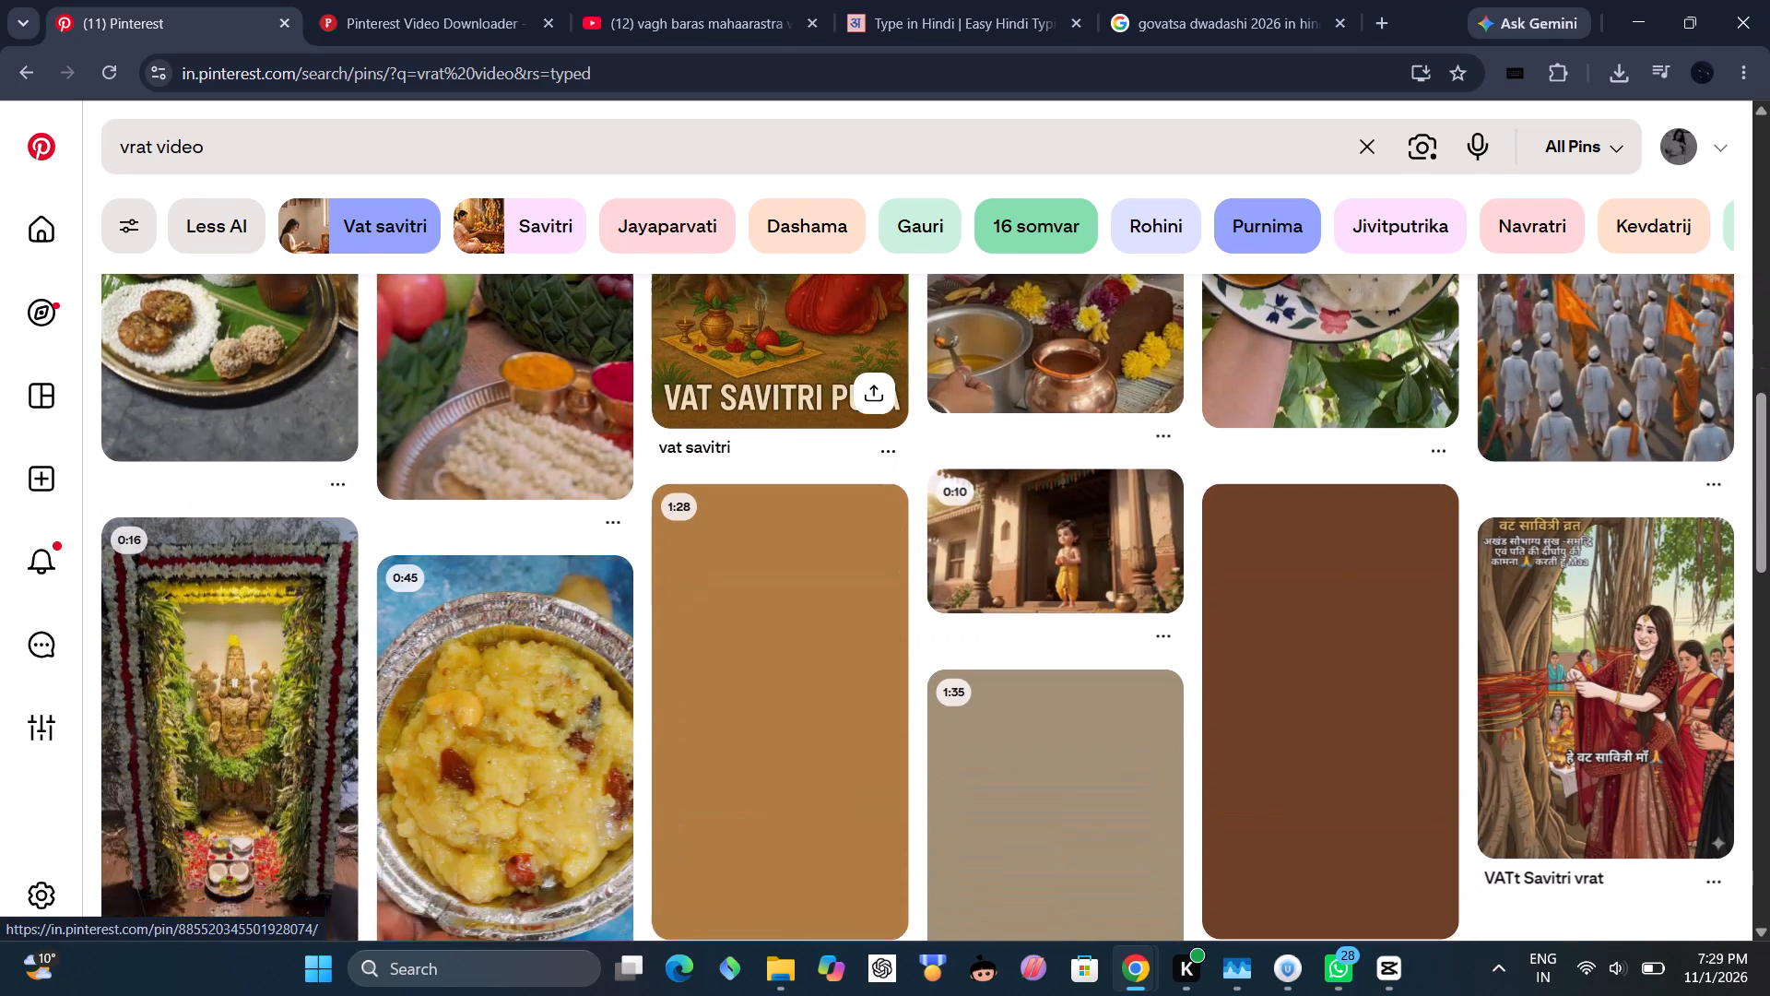
{"action": "scroll", "coordinate": [707, 548], "scroll_direction": "down", "scroll_amount": 3}
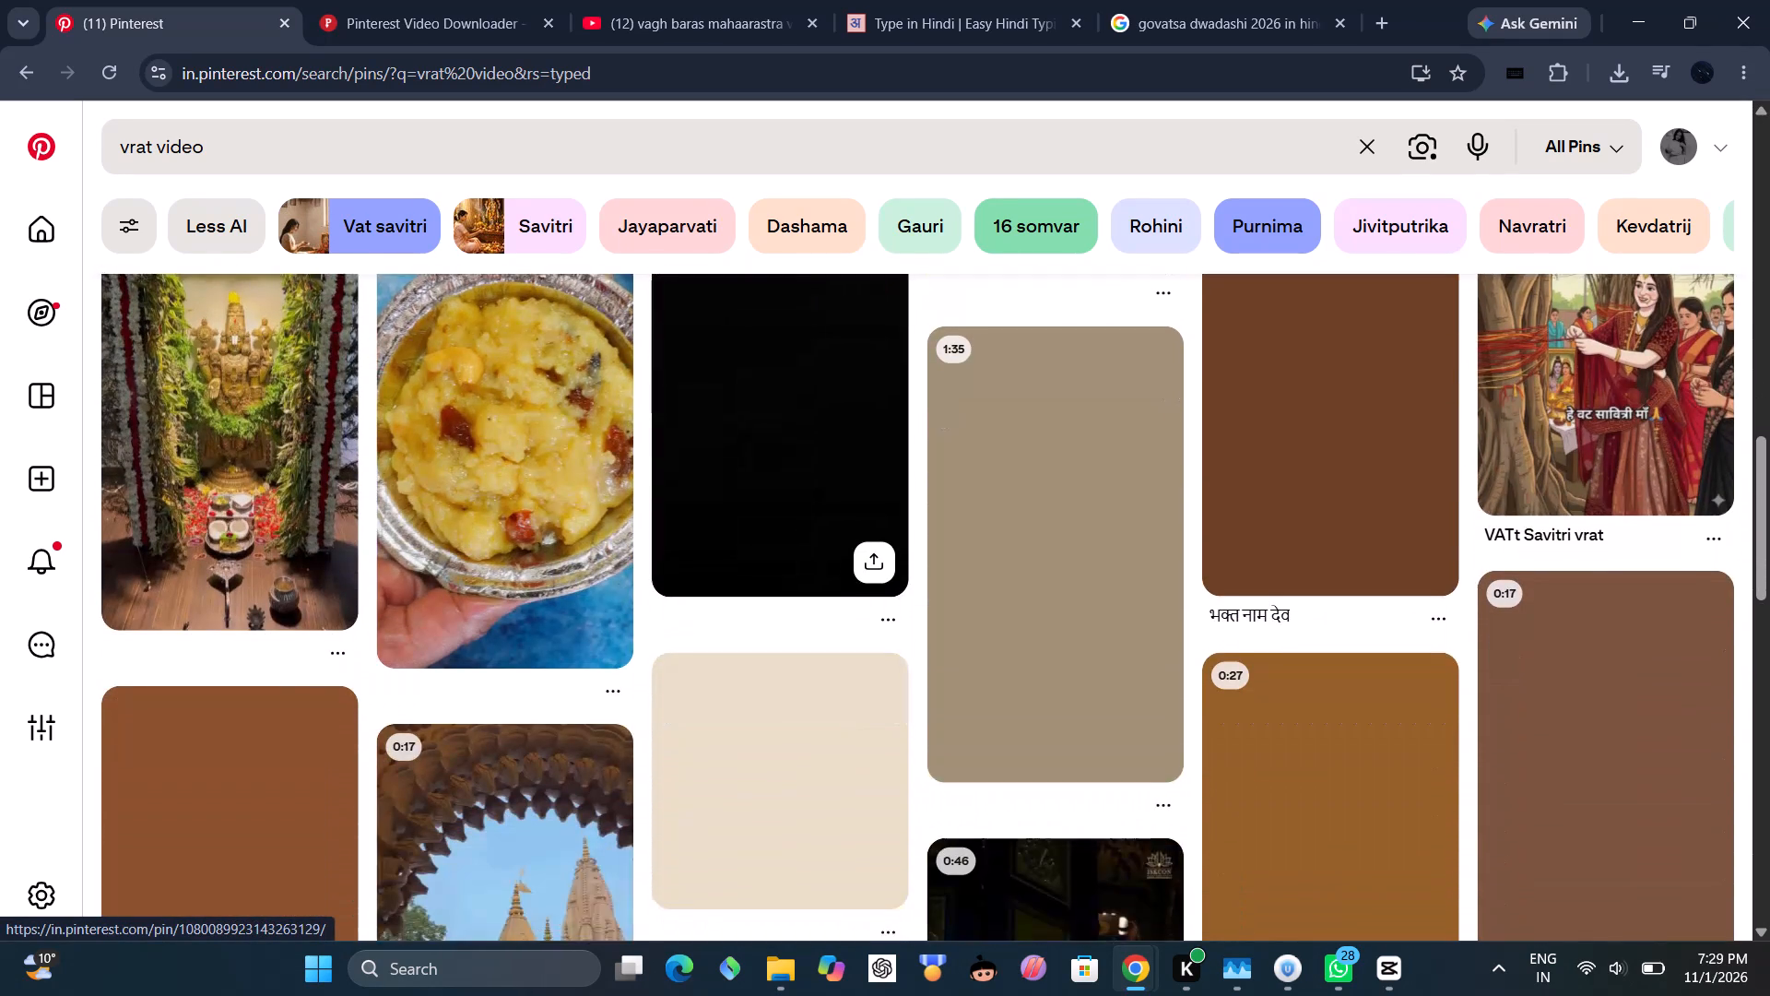
{"action": "scroll", "coordinate": [707, 548], "scroll_direction": "down", "scroll_amount": 4}
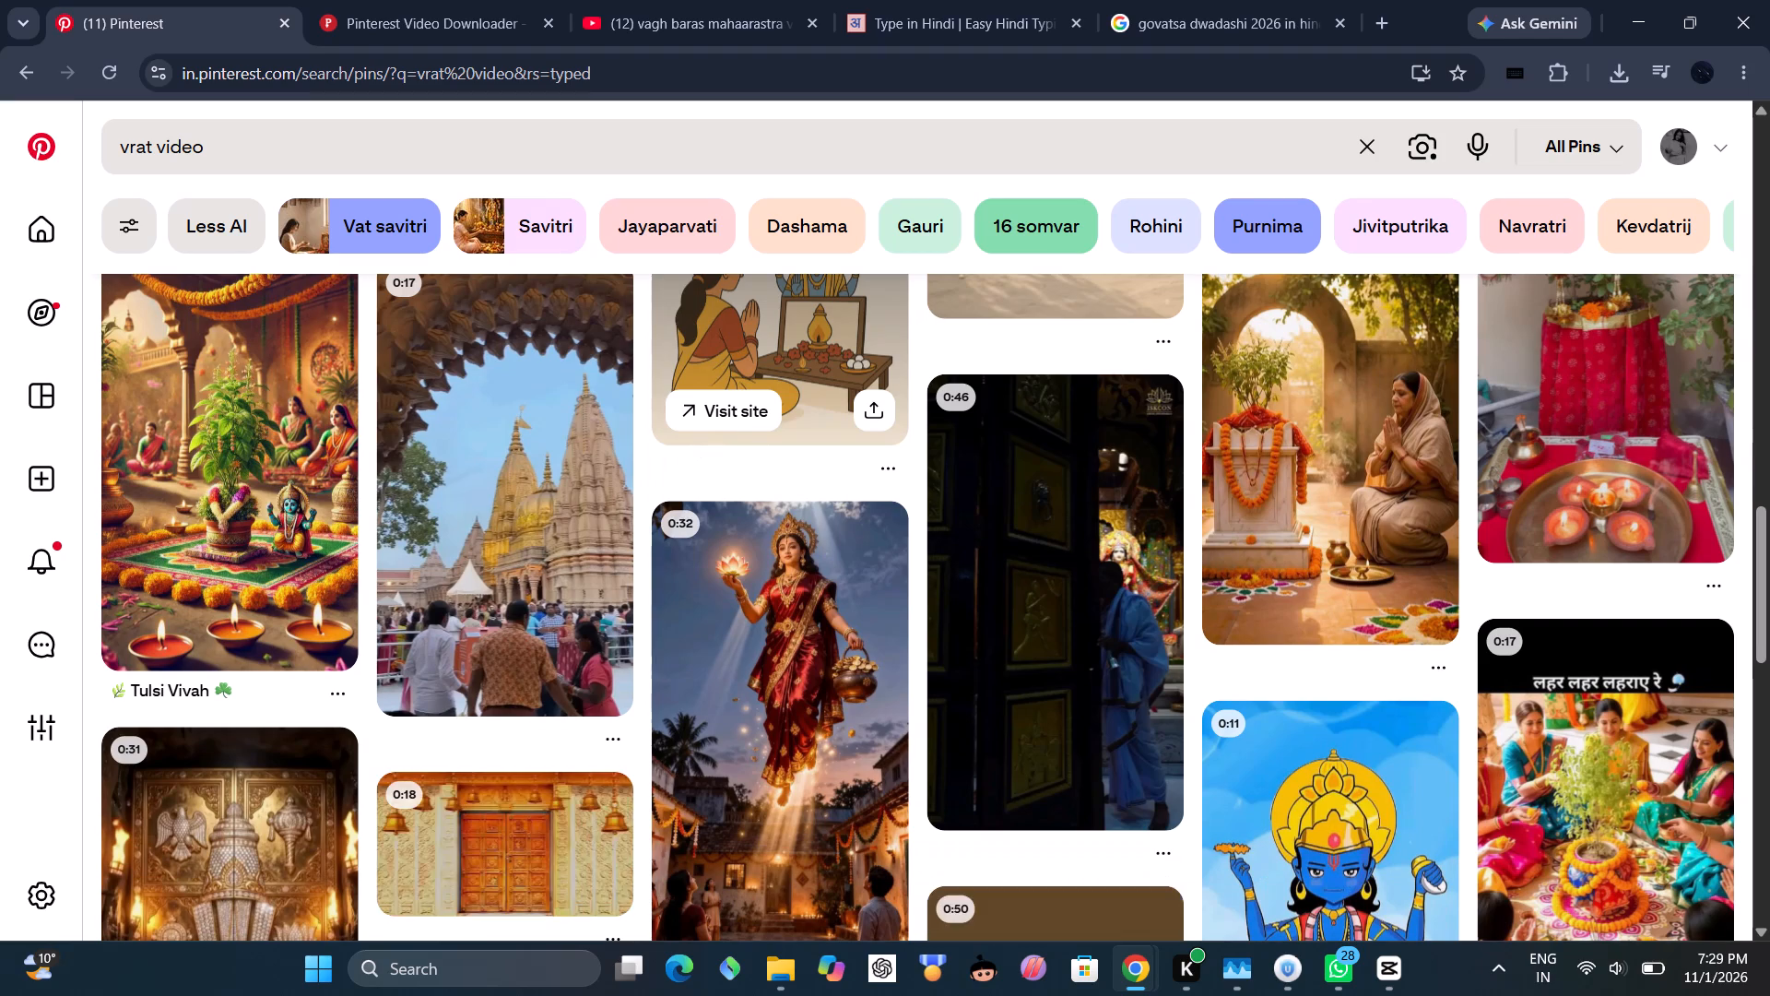
{"action": "scroll", "coordinate": [707, 548], "scroll_direction": "down", "scroll_amount": 4}
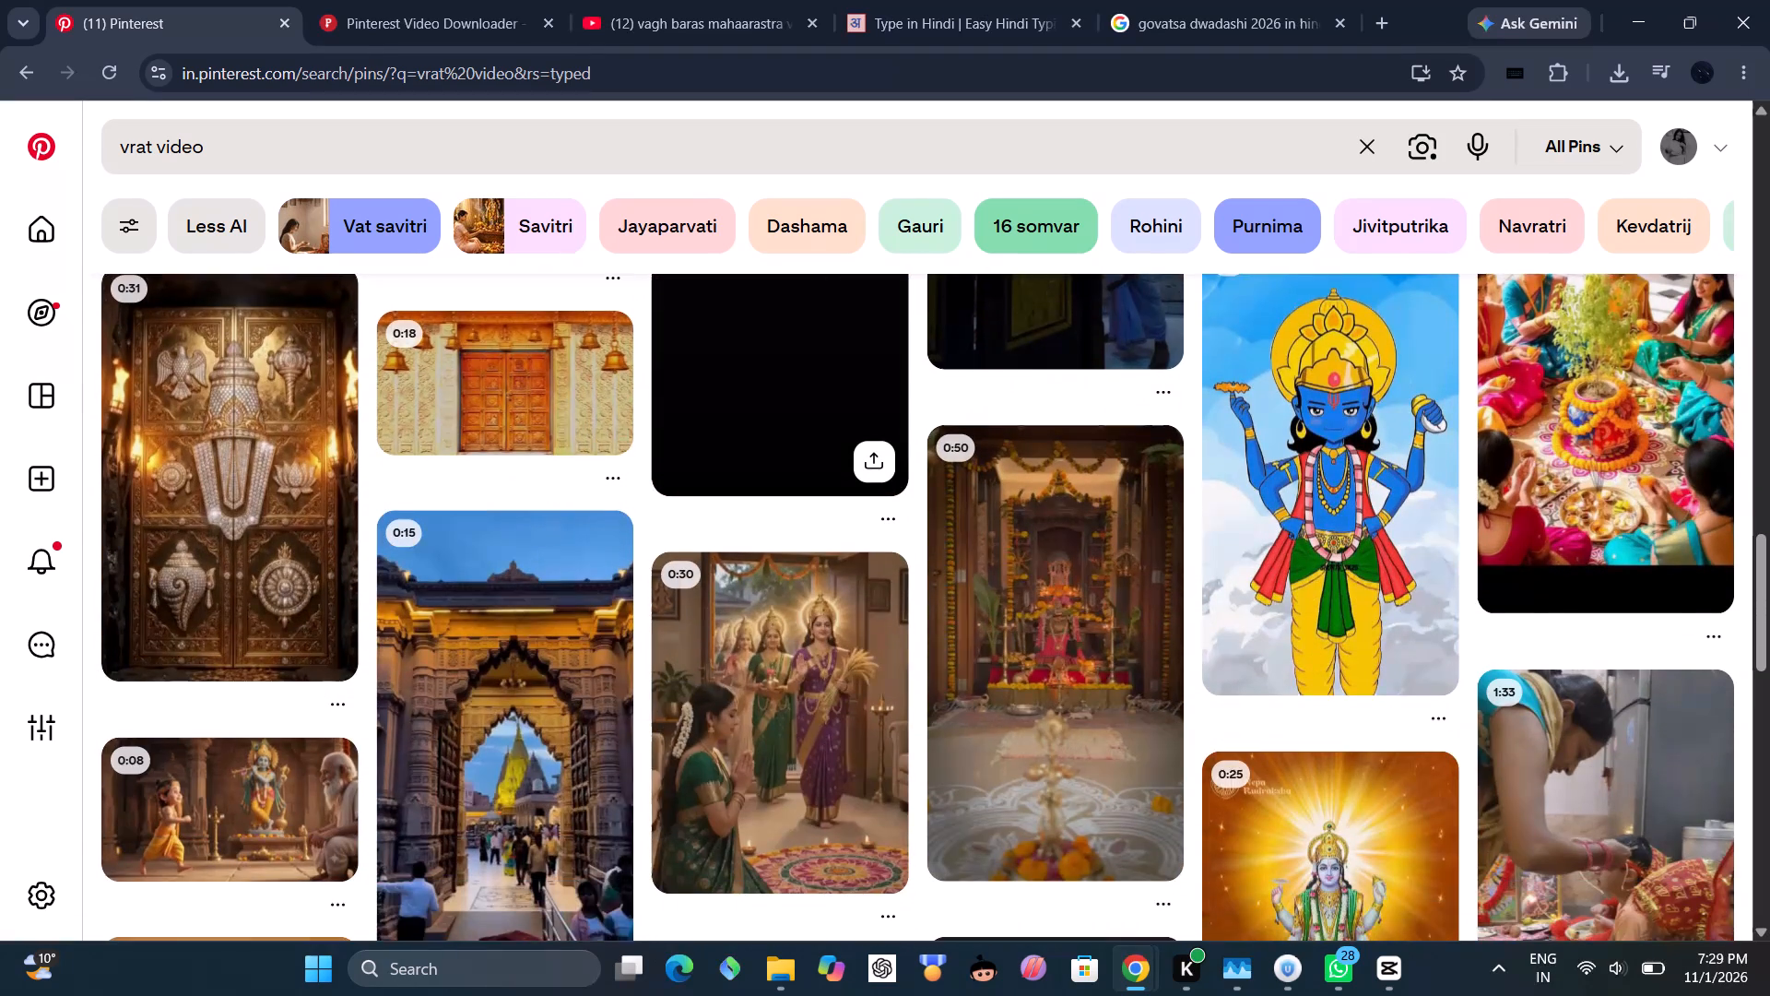
{"action": "scroll", "coordinate": [707, 548], "scroll_direction": "down", "scroll_amount": 1}
Search Pinterest for "mata pita video" and look through the pins for parent-and-child footage.
{"action": "double_click", "coordinate": [487, 139]}
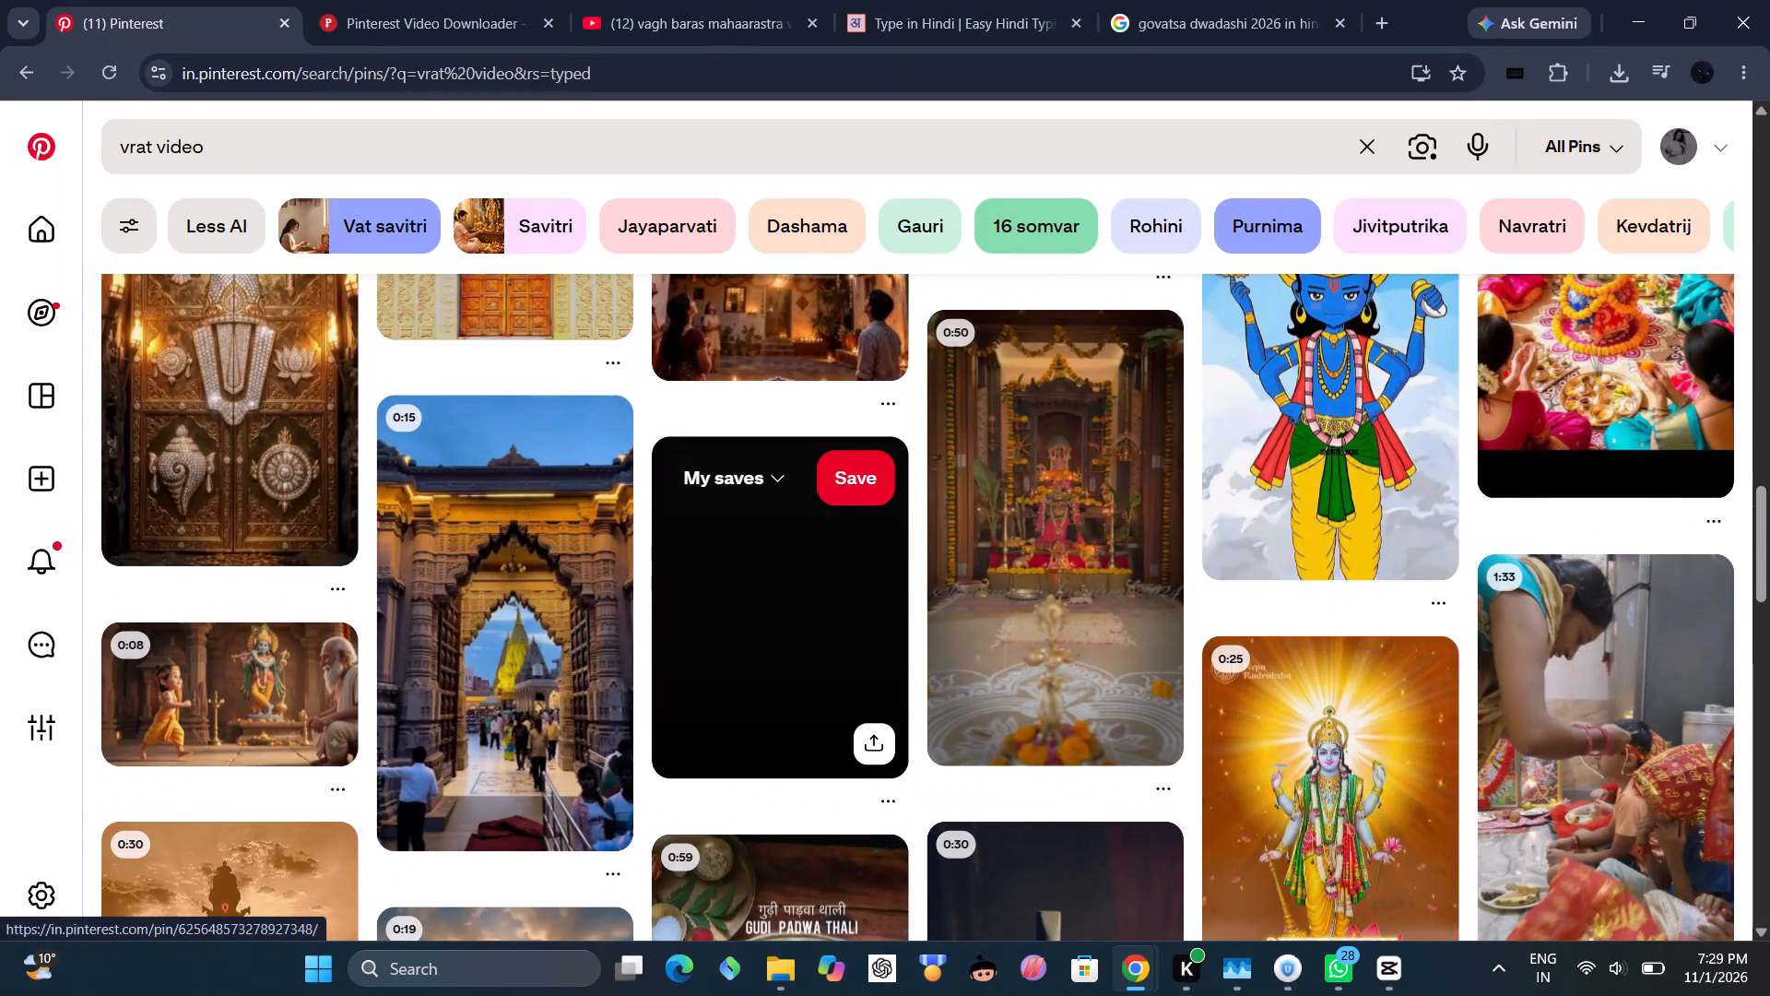
{"action": "left_click", "coordinate": [487, 139]}
{"action": "left_click", "coordinate": [487, 139]}
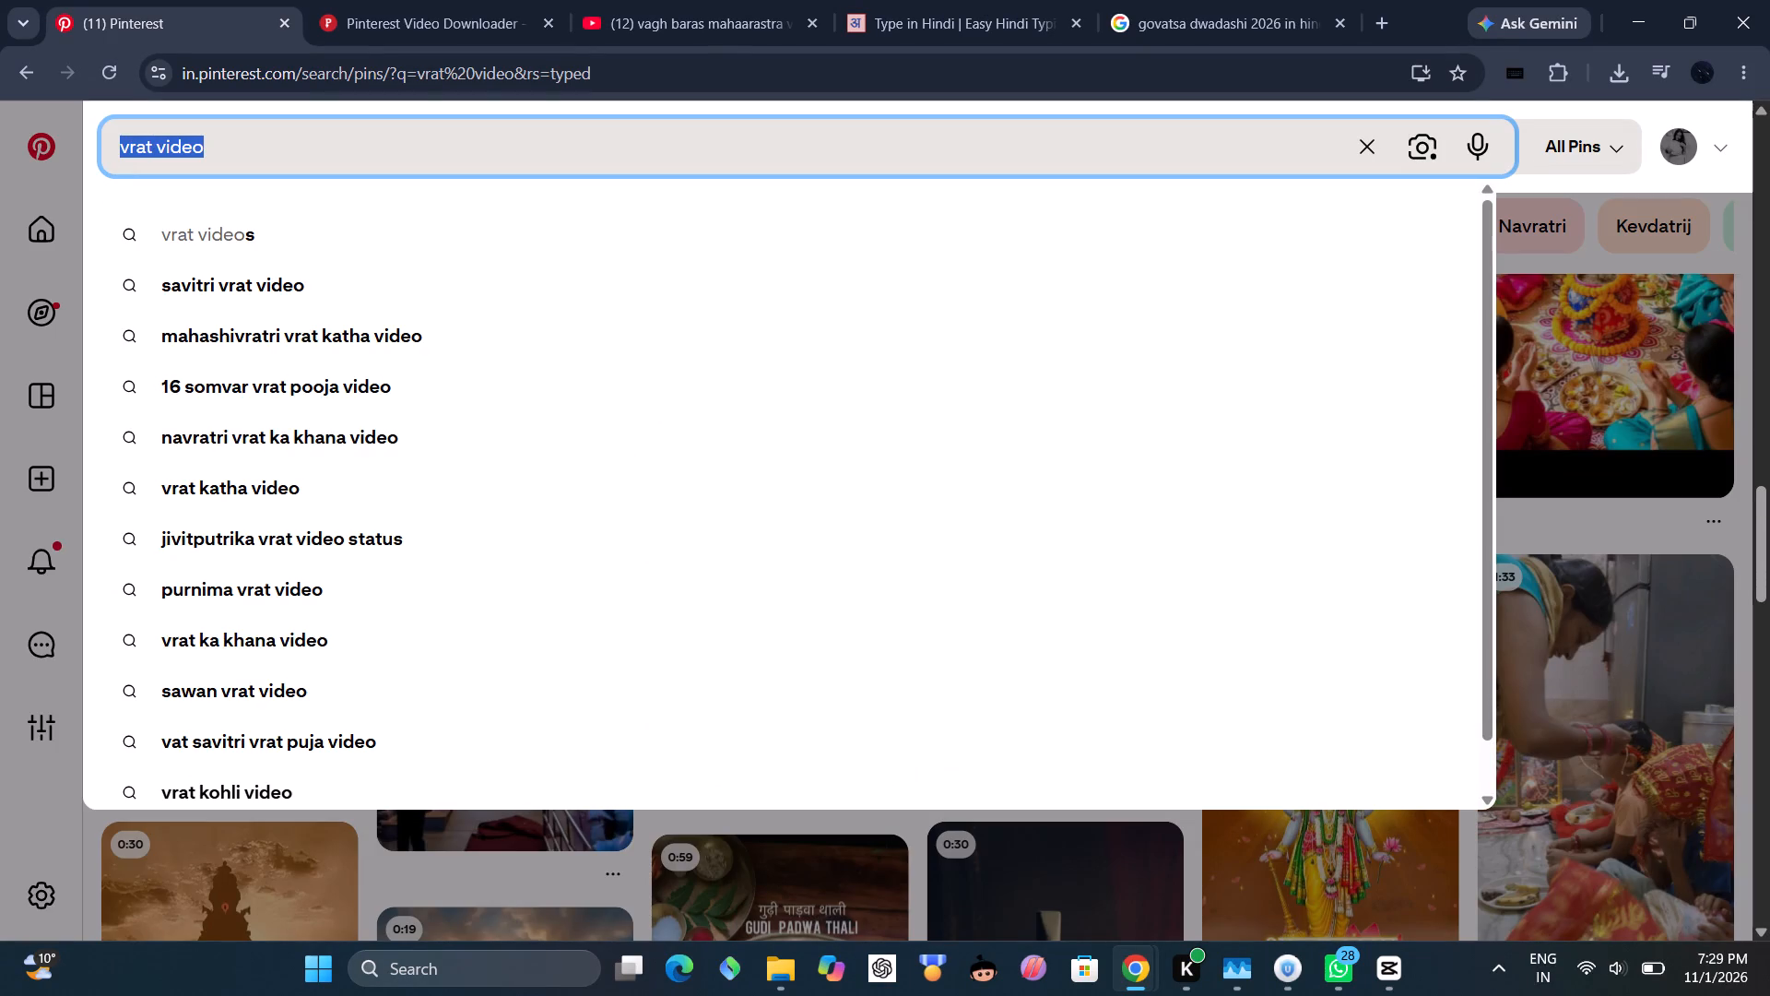
{"action": "type", "text": "mata pita"}
{"action": "key", "text": "space"}
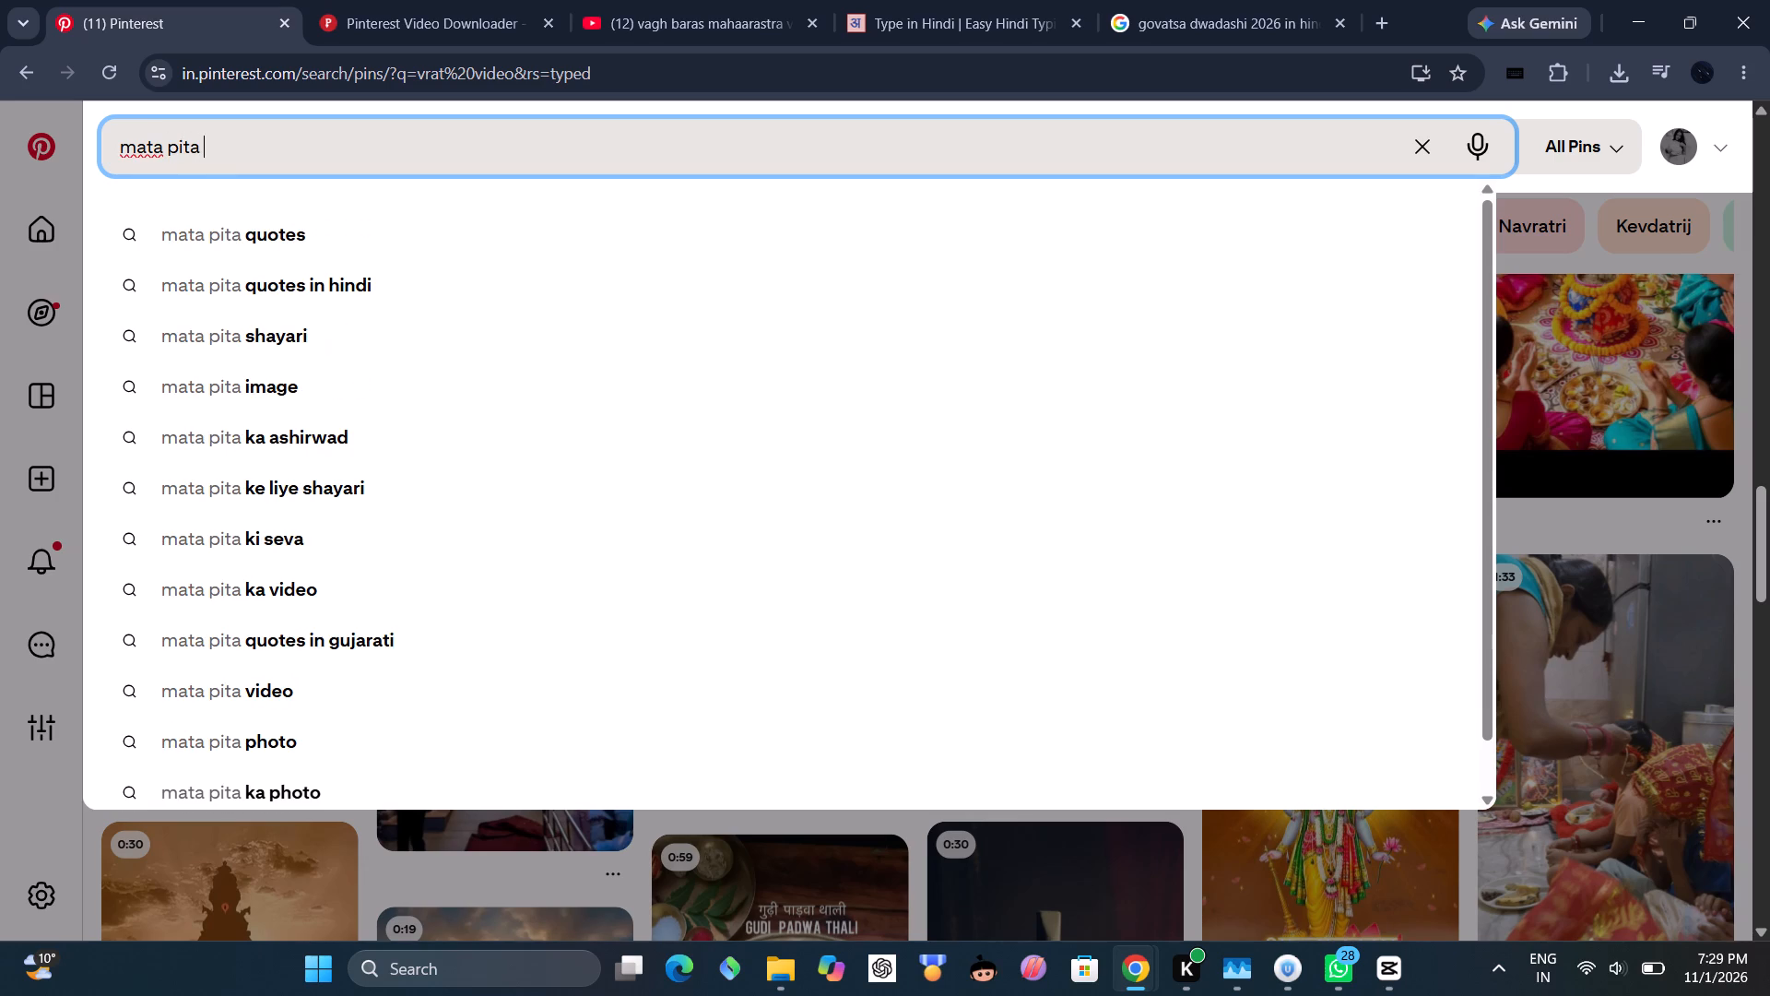
{"action": "type", "text": "video"}
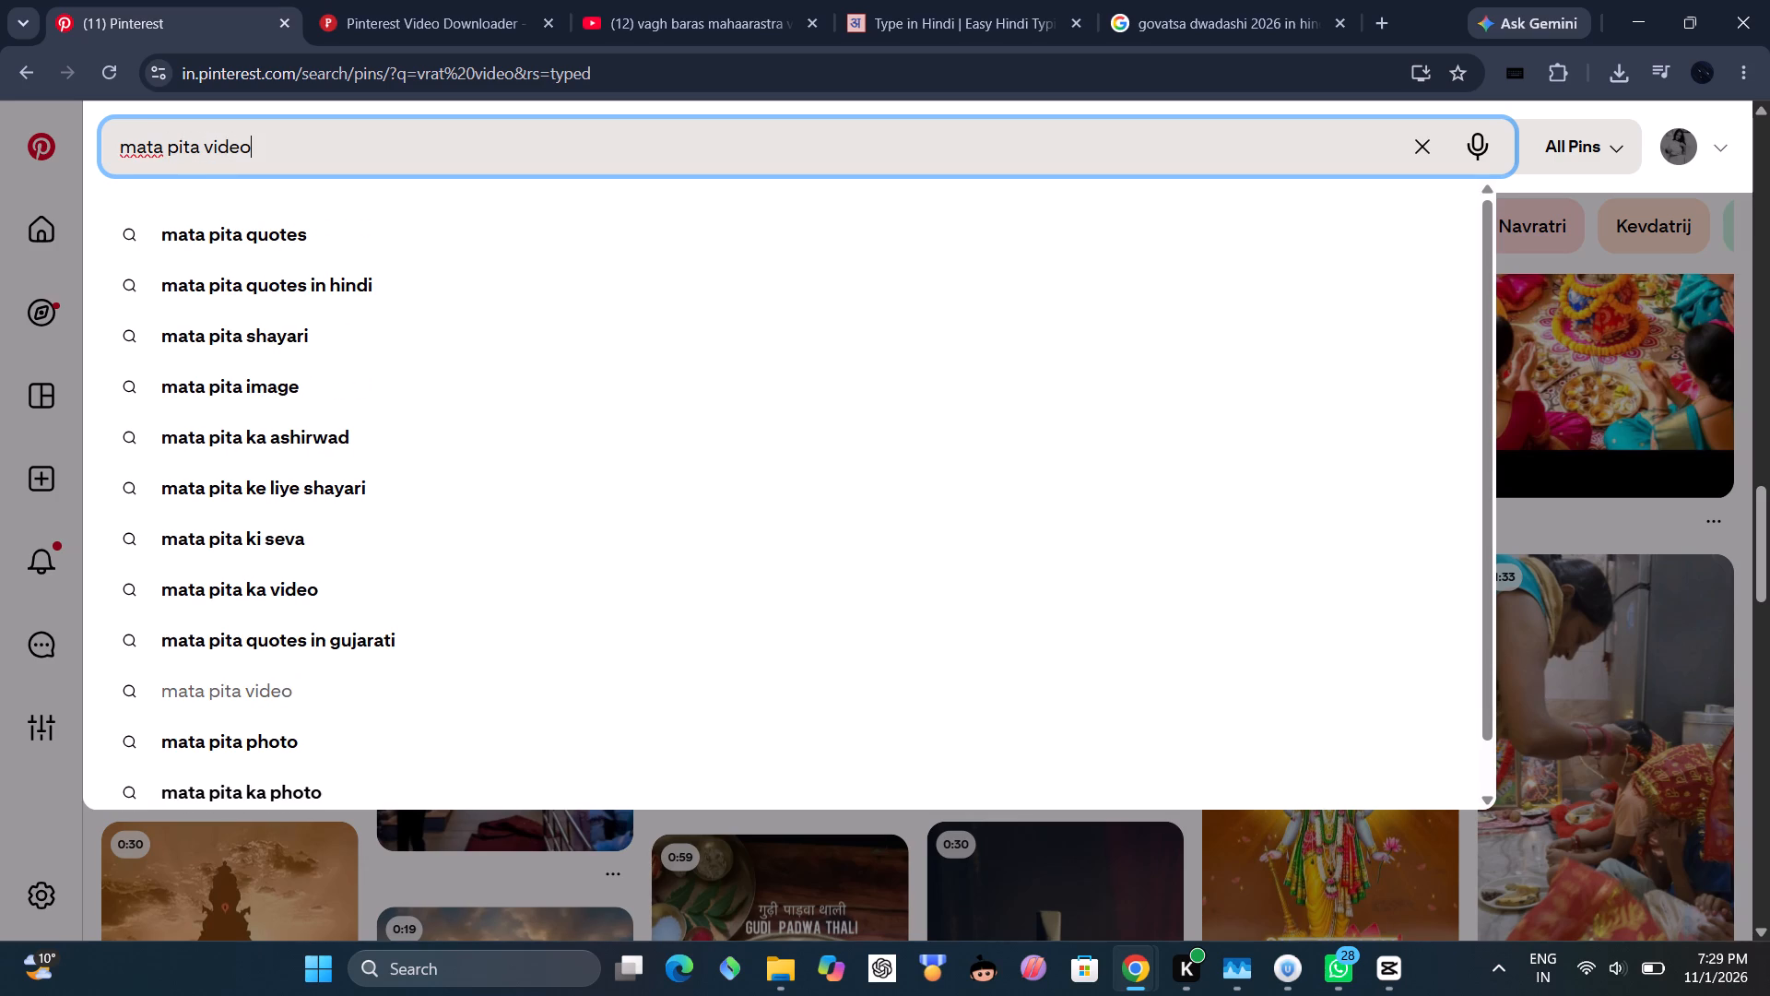
{"action": "key", "text": "Return"}
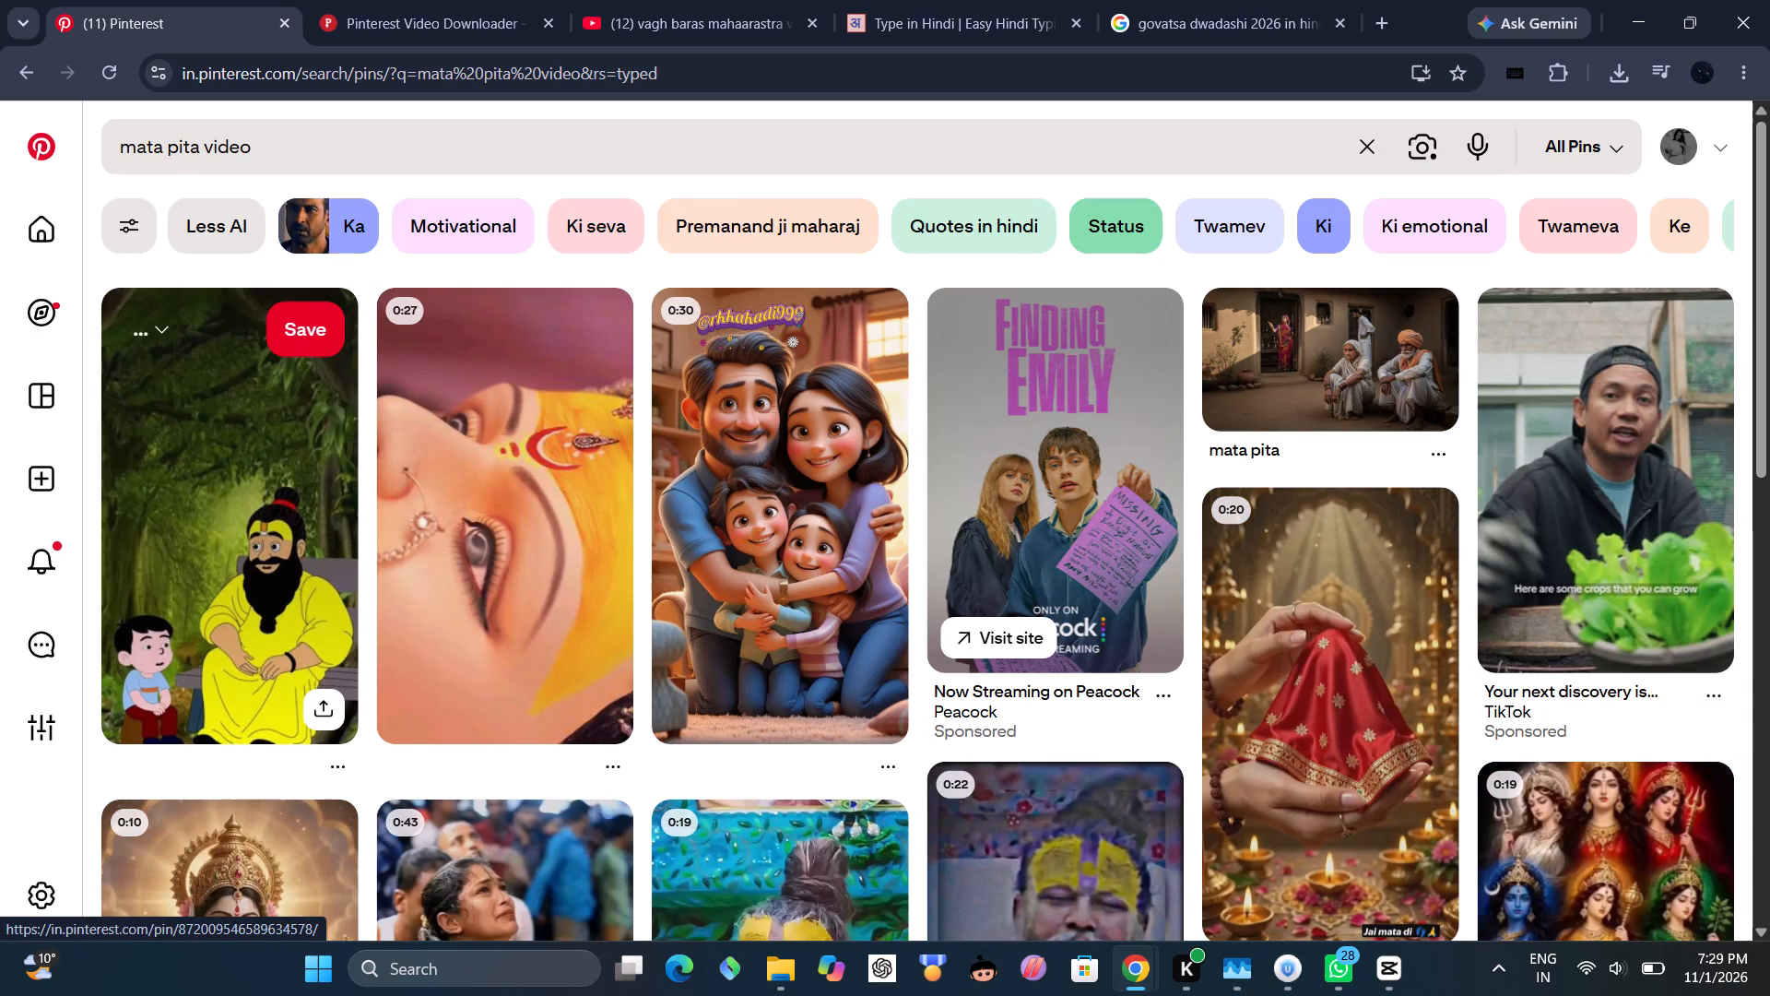
{"action": "scroll", "coordinate": [884, 505], "scroll_direction": "down", "scroll_amount": 4}
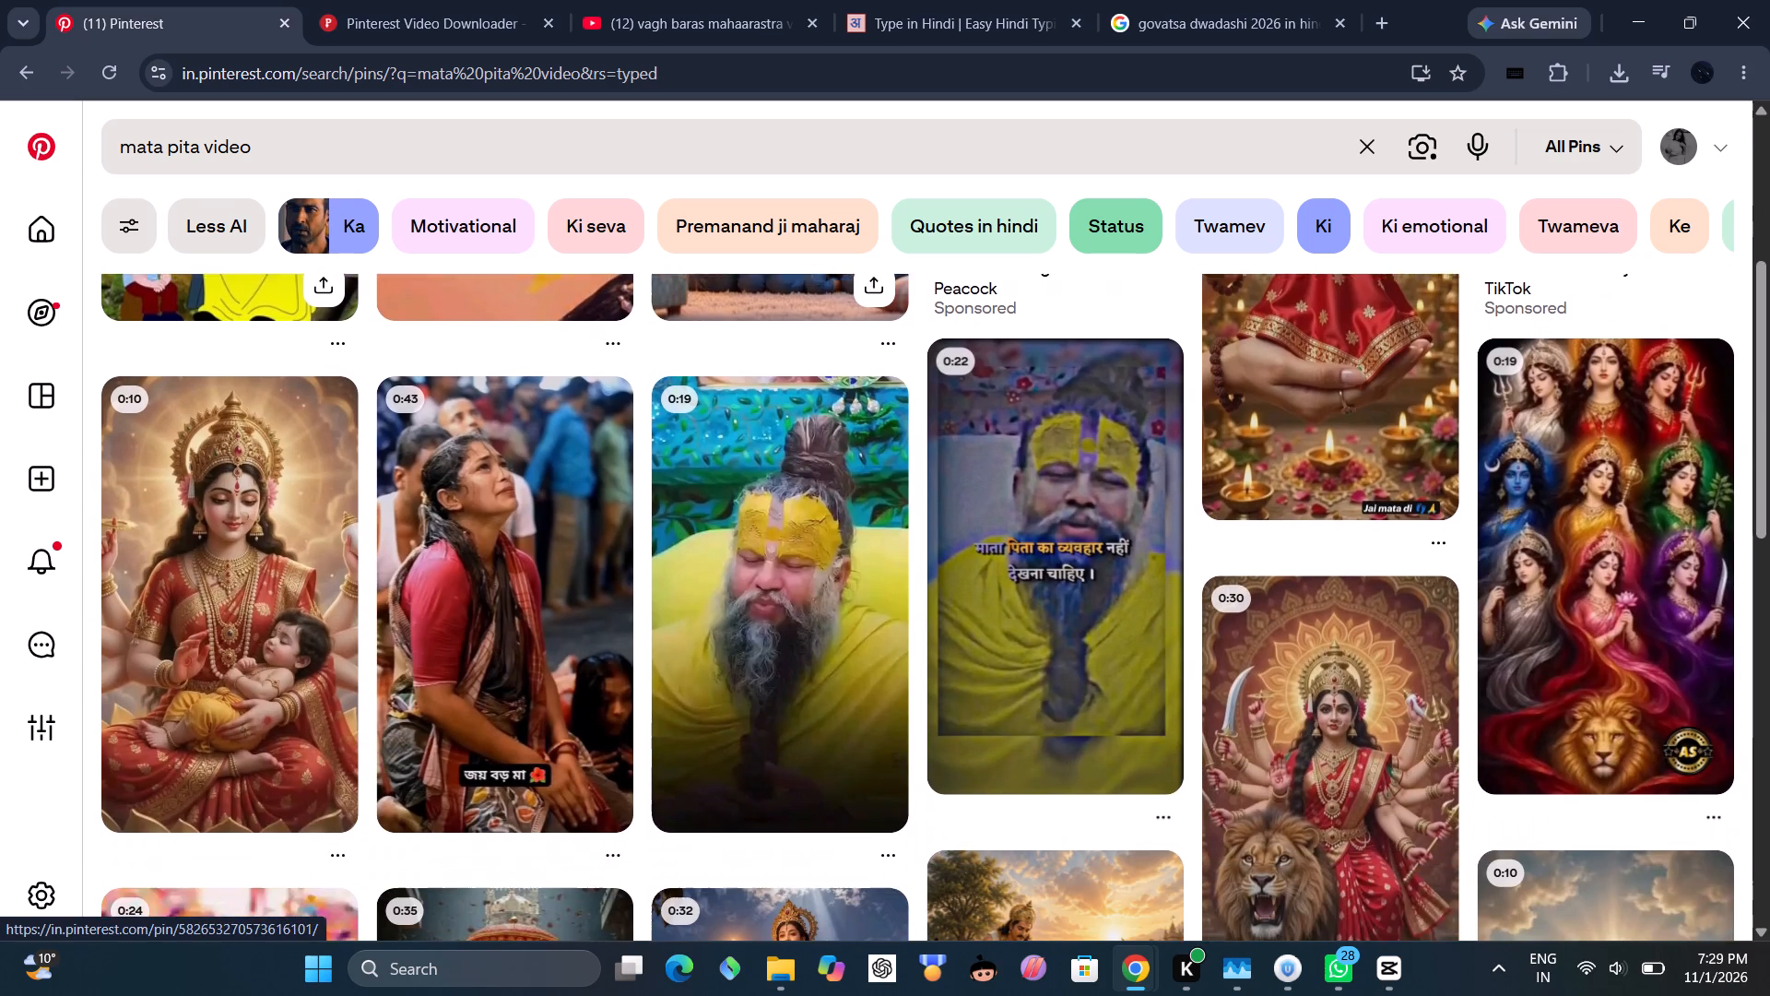
{"action": "scroll", "coordinate": [884, 505], "scroll_direction": "down", "scroll_amount": 9}
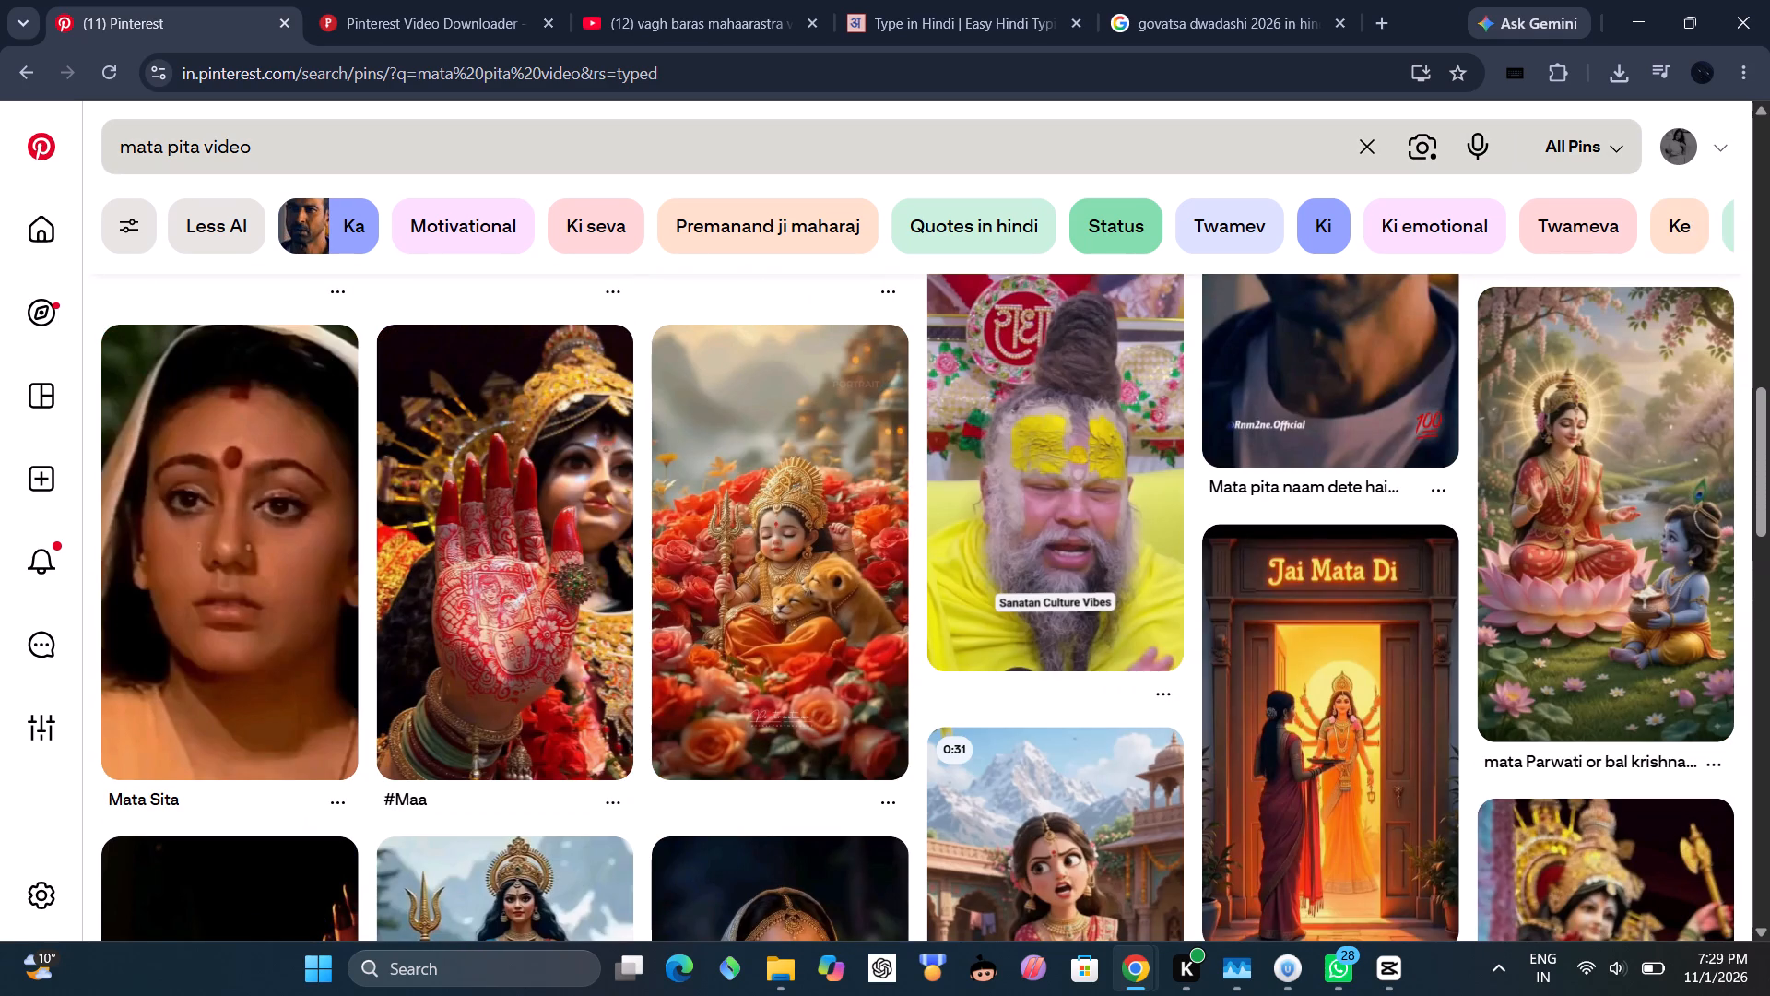
Replace the Pinterest search with "family video".
{"action": "left_click_drag", "start_coordinate": [202, 147], "coordinate": [127, 145]}
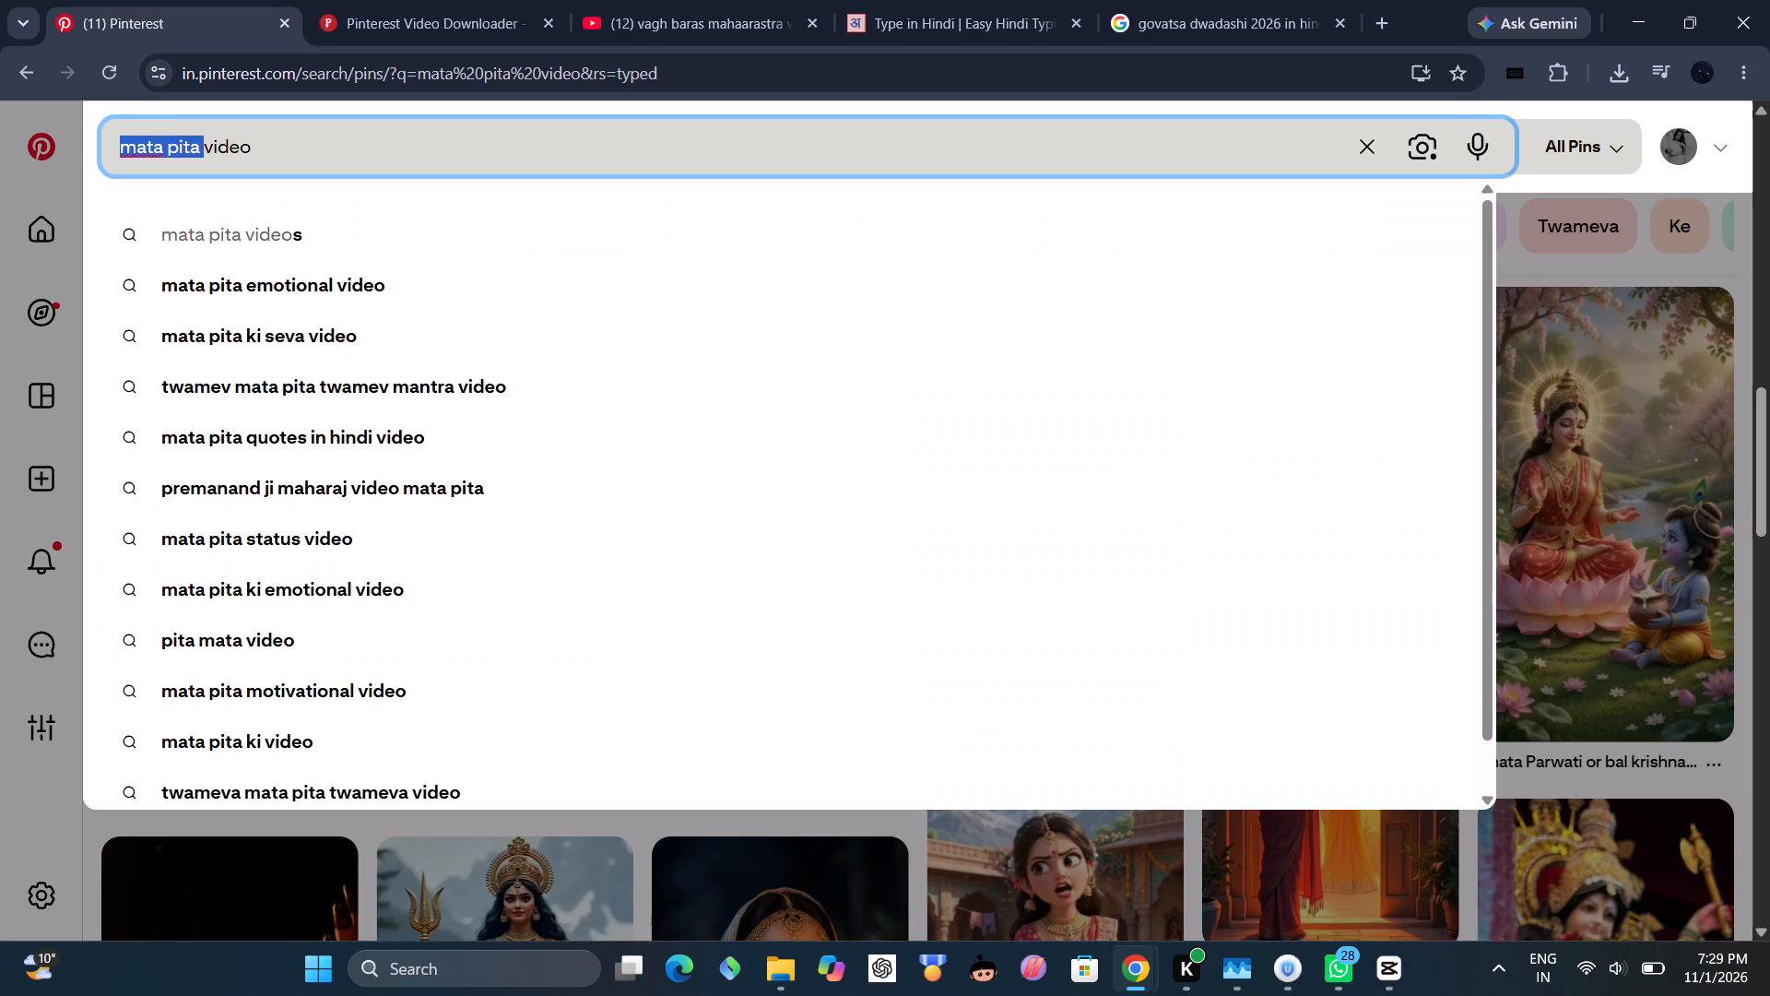
{"action": "left_click_drag", "start_coordinate": [272, 151], "coordinate": [101, 188]}
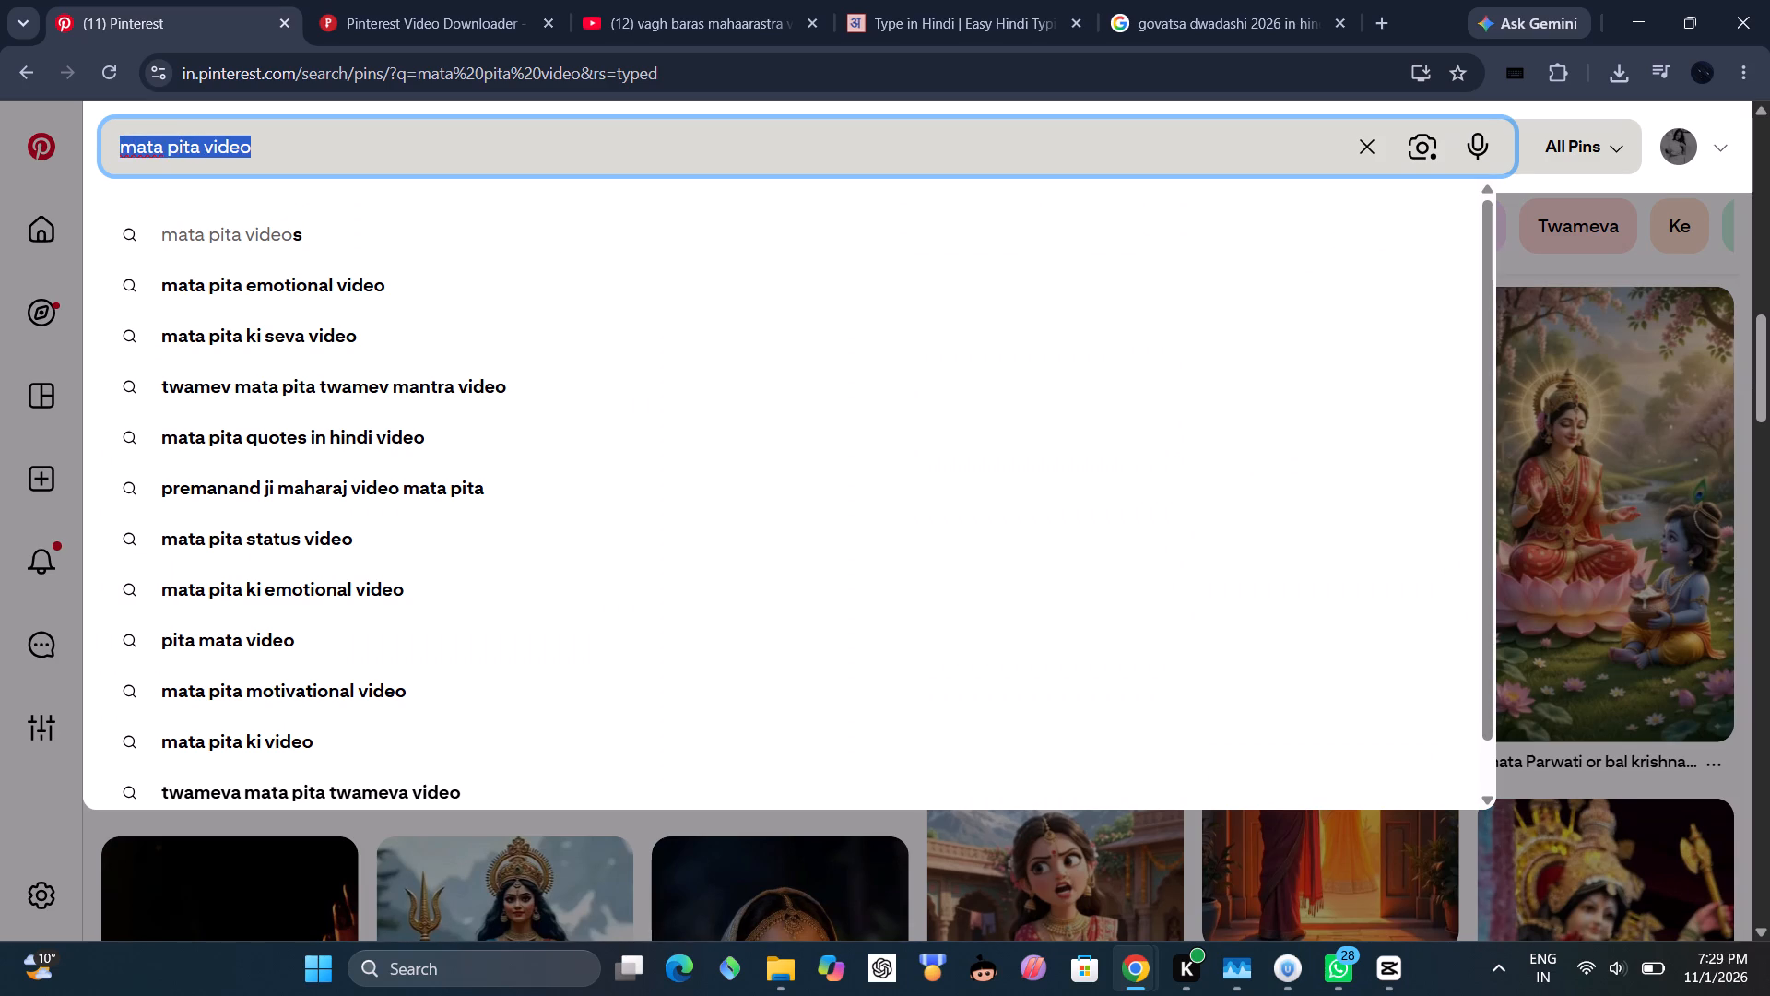
{"action": "type", "text": "family videi"}
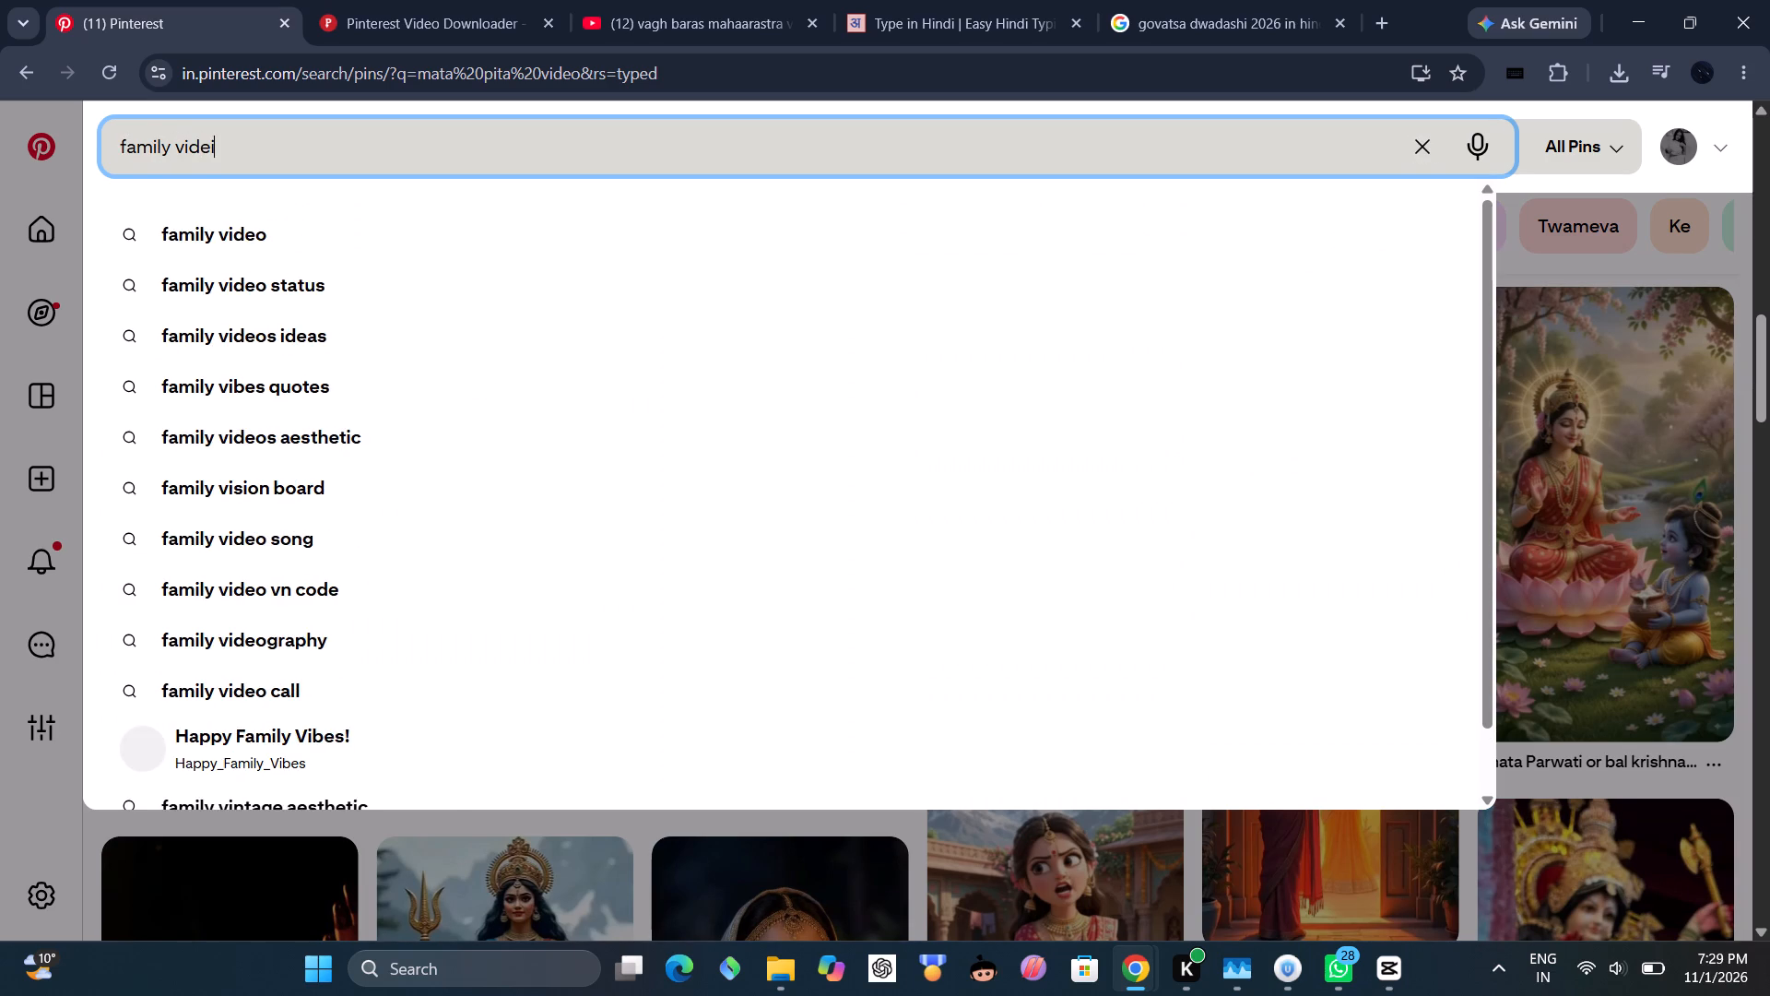
{"action": "key", "text": "BackSpace"}
{"action": "key", "text": "o"}
{"action": "key", "text": "Return"}
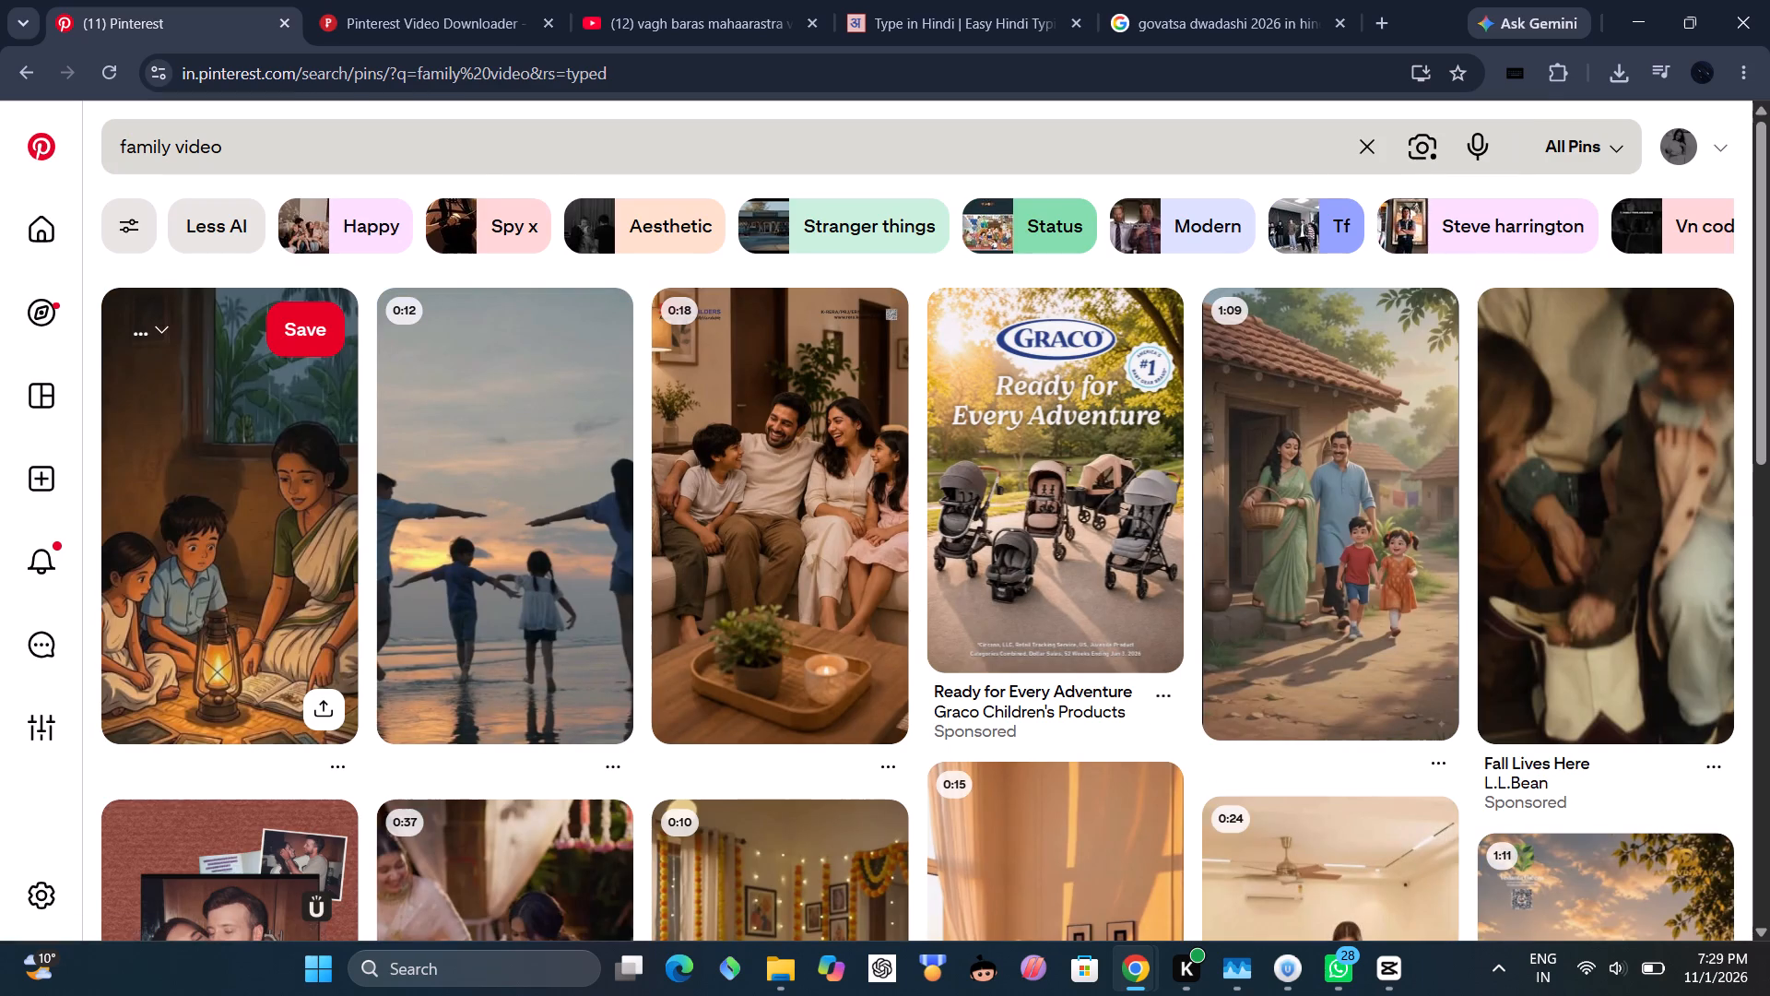
Browse the family pins, checking the Diwali family and sofa family videos and their related pins for suitable B-roll.
{"action": "scroll", "coordinate": [716, 490], "scroll_direction": "down", "scroll_amount": 2}
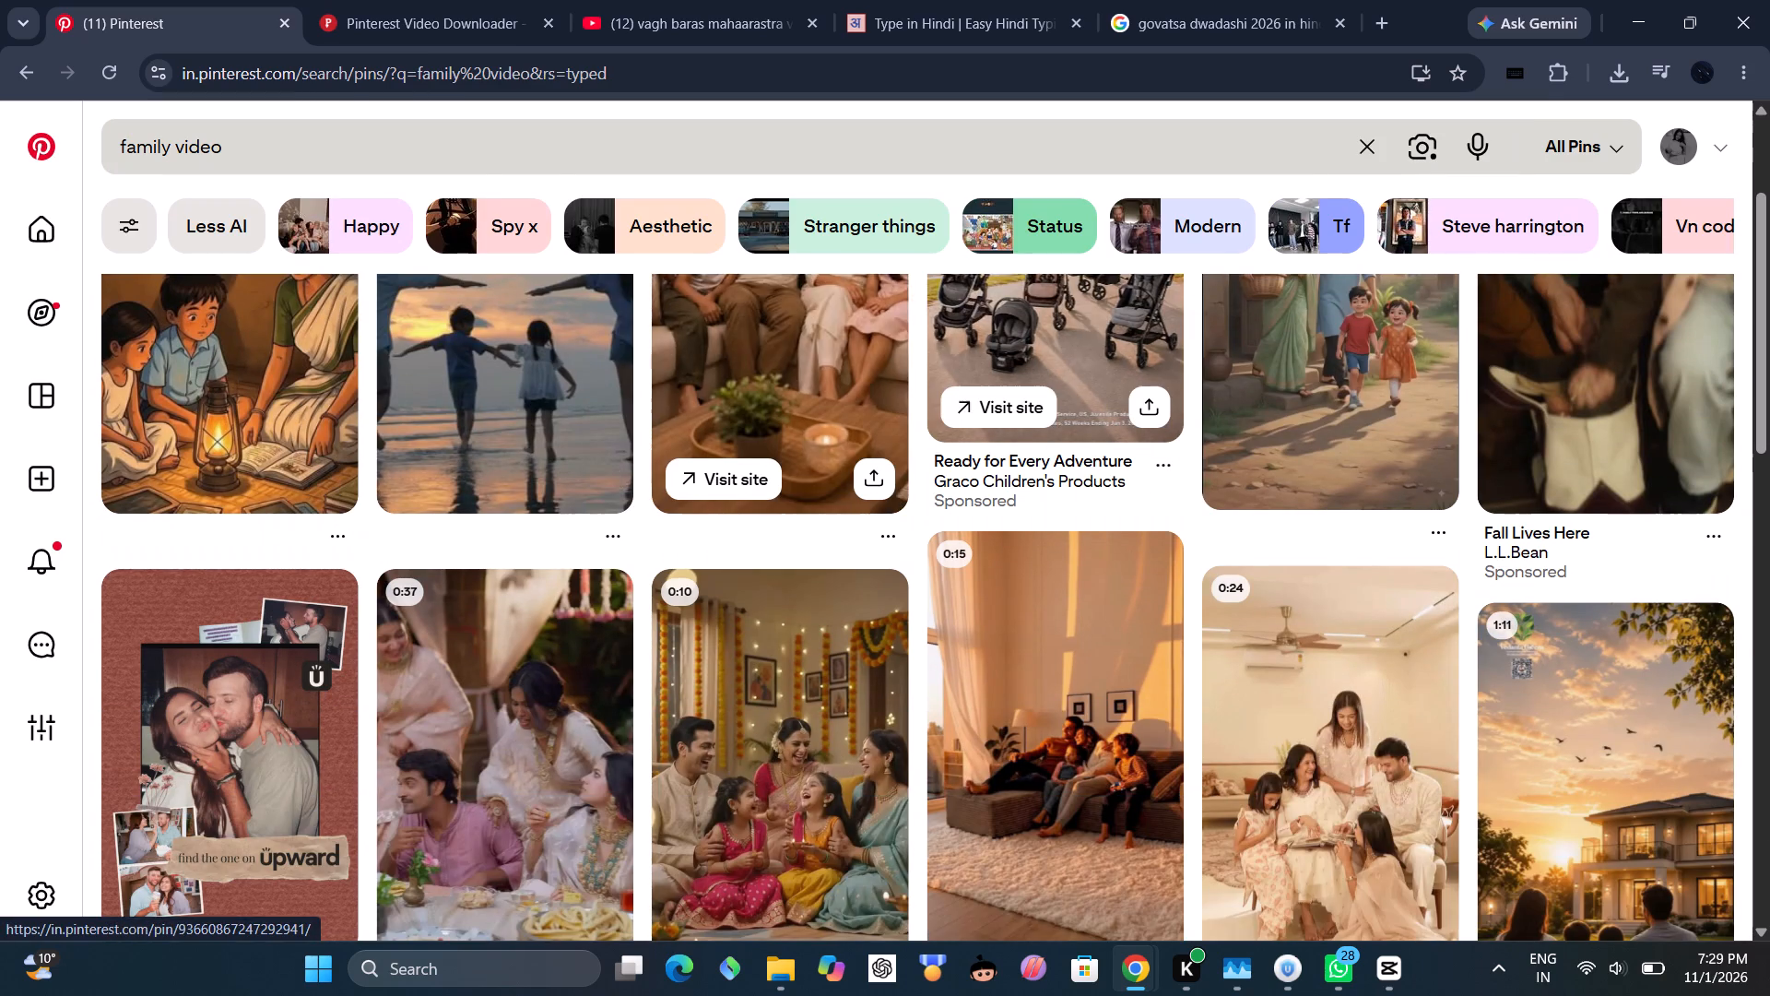
{"action": "scroll", "coordinate": [773, 740], "scroll_direction": "down", "scroll_amount": 1}
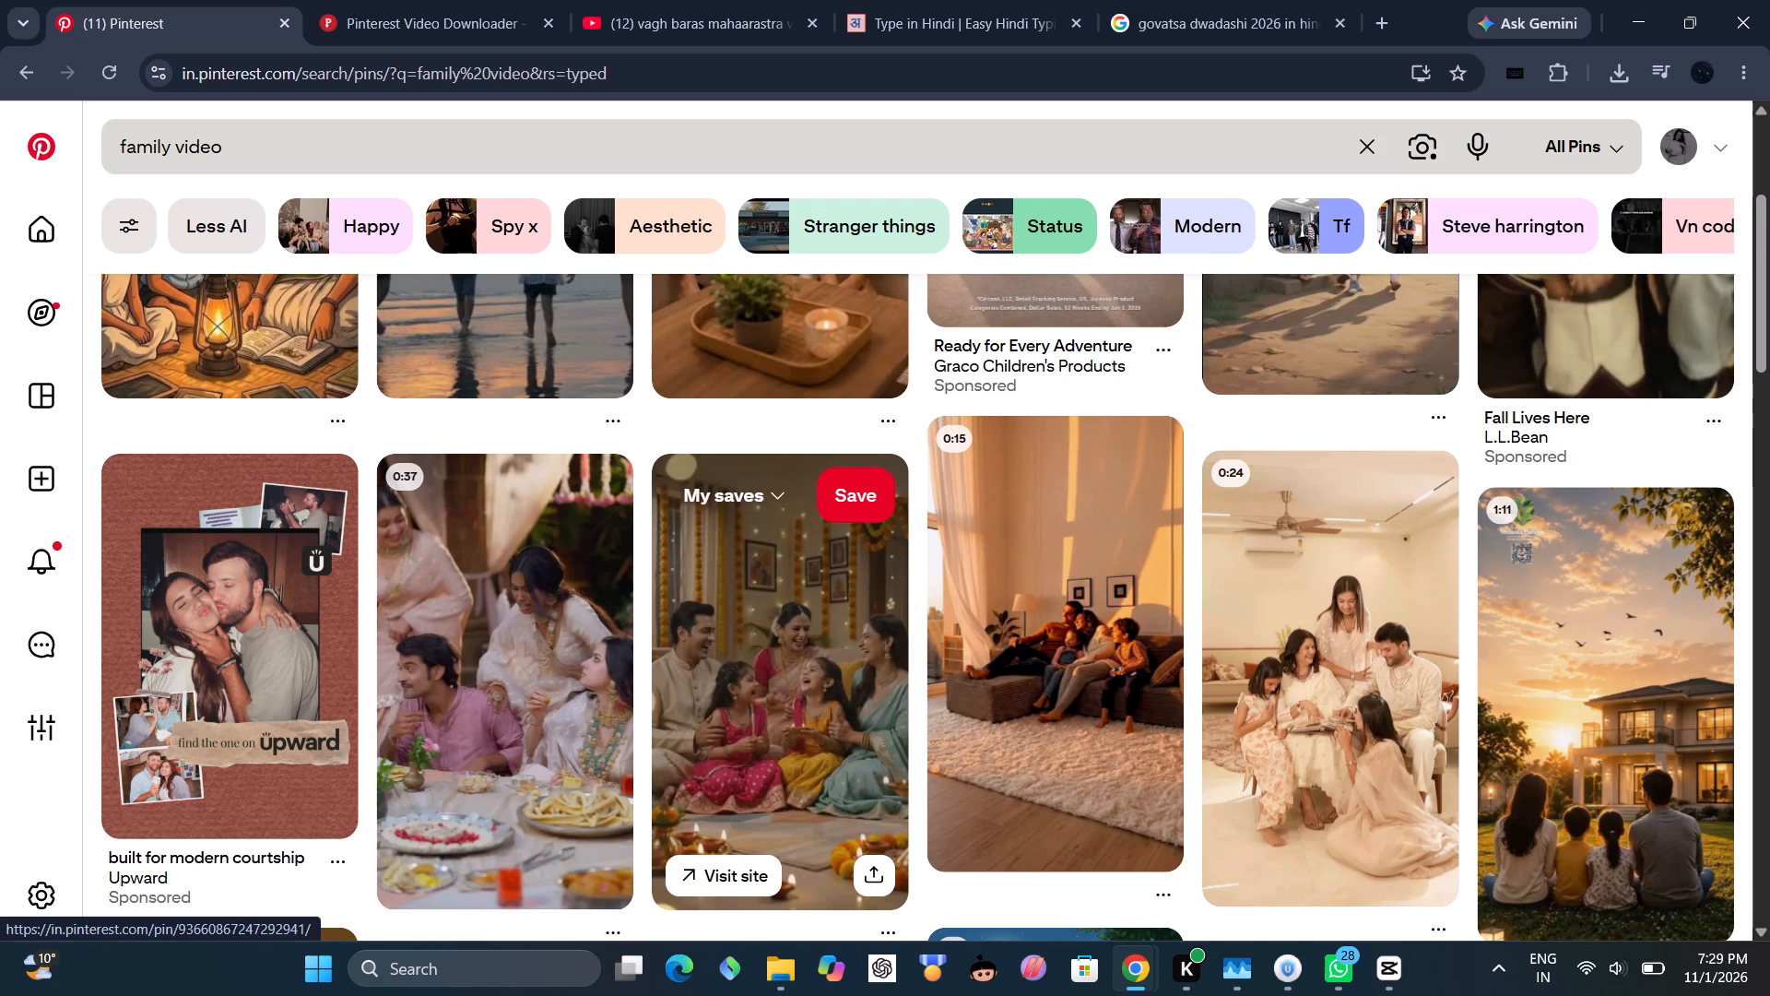
{"action": "left_click", "coordinate": [718, 727]}
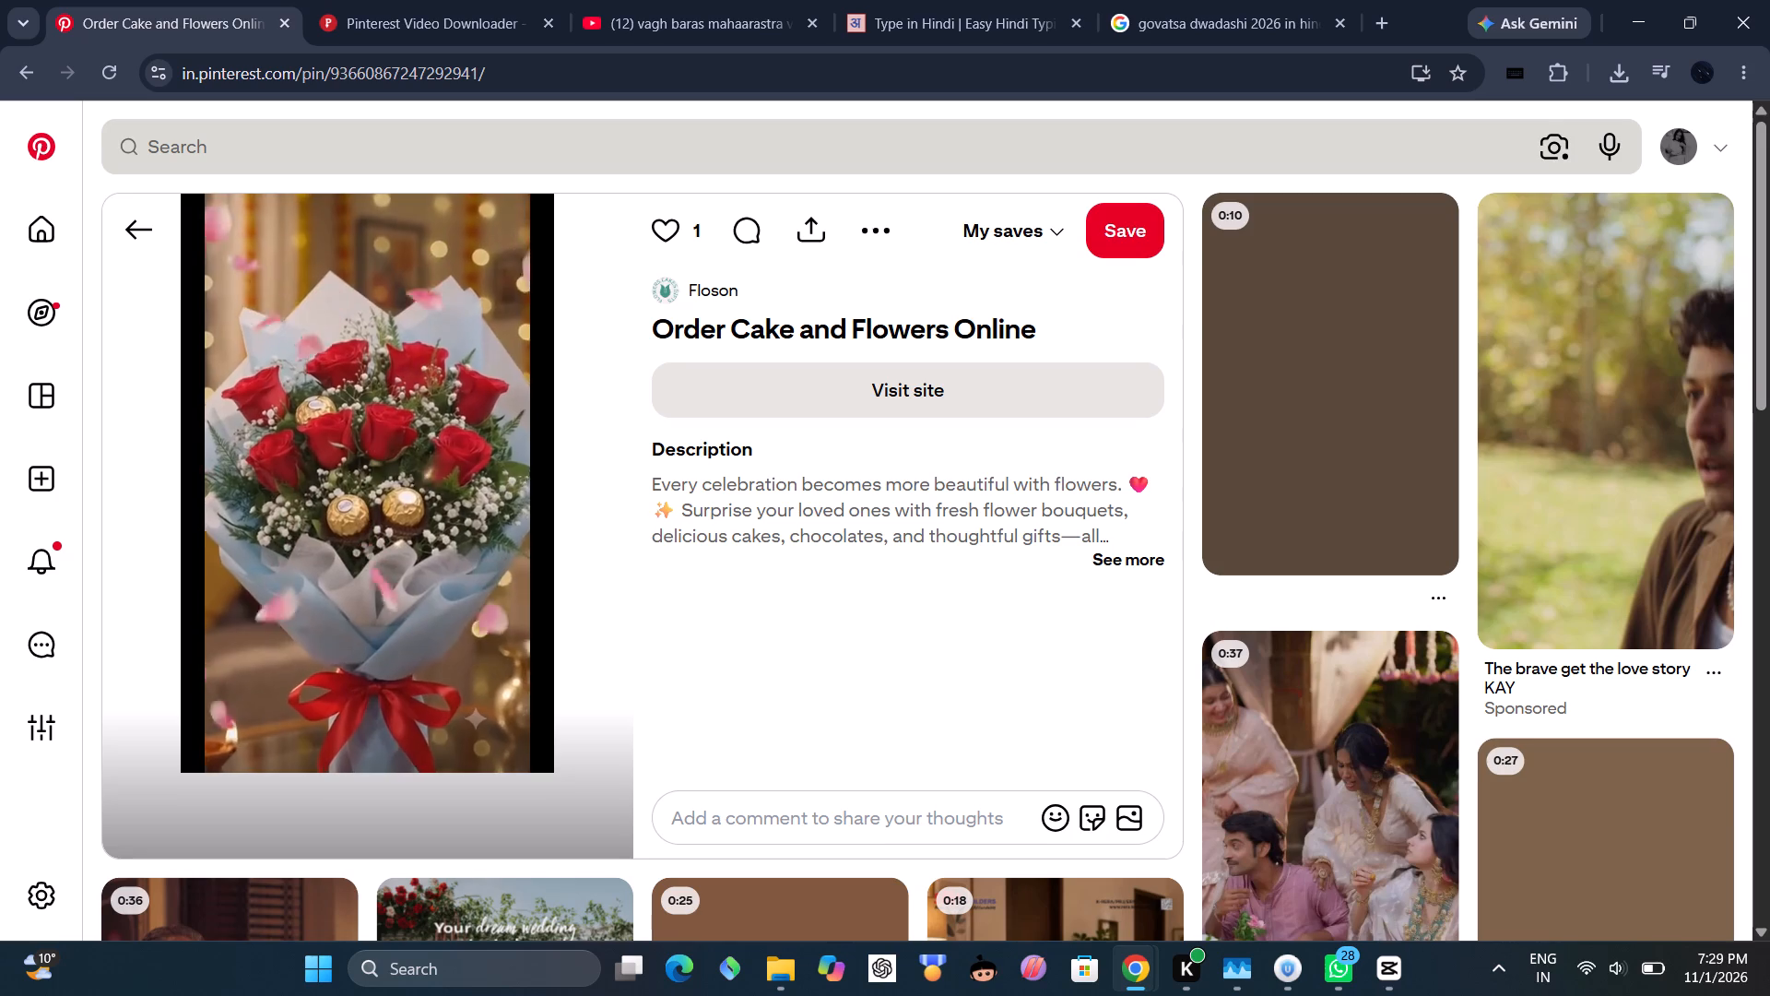
{"action": "scroll", "coordinate": [1106, 586], "scroll_direction": "down", "scroll_amount": 3}
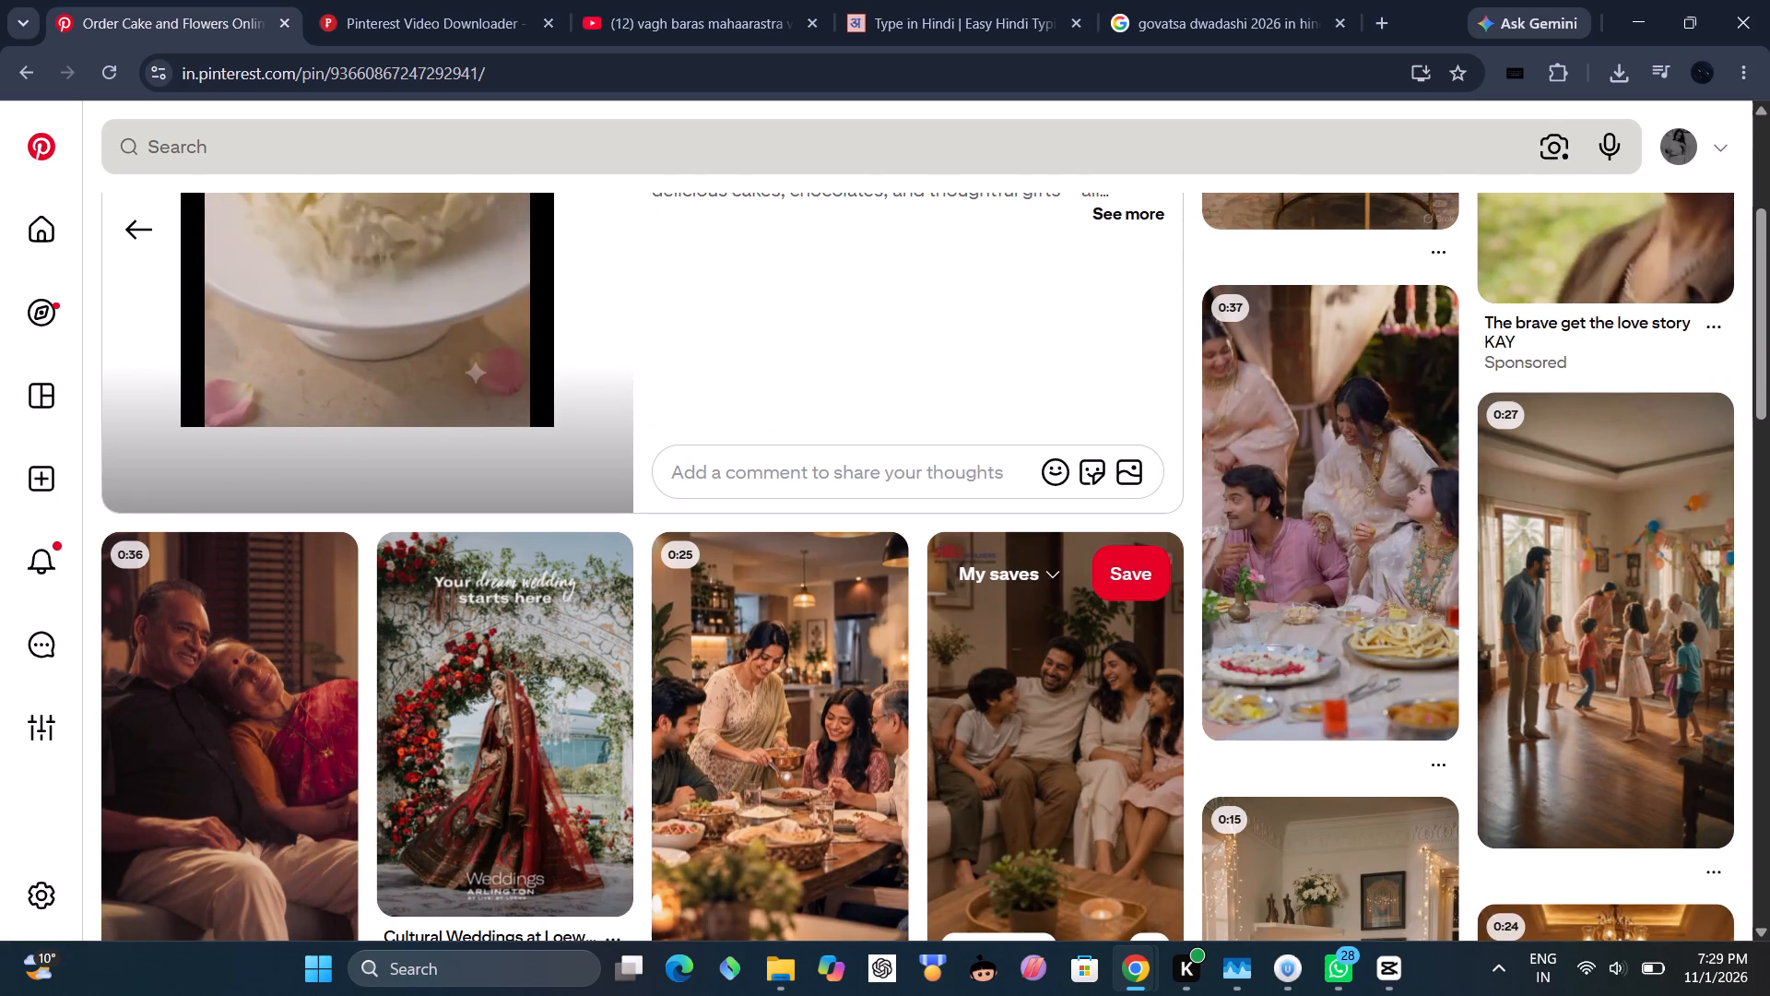
{"action": "scroll", "coordinate": [934, 726], "scroll_direction": "down", "scroll_amount": 1}
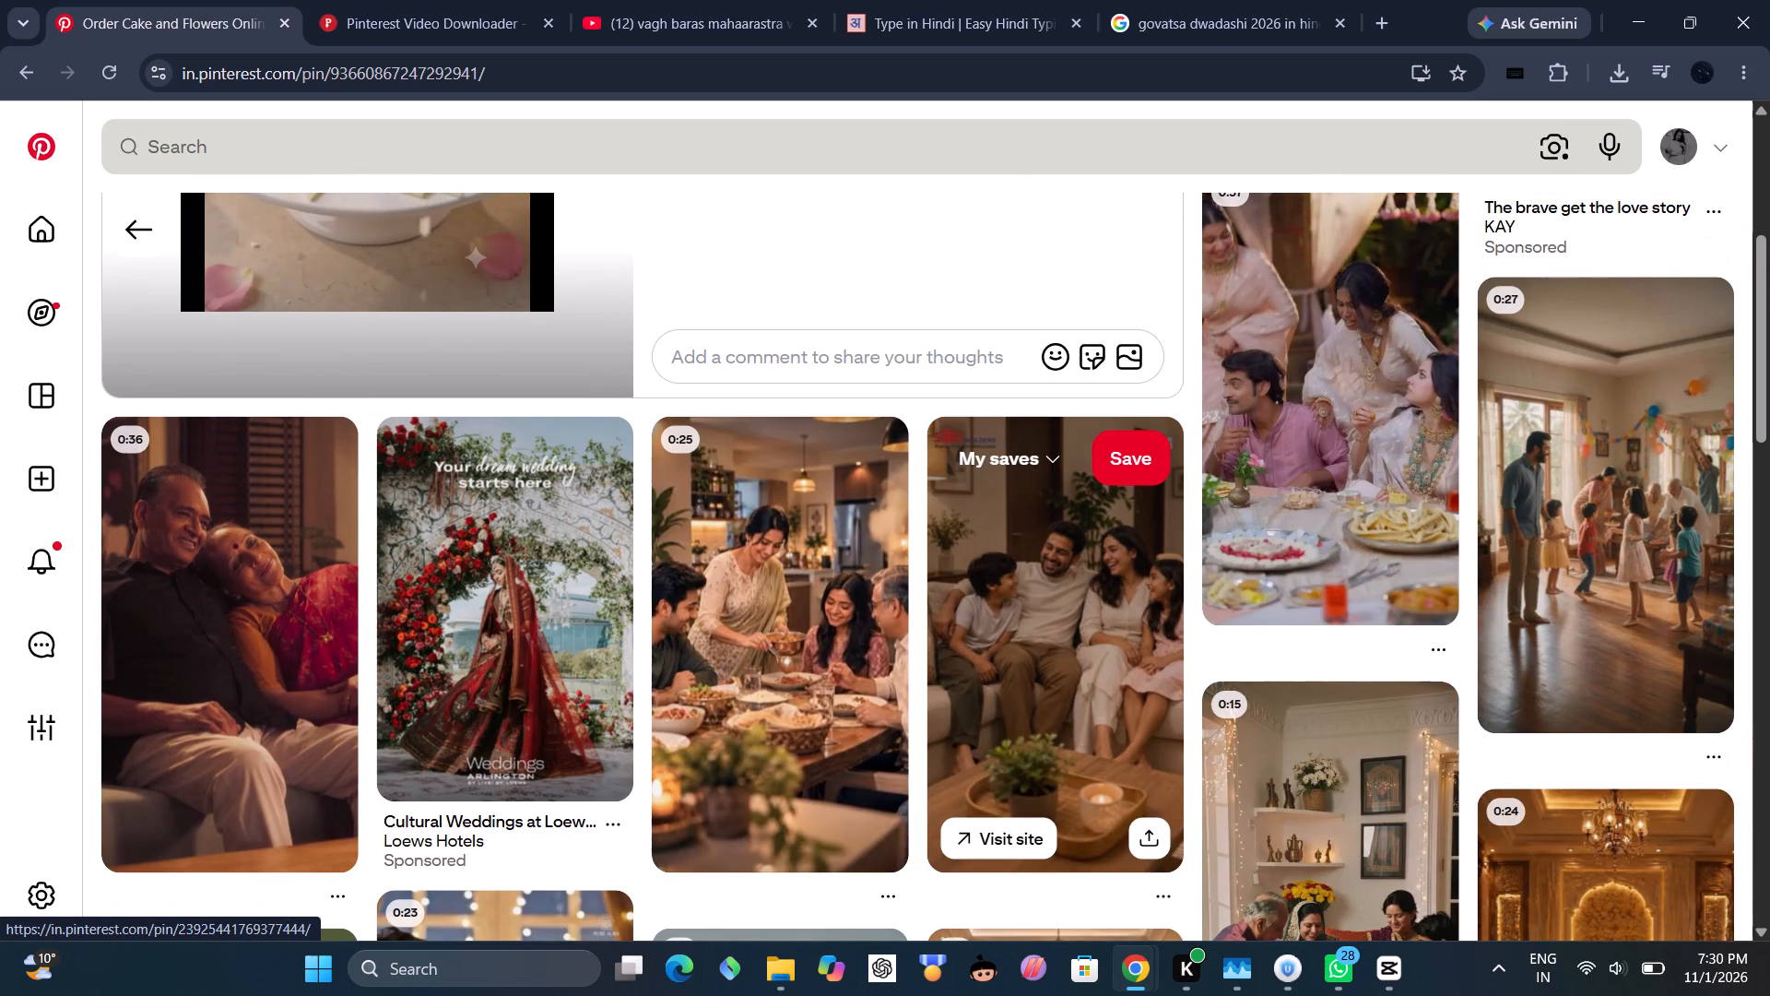
{"action": "left_click", "coordinate": [1032, 642]}
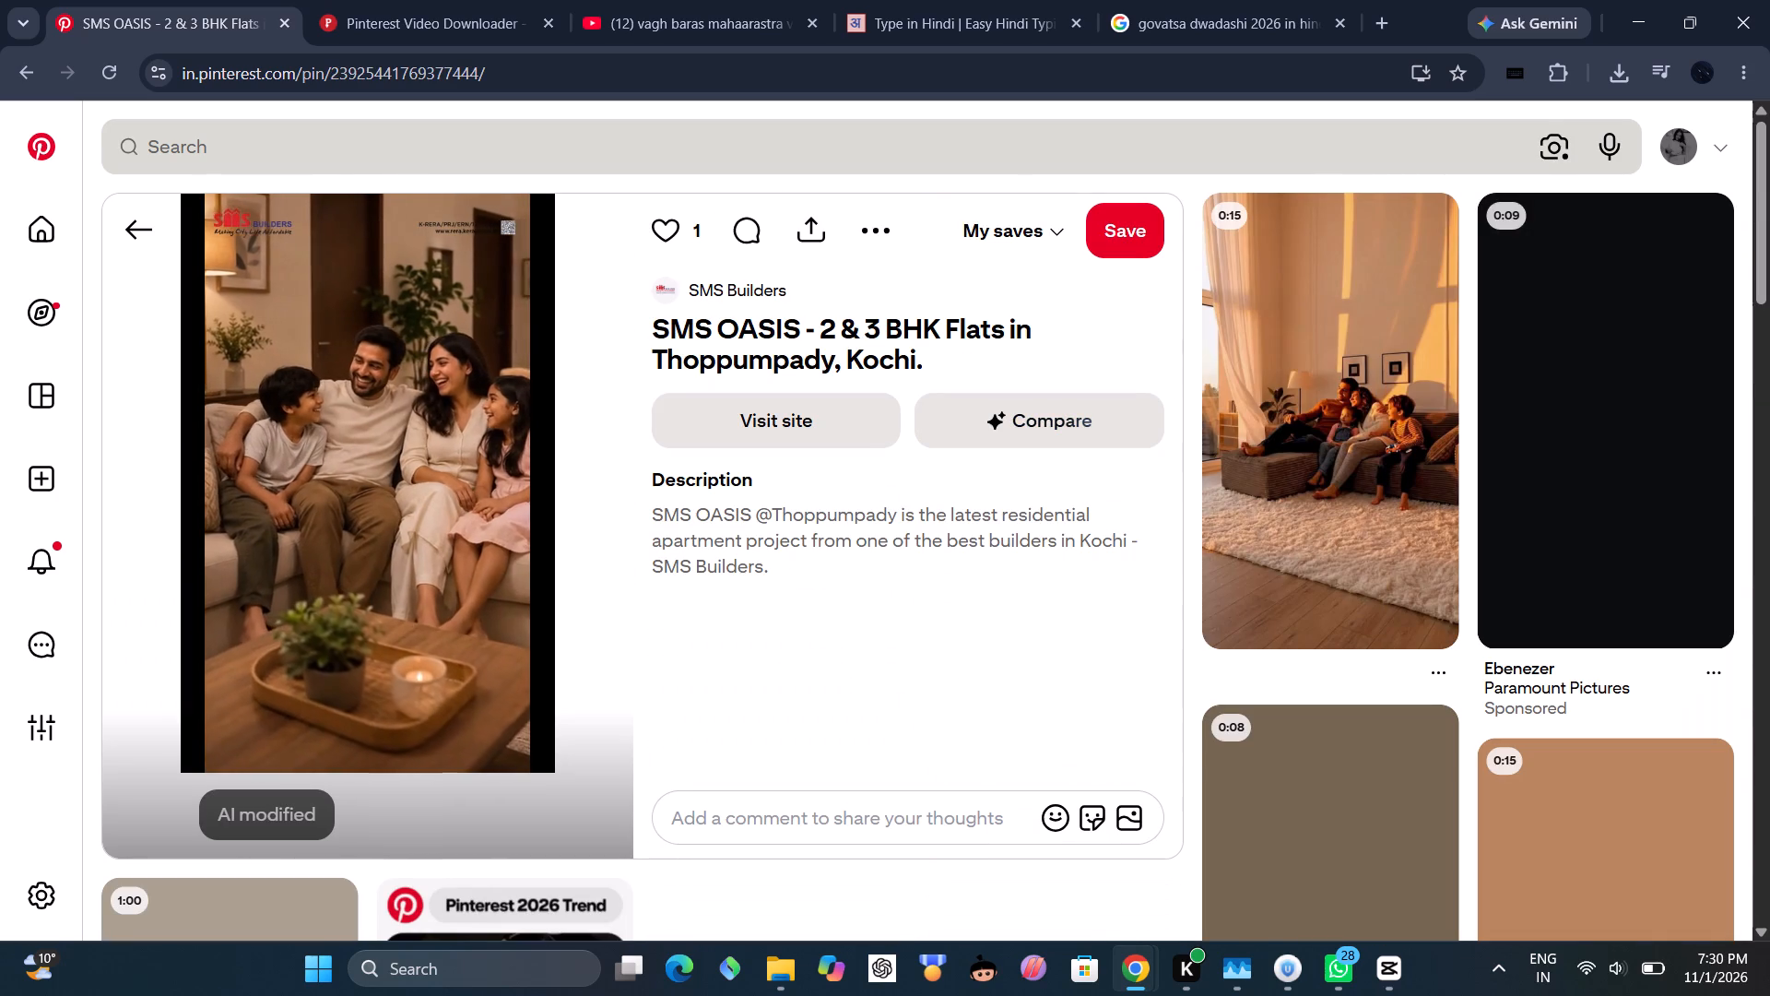
{"action": "scroll", "coordinate": [1310, 387], "scroll_direction": "down", "scroll_amount": 3}
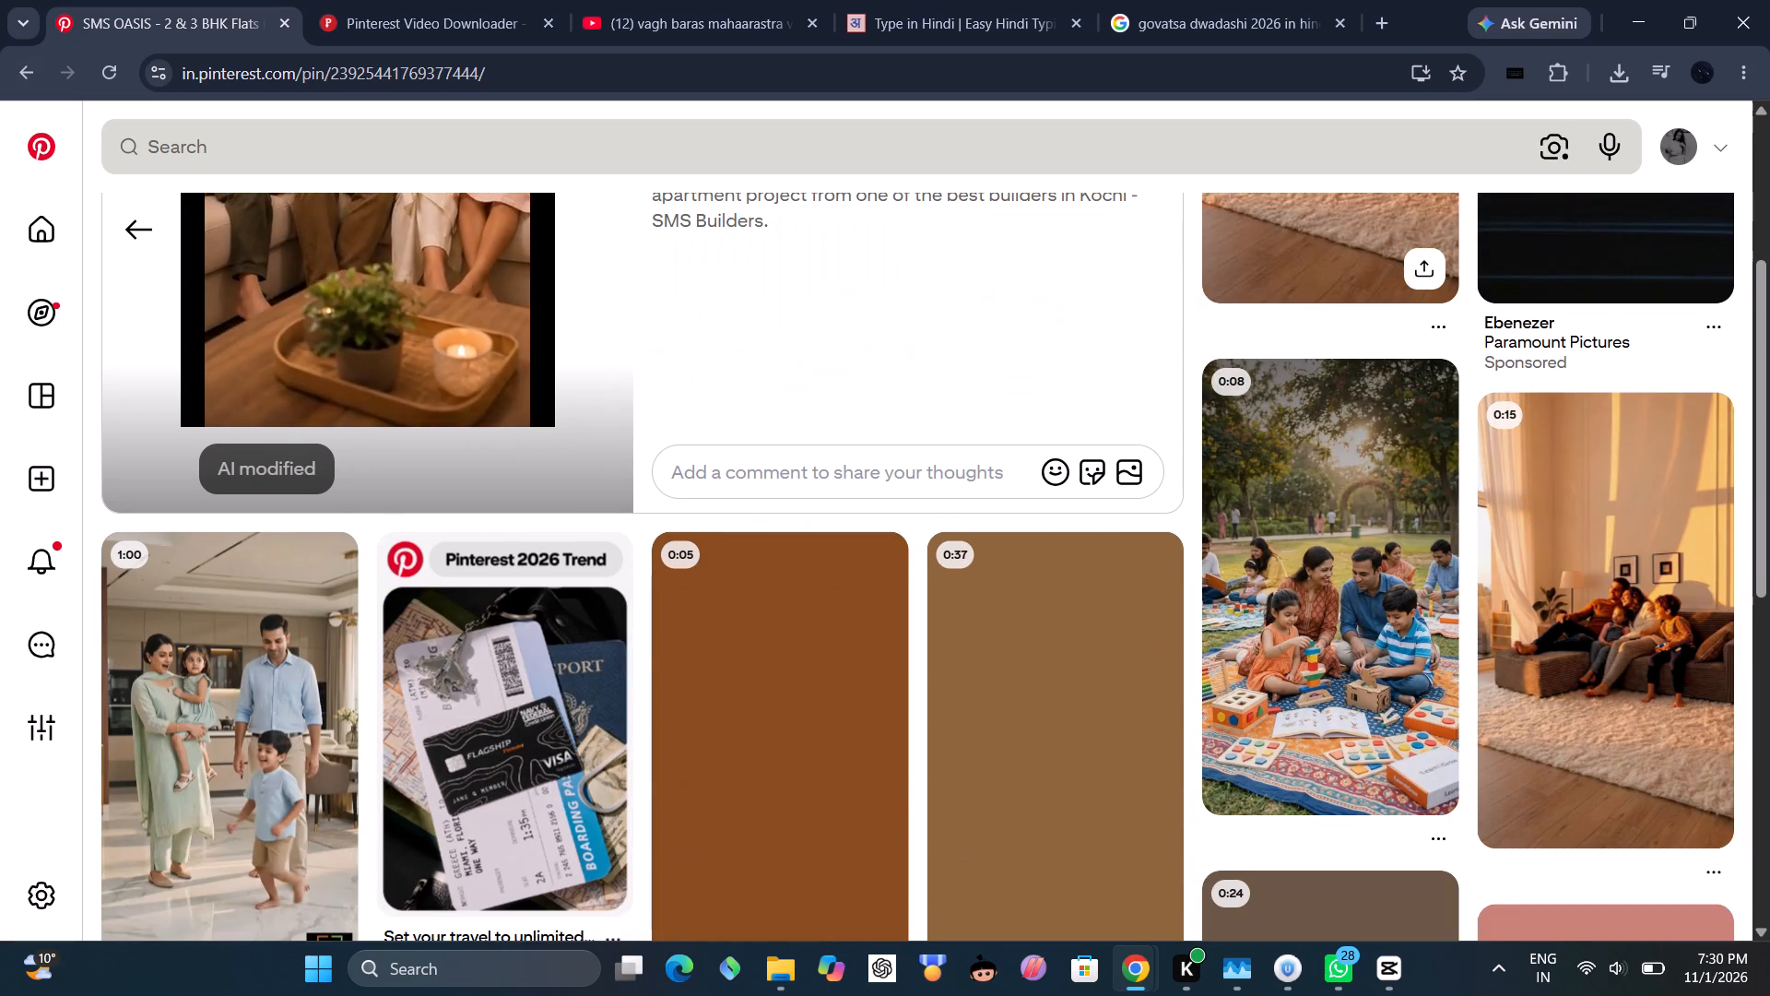
{"action": "left_click", "coordinate": [21, 68]}
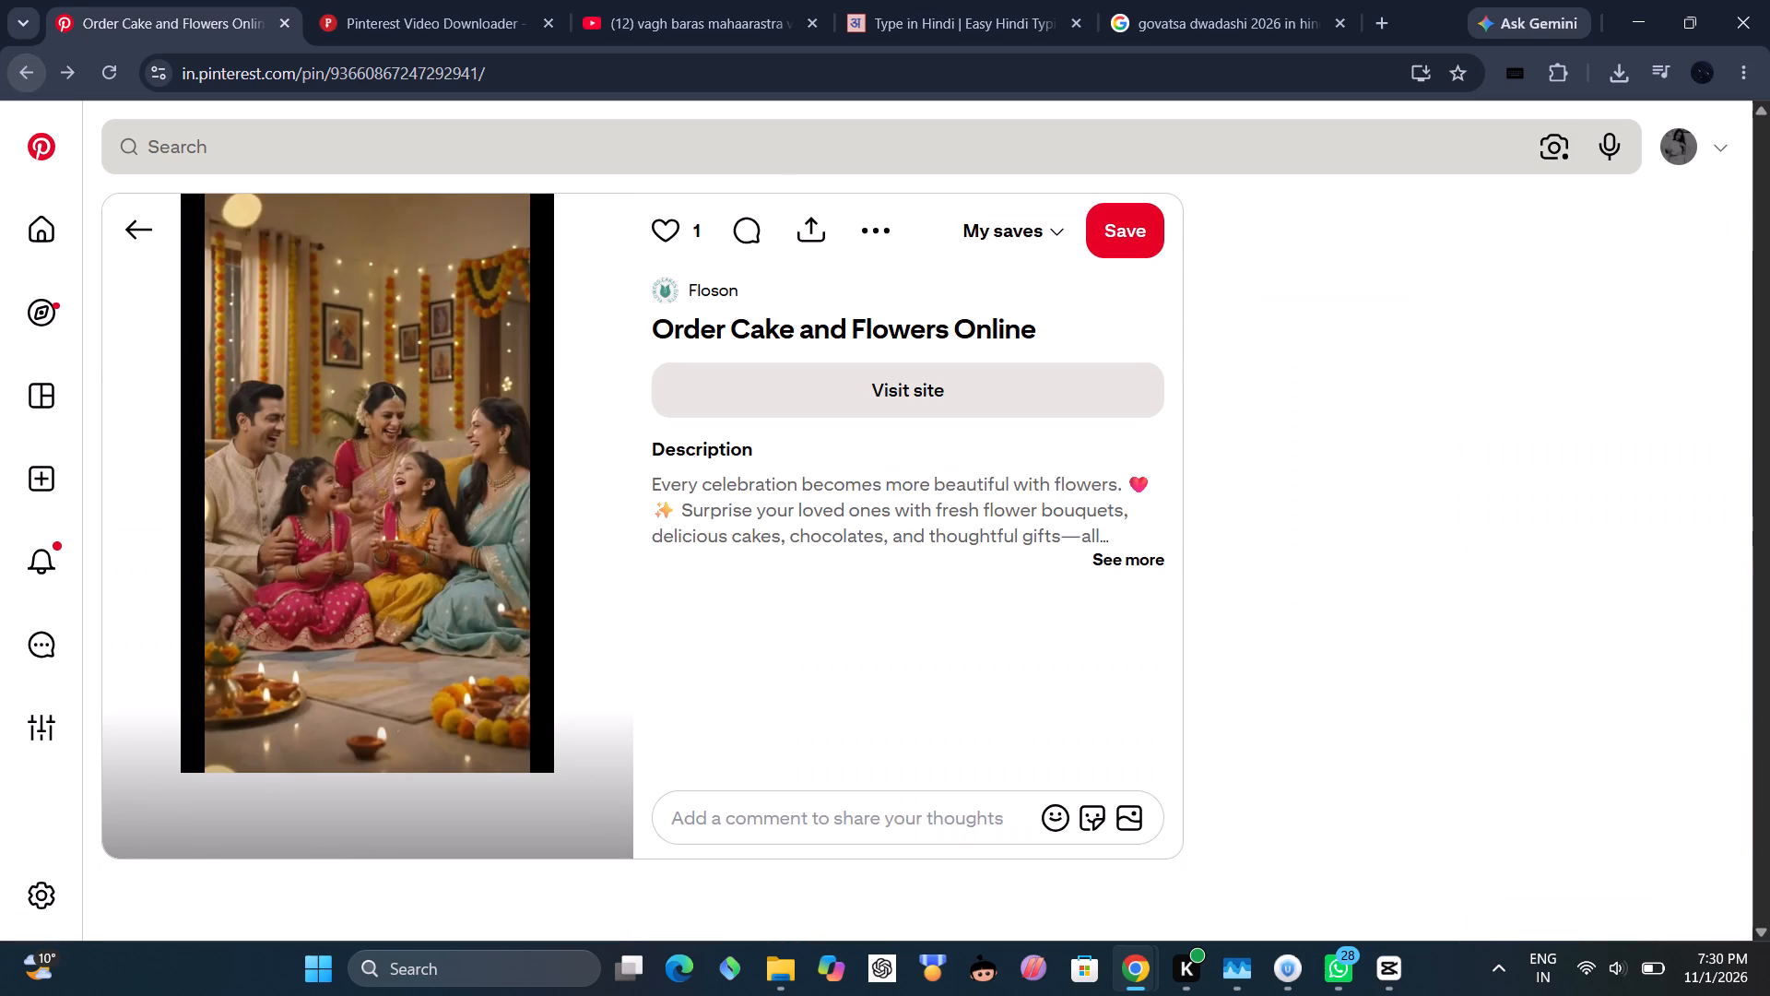
{"action": "scroll", "coordinate": [757, 460], "scroll_direction": "down", "scroll_amount": 3}
{"action": "scroll", "coordinate": [1262, 551], "scroll_direction": "down", "scroll_amount": 3}
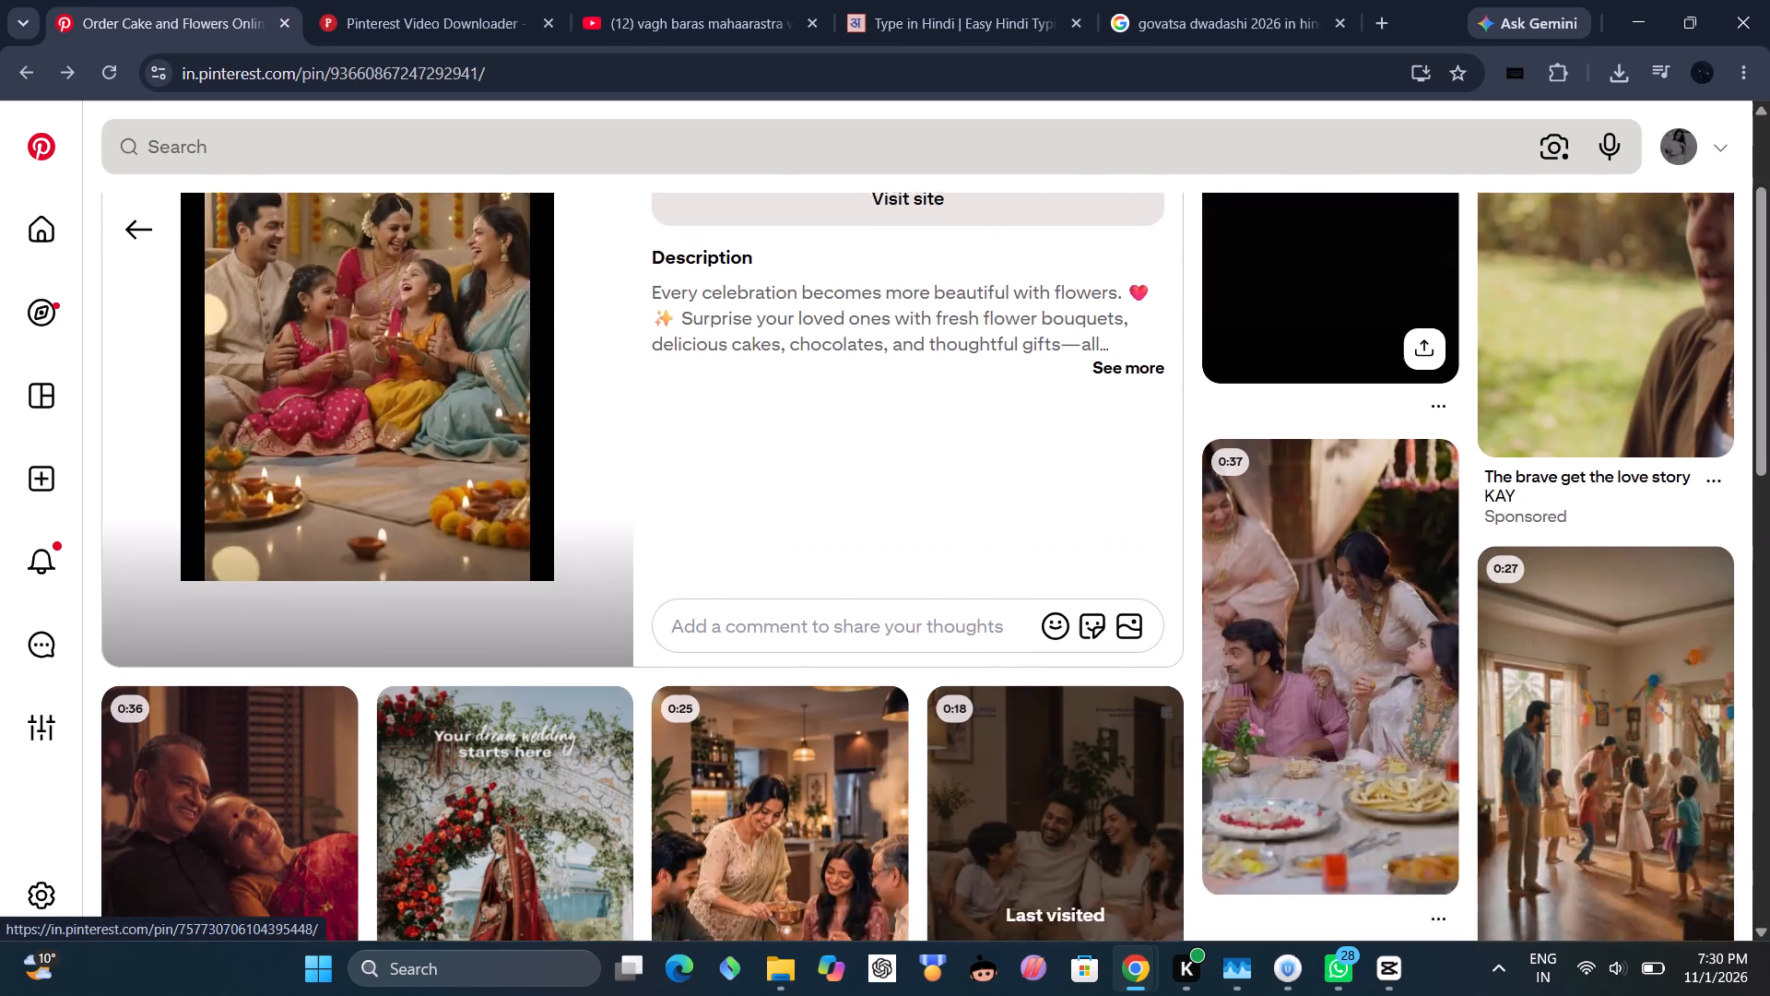
{"action": "scroll", "coordinate": [1262, 551], "scroll_direction": "down", "scroll_amount": 4}
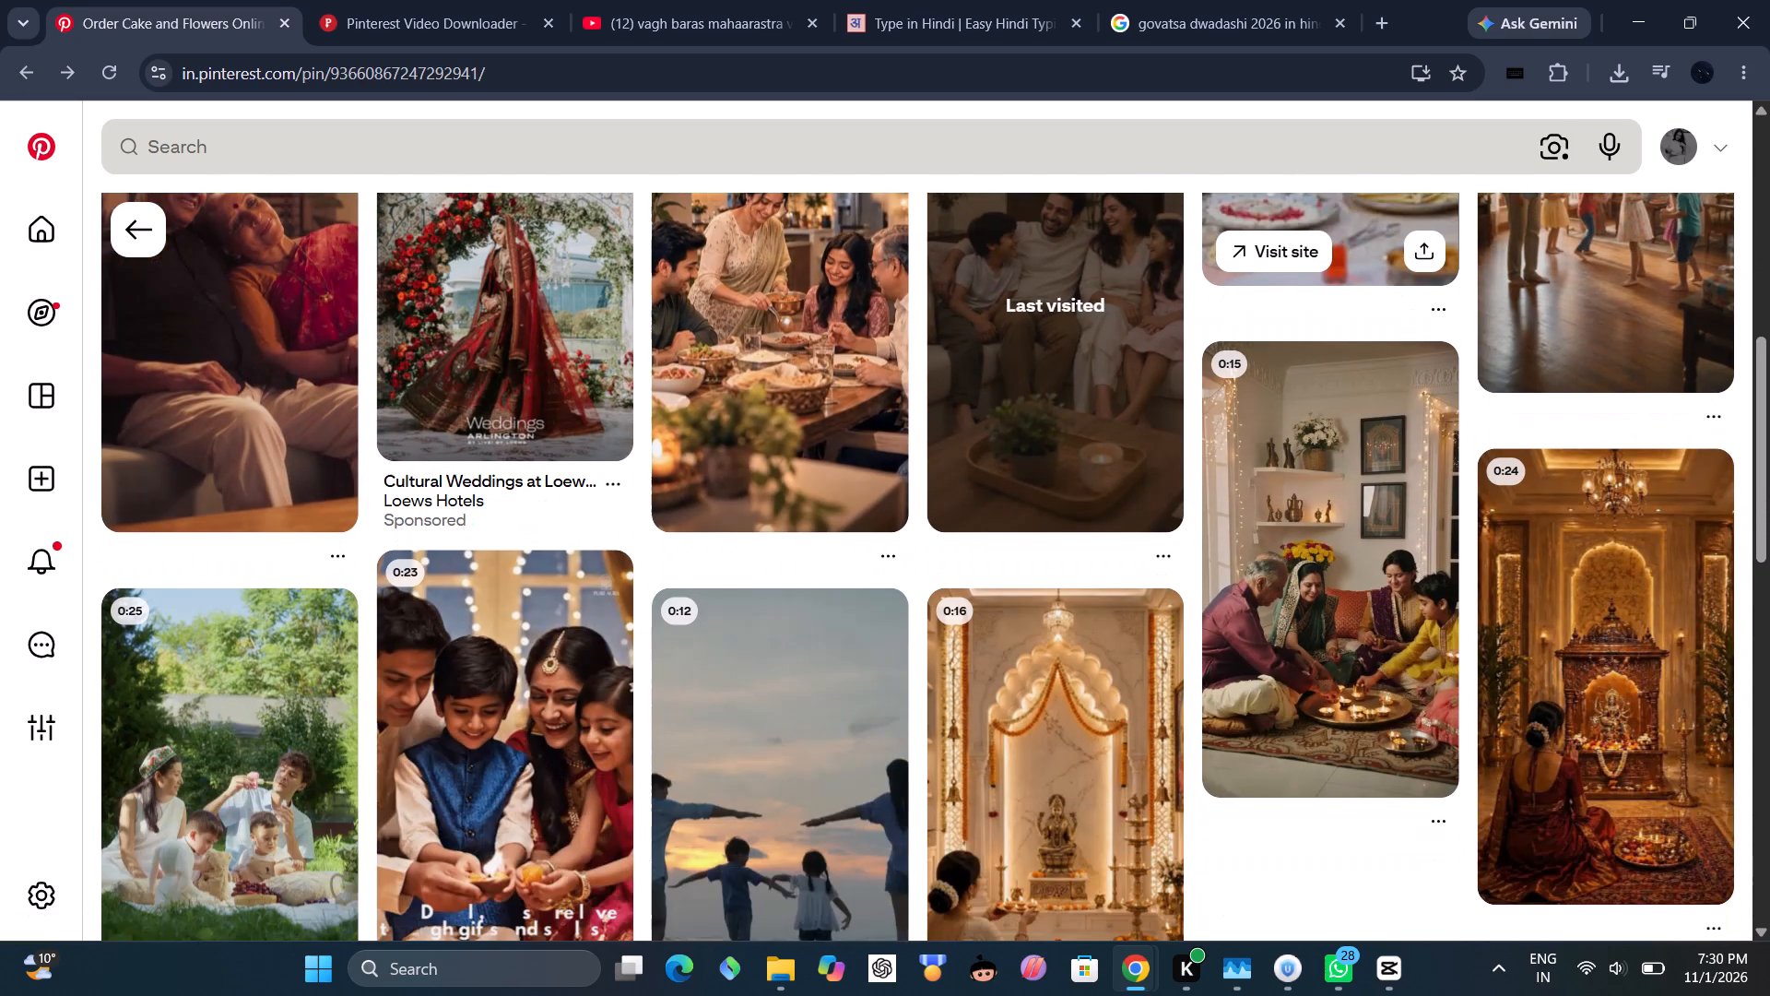
Open the Bombay Kitchen pin showing a family gathered around a thali of lit diyas and copy its link.
{"action": "left_click", "coordinate": [1359, 575]}
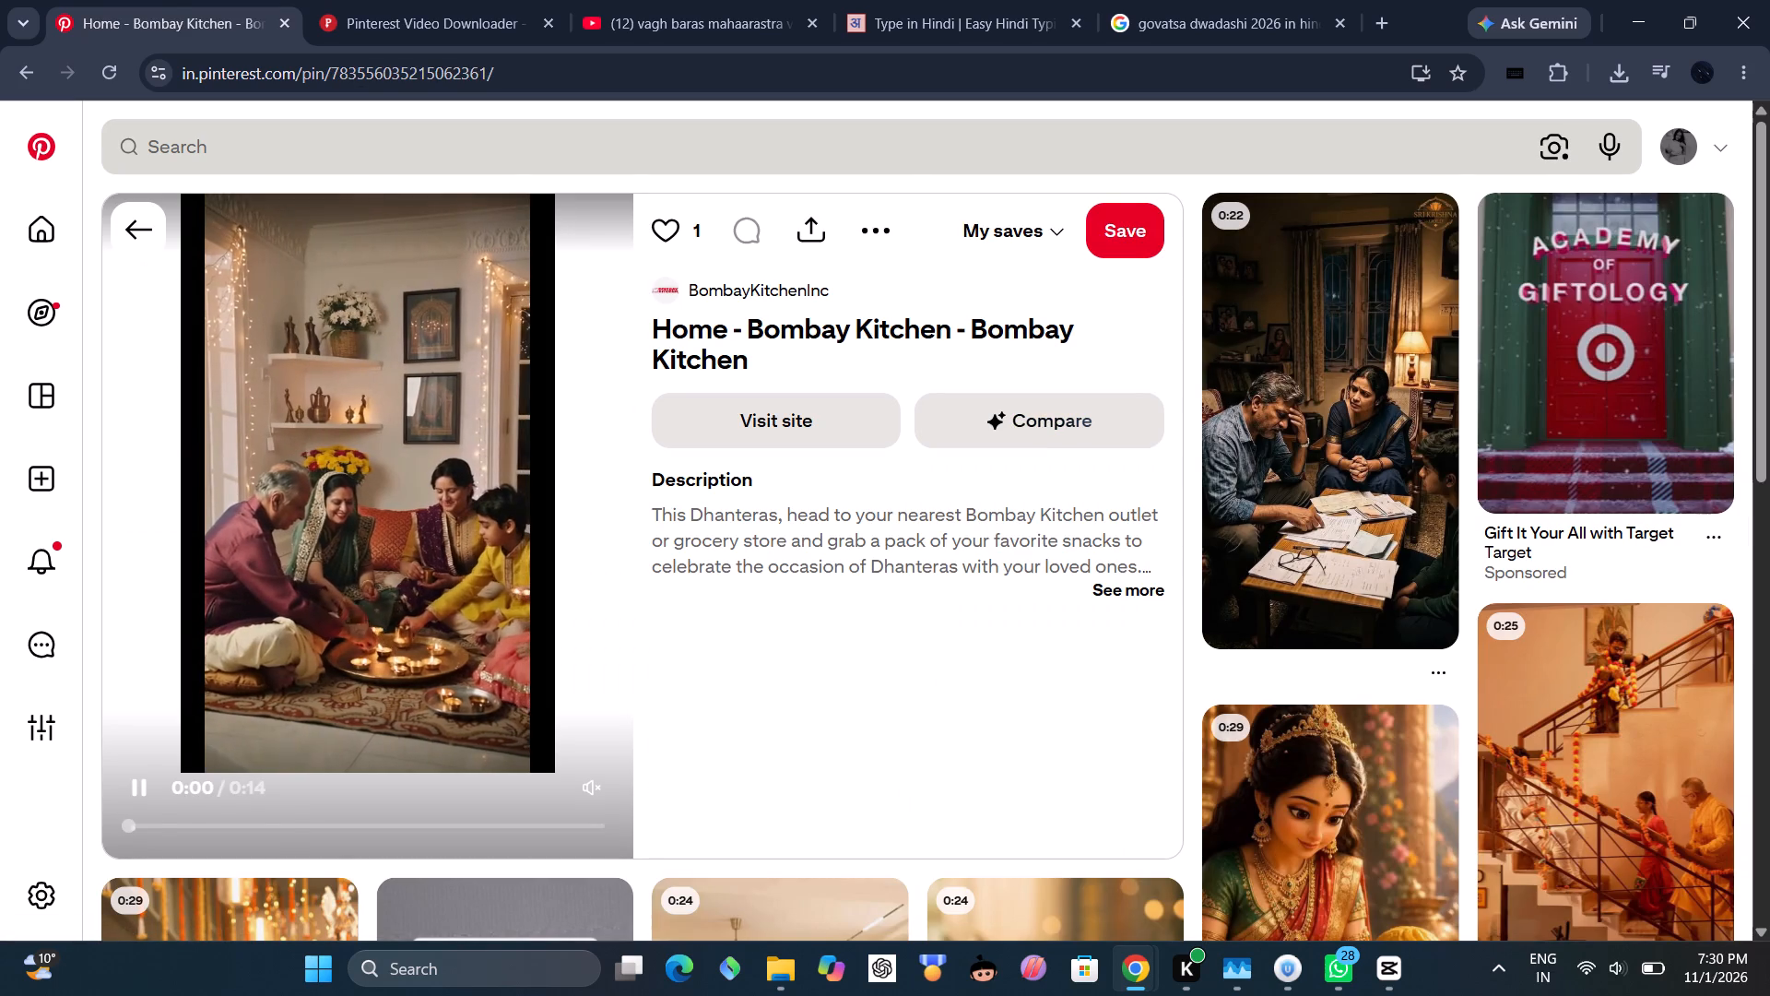
{"action": "left_click", "coordinate": [820, 234]}
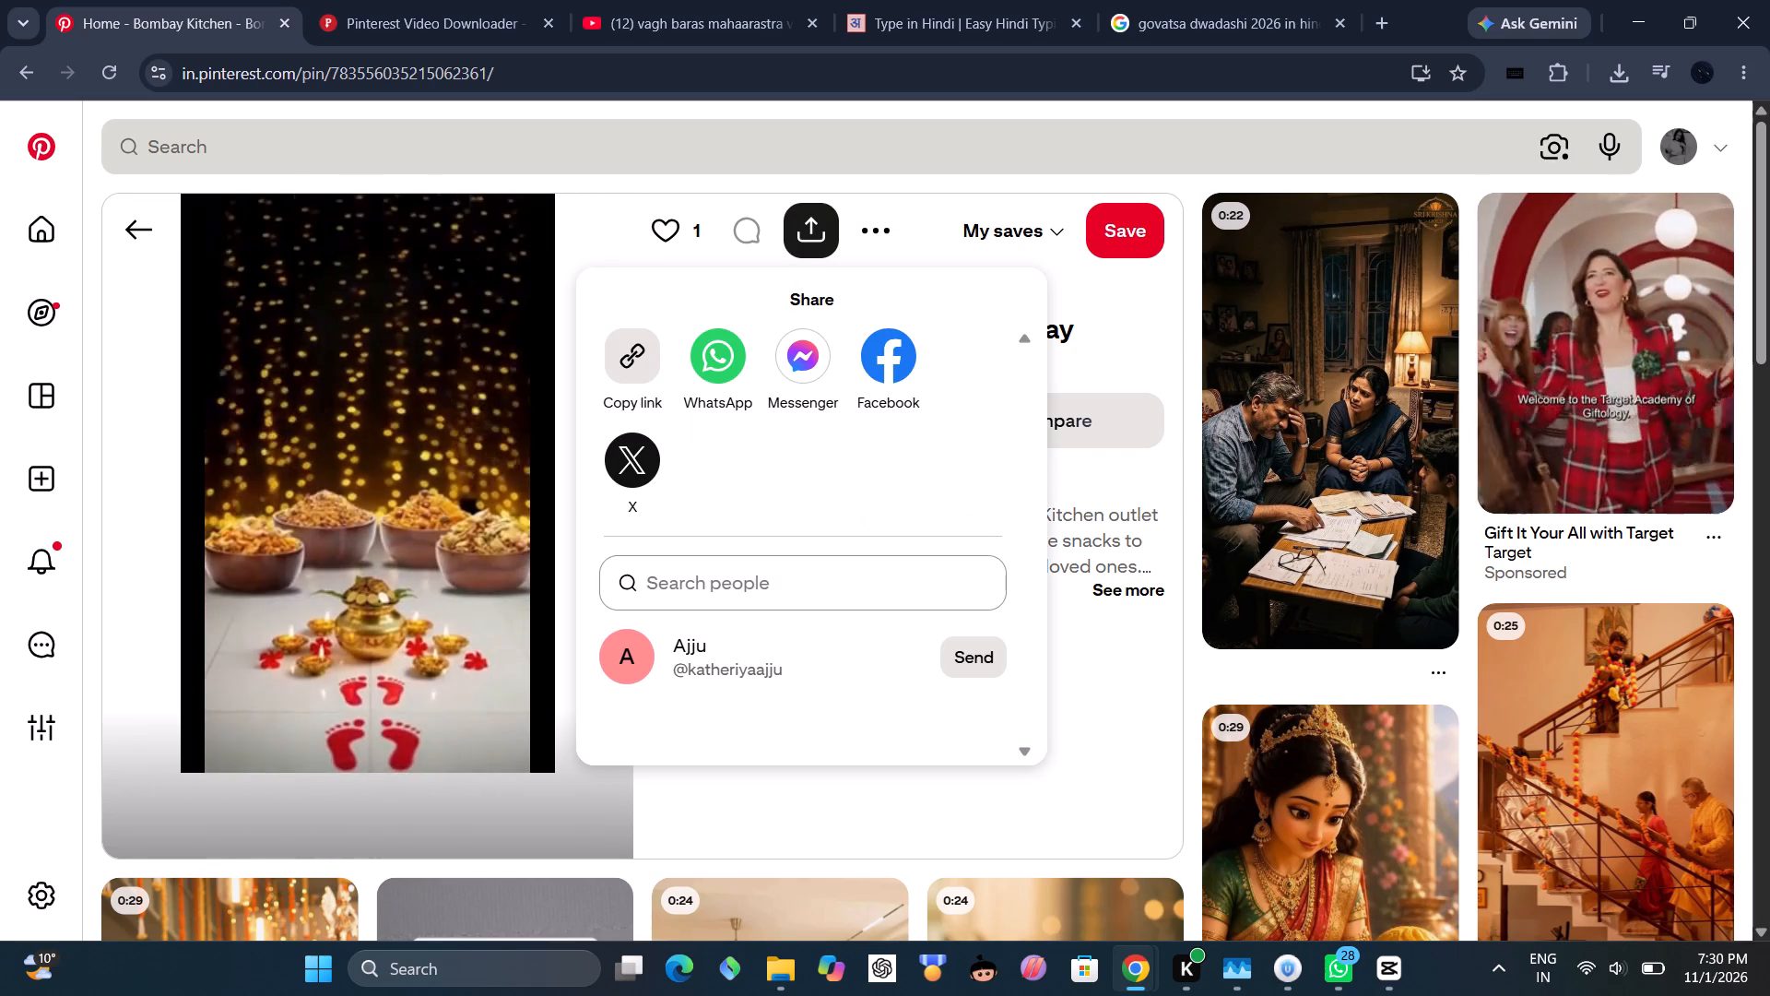
{"action": "double_click", "coordinate": [623, 350]}
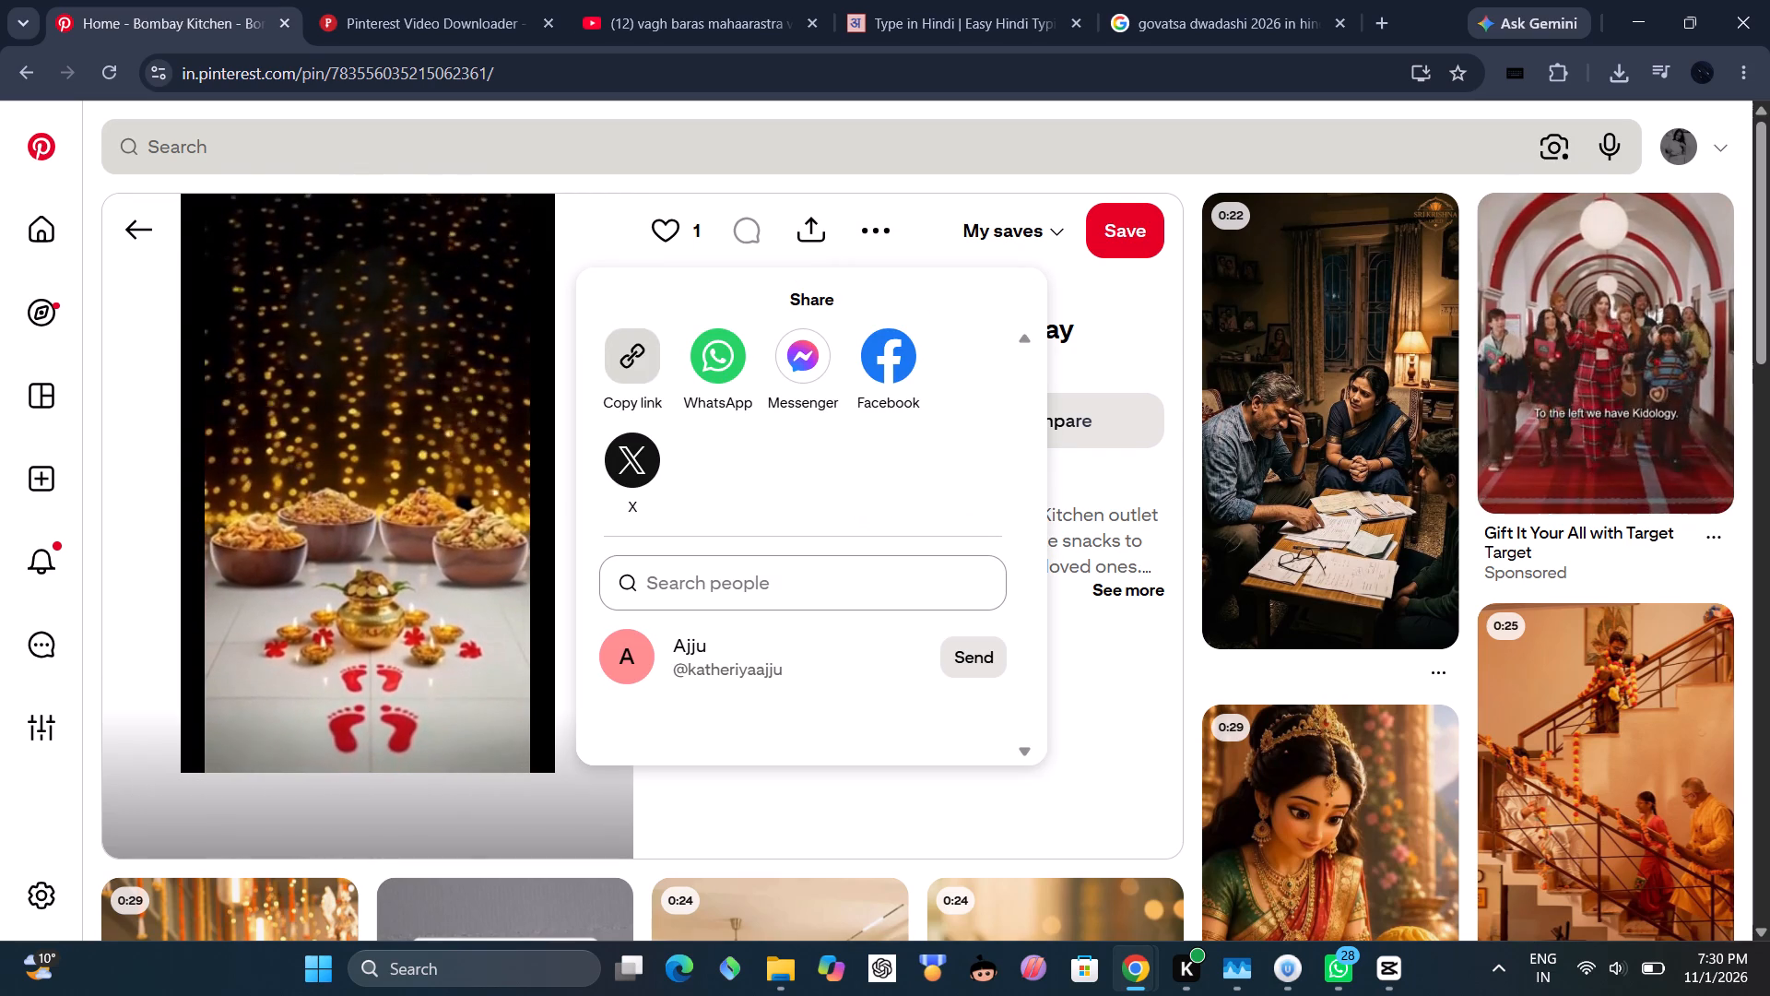
Load the copied pin link in the SSSPIN Pinterest downloader, replacing the previous cow video result, and fetch its download options.
{"action": "left_click", "coordinate": [367, 0]}
{"action": "left_click", "coordinate": [765, 684]}
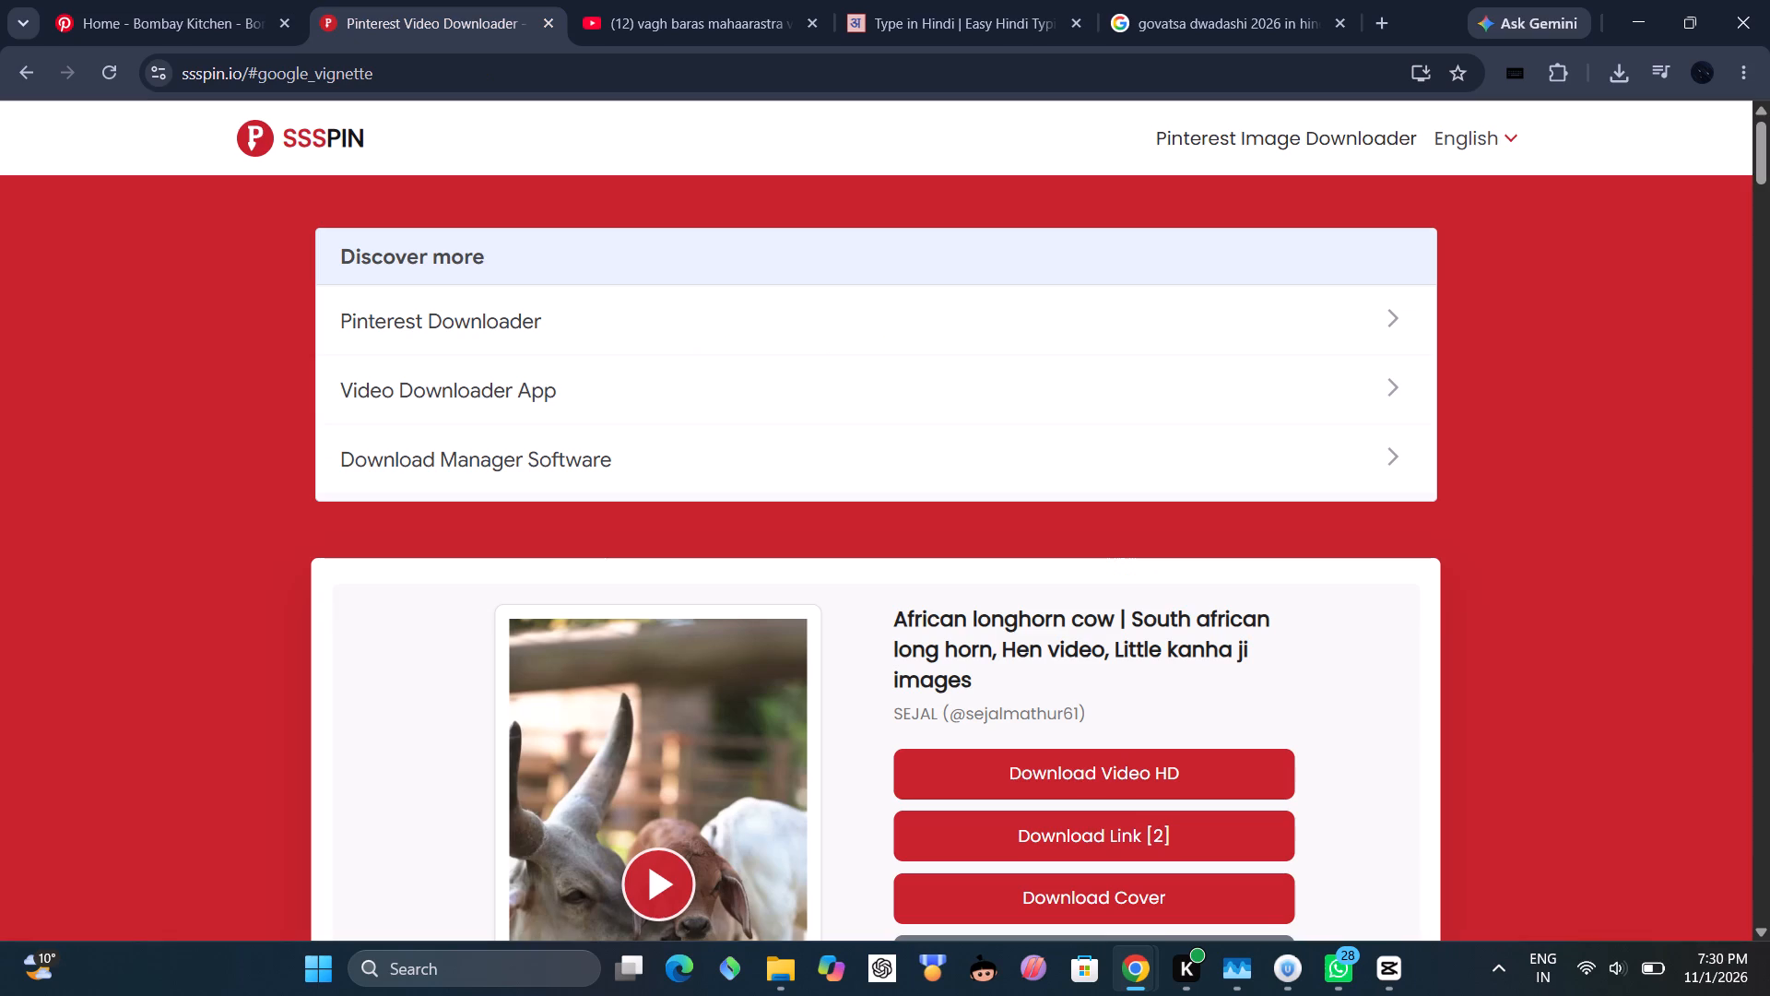
{"action": "scroll", "coordinate": [1129, 805], "scroll_direction": "down", "scroll_amount": 2}
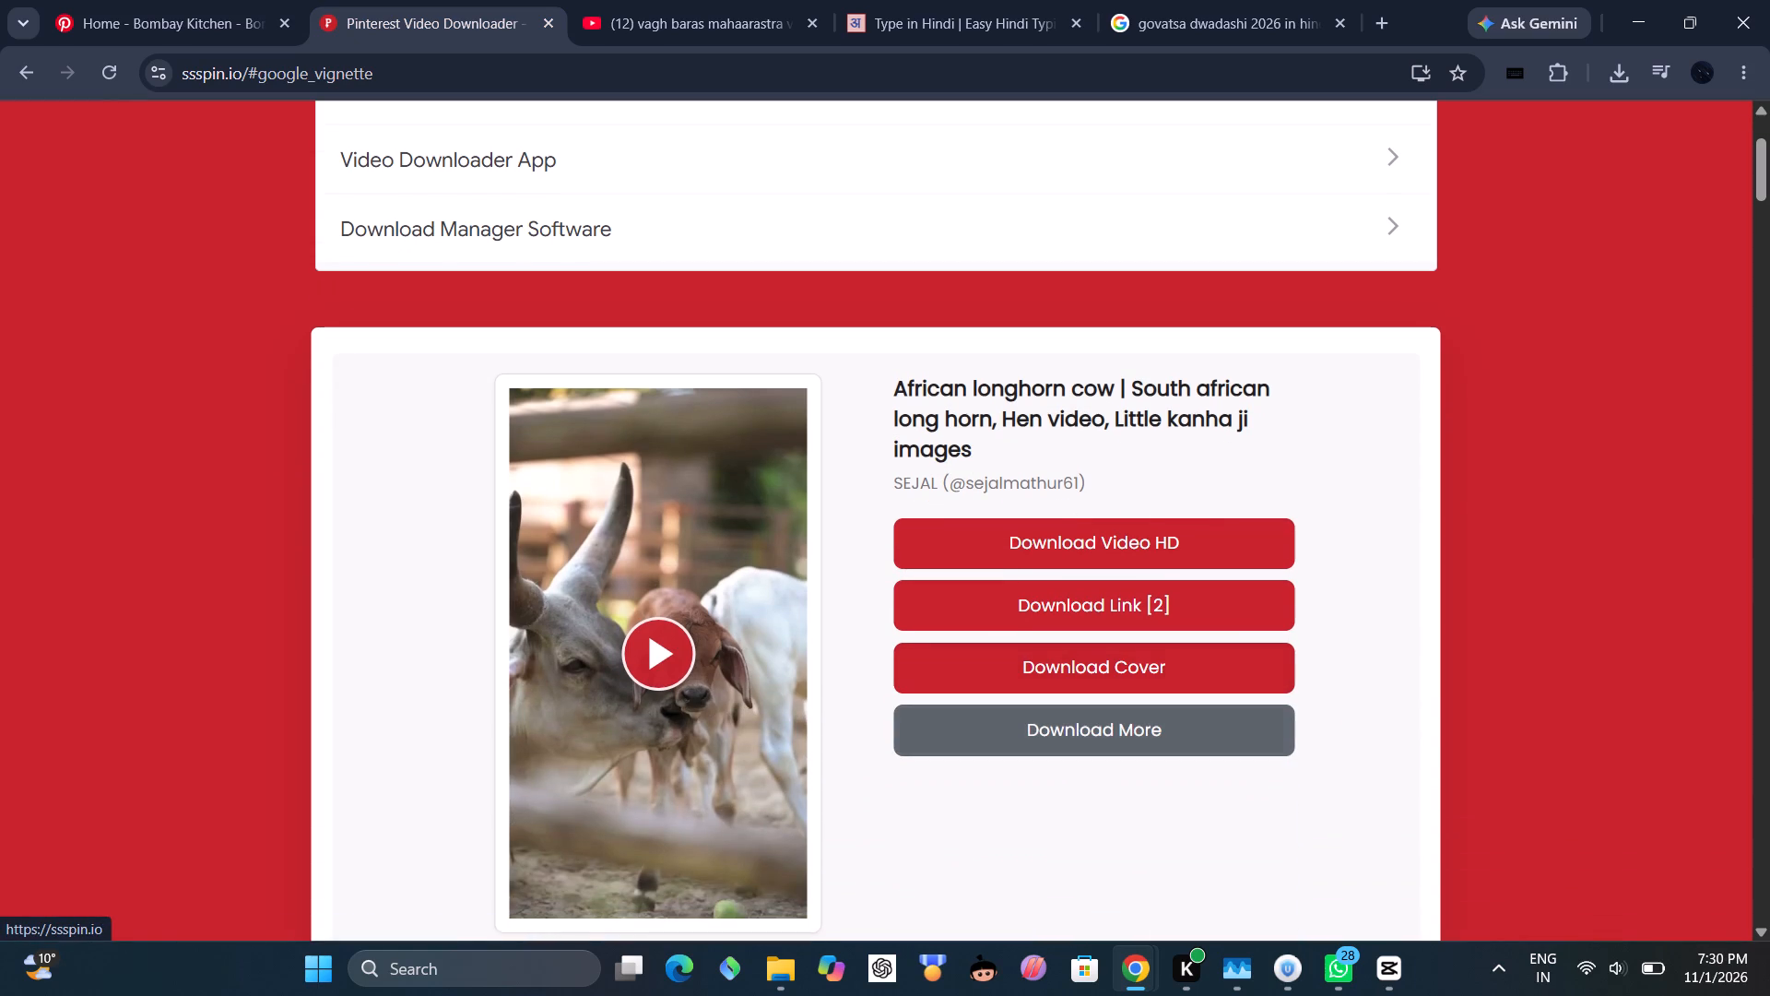
{"action": "left_click", "coordinate": [1066, 739]}
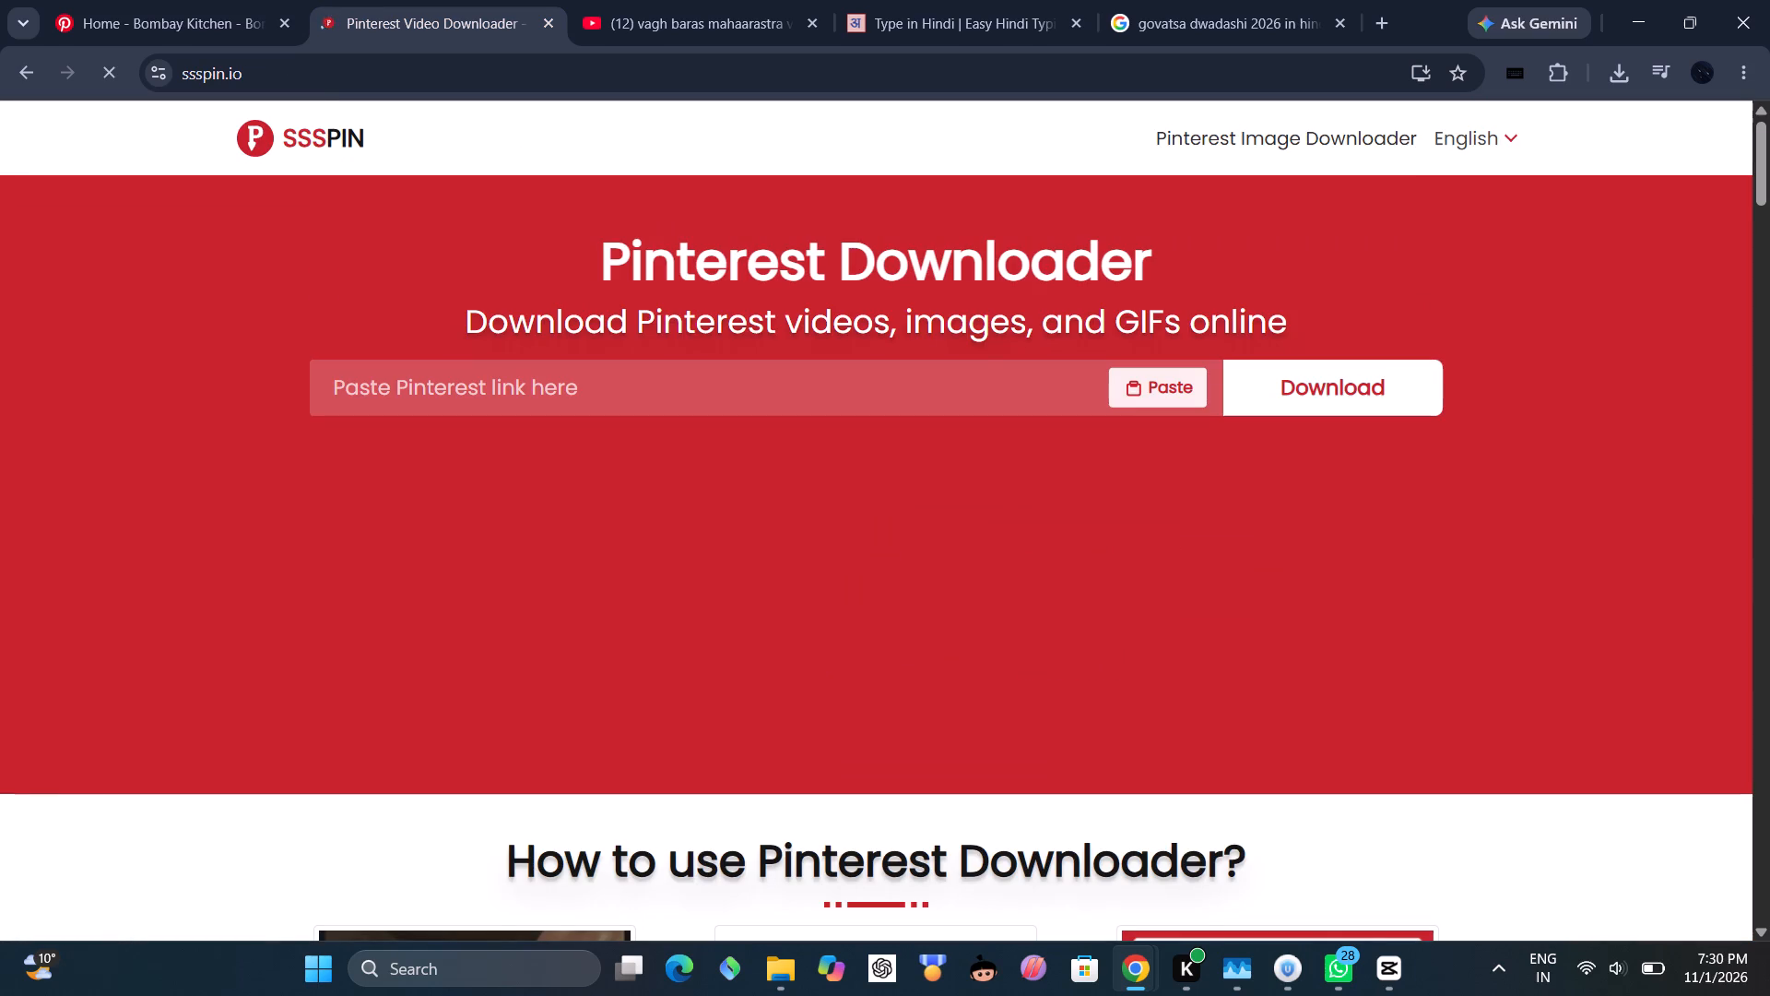
{"action": "left_click", "coordinate": [904, 403]}
{"action": "key", "text": "ctrl+v"}
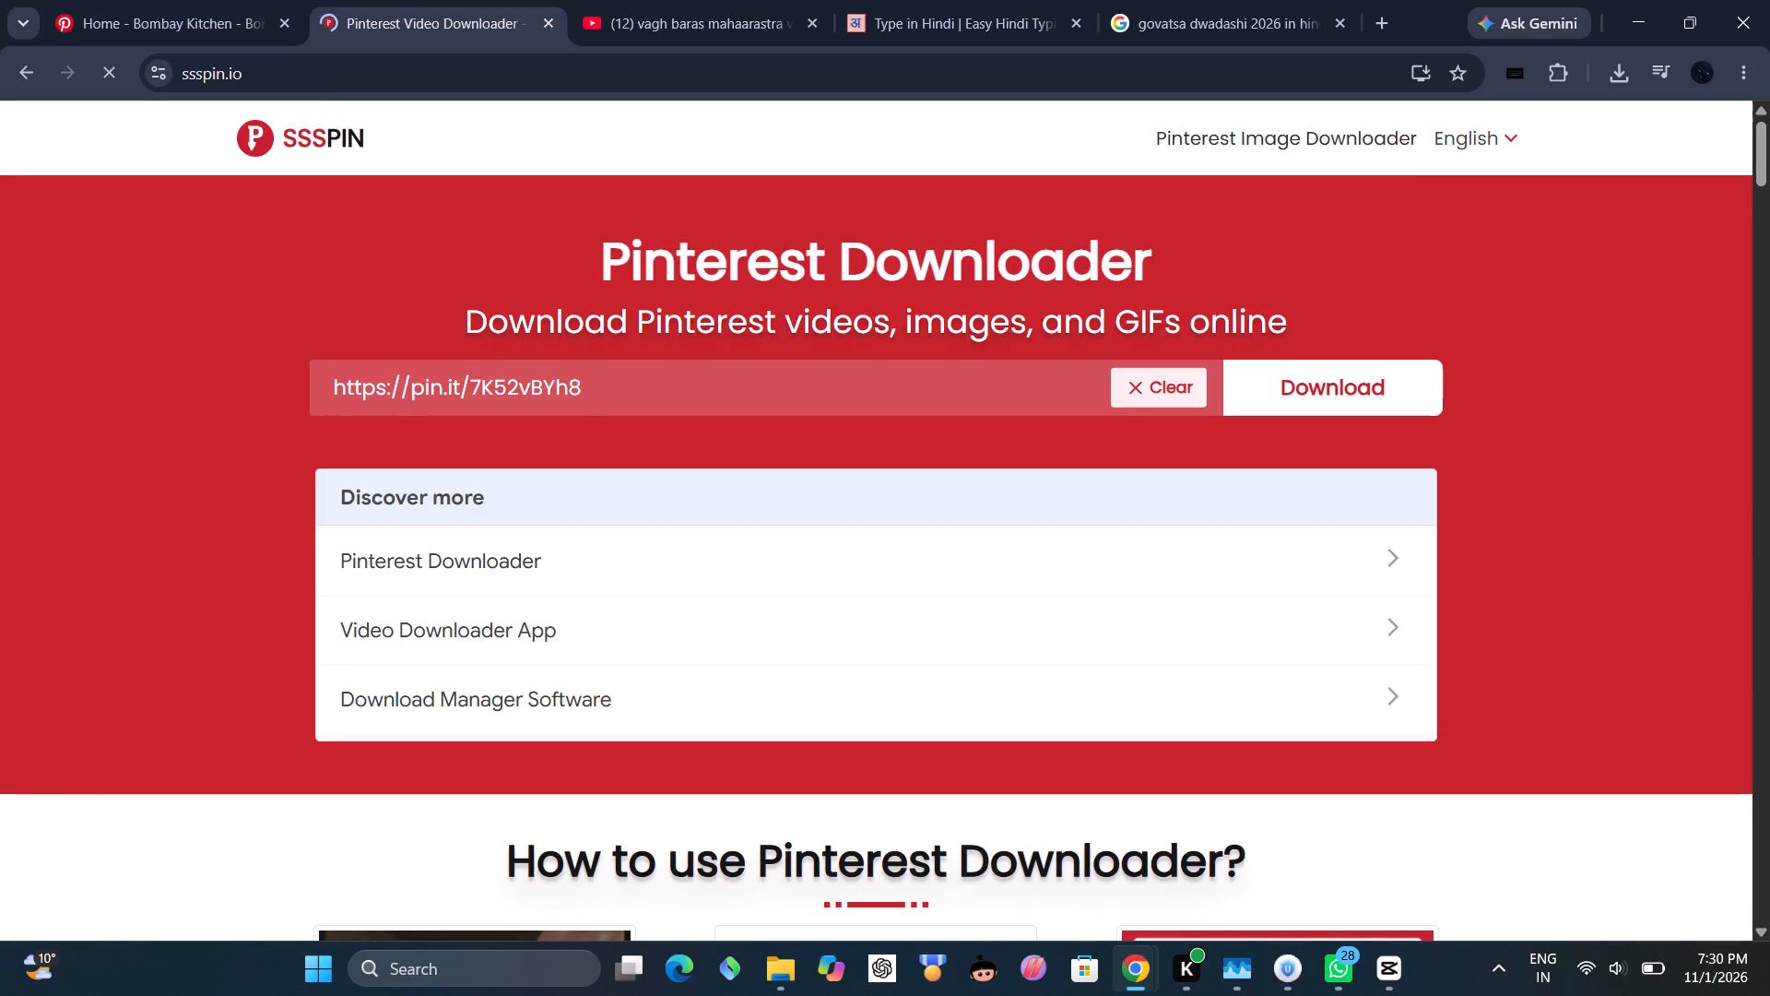
{"action": "left_click", "coordinate": [1432, 376]}
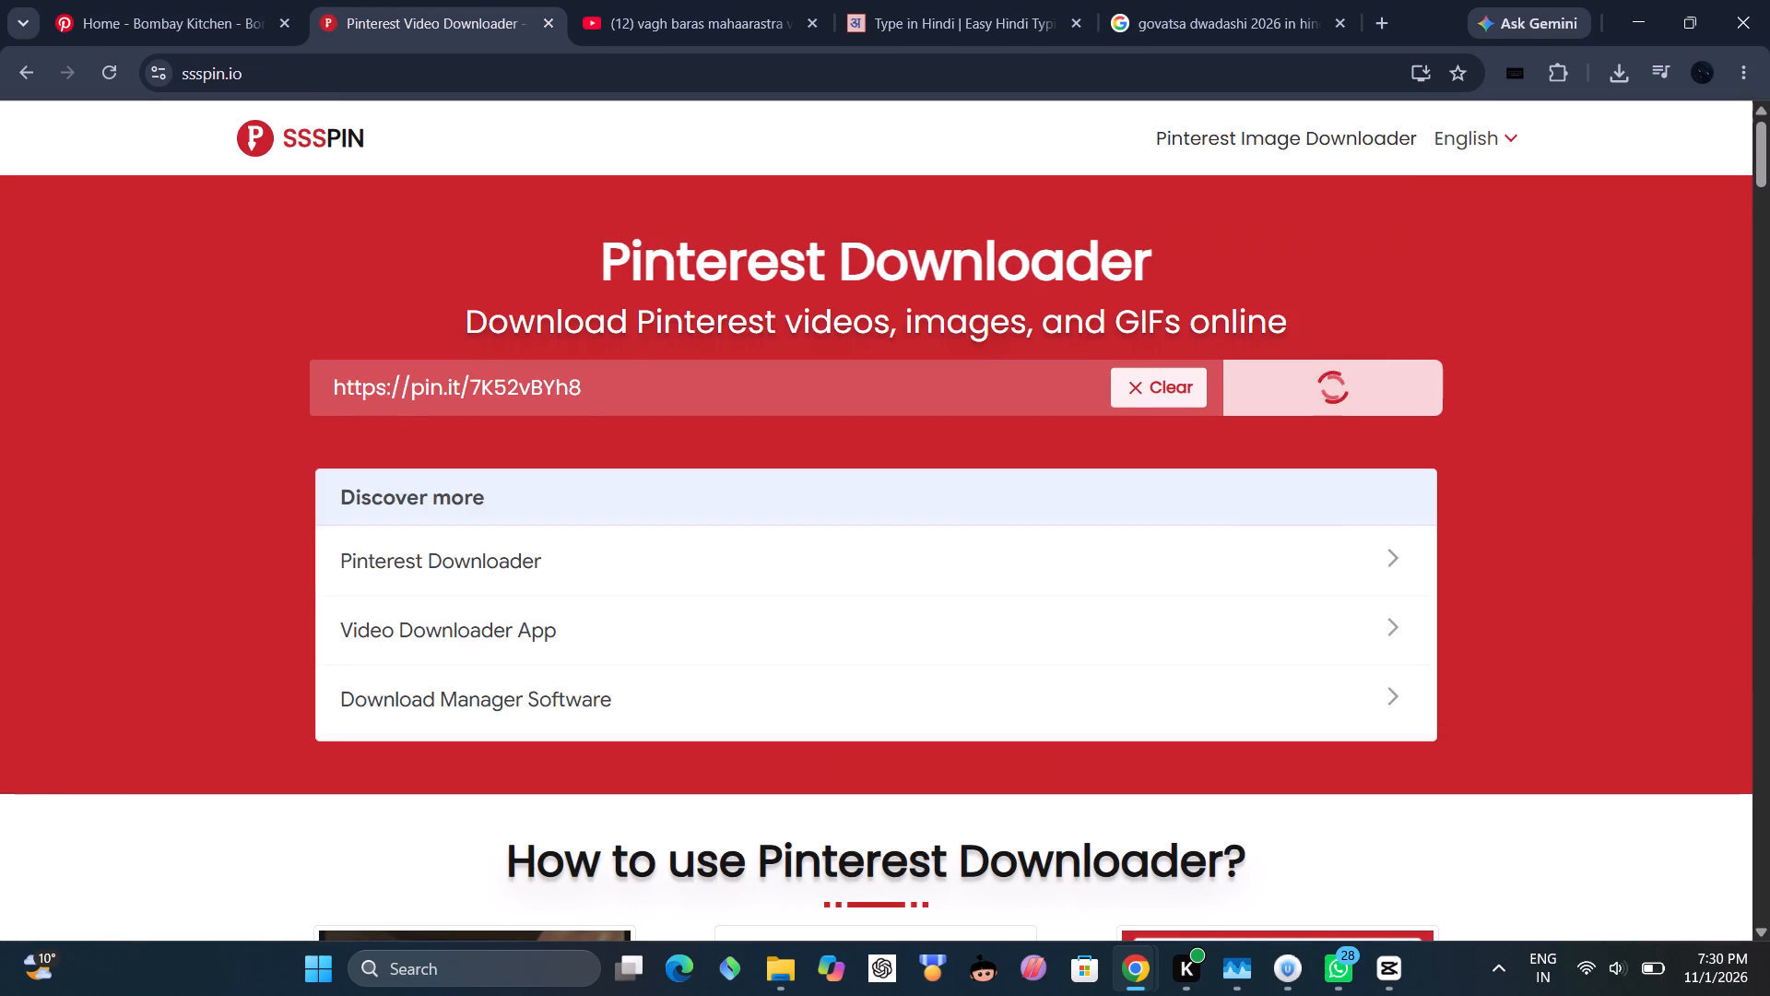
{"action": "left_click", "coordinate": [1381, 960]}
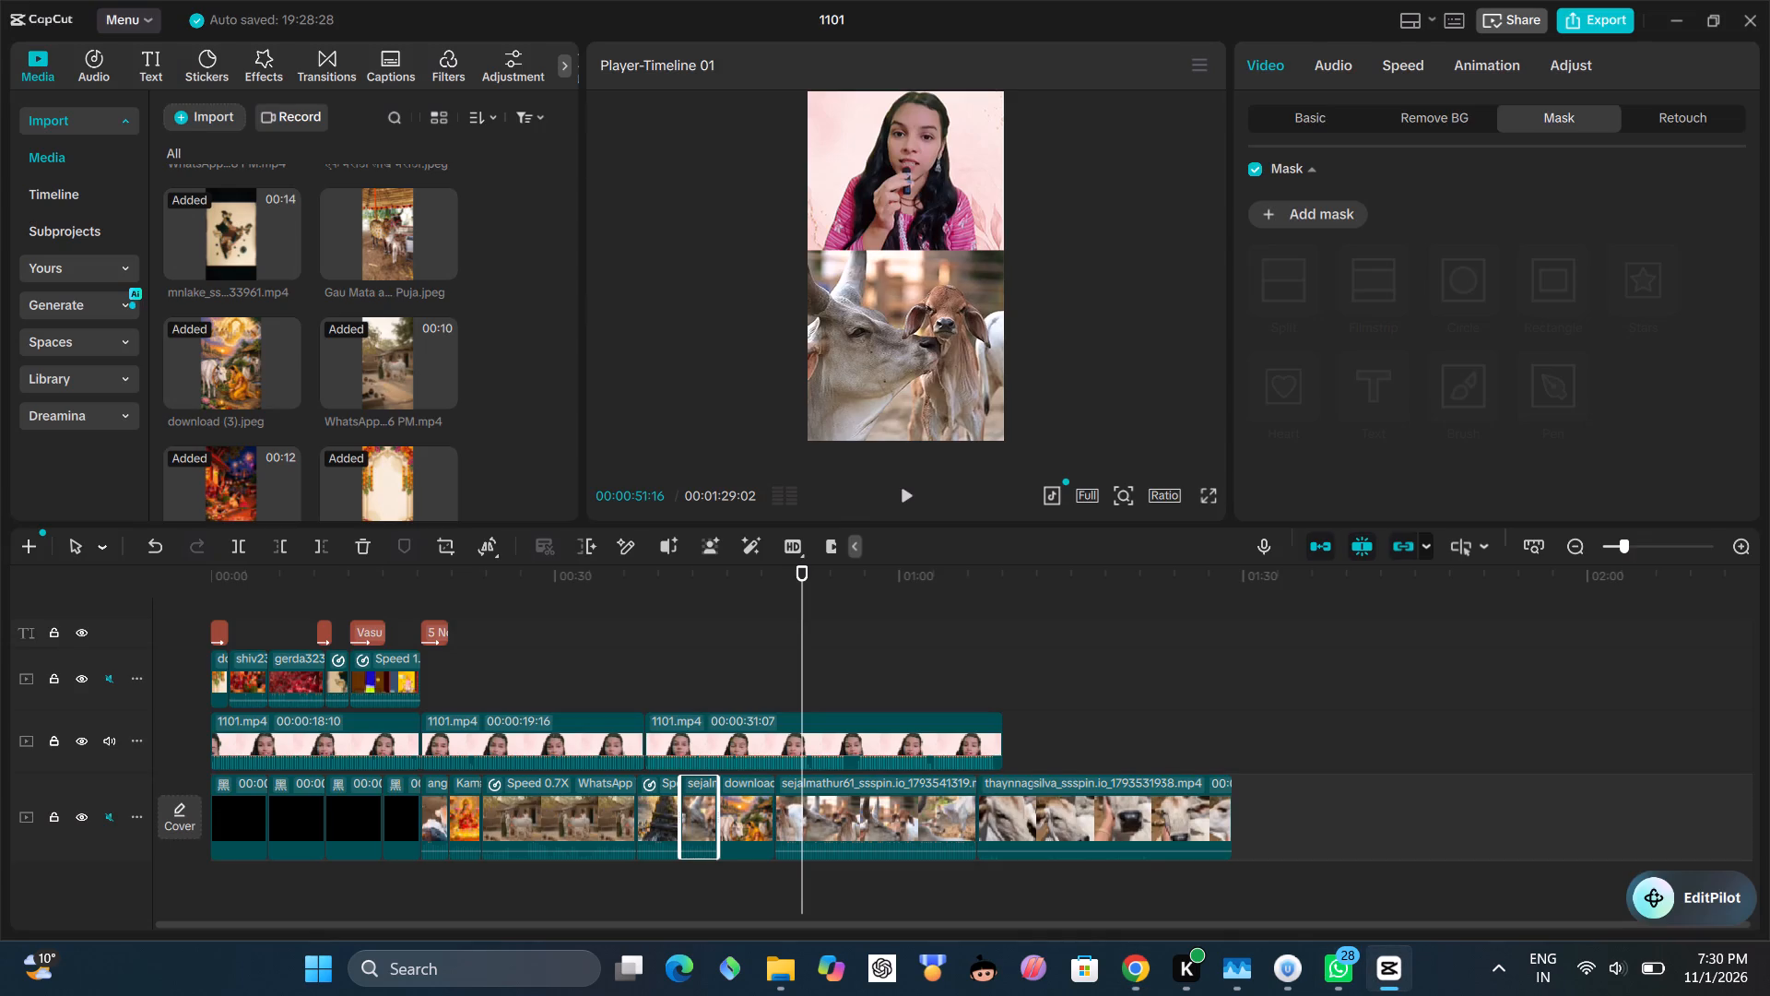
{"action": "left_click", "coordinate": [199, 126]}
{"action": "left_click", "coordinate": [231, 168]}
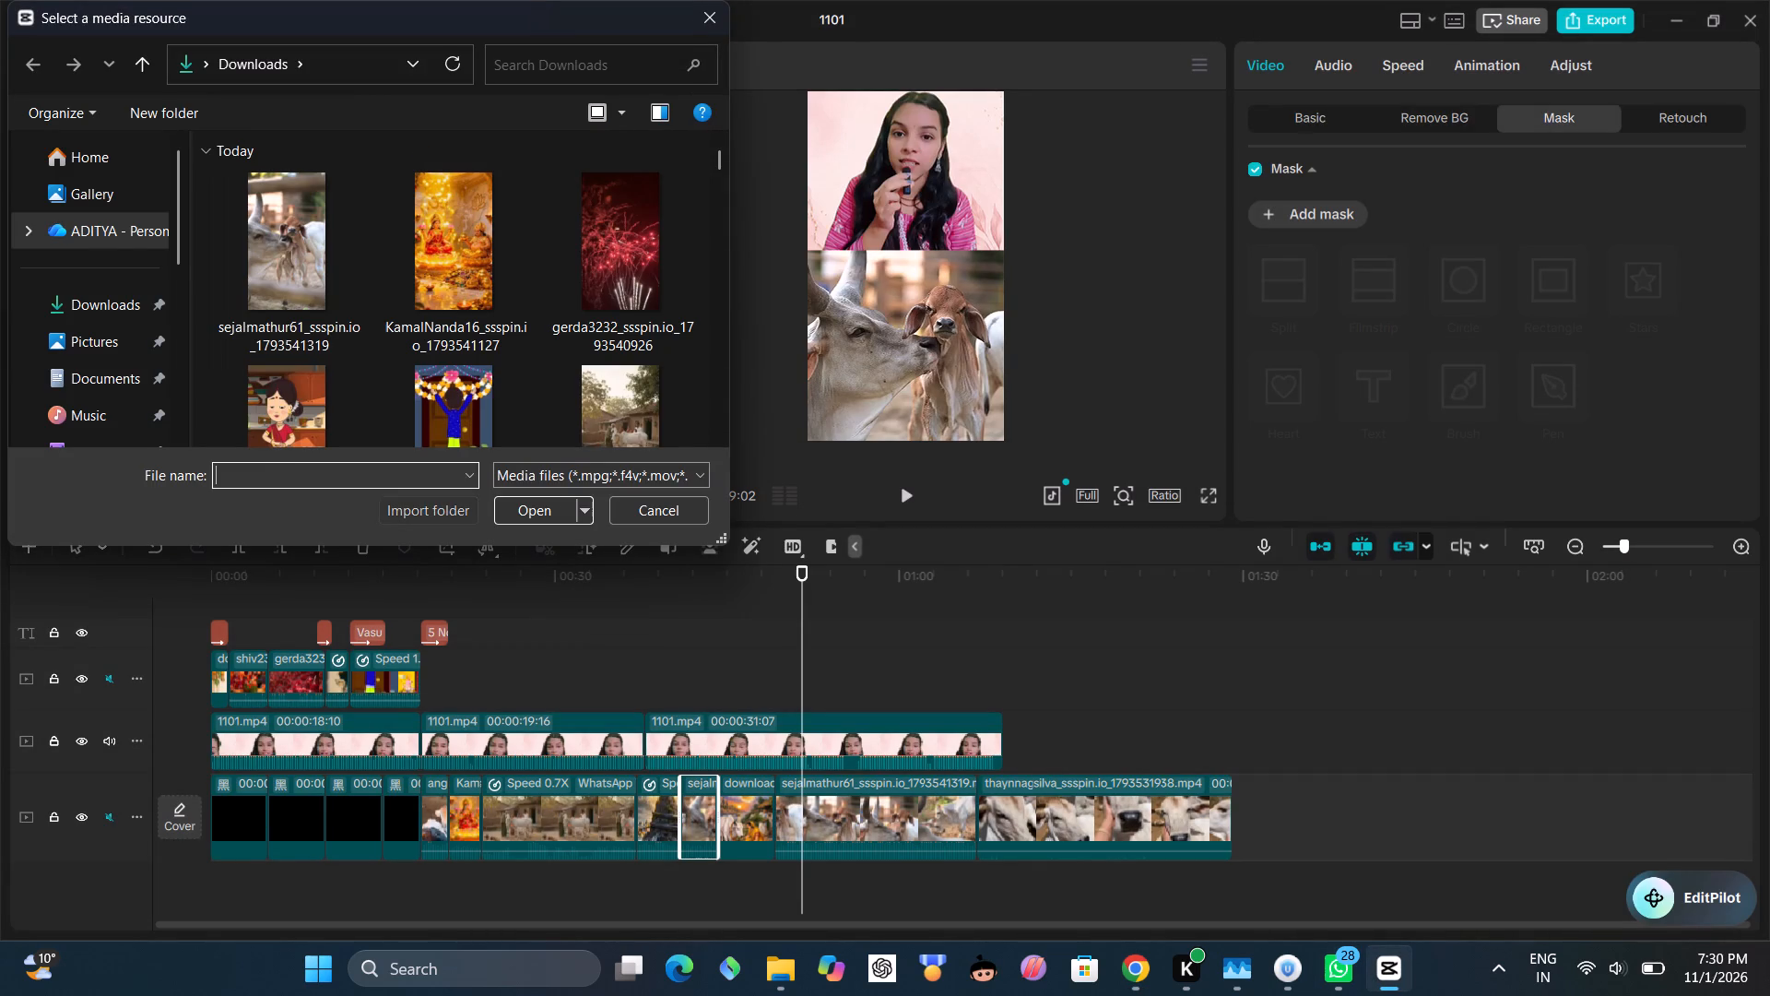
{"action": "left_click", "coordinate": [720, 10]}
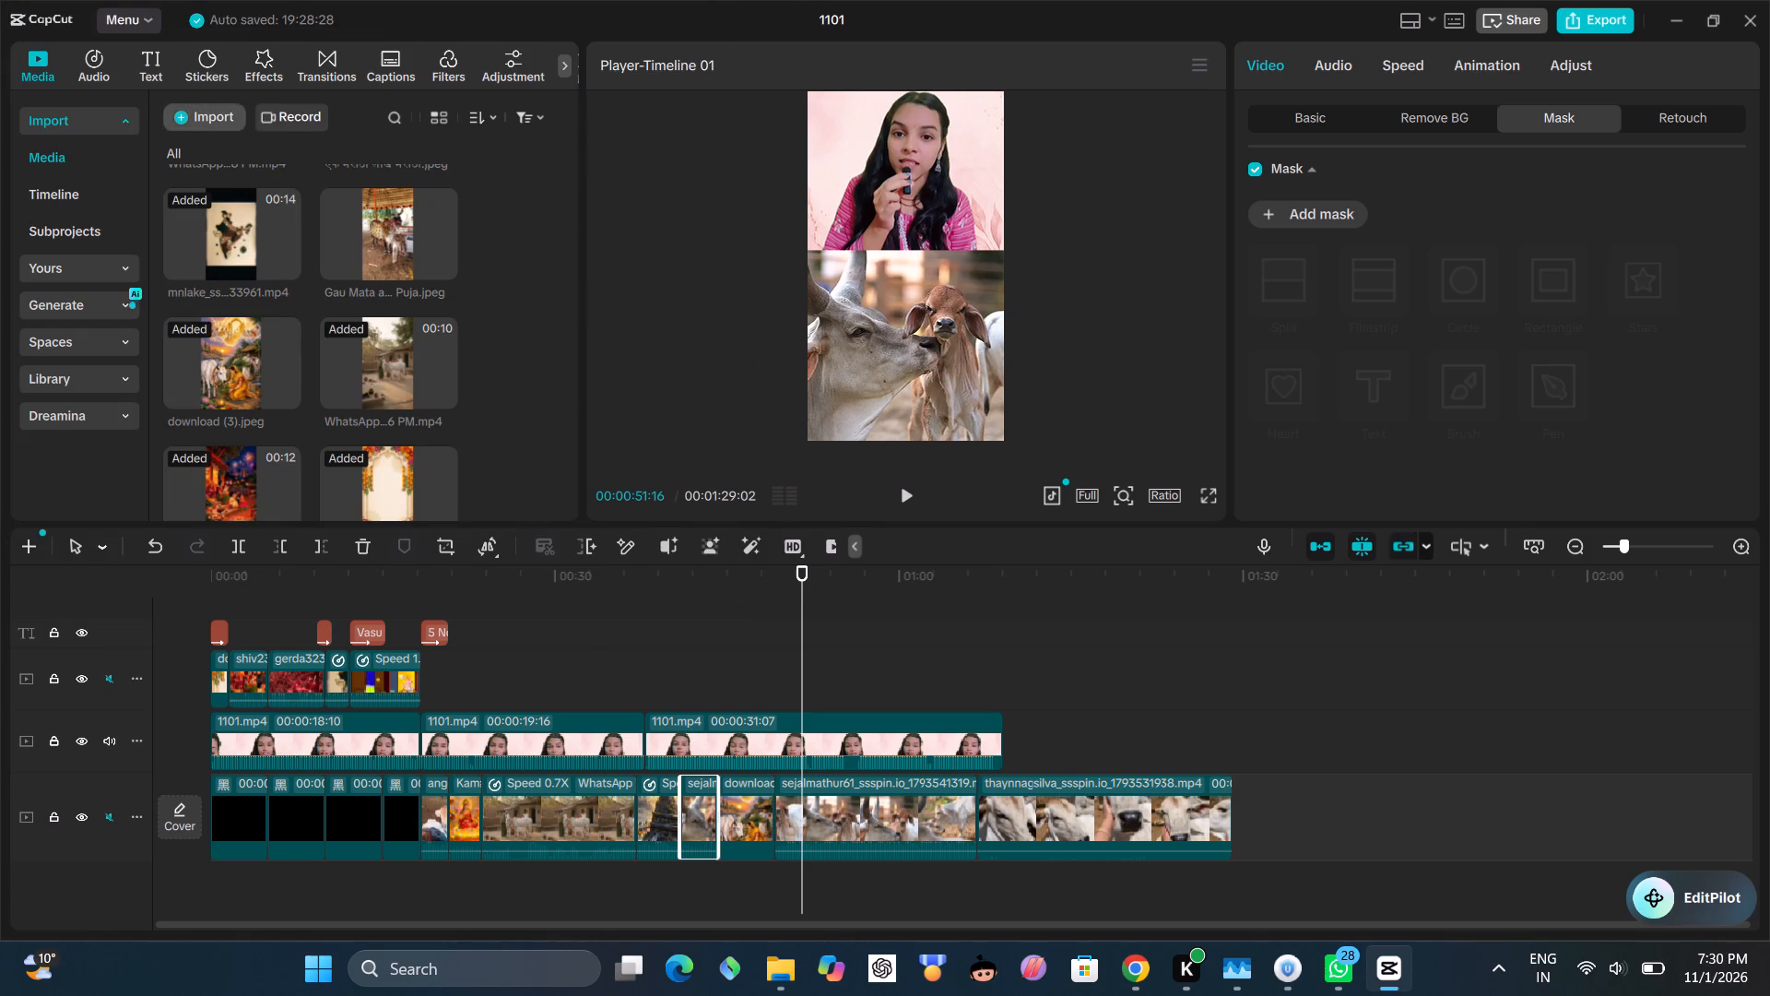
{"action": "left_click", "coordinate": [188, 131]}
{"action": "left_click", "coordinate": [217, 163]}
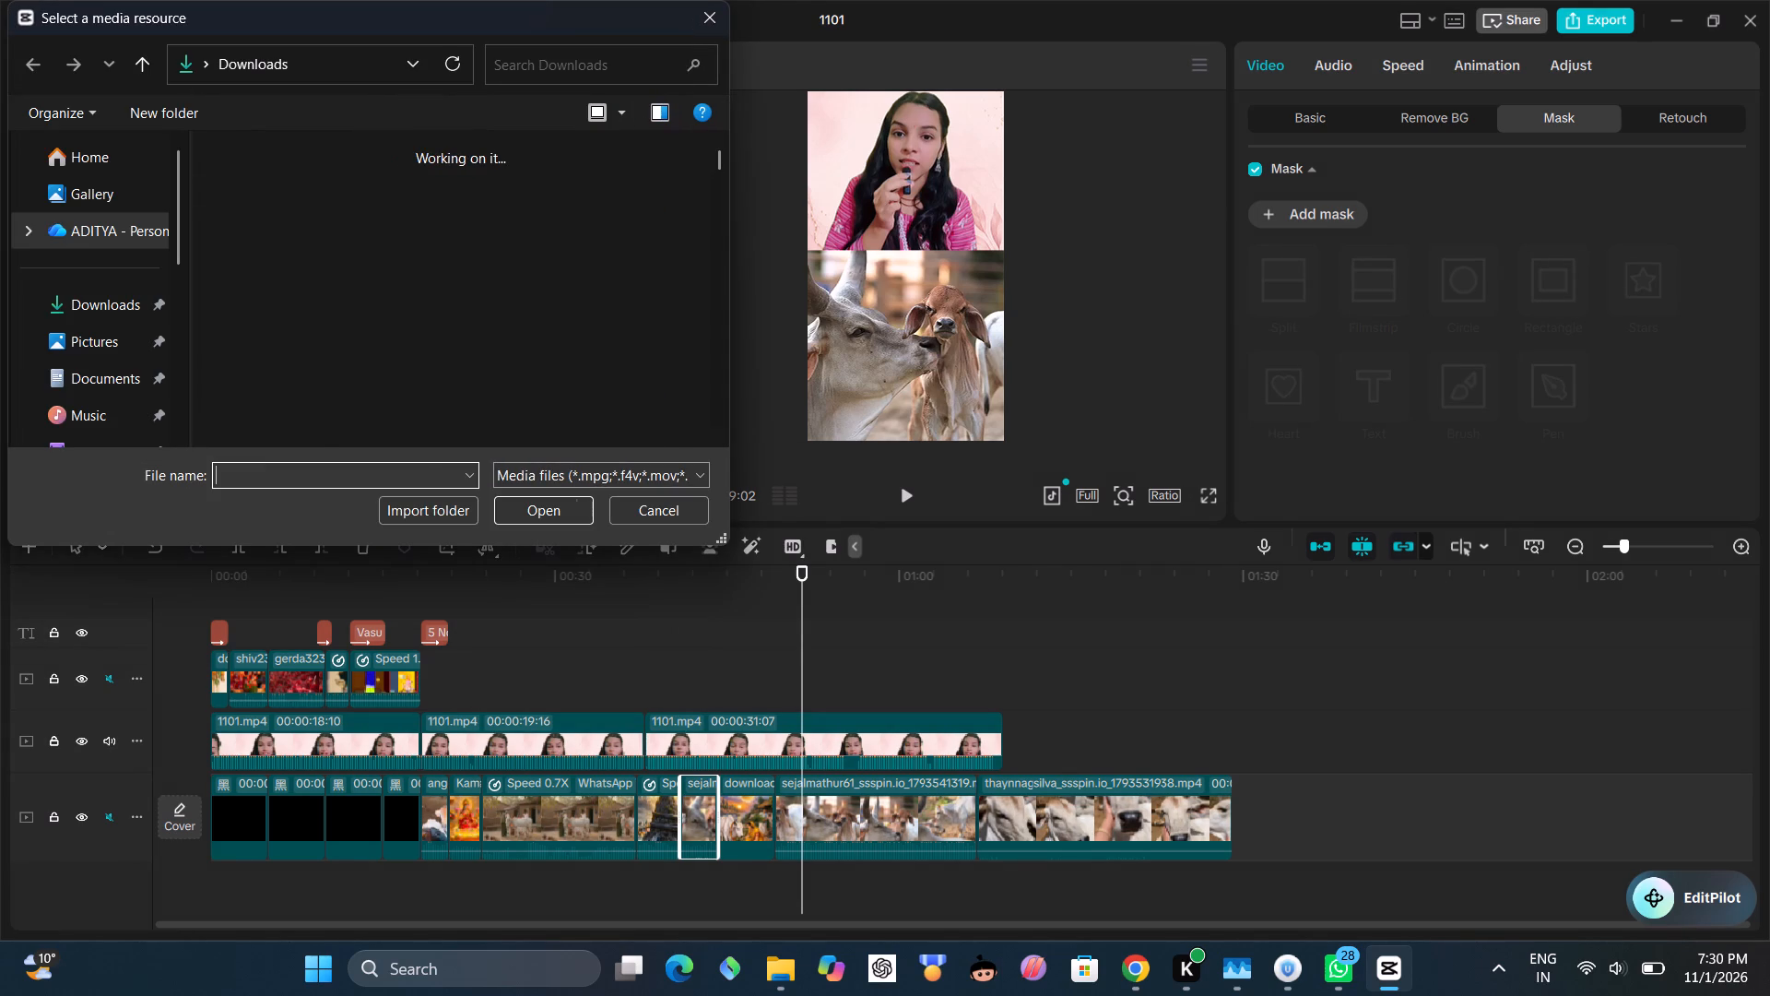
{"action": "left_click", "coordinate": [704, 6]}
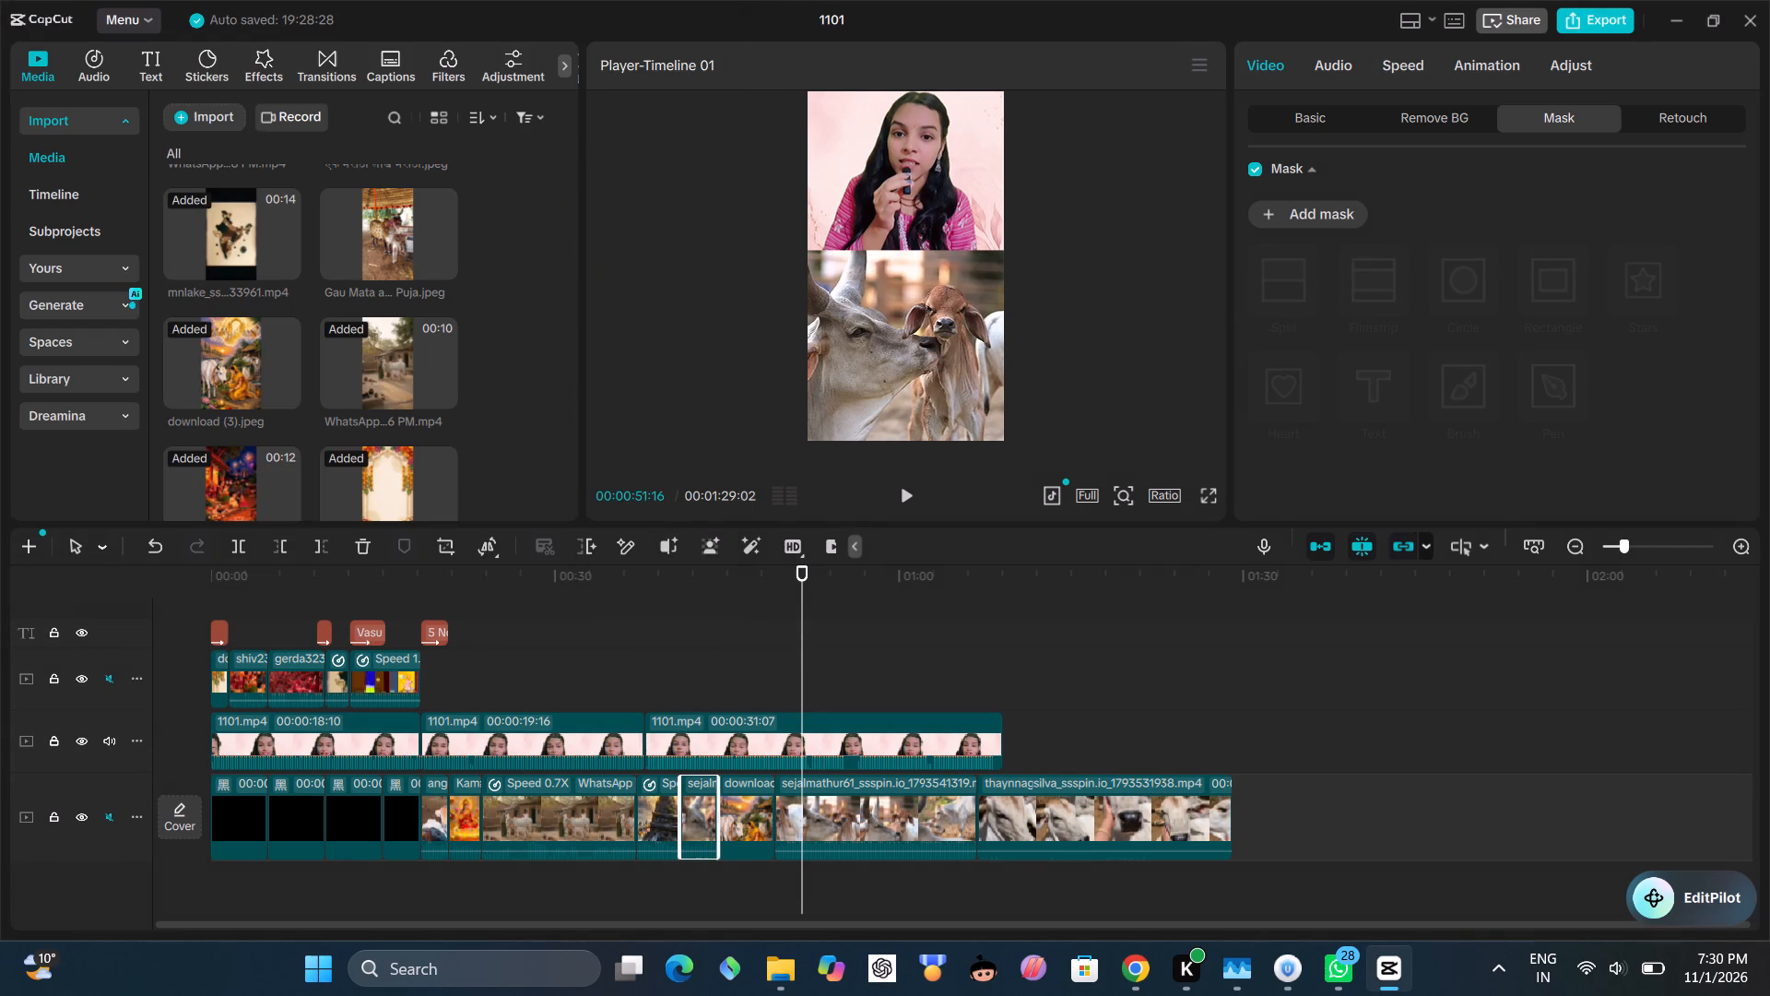
Switch to the Pinterest downloader in Chrome and download the Bombay Kitchen family diya video.
{"action": "left_click", "coordinate": [1140, 958]}
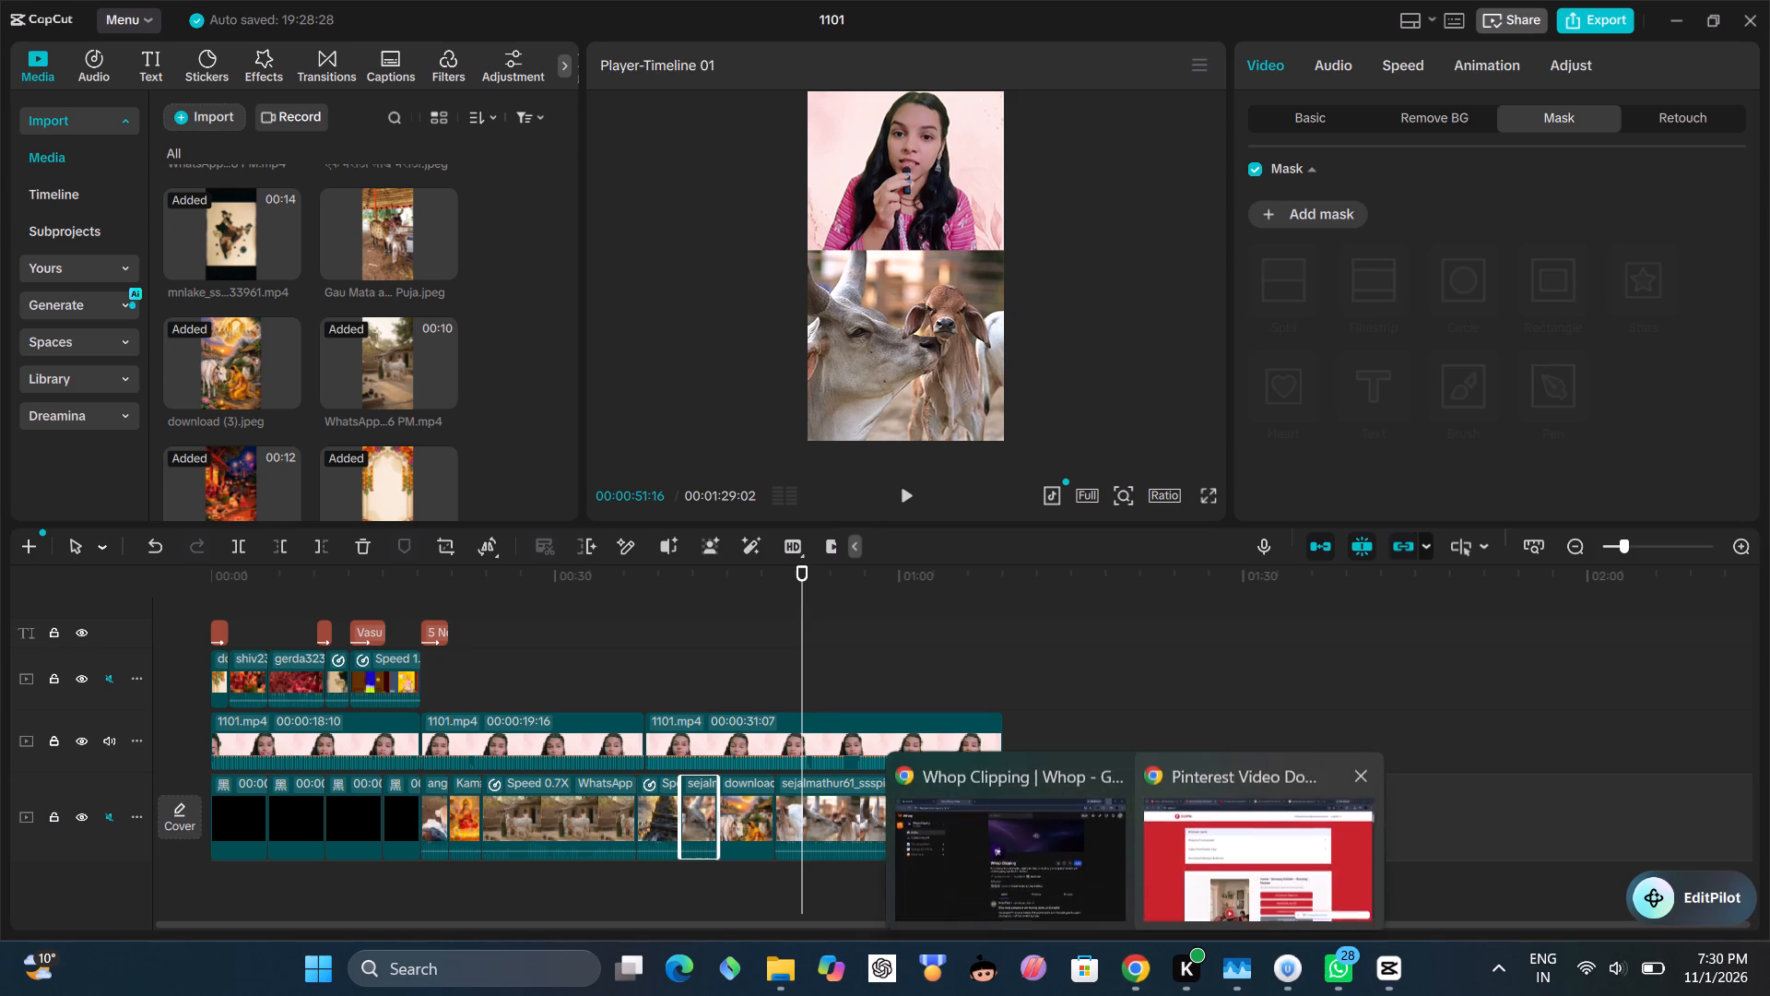
{"action": "left_click", "coordinate": [1209, 839]}
{"action": "left_click", "coordinate": [1627, 79]}
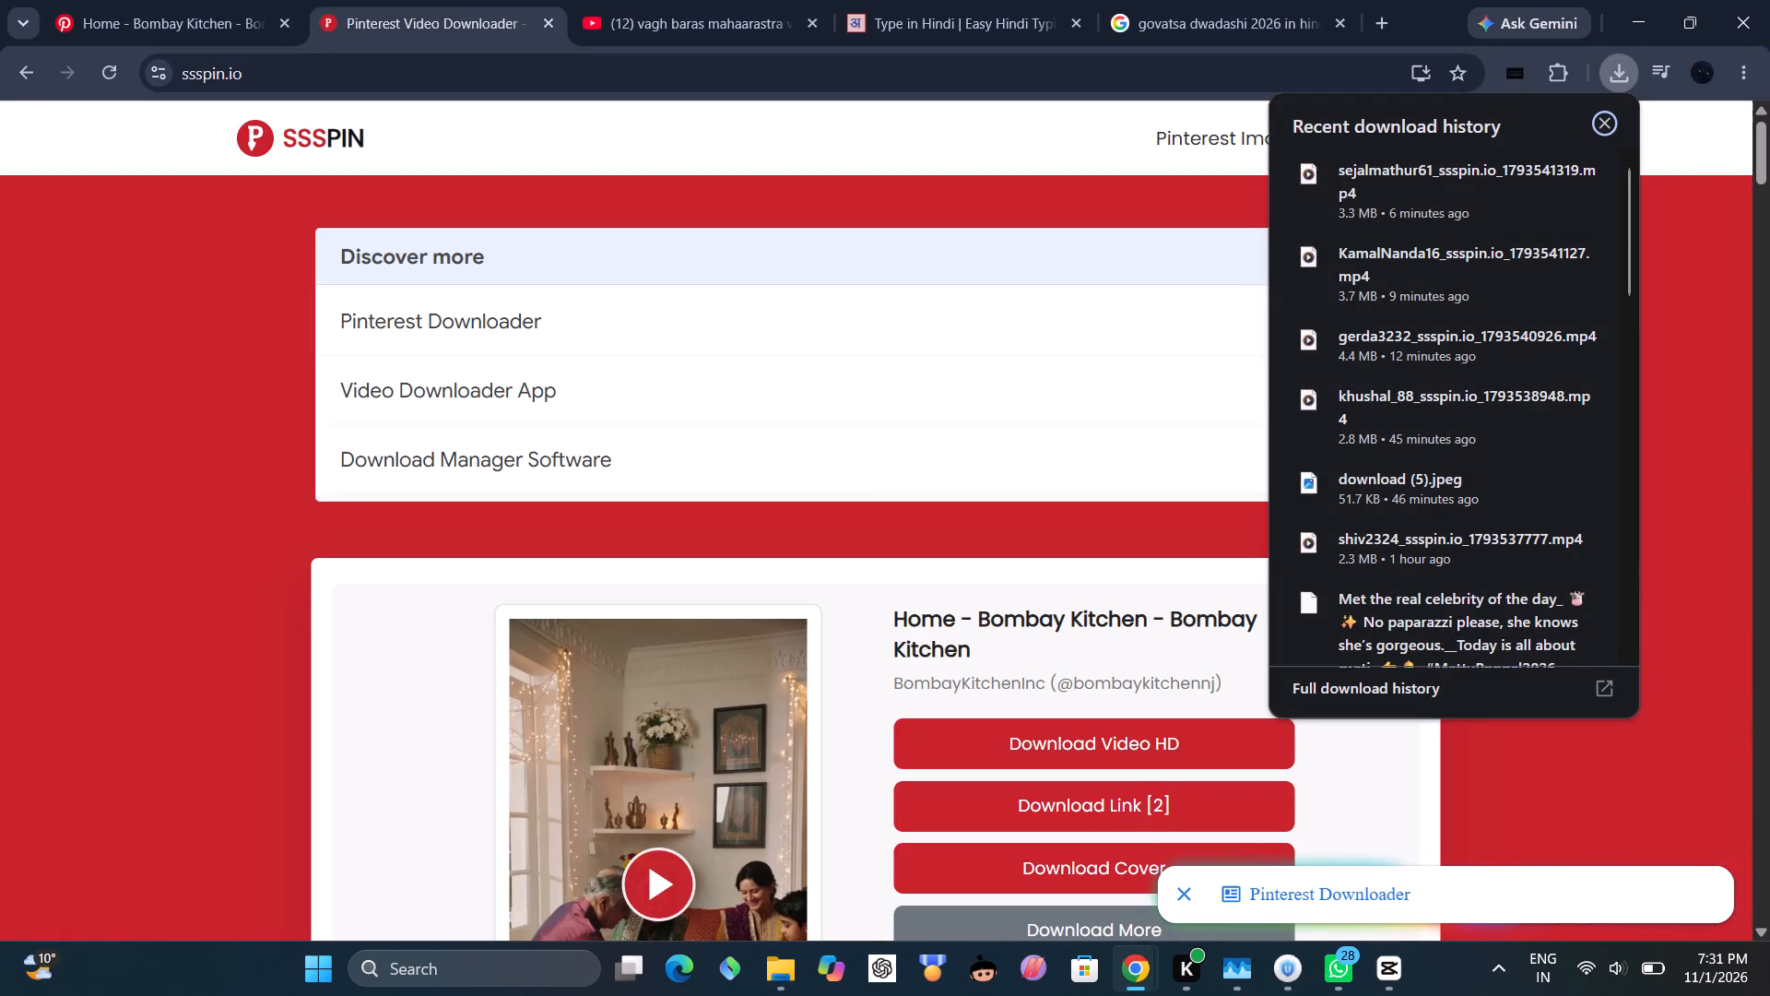
{"action": "left_click", "coordinate": [1670, 212]}
{"action": "scroll", "coordinate": [843, 621], "scroll_direction": "up", "scroll_amount": 2}
{"action": "scroll", "coordinate": [806, 622], "scroll_direction": "down", "scroll_amount": 1}
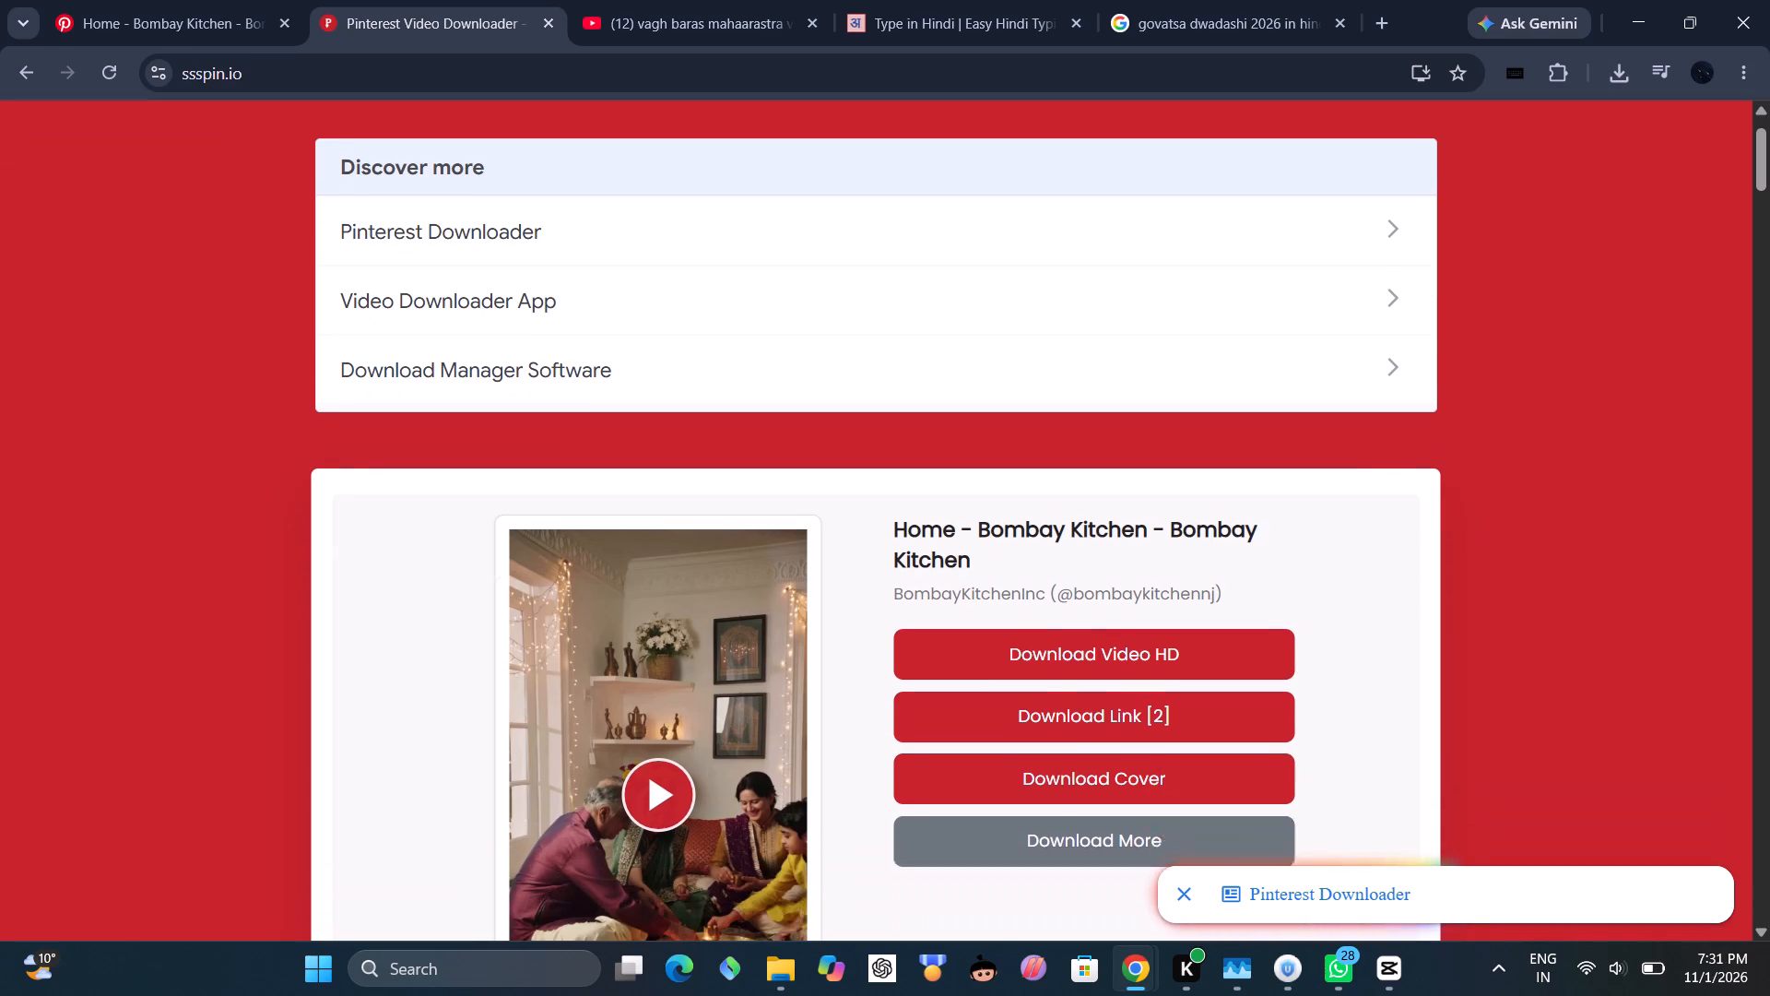
{"action": "left_click", "coordinate": [1085, 619]}
{"action": "left_click", "coordinate": [1077, 691]}
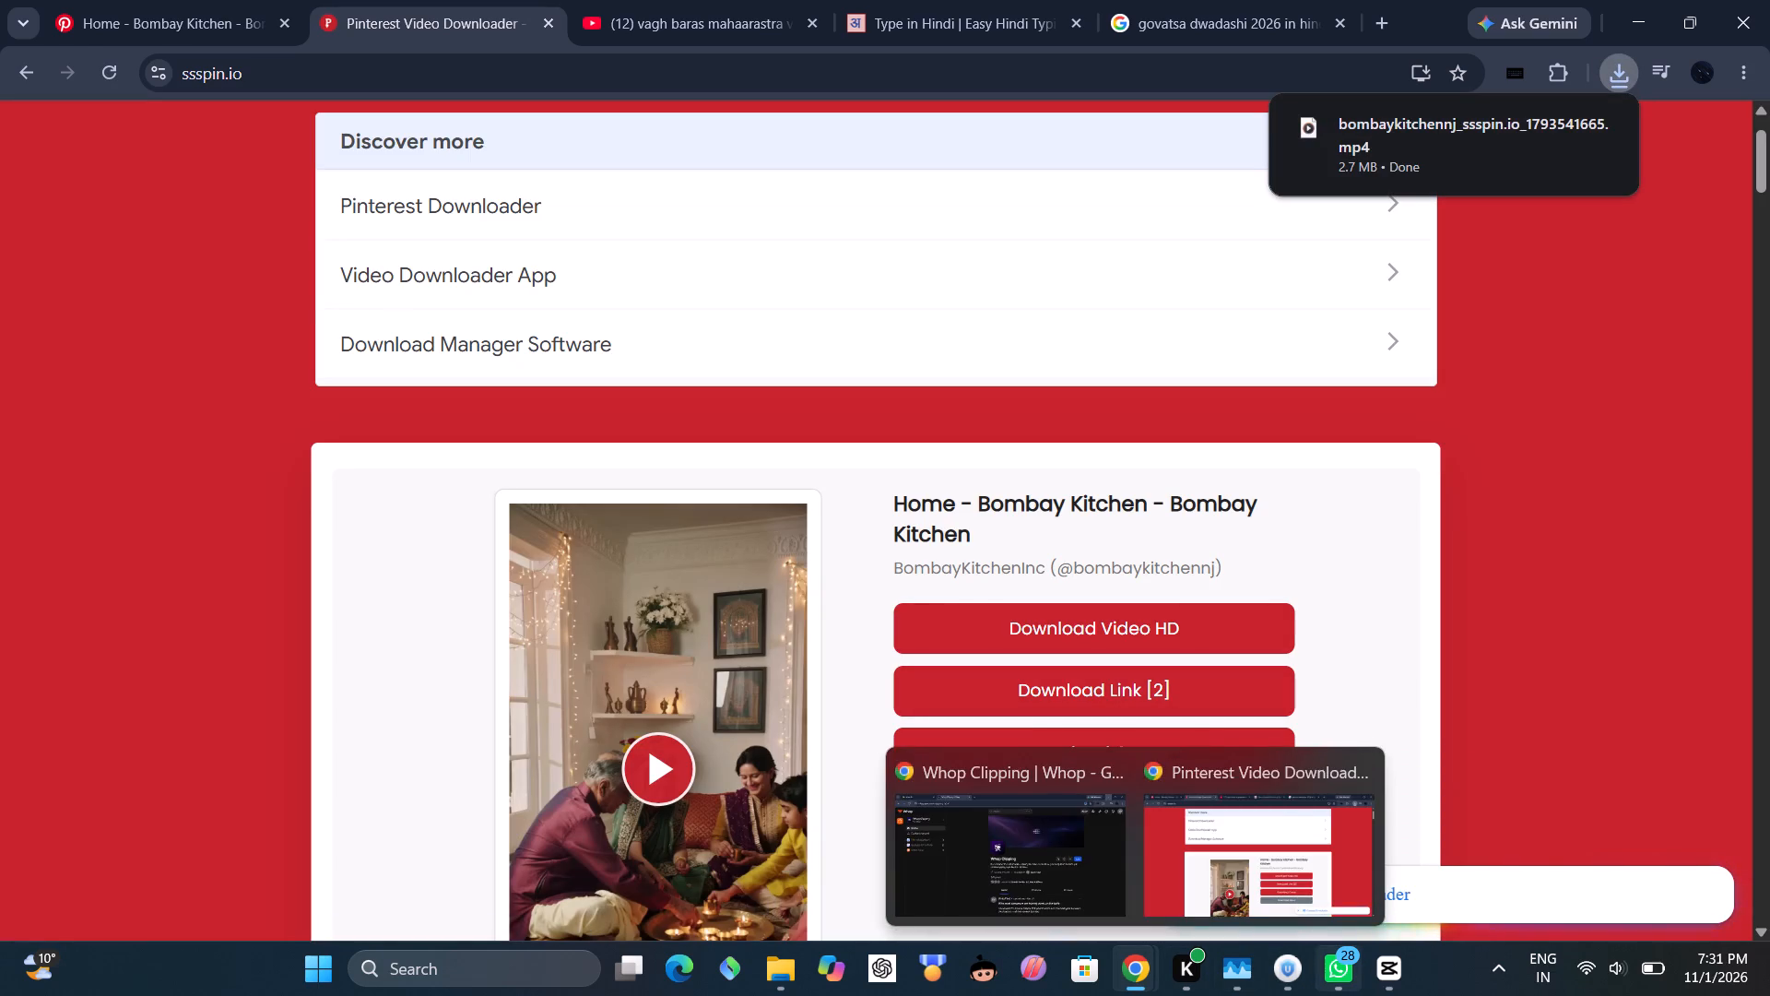
Switch back to CapCut and import the bombaykitchennj video from the Downloads folder into the project media.
{"action": "left_click", "coordinate": [1379, 954]}
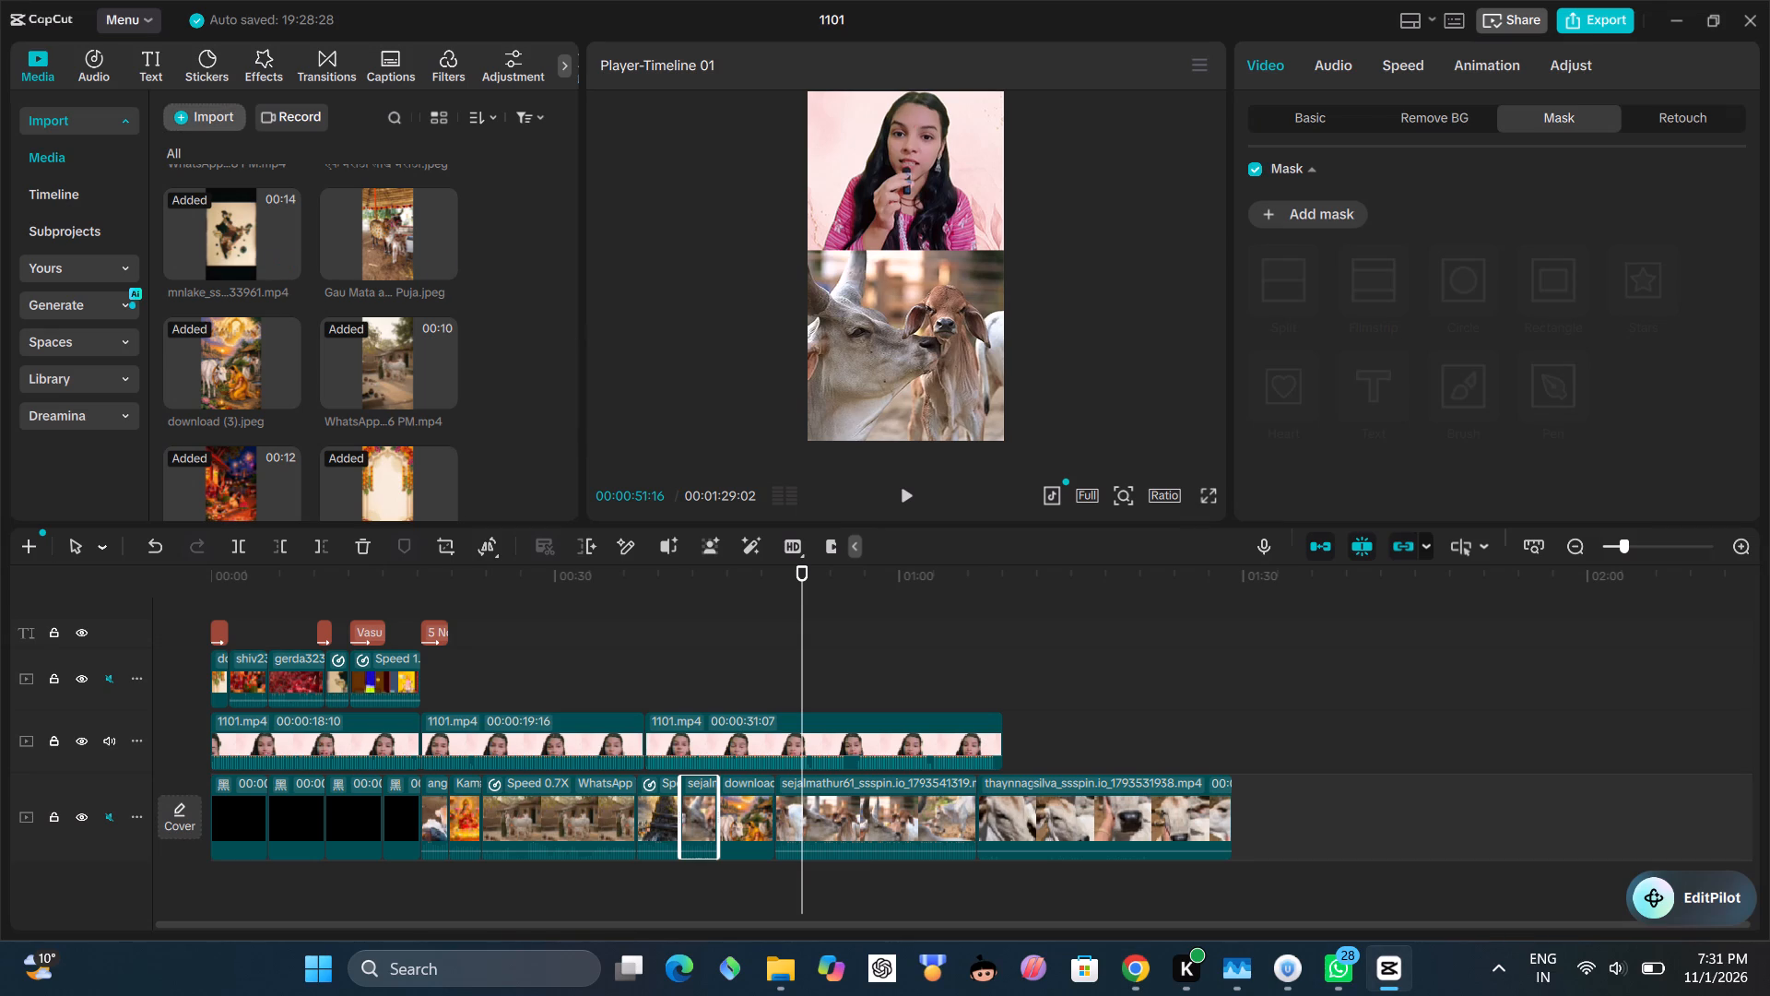
{"action": "double_click", "coordinate": [208, 125]}
{"action": "double_click", "coordinate": [191, 121]}
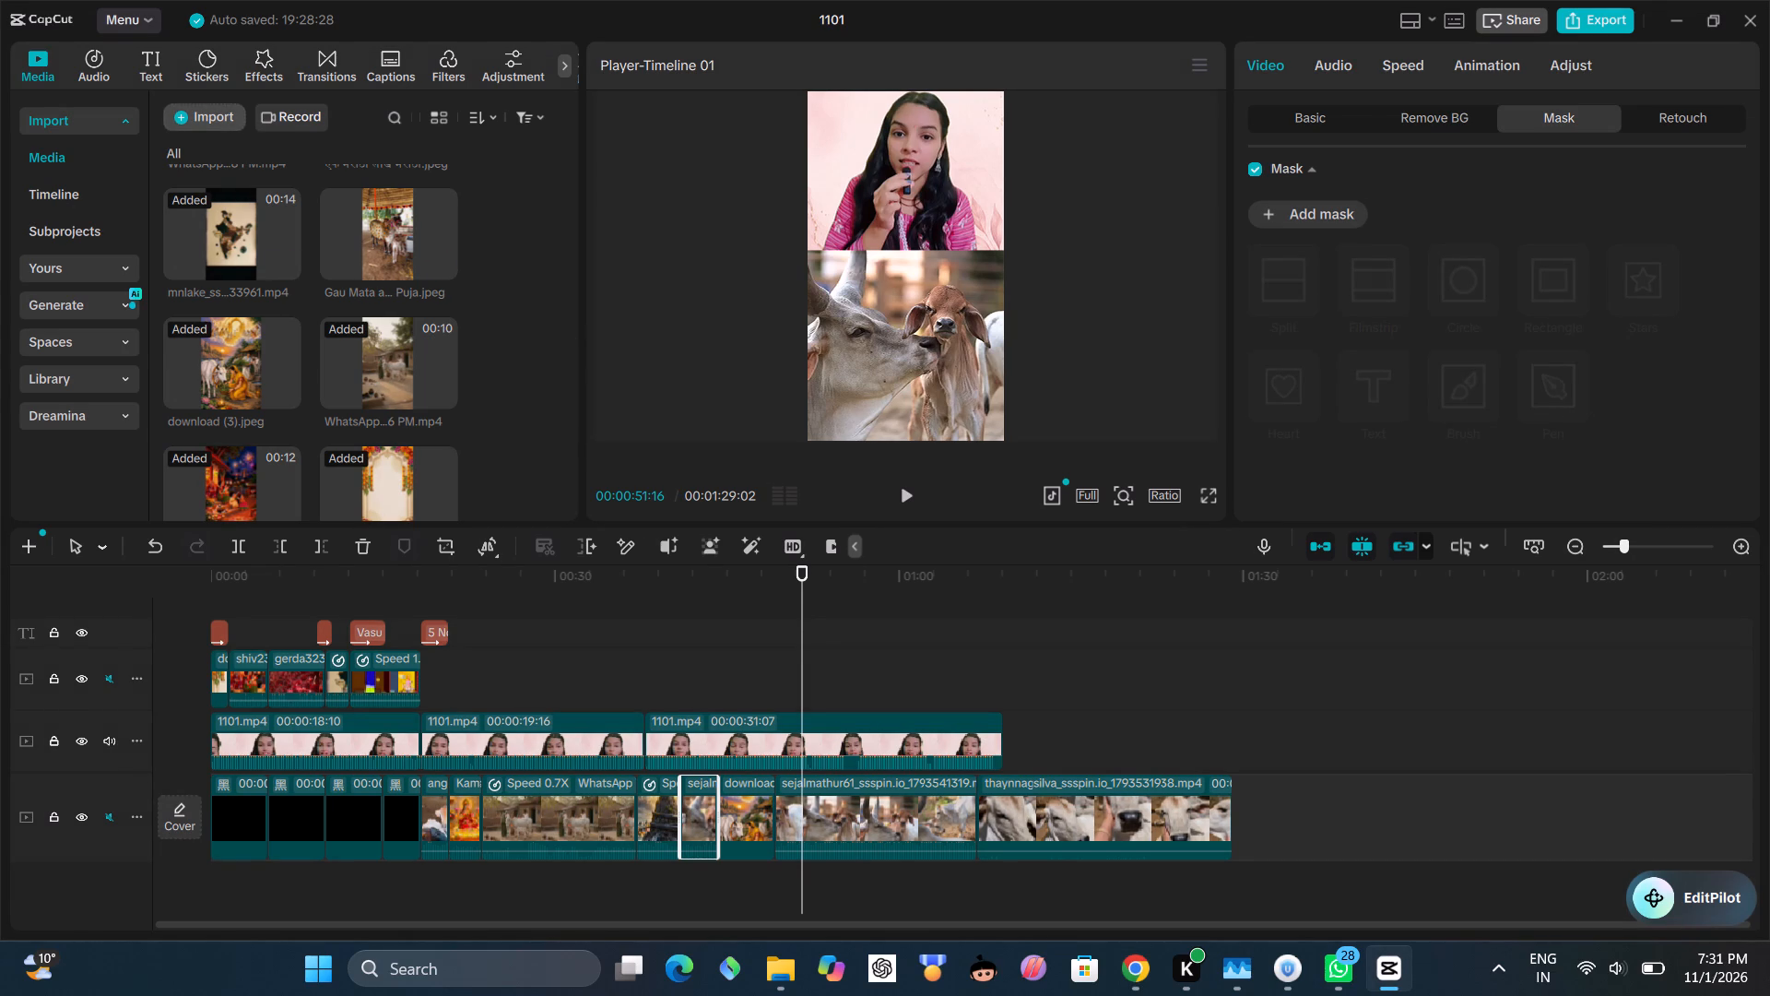
{"action": "double_click", "coordinate": [193, 110]}
{"action": "left_click", "coordinate": [218, 173]}
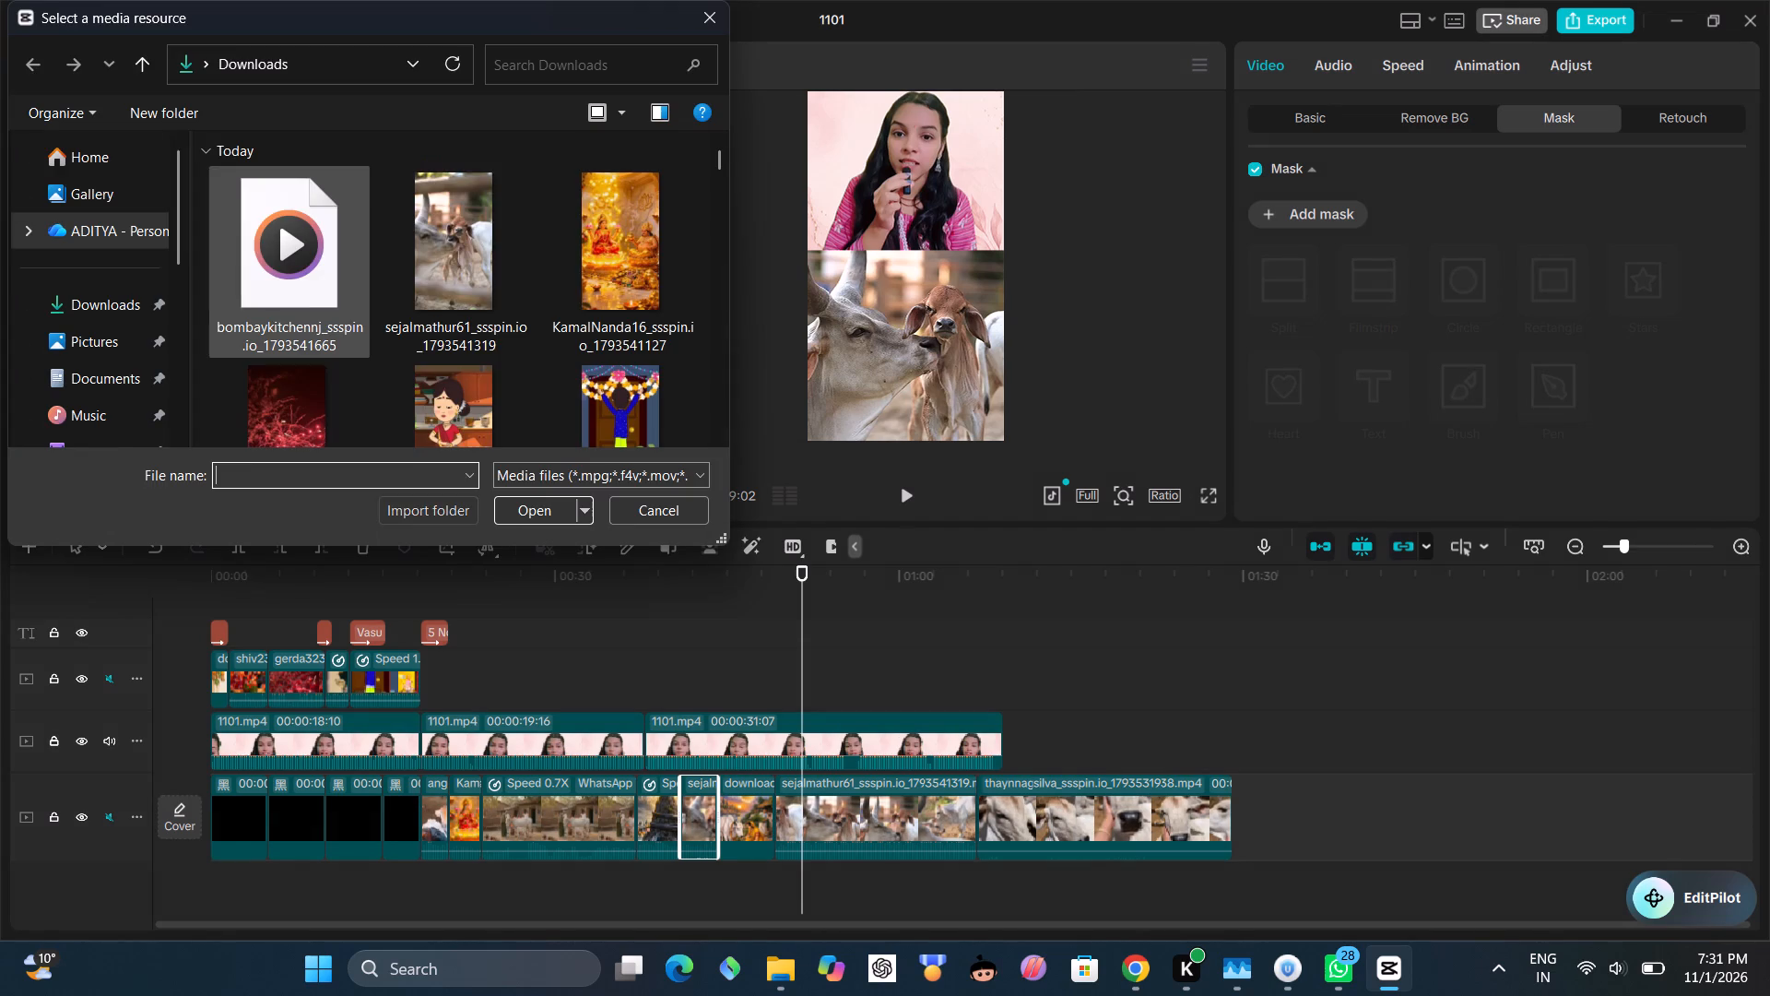
{"action": "left_click", "coordinate": [351, 324]}
{"action": "left_click", "coordinate": [560, 508]}
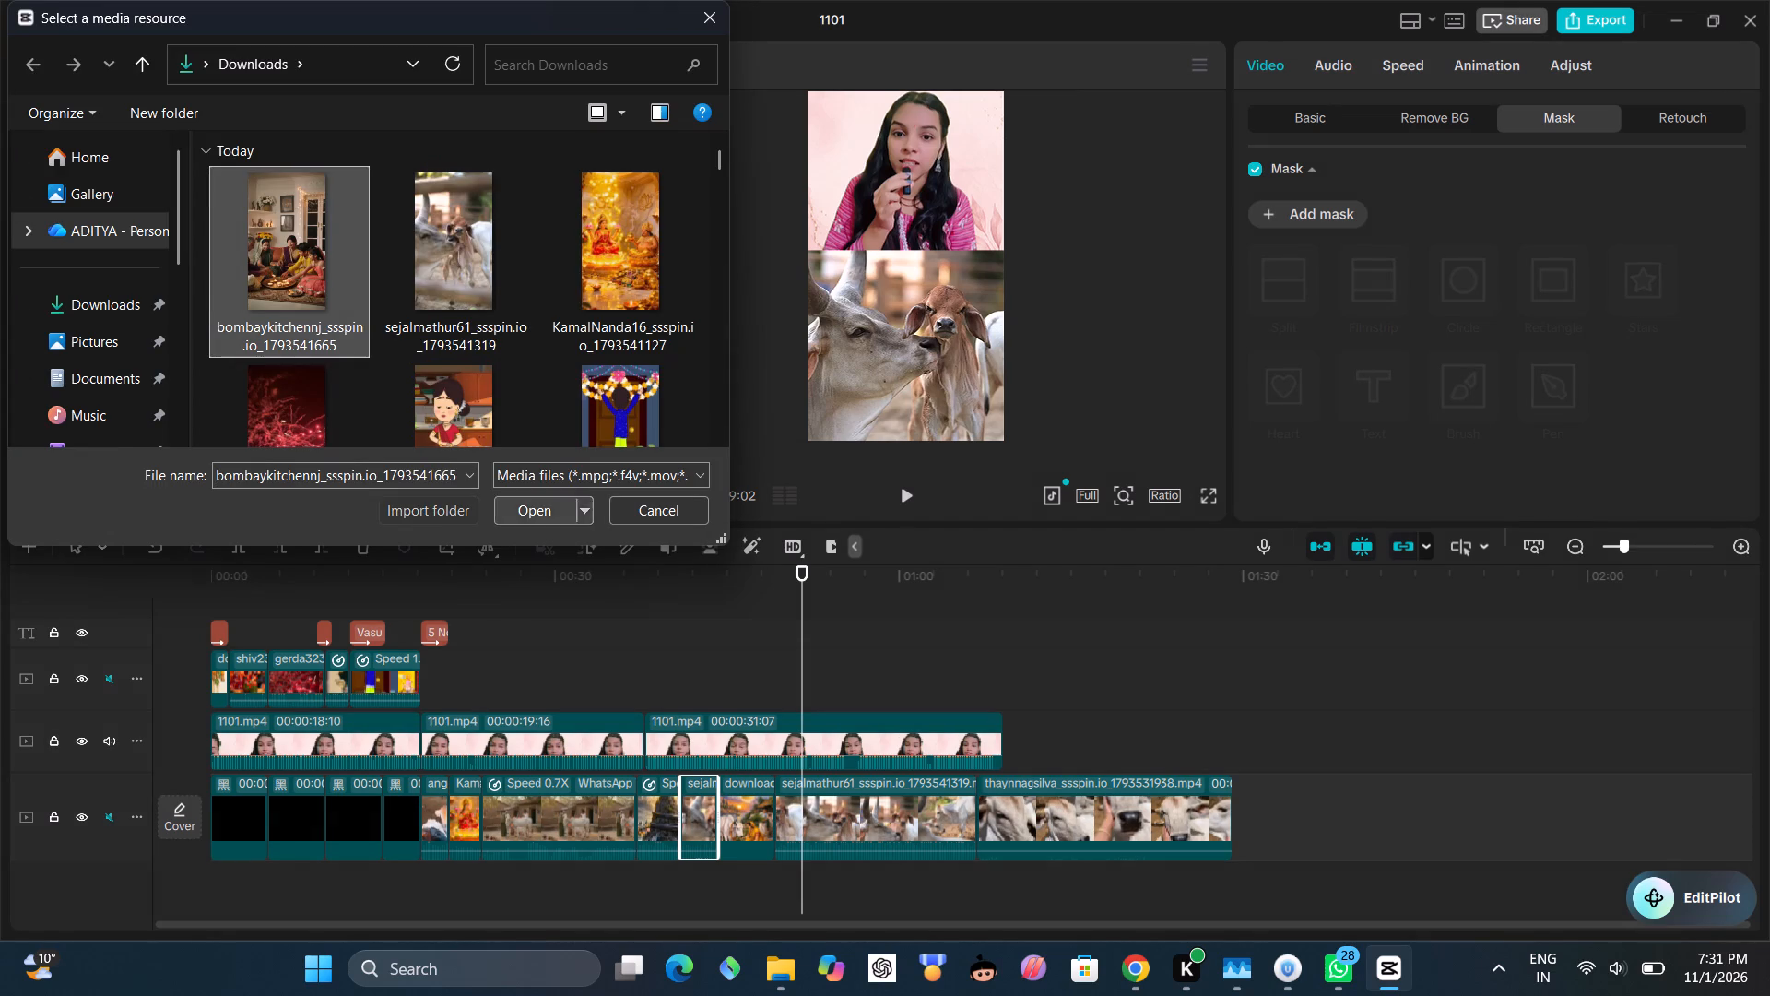
Insert the family diya clip into the bottom B-roll track ahead of the long cow clip and trim its end to about 2 seconds.
{"action": "scroll", "coordinate": [323, 371], "scroll_direction": "down", "scroll_amount": 3}
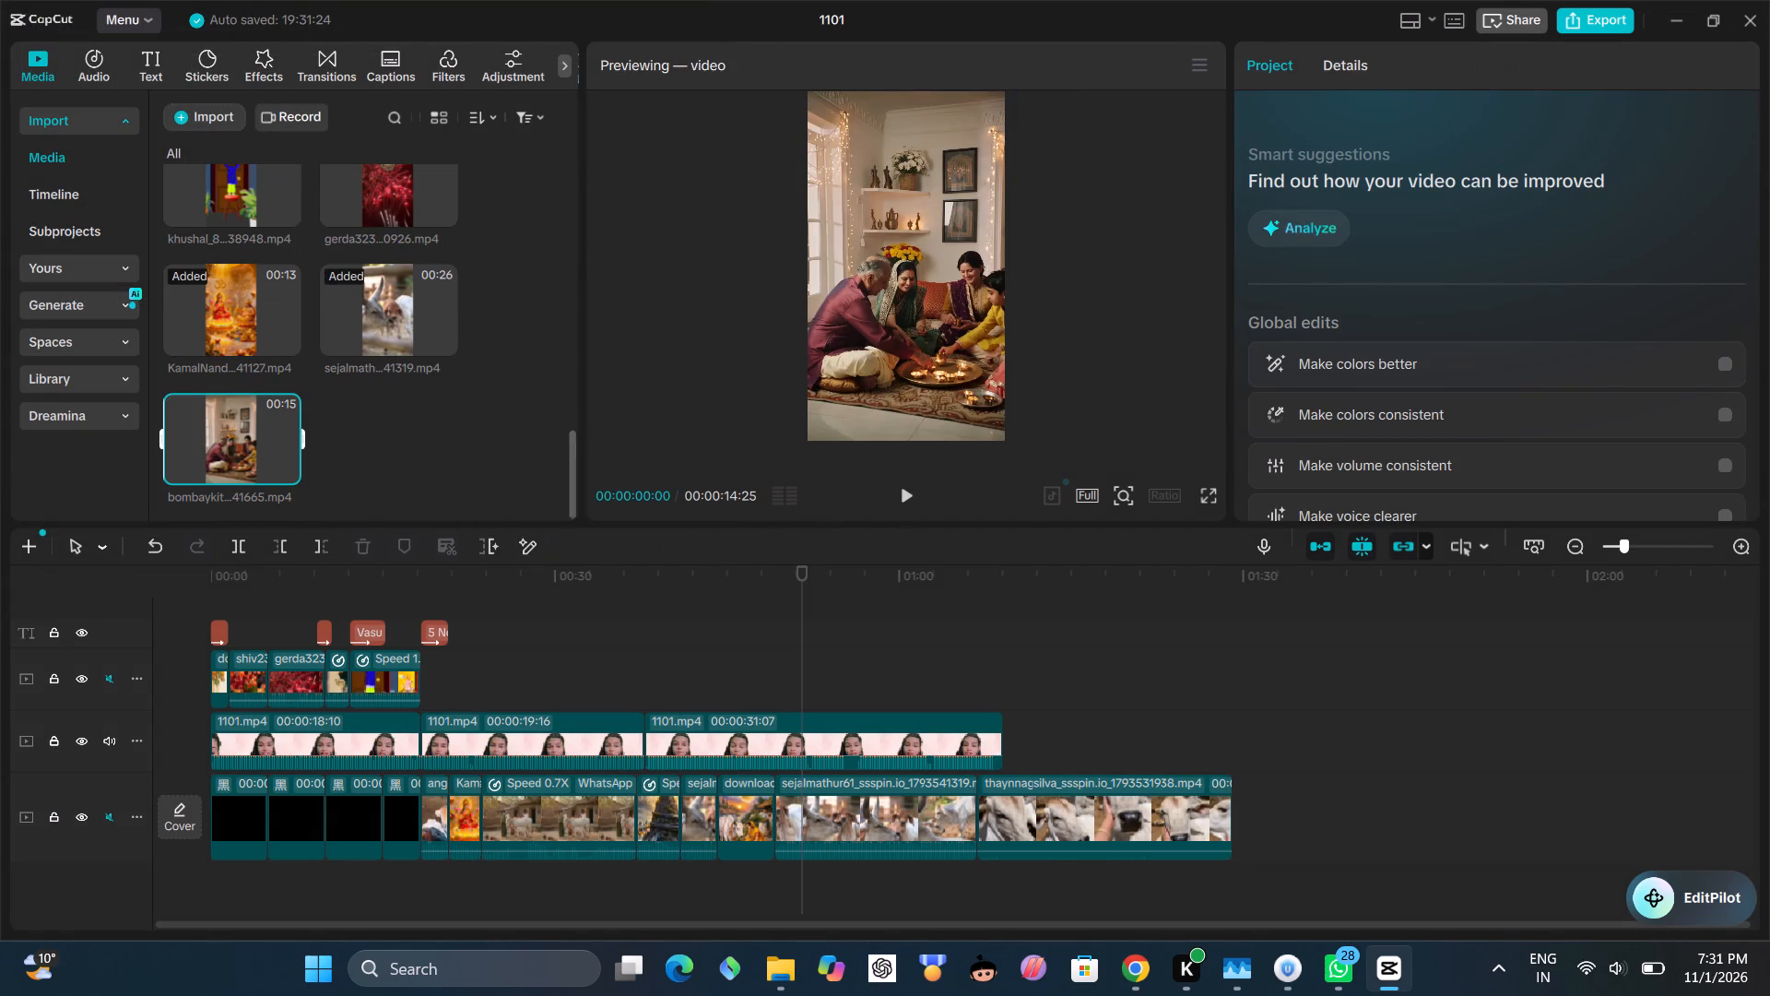
{"action": "left_click", "coordinate": [286, 474]}
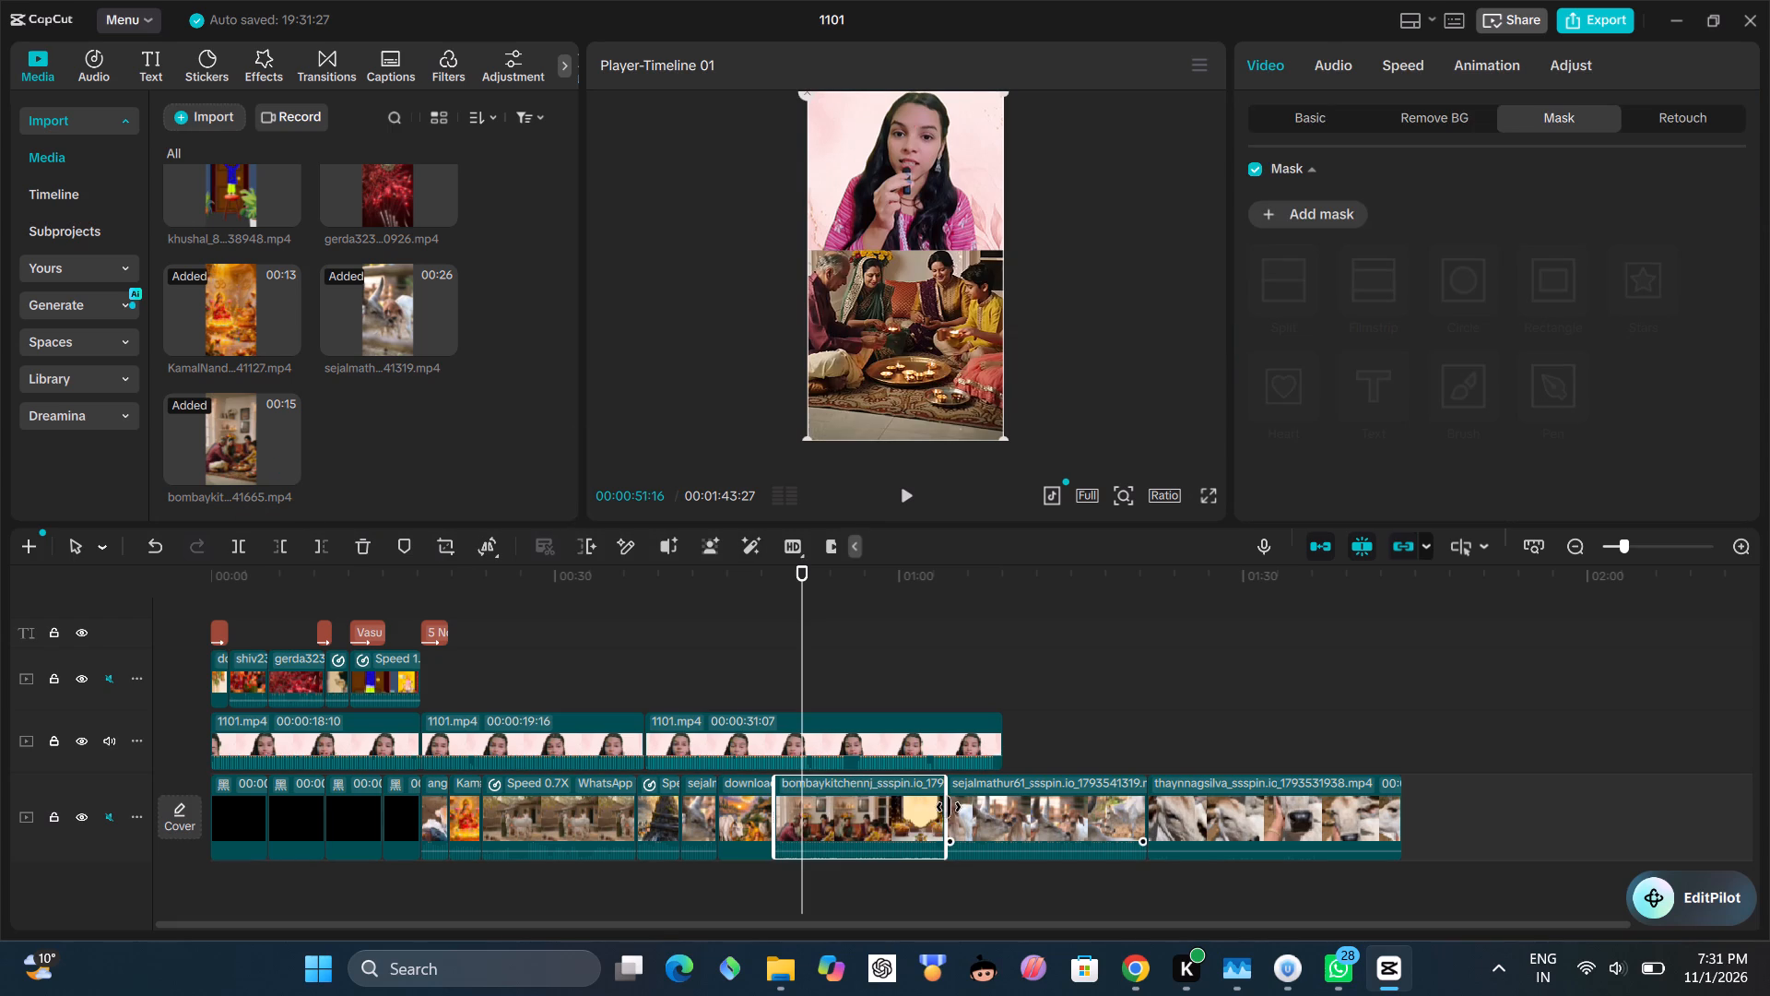
{"action": "left_click_drag", "start_coordinate": [944, 810], "coordinate": [824, 834]}
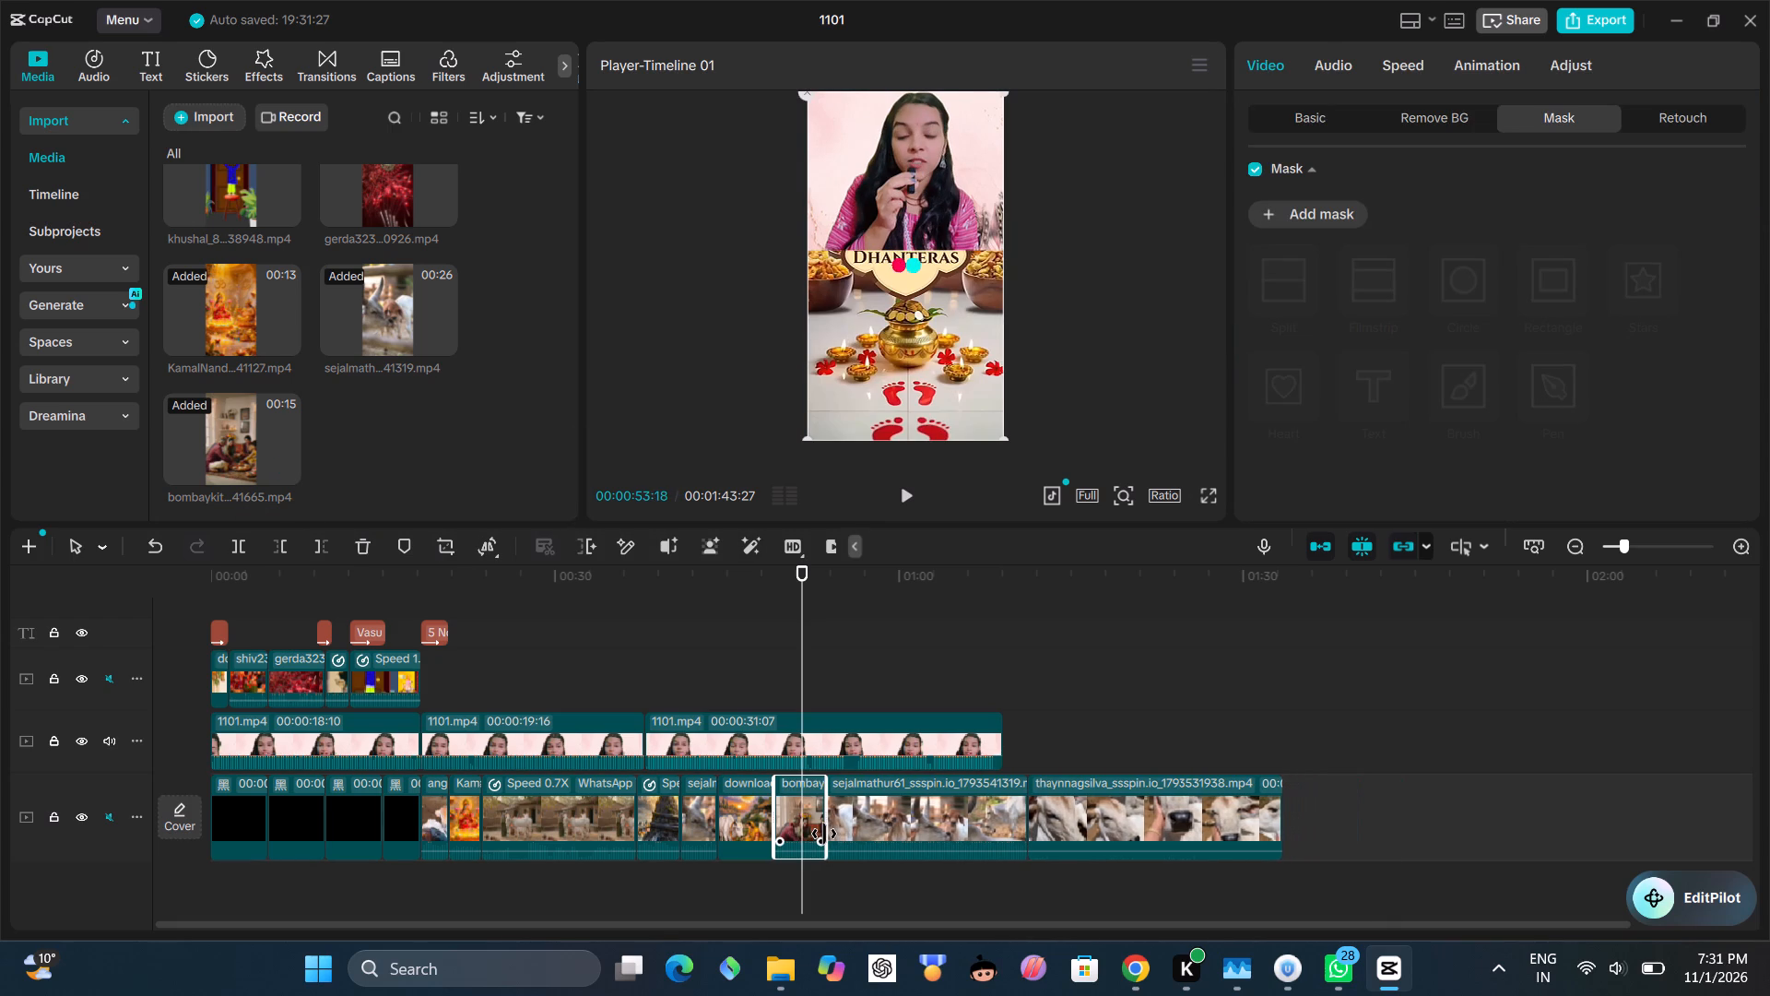
{"action": "left_click_drag", "start_coordinate": [824, 834], "coordinate": [808, 831]}
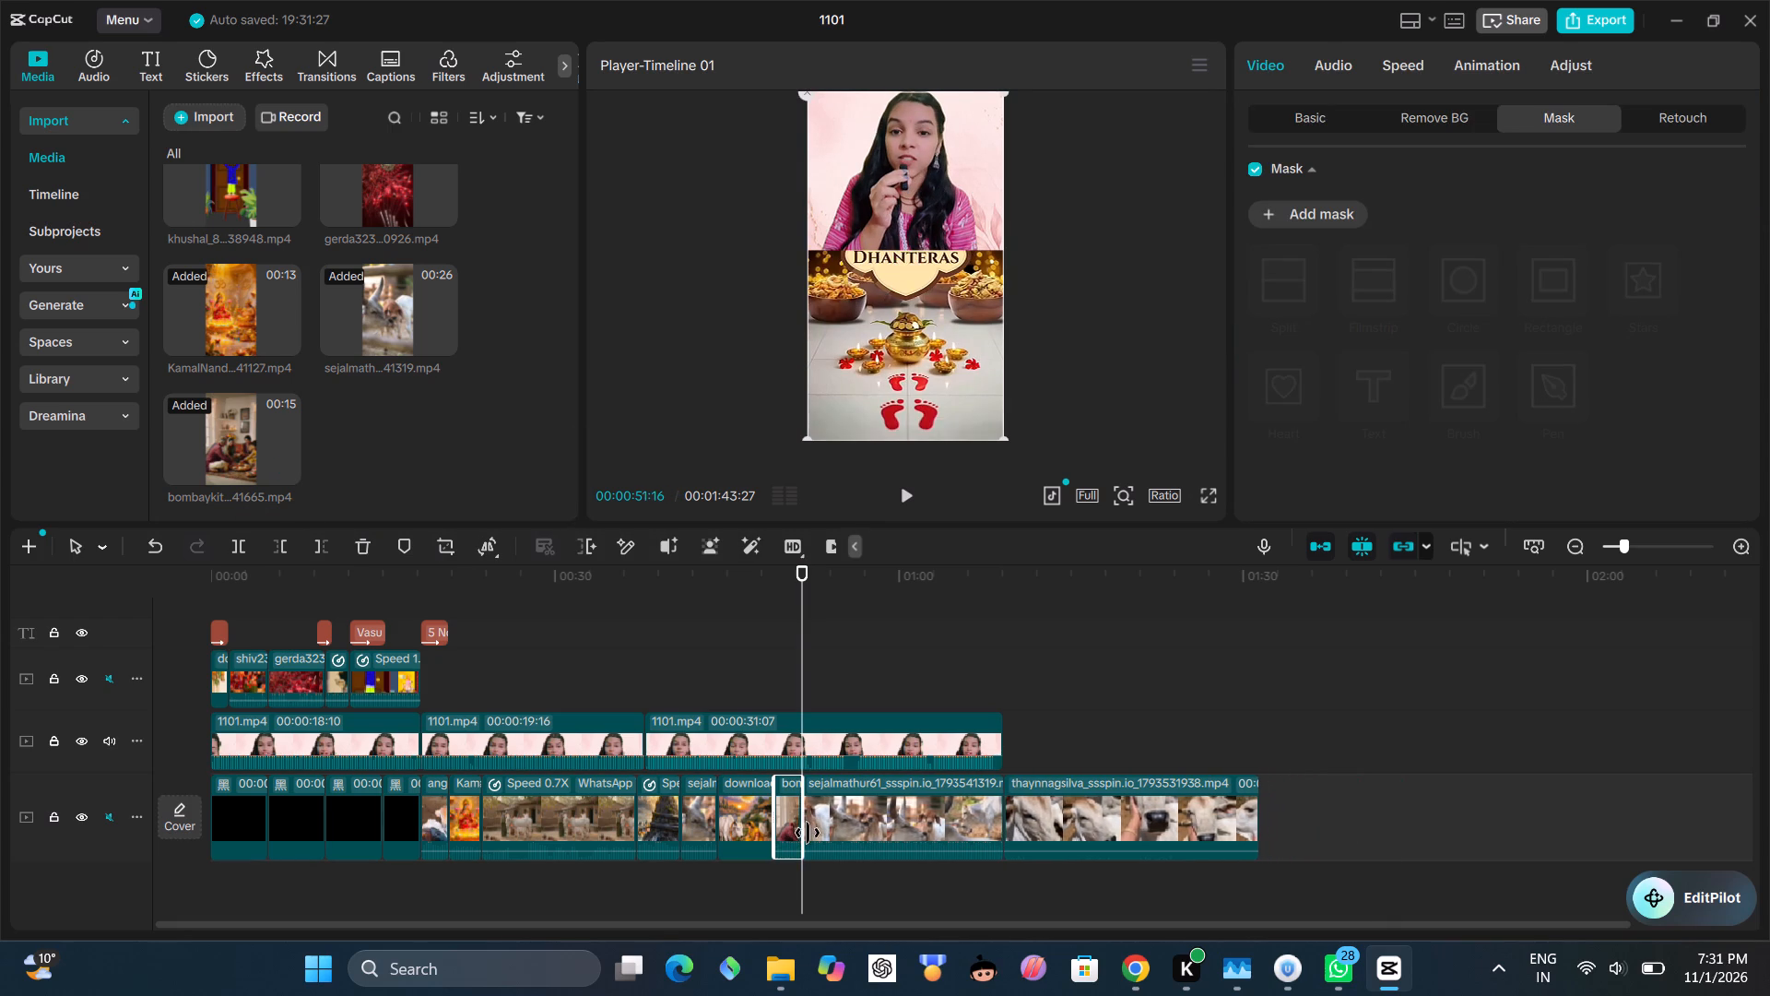
Play the section around 46 seconds and shorten the image of the woman feeding cows to about 2 seconds from its end.
{"action": "left_click", "coordinate": [733, 679]}
{"action": "left_click", "coordinate": [913, 504]}
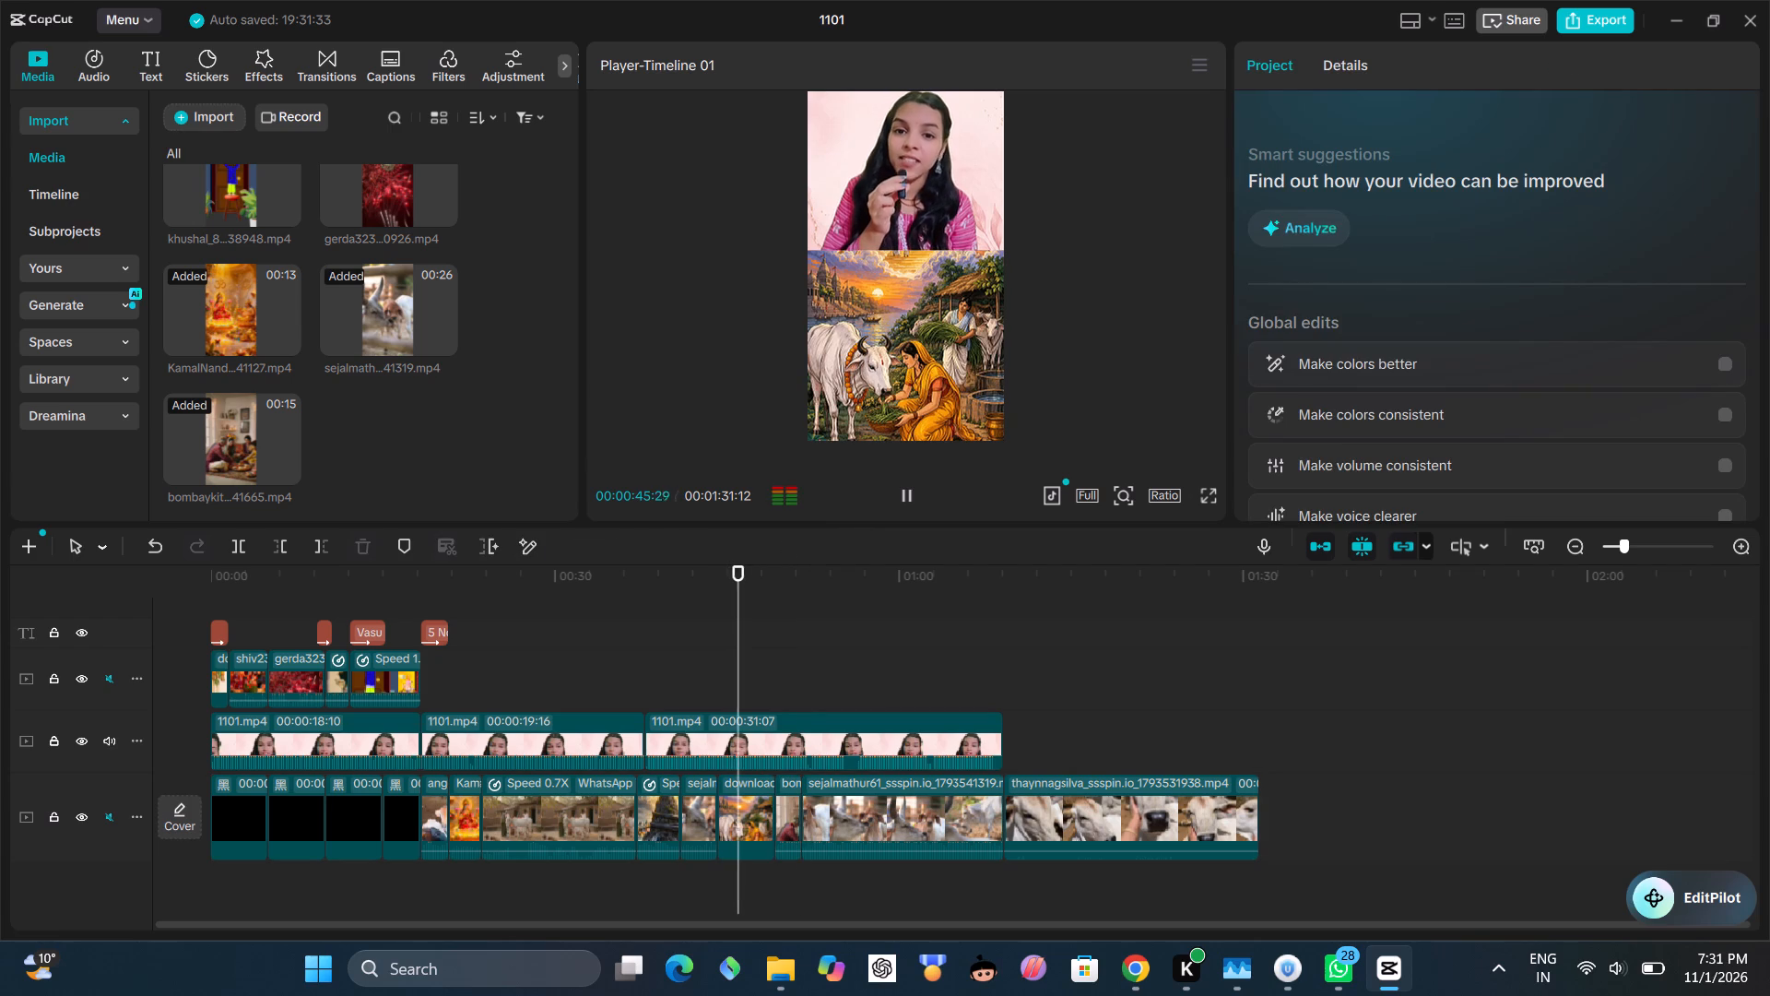
{"action": "left_click", "coordinate": [913, 504]}
{"action": "left_click", "coordinate": [761, 808]}
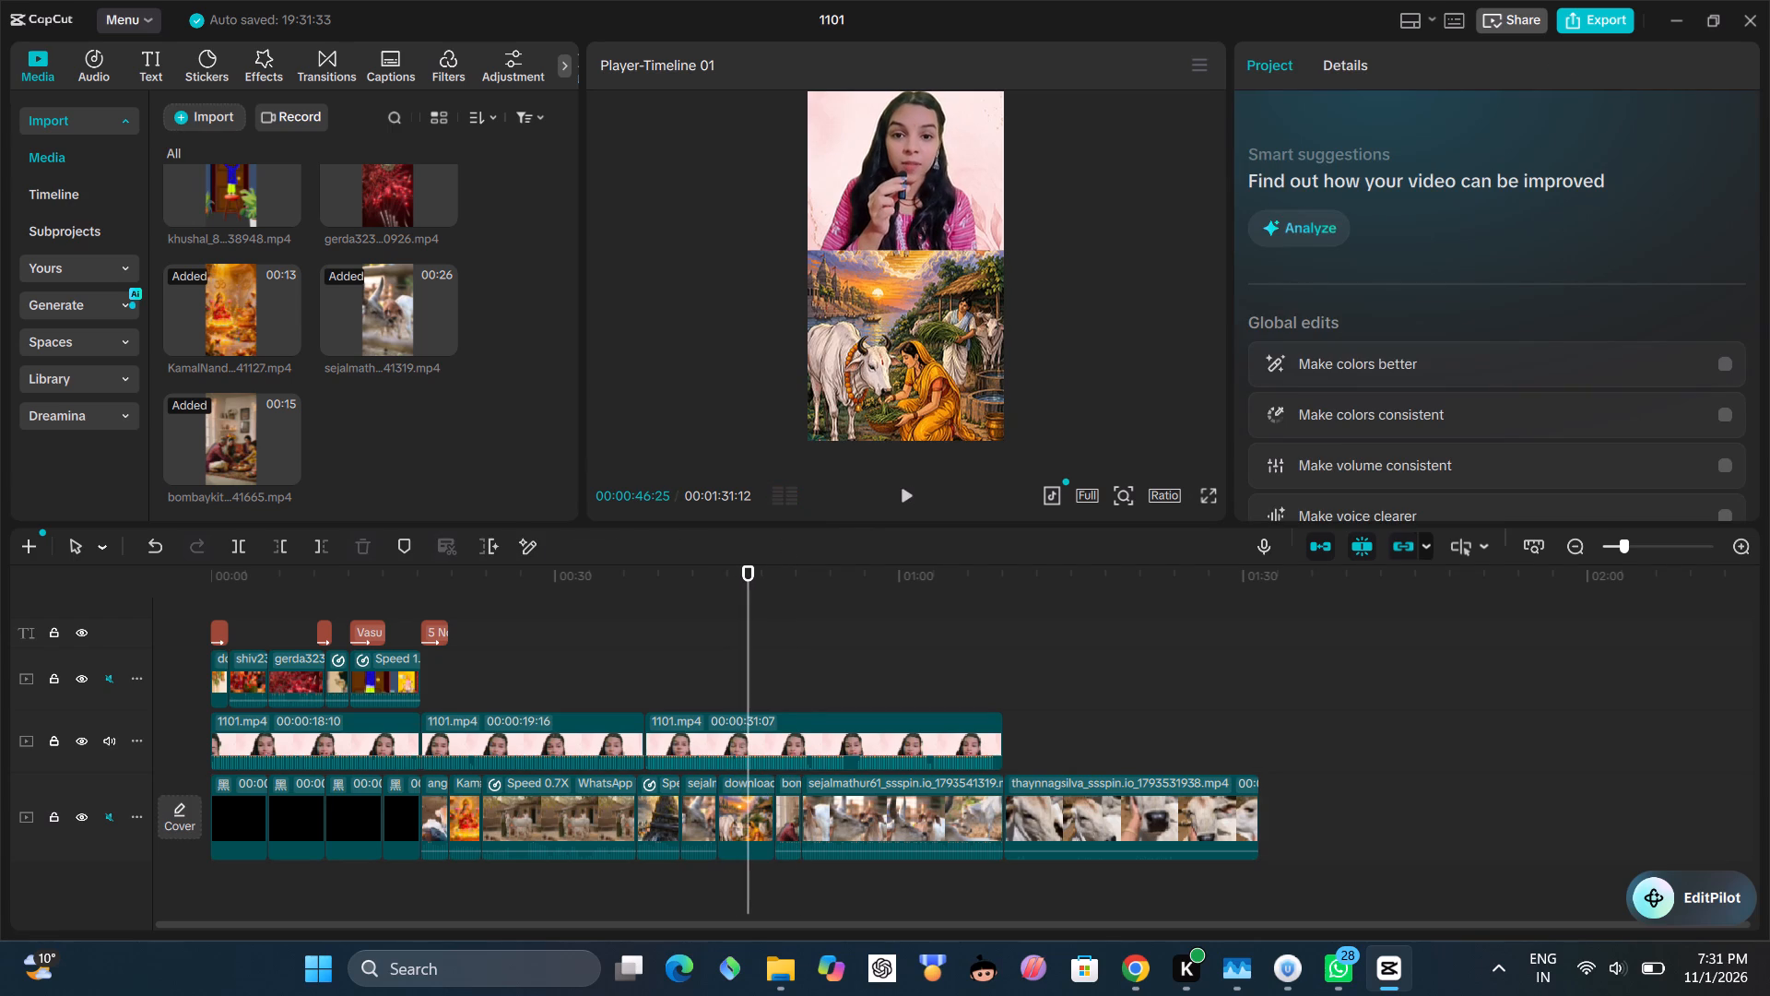
{"action": "left_click_drag", "start_coordinate": [782, 815], "coordinate": [725, 820]}
{"action": "left_click", "coordinate": [732, 819]}
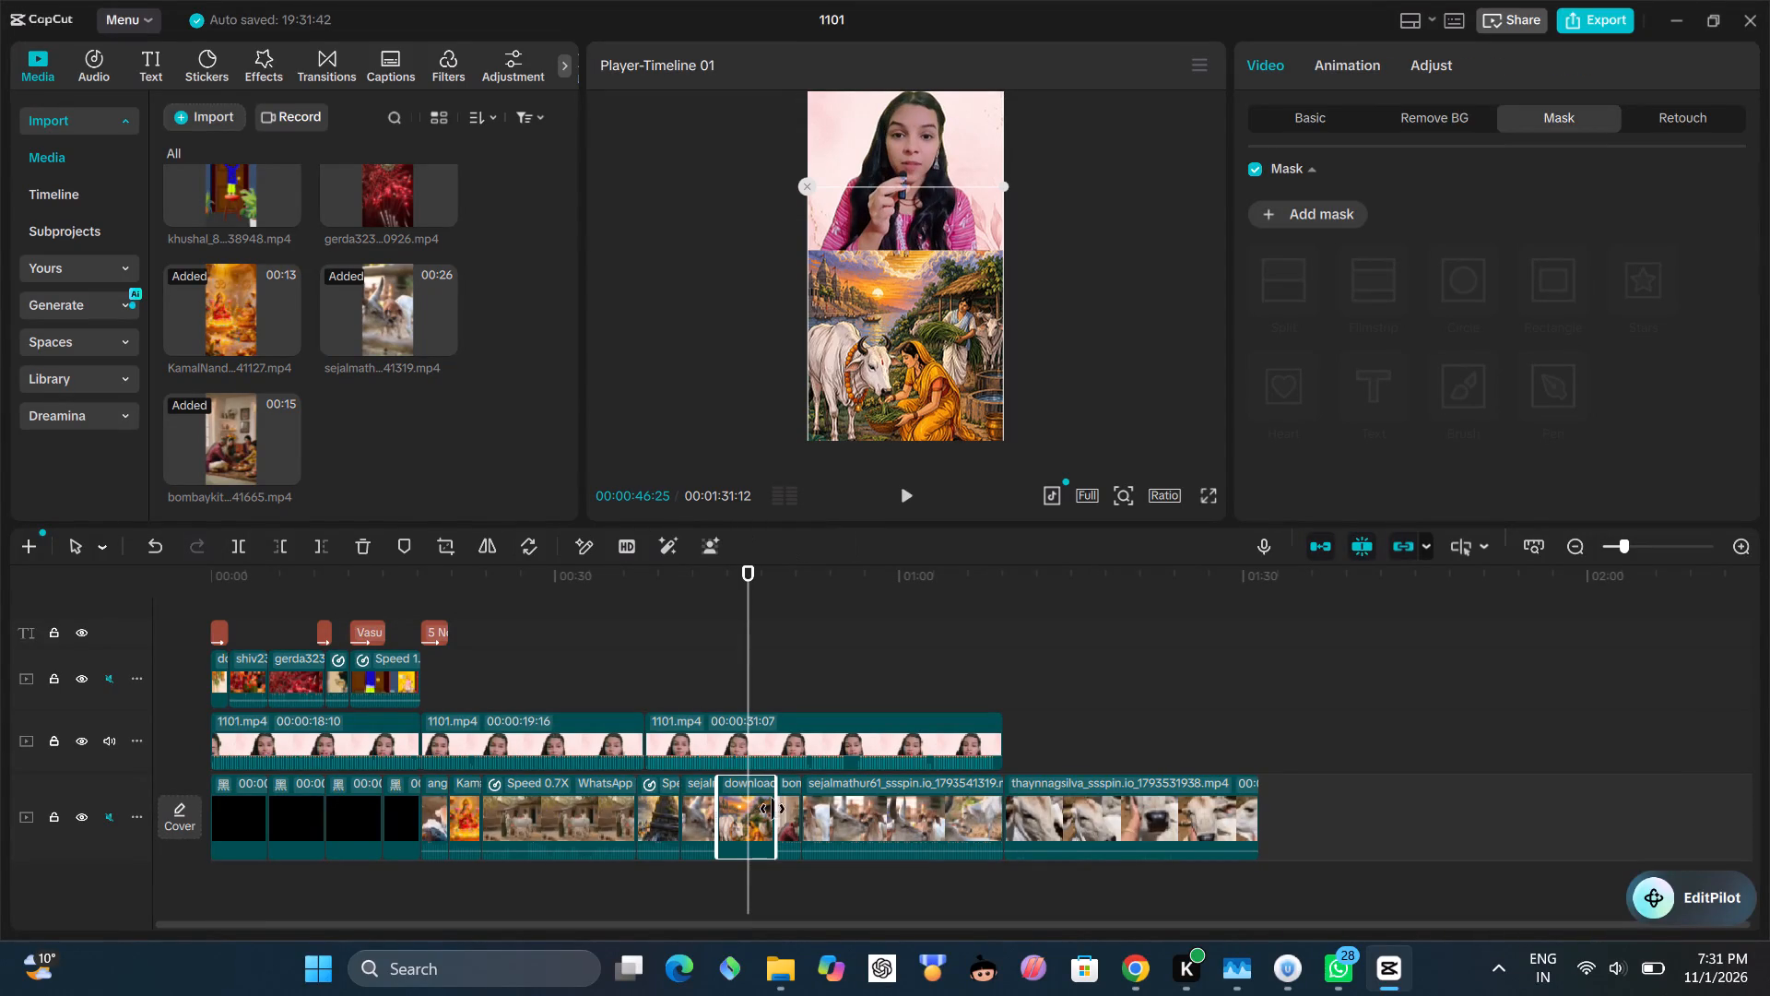
{"action": "left_click_drag", "start_coordinate": [773, 809], "coordinate": [737, 798]}
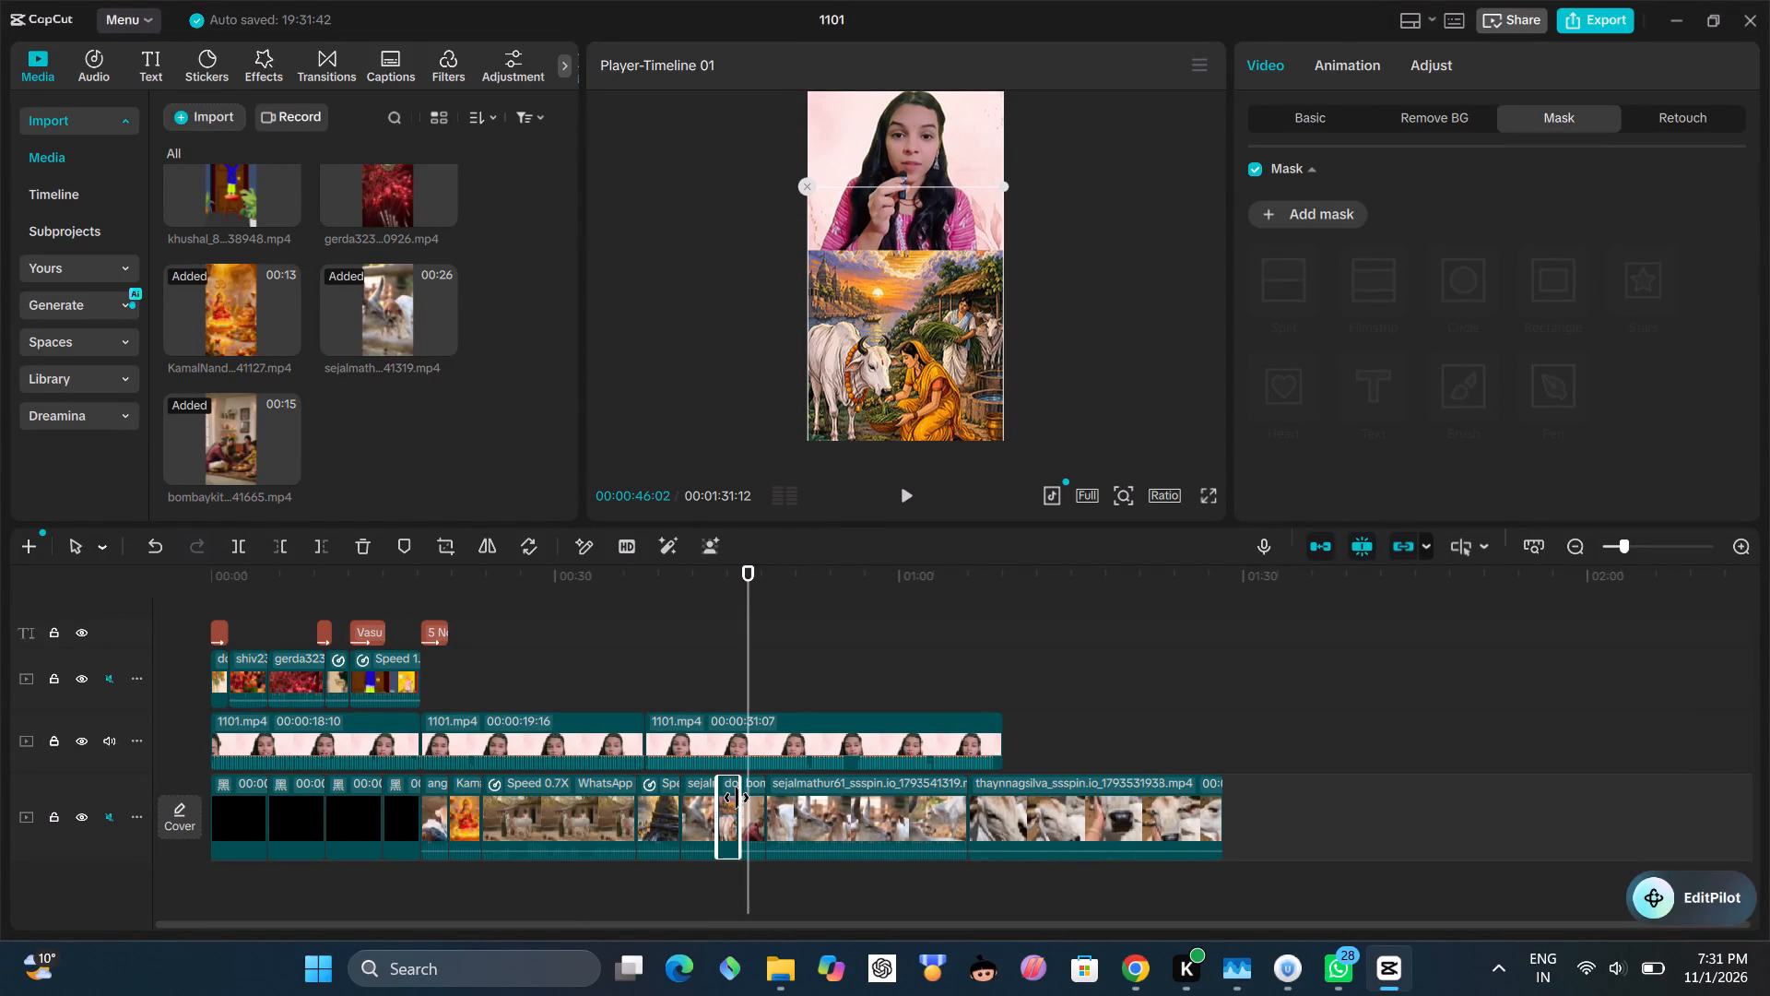
{"action": "left_click_drag", "start_coordinate": [737, 798], "coordinate": [740, 812]}
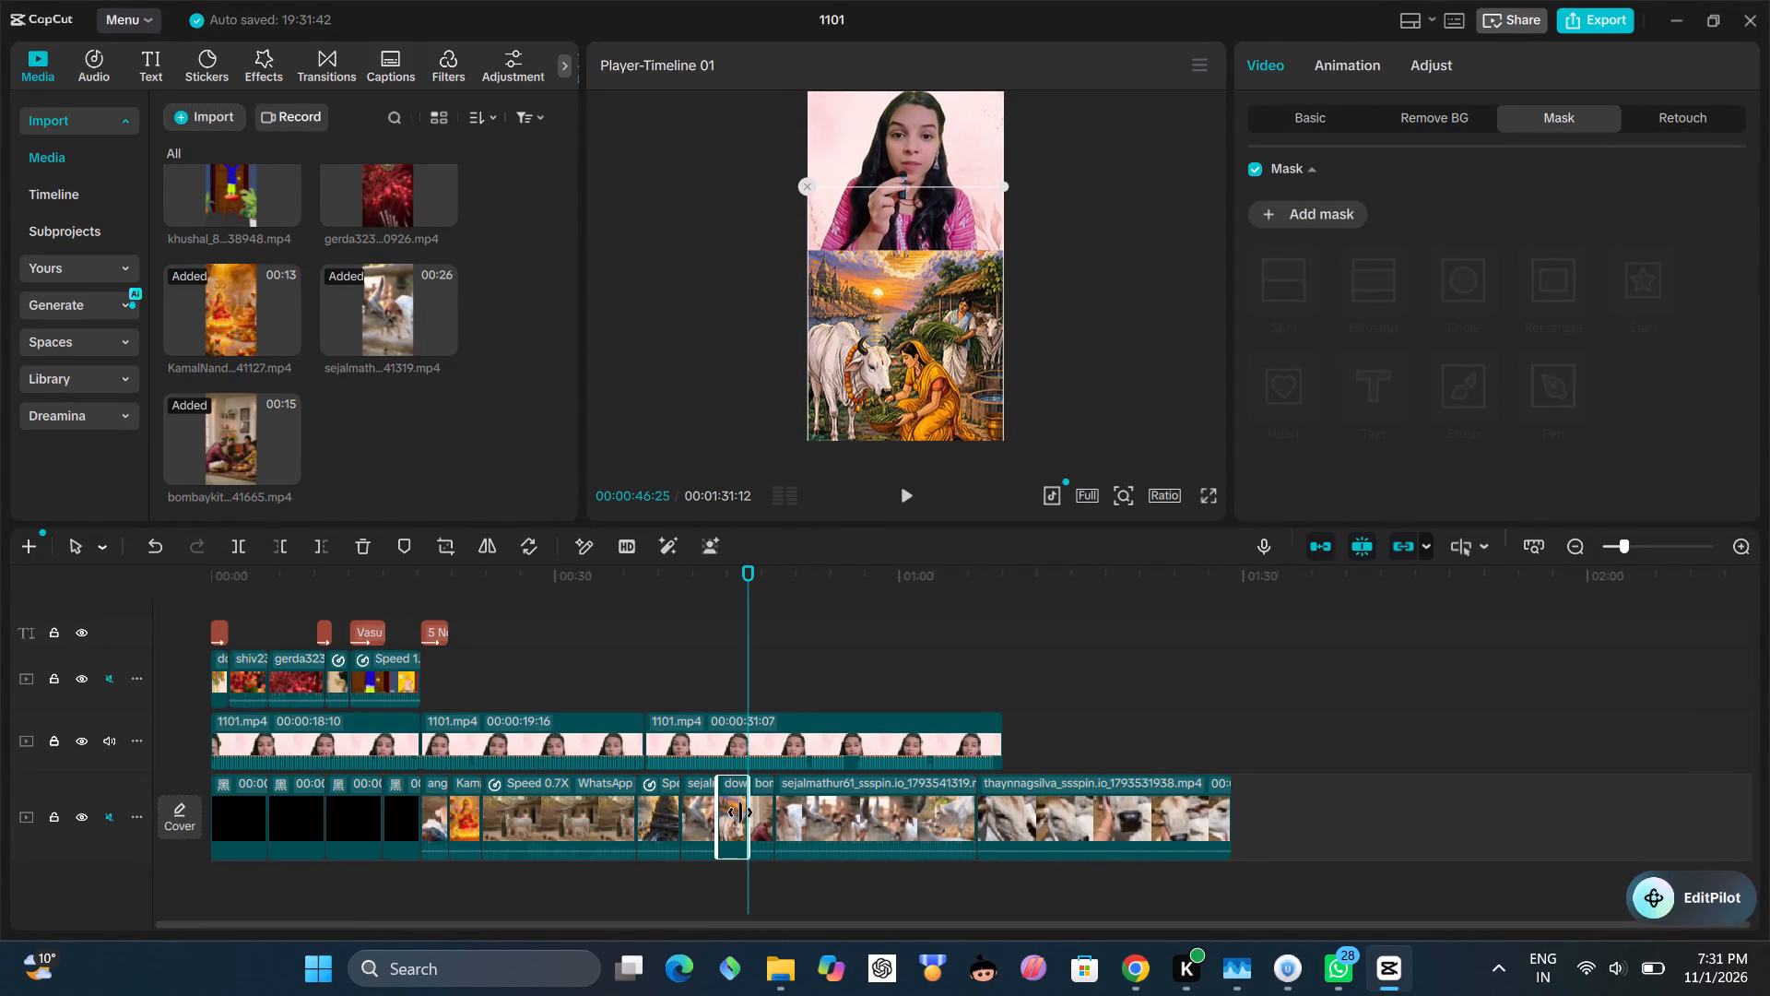
{"action": "left_click_drag", "start_coordinate": [740, 812], "coordinate": [736, 831]}
Play the timeline from about 41 to 56 seconds to check the B-roll timing against the presenter's speech.
{"action": "left_click", "coordinate": [687, 650]}
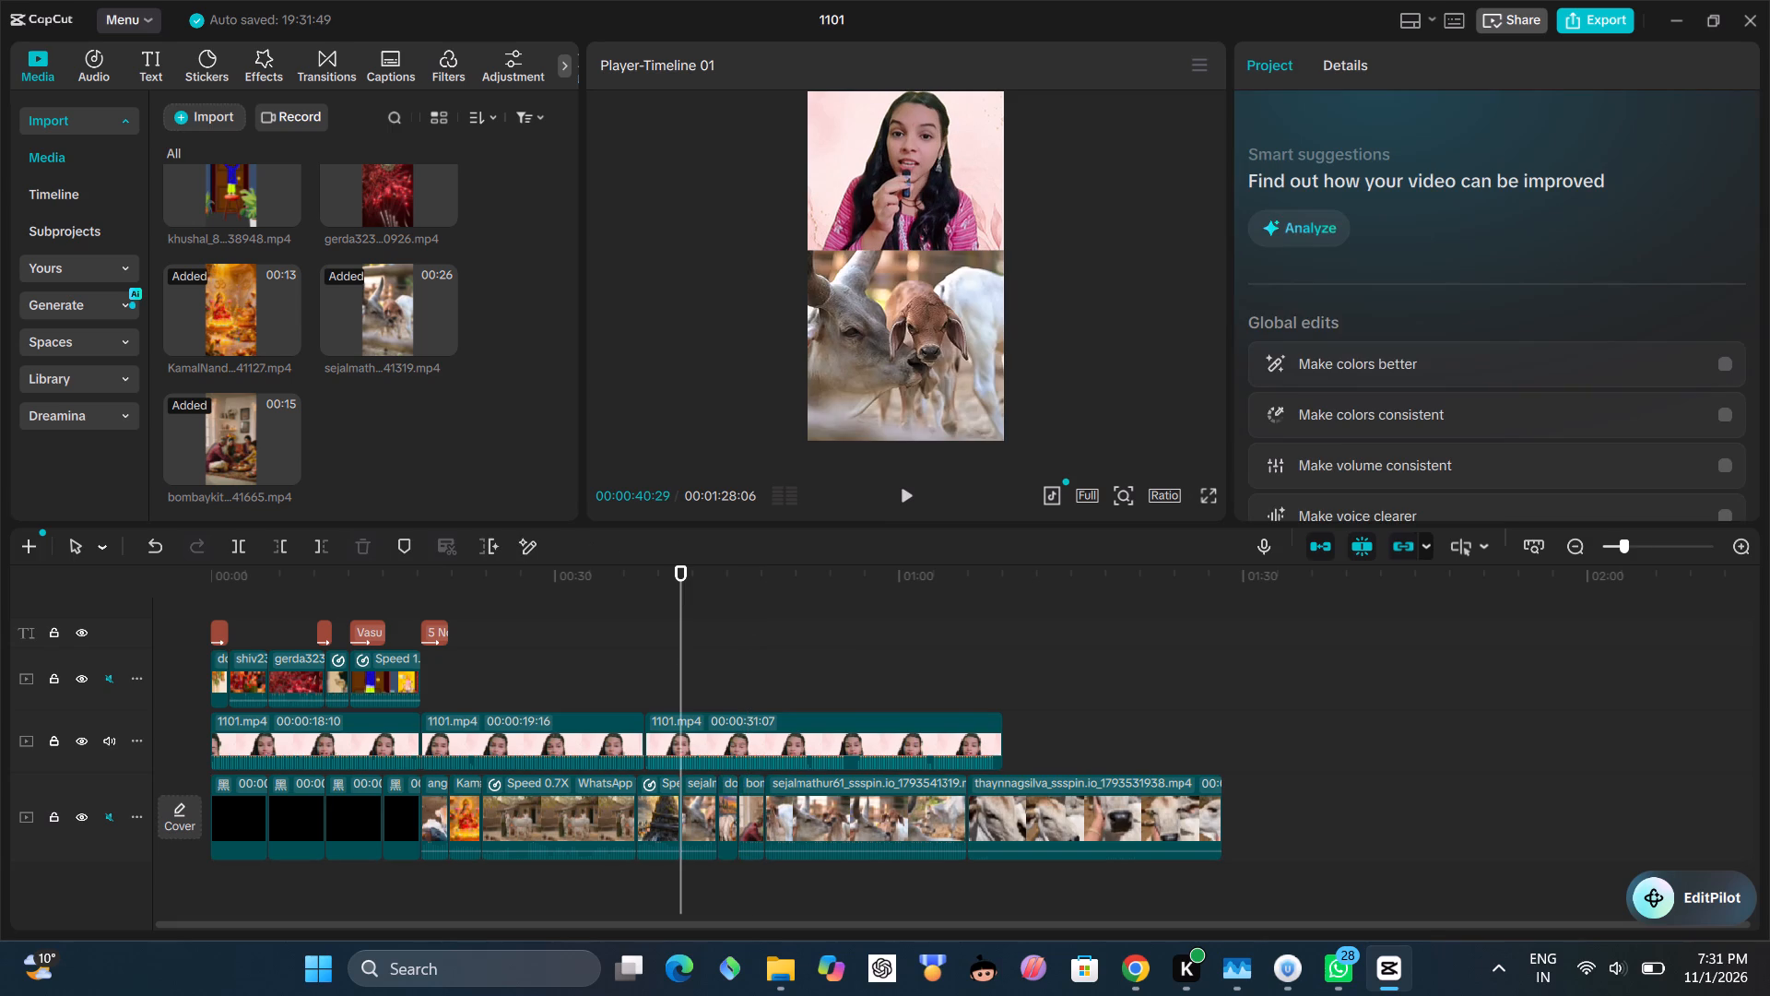
{"action": "left_click", "coordinate": [906, 490]}
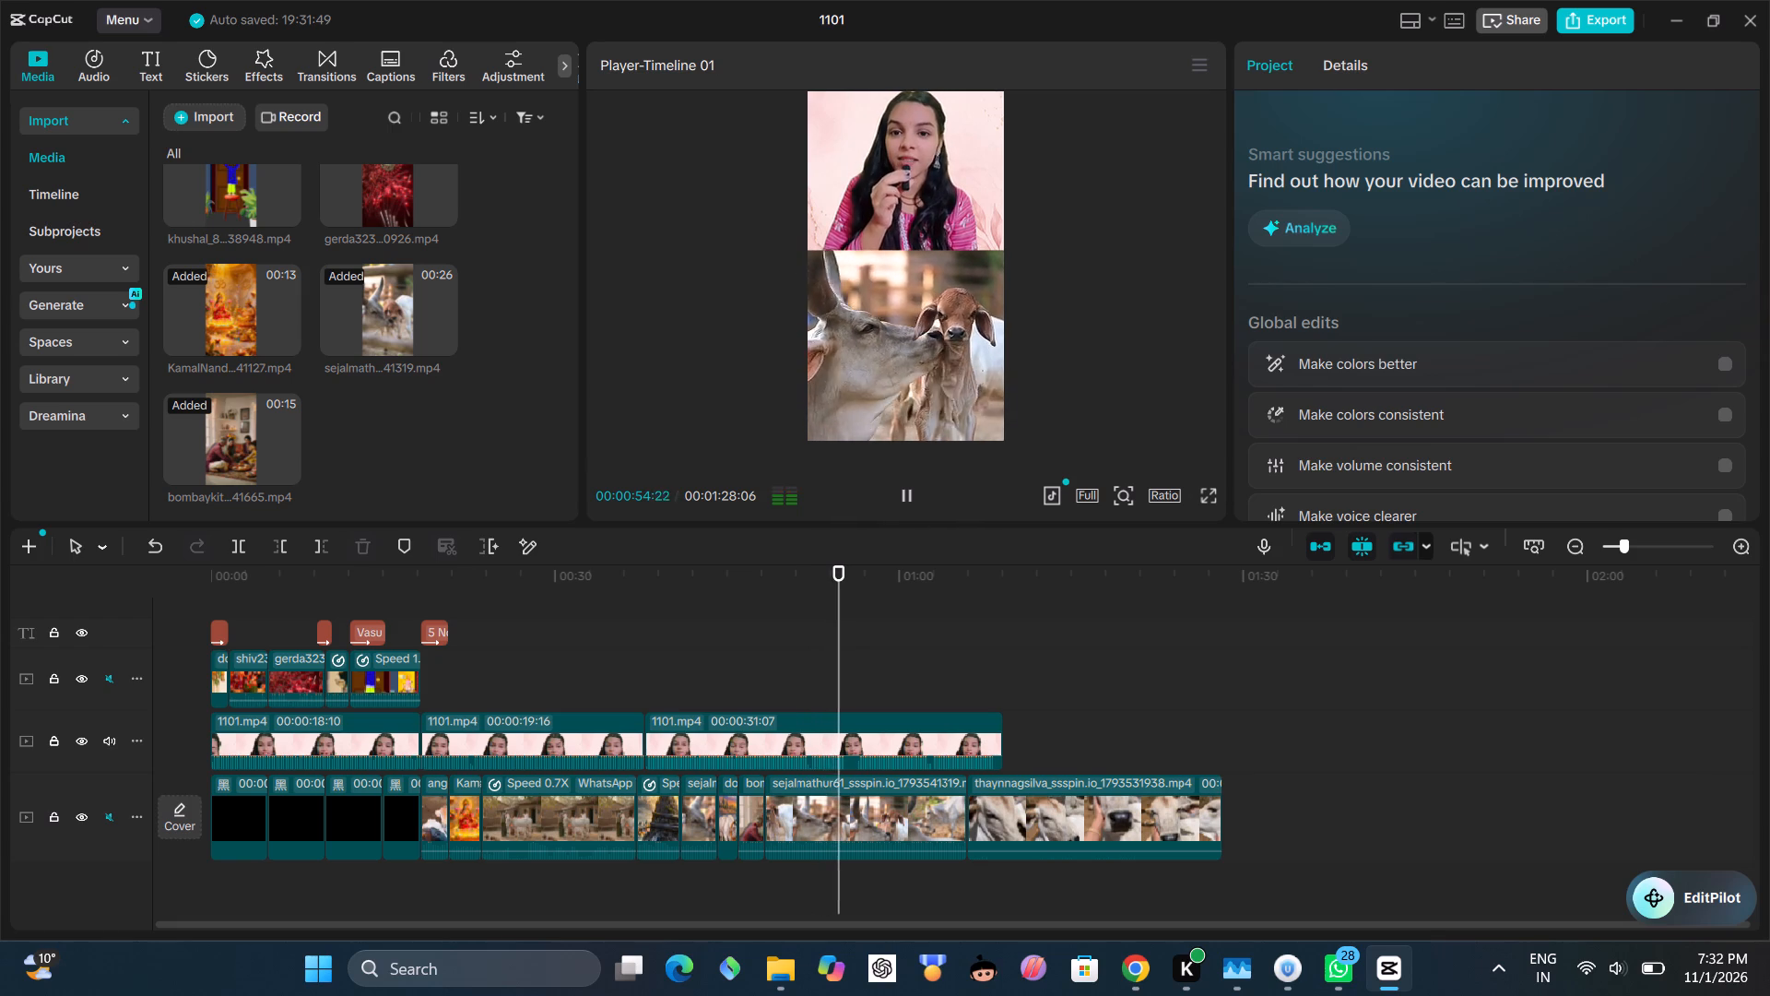
{"action": "left_click", "coordinate": [902, 495]}
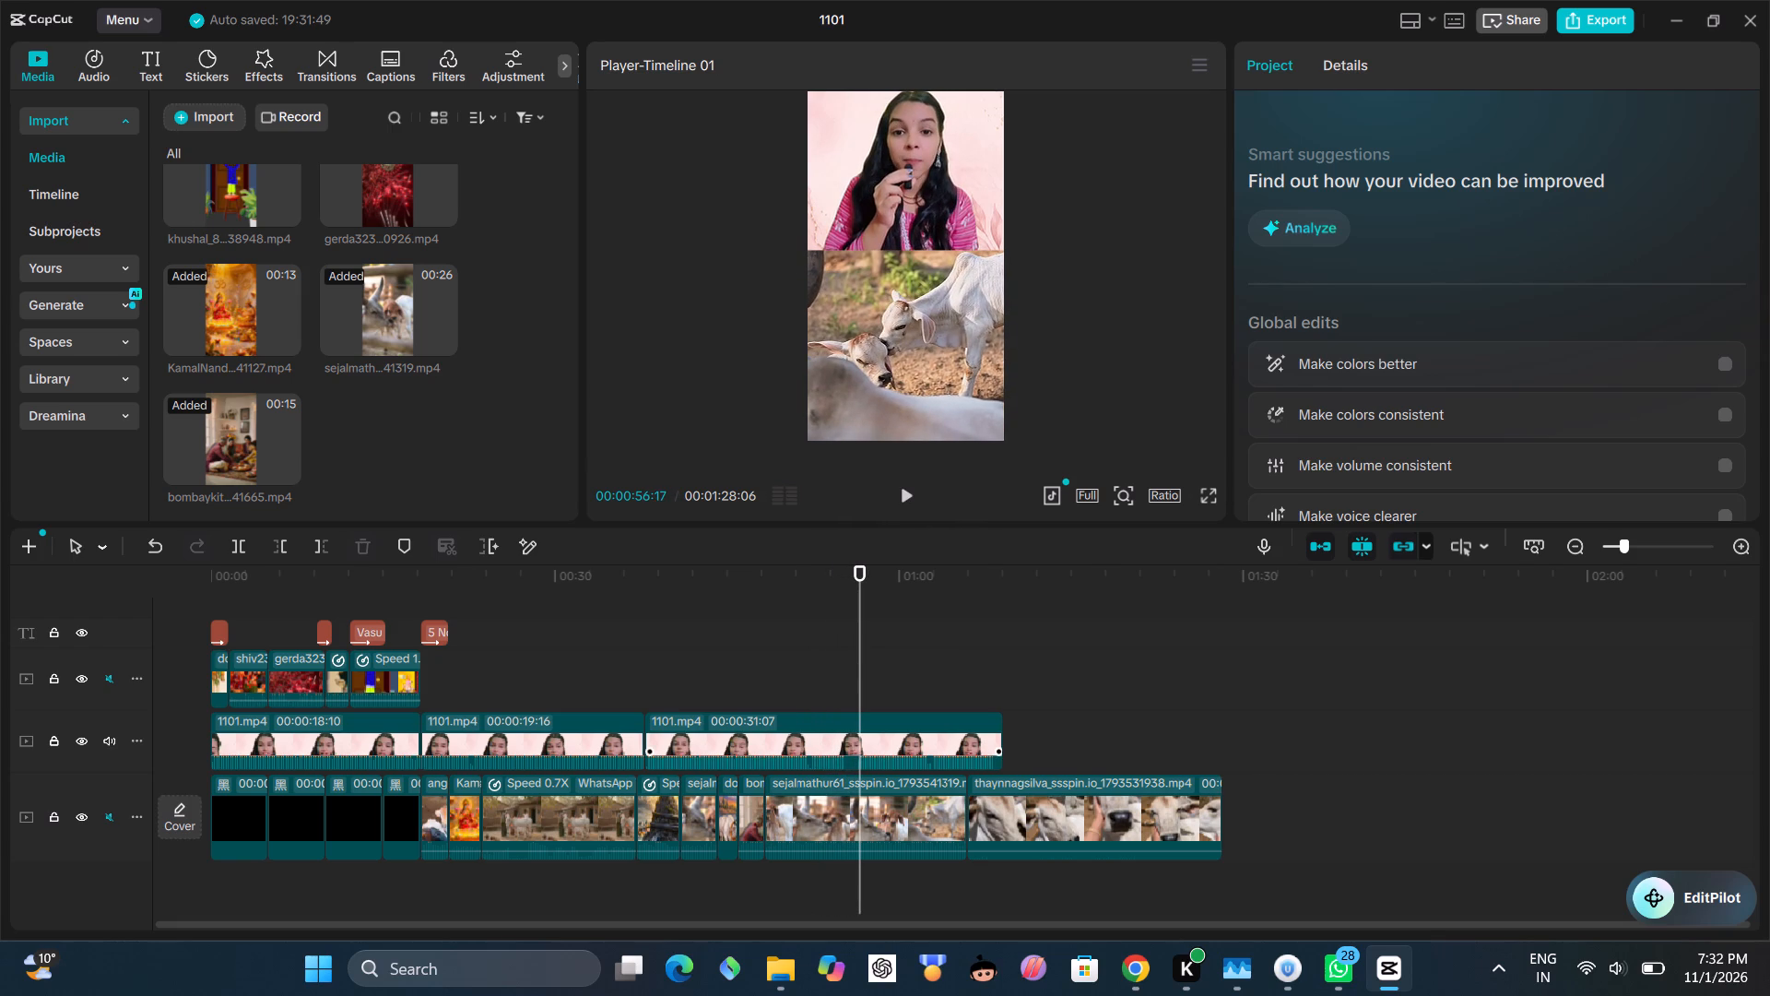
Split the presenter clip at about 52.3 and 52.7 seconds to isolate a short segment, using playback to locate the cuts.
{"action": "left_click", "coordinate": [1648, 541]}
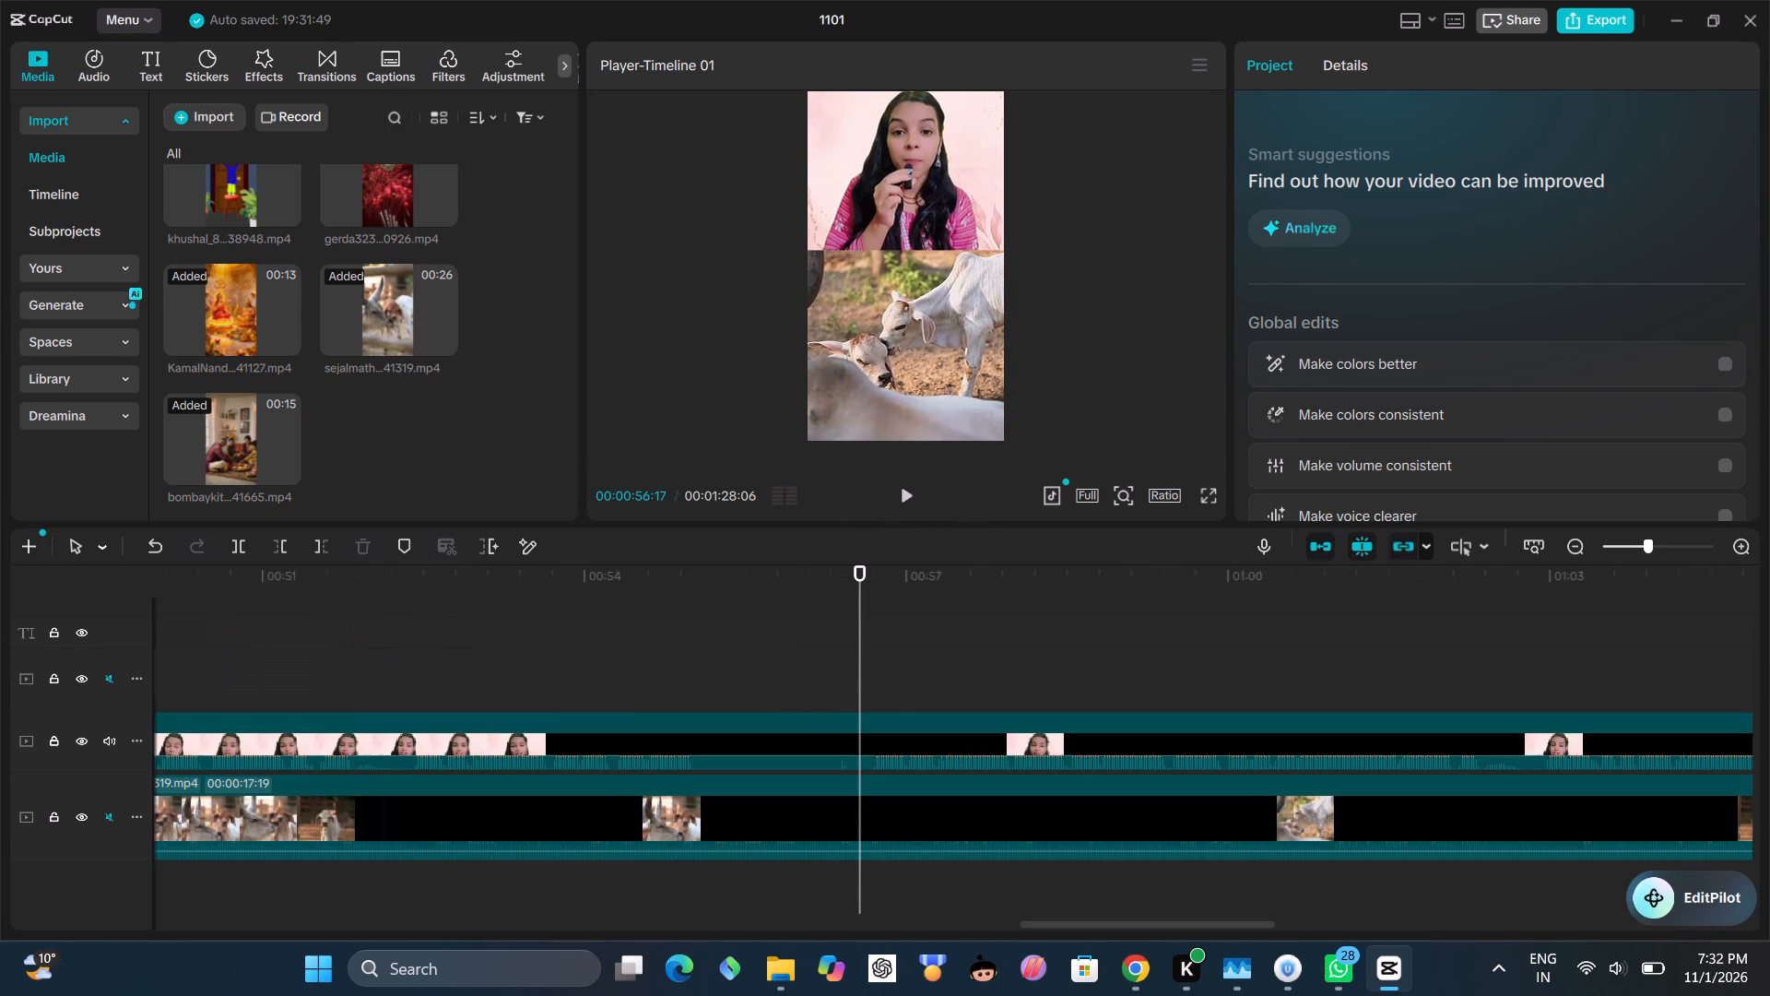
{"action": "left_click", "coordinate": [584, 693]}
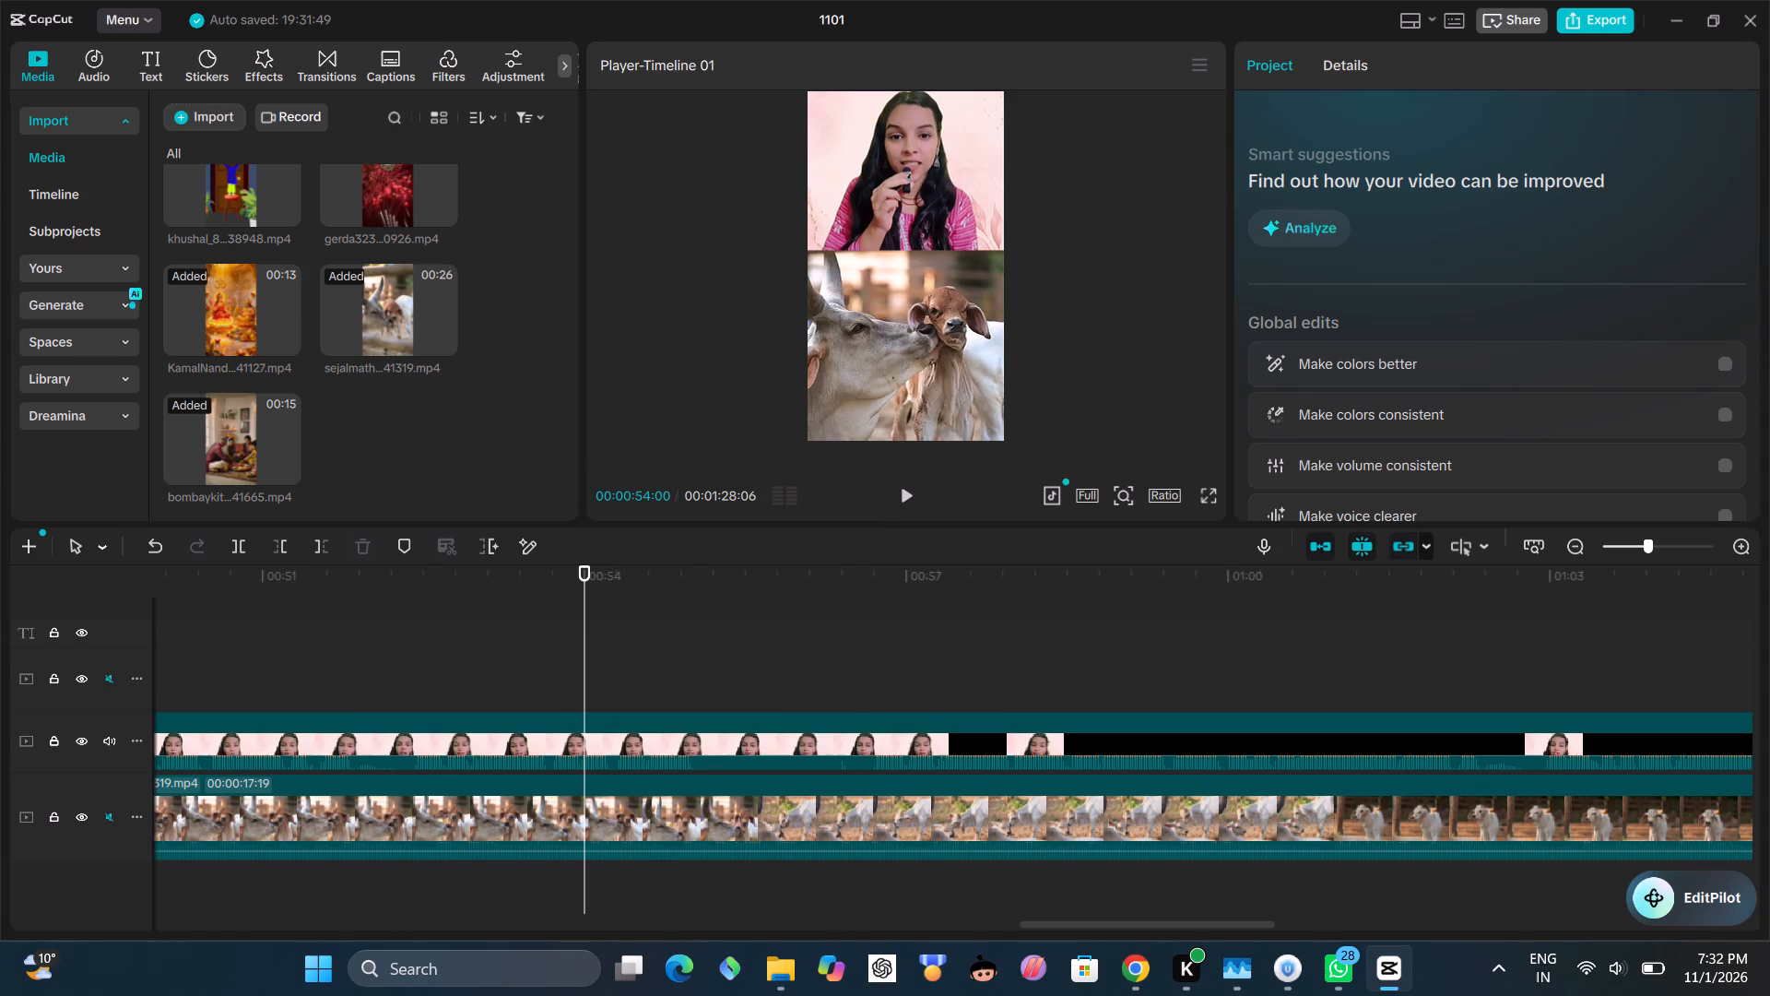
{"action": "left_click", "coordinate": [904, 501]}
{"action": "left_click", "coordinate": [912, 492]}
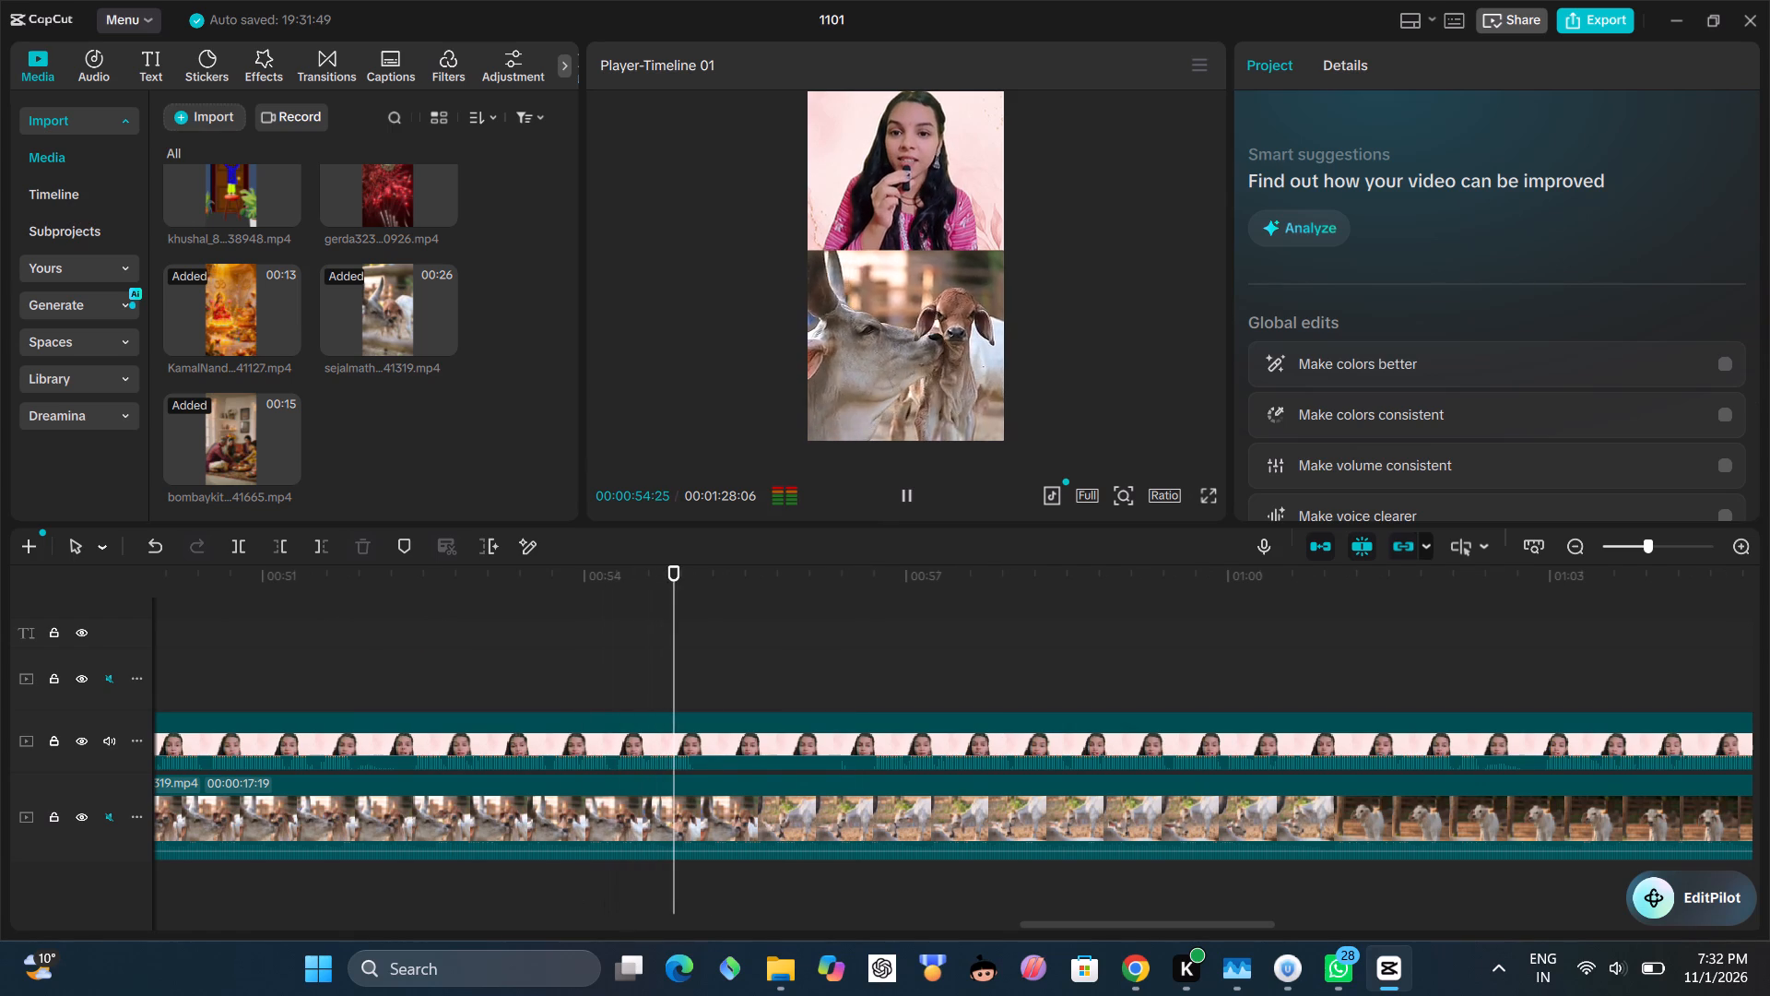
{"action": "left_click", "coordinate": [426, 718]}
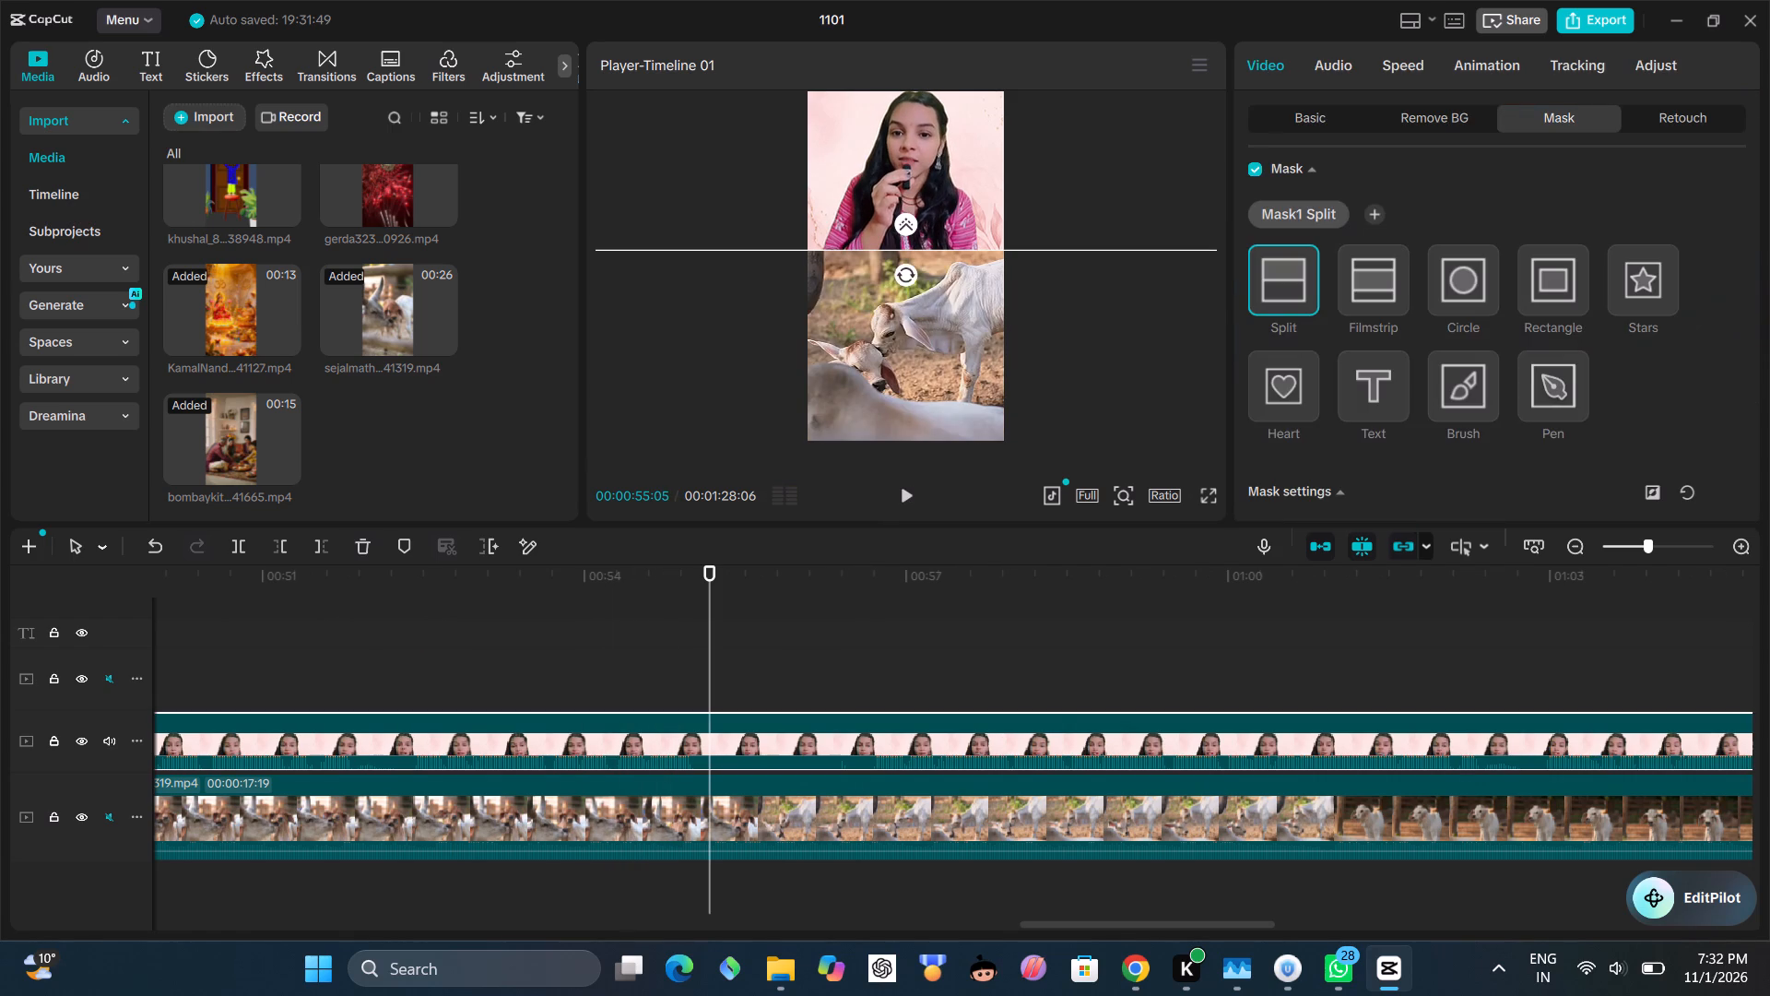
{"action": "left_click", "coordinate": [433, 656]}
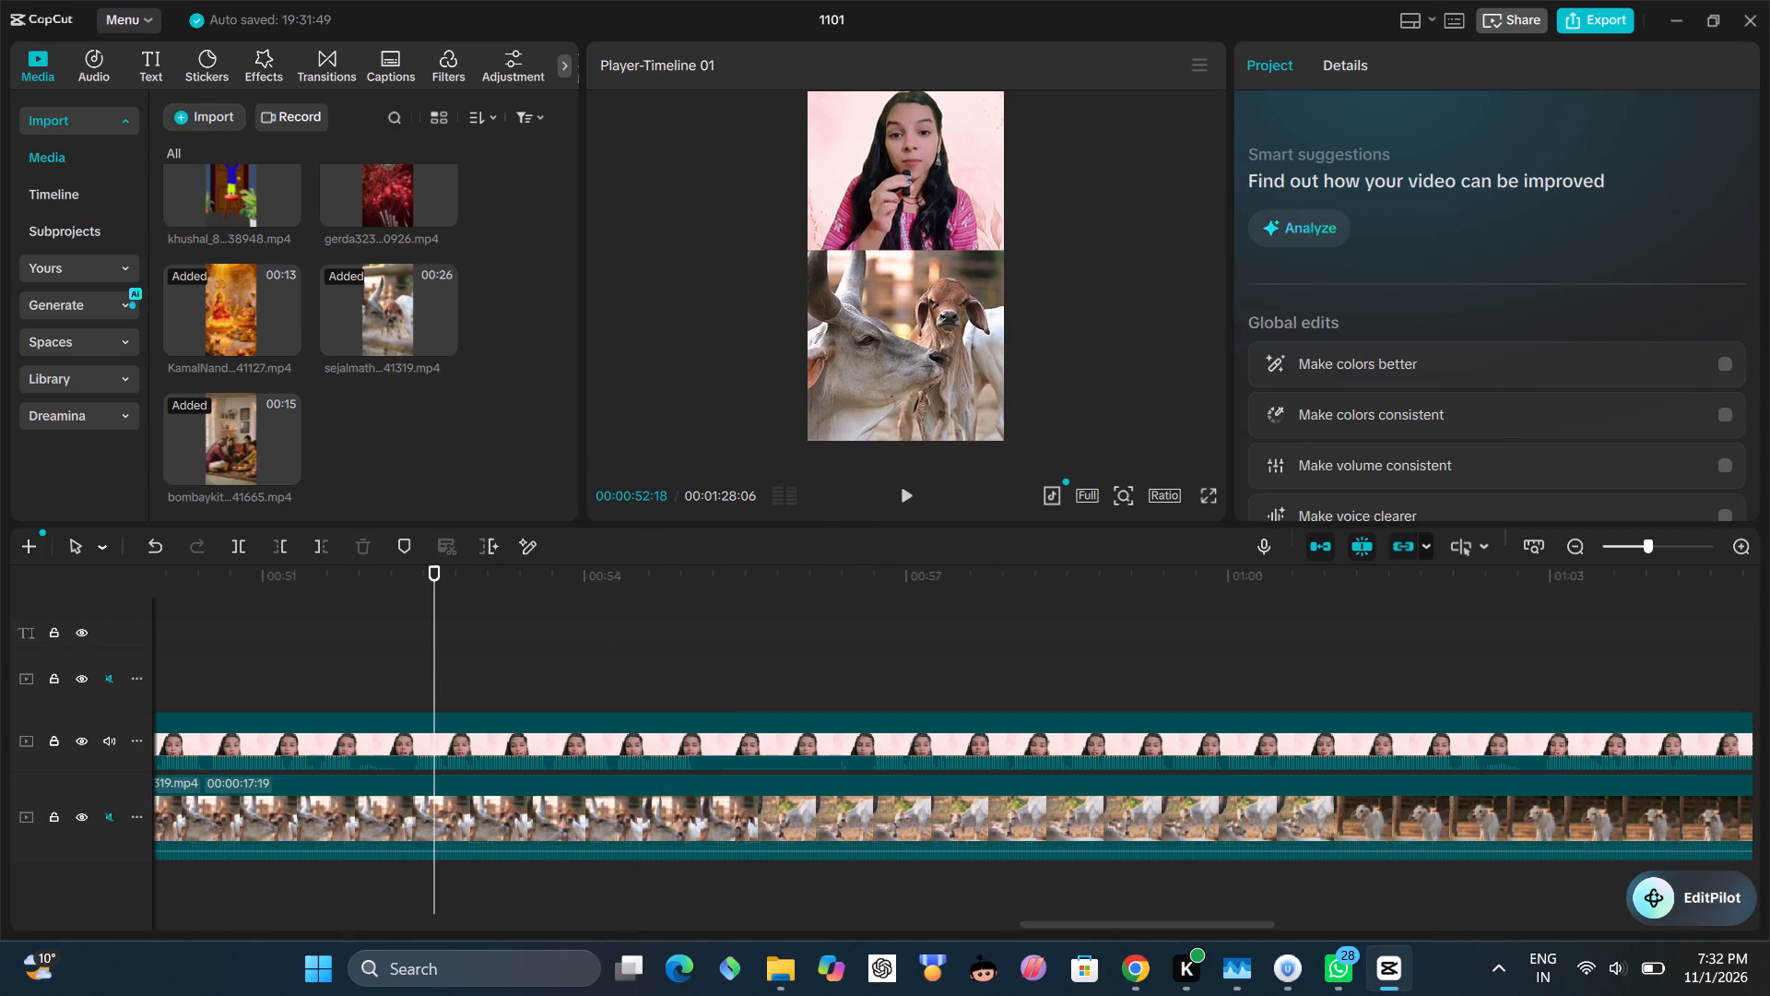
{"action": "left_click", "coordinate": [905, 488]}
{"action": "left_click", "coordinate": [905, 488]}
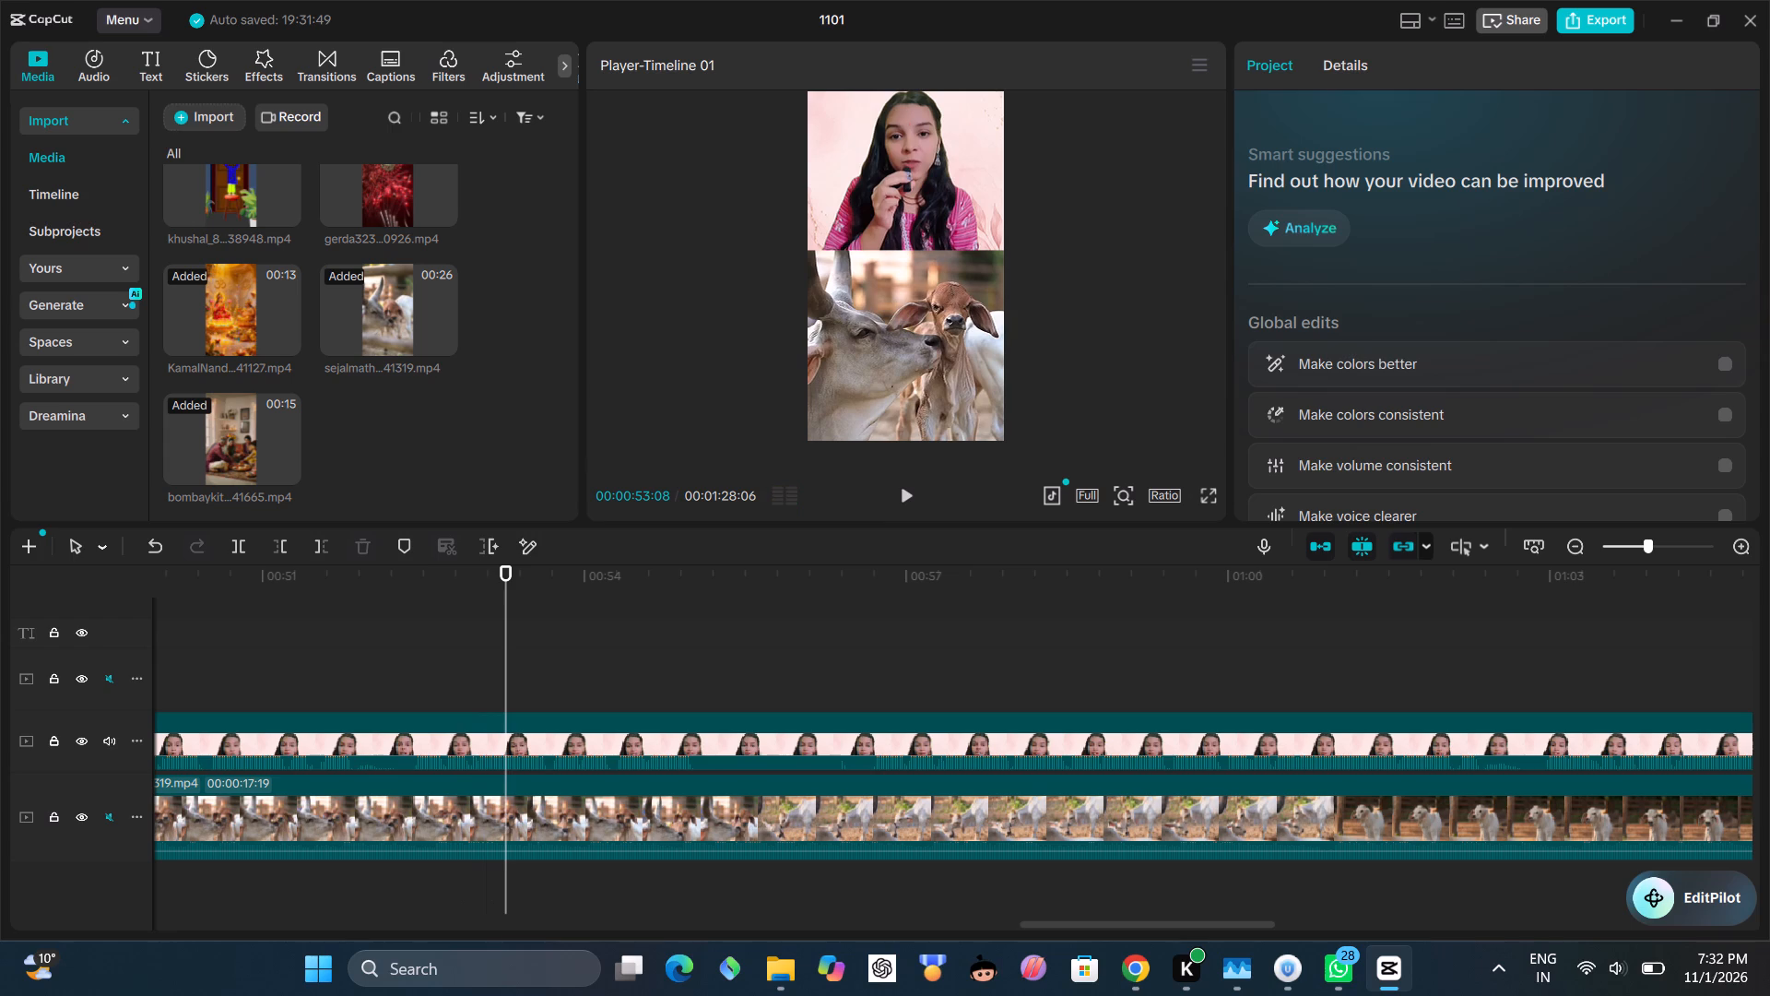
{"action": "key", "text": "b"}
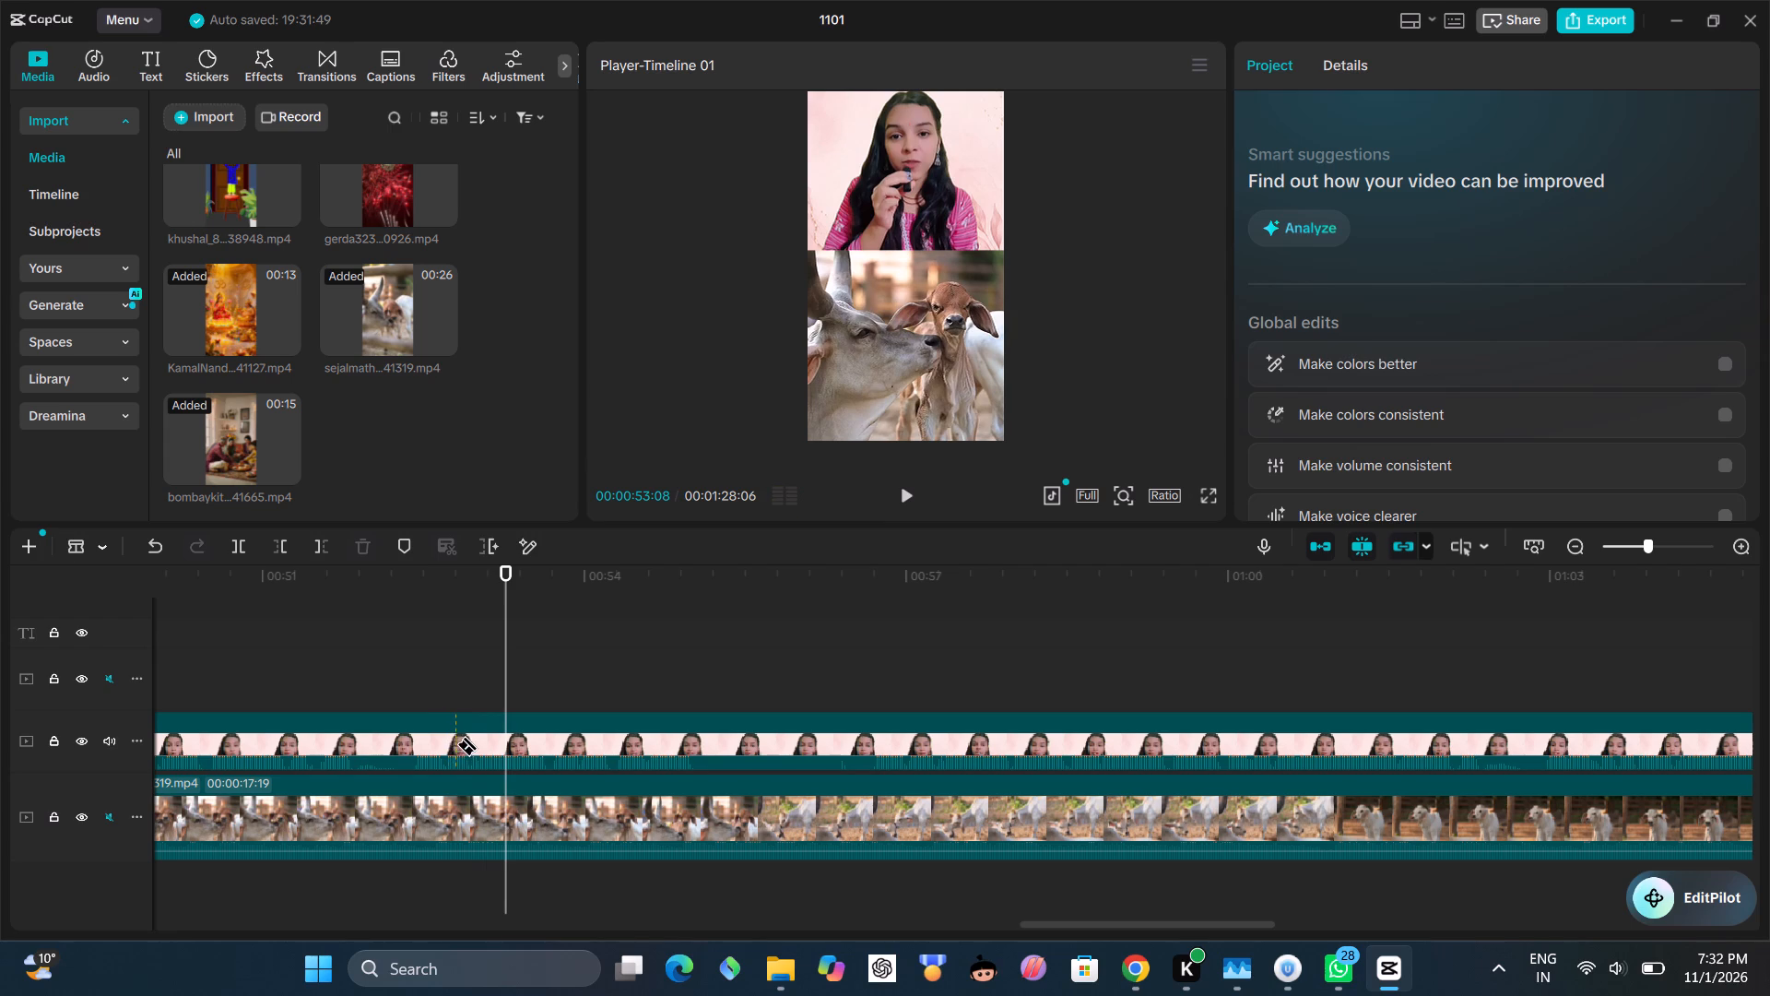
{"action": "left_click", "coordinate": [449, 749]}
{"action": "left_click", "coordinate": [408, 688]}
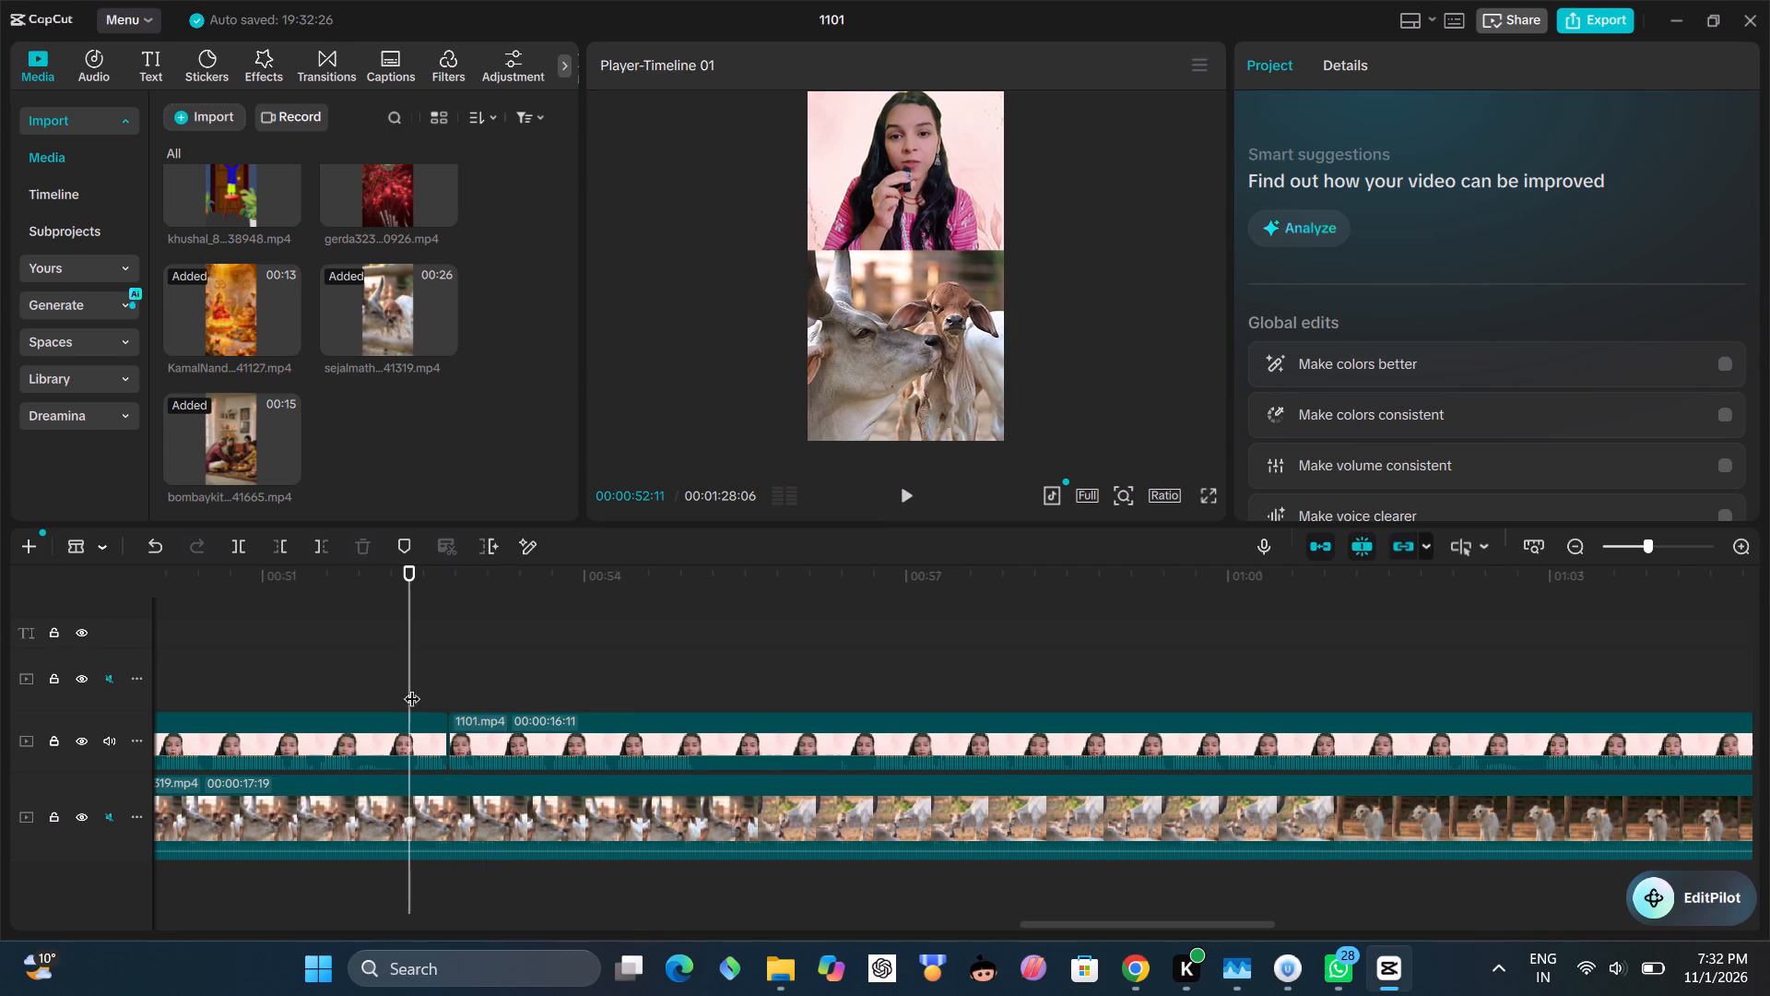
{"action": "left_click", "coordinate": [909, 485]}
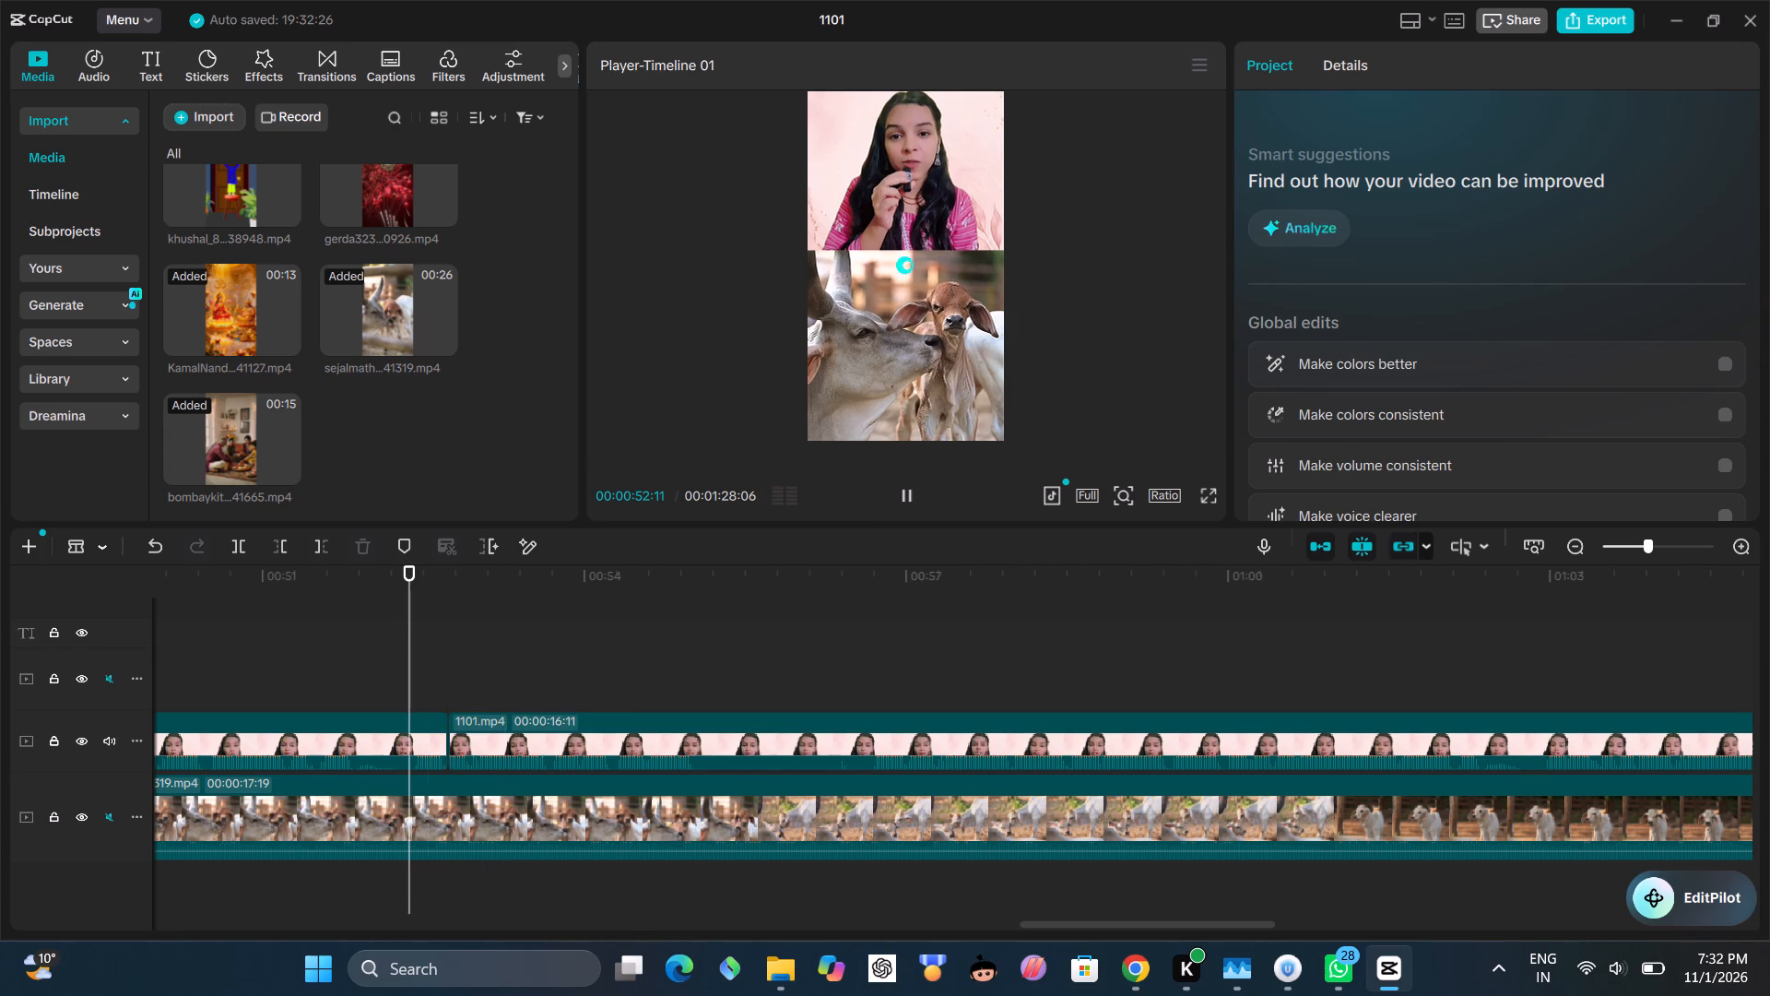
{"action": "left_click", "coordinate": [905, 492]}
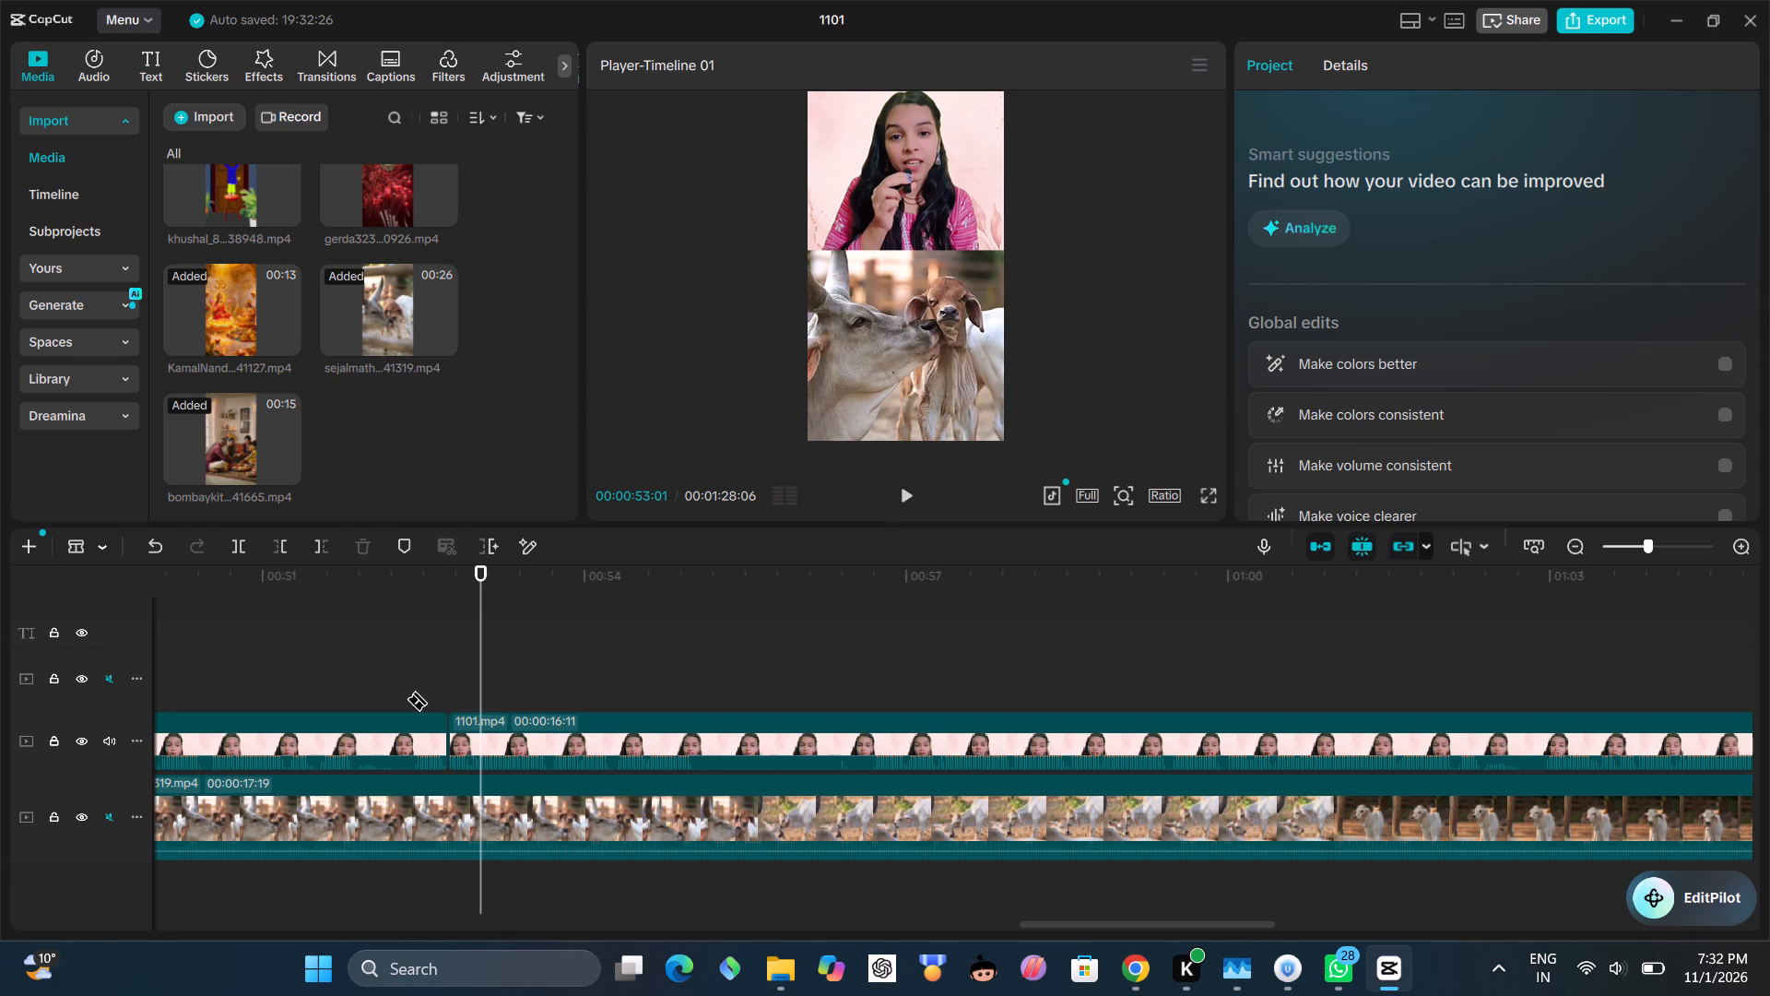
{"action": "left_click", "coordinate": [406, 726]}
Play on from about 53 seconds to find the end of the unwanted speech and split the presenter clip at about 56.3 seconds.
{"action": "left_click", "coordinate": [915, 494]}
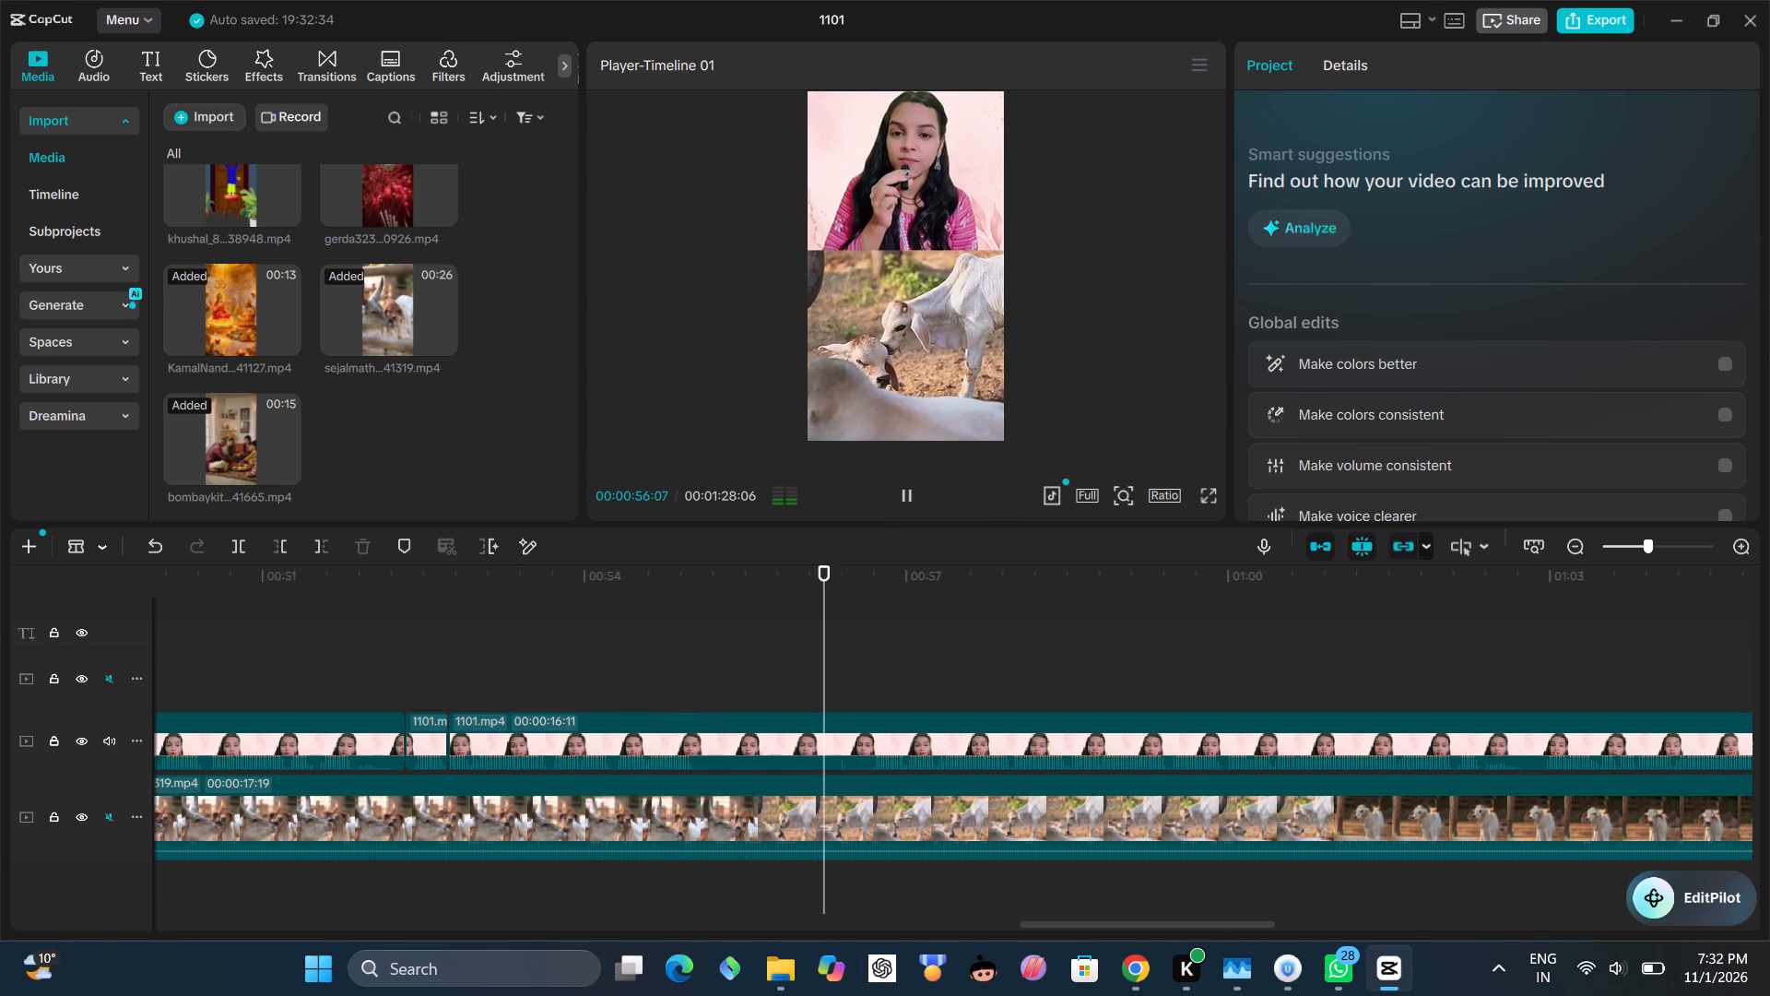
{"action": "left_click", "coordinate": [915, 494]}
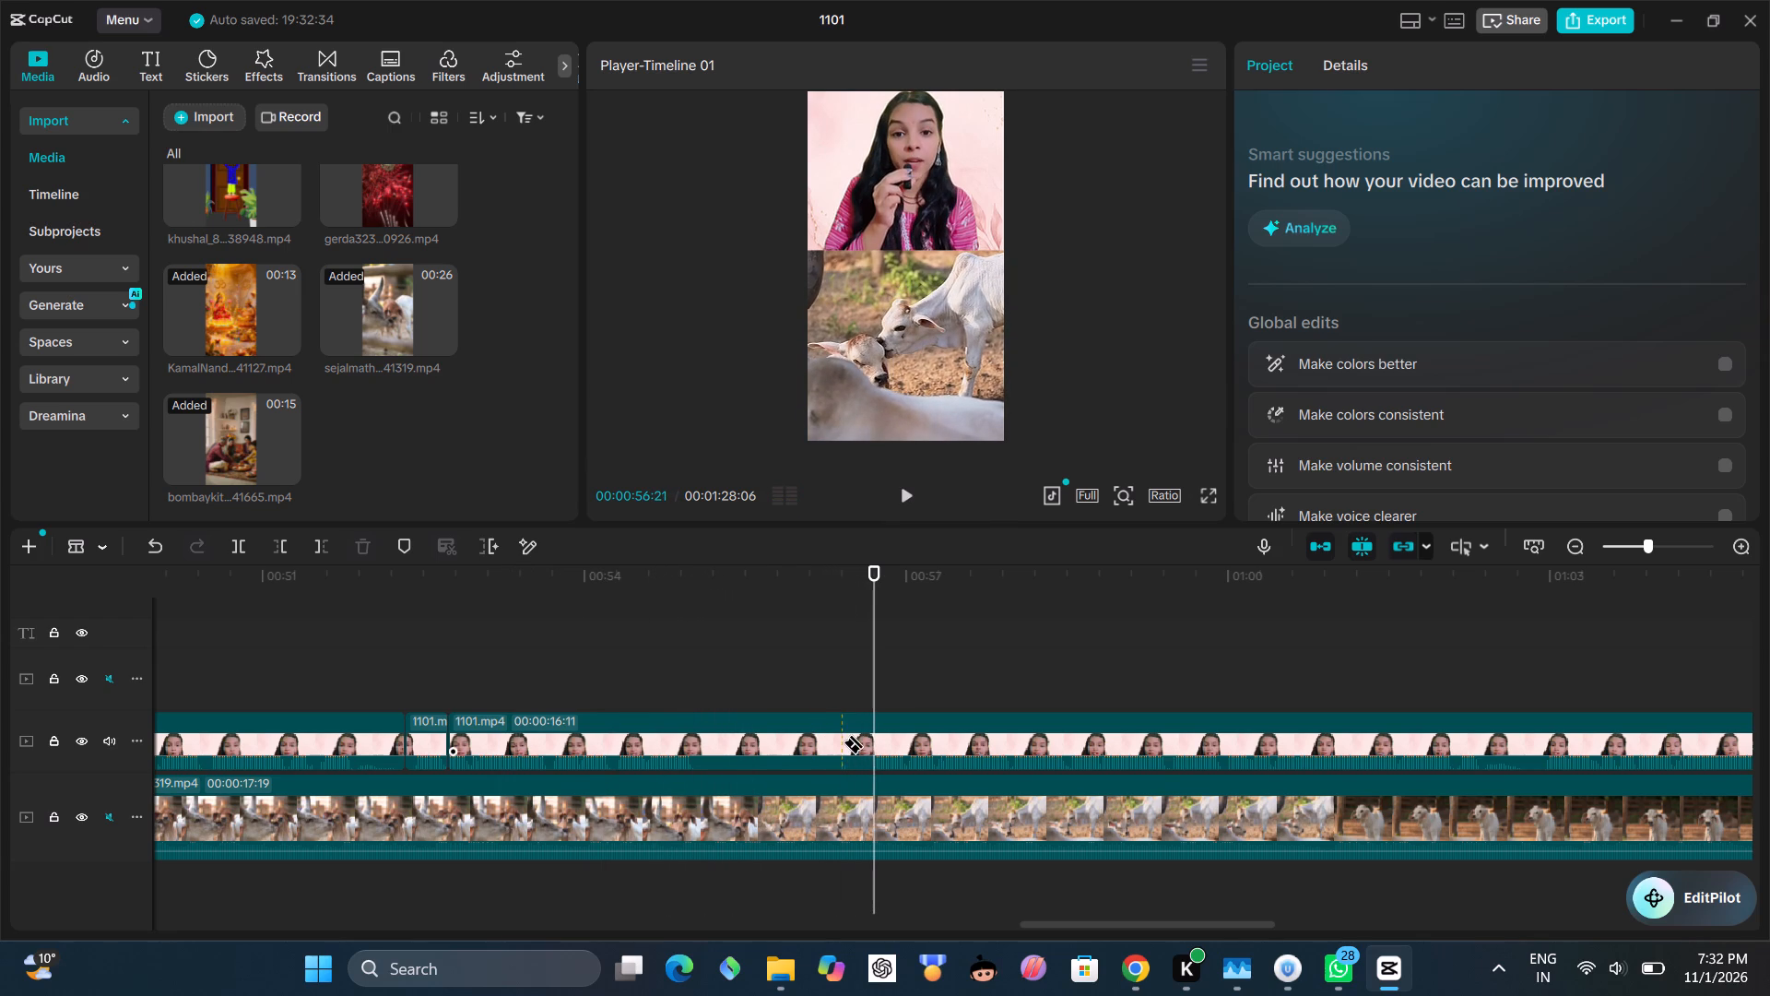
{"action": "left_click", "coordinate": [835, 747]}
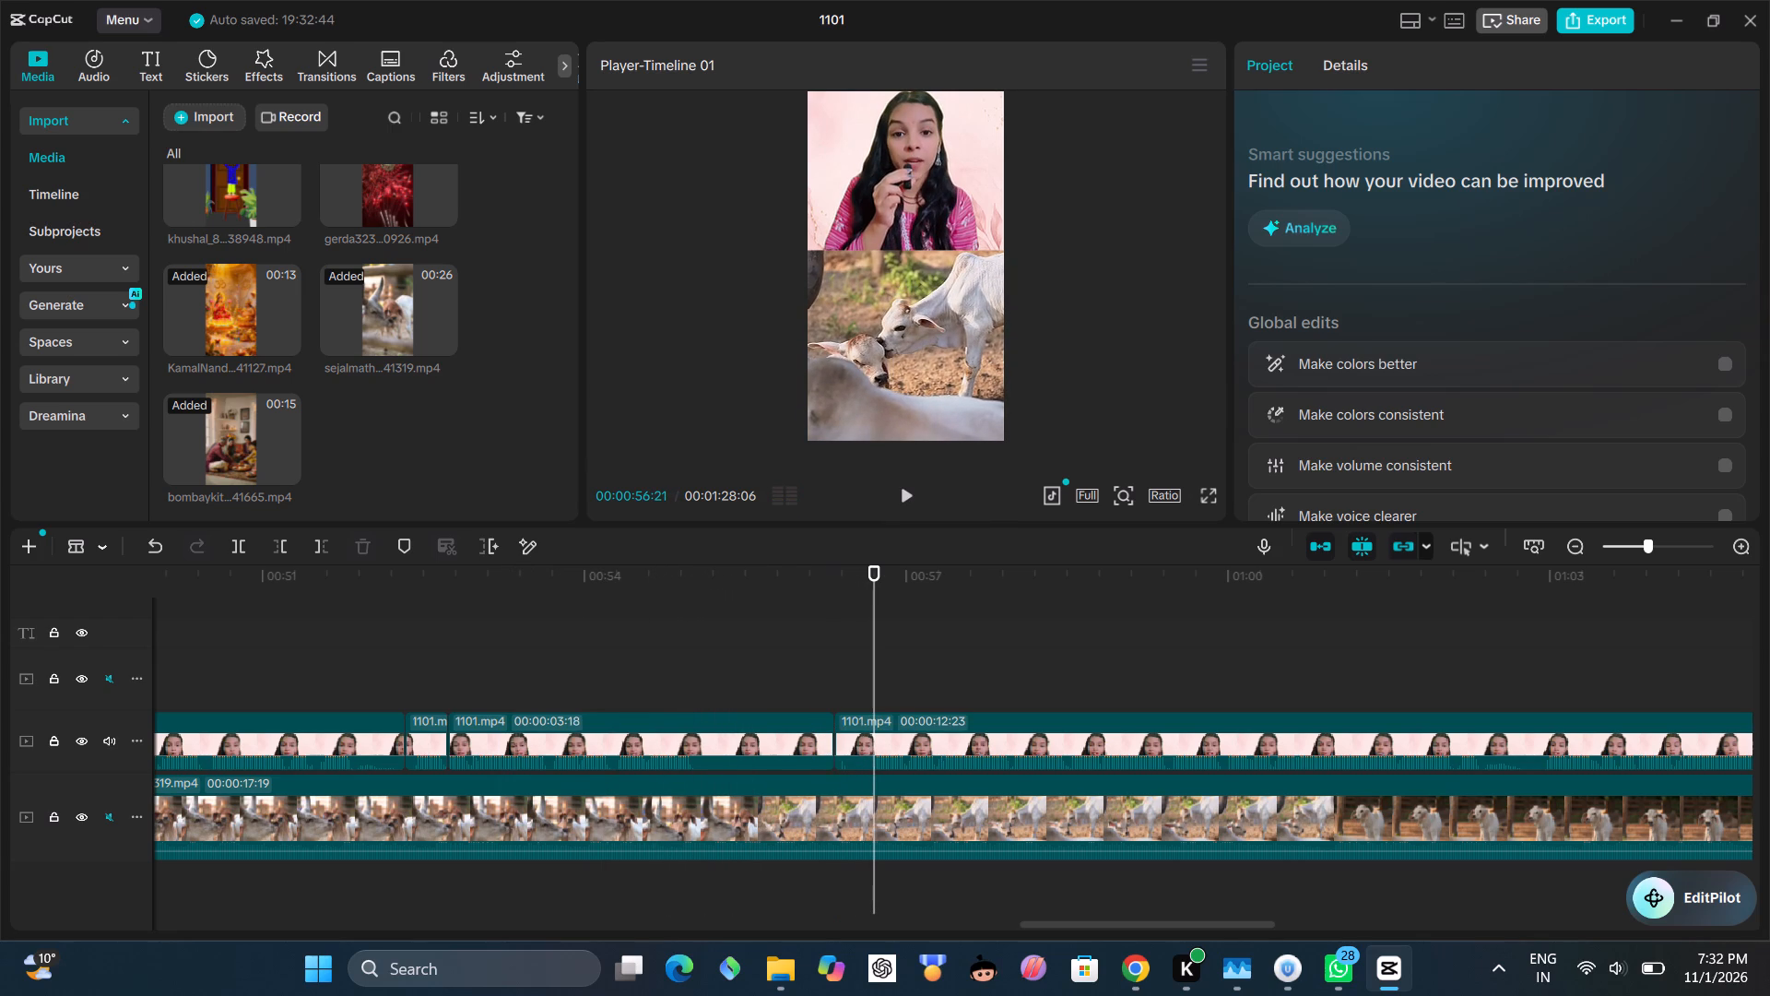
Delete the two presenter segments between about 52.3 and 56.3 seconds and move the last presenter clip back to close the gap.
{"action": "key", "text": "a"}
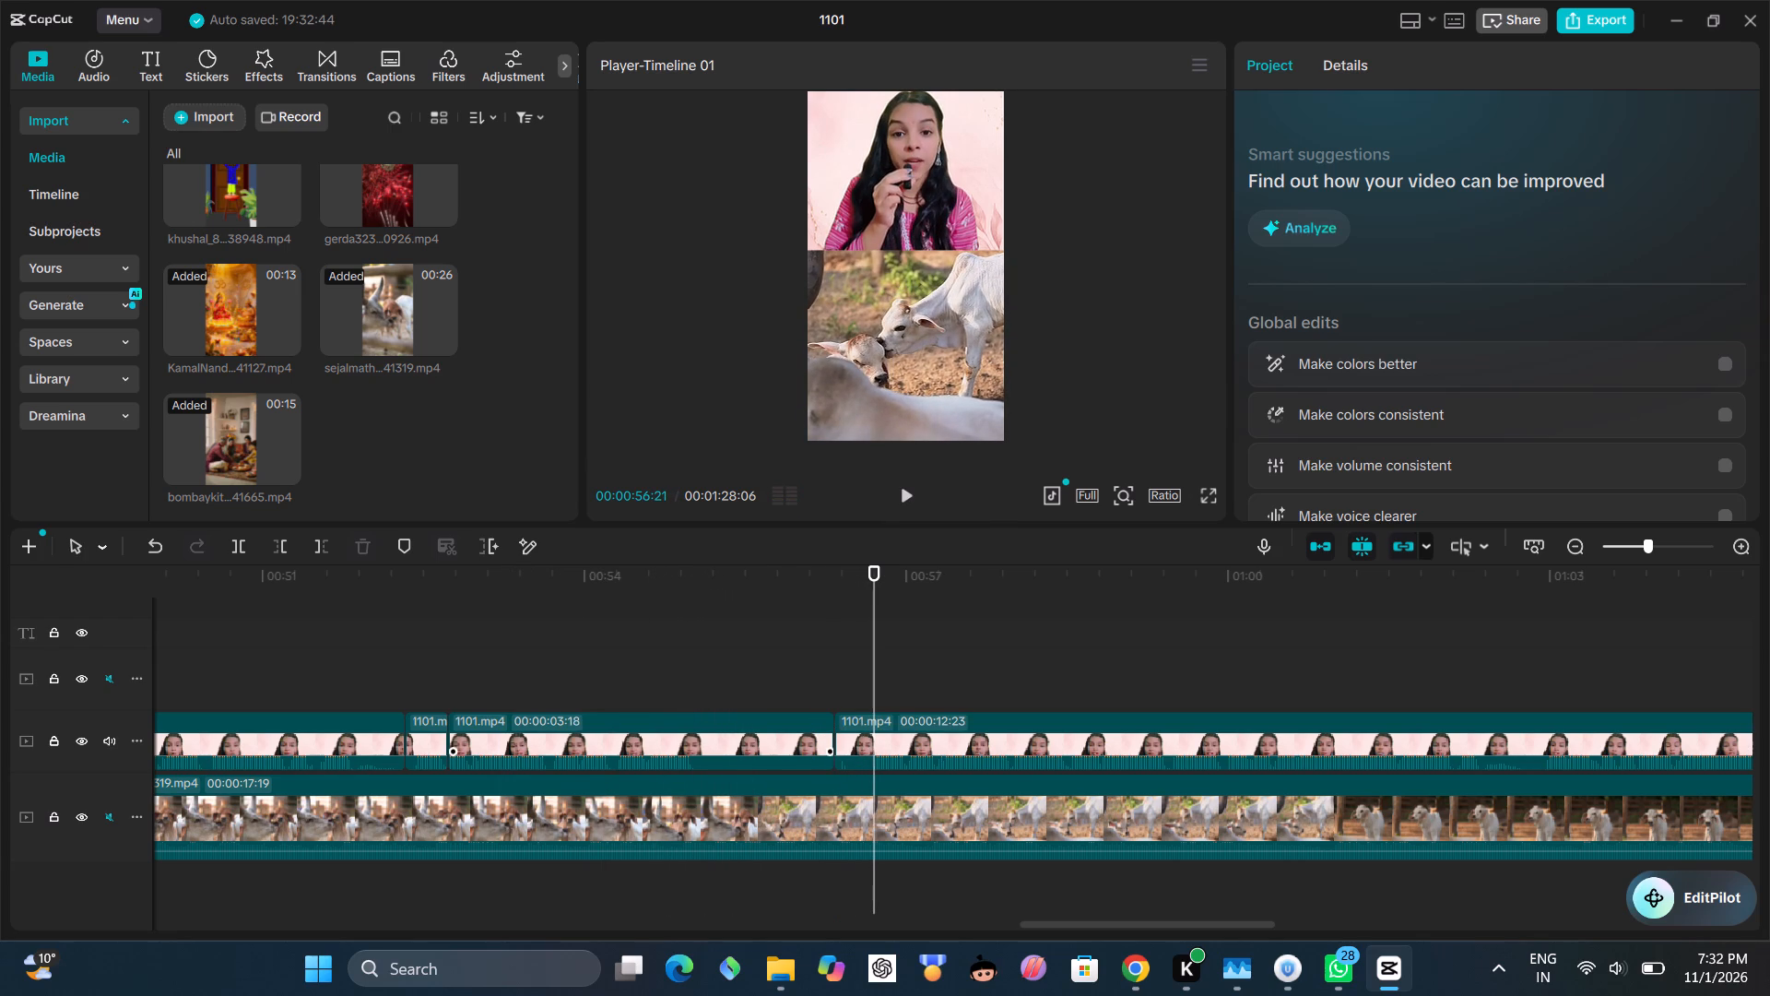
{"action": "left_click", "coordinate": [736, 744]}
{"action": "key", "text": "BackSpace"}
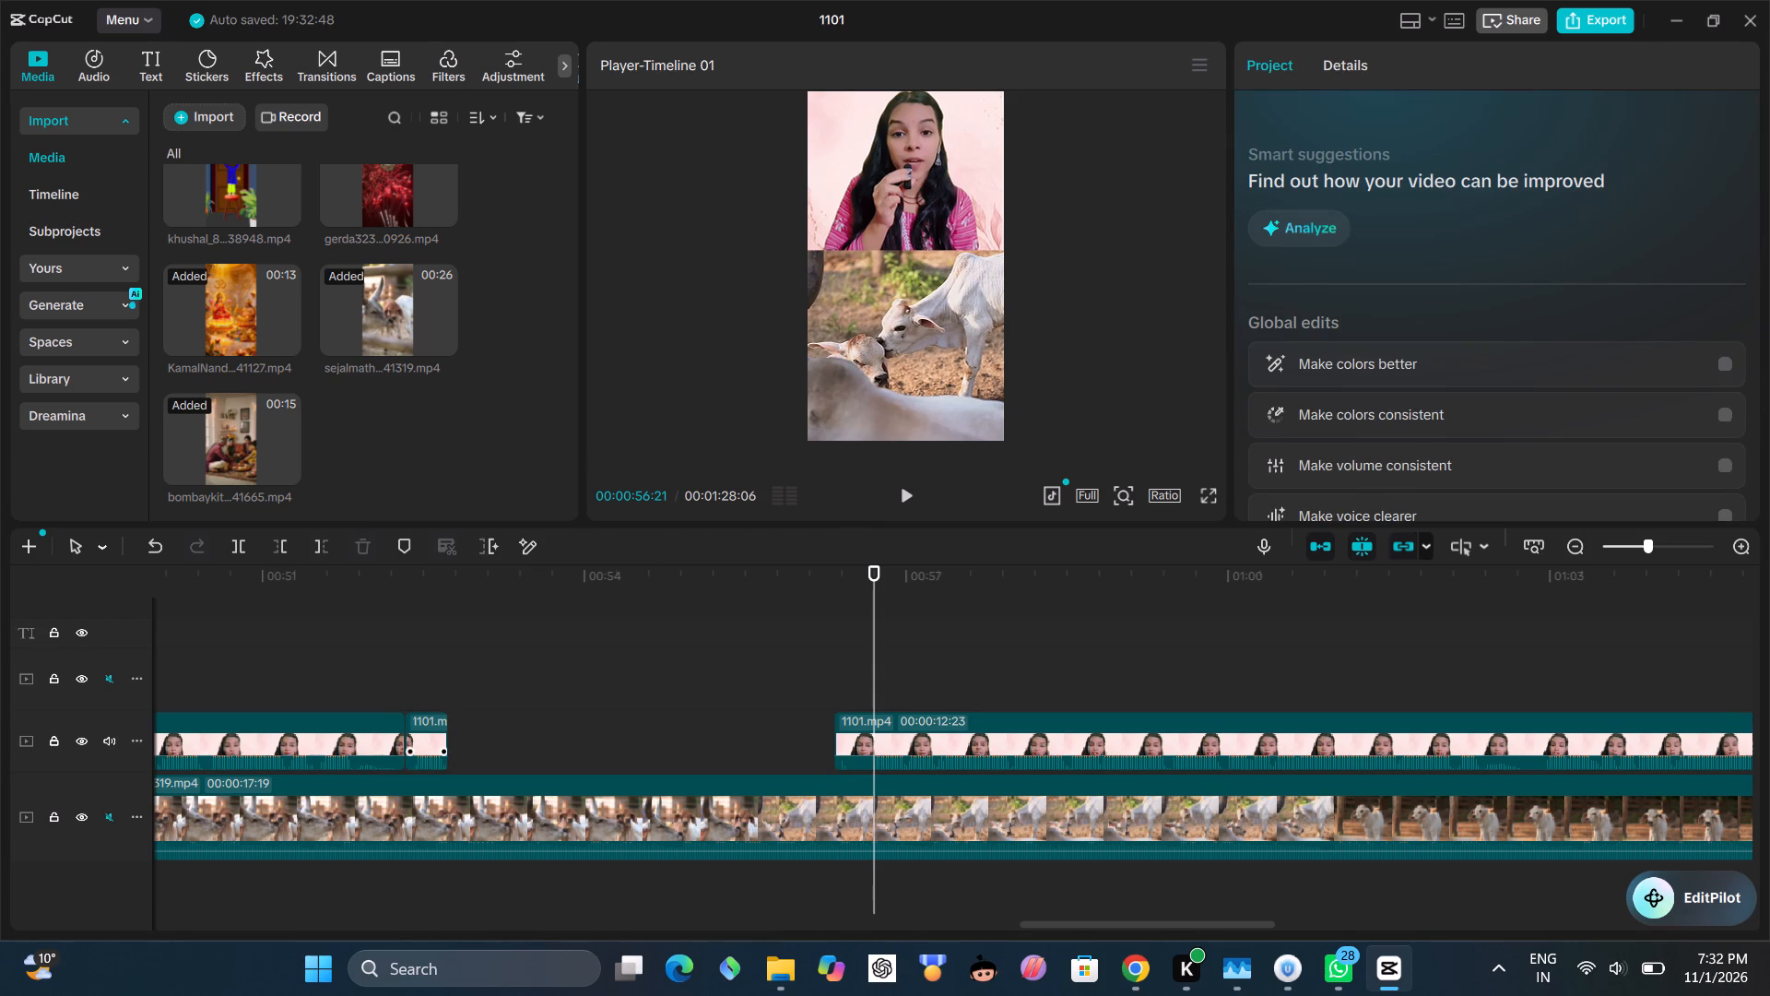
{"action": "left_click", "coordinate": [436, 732]}
{"action": "key", "text": "BackSpace"}
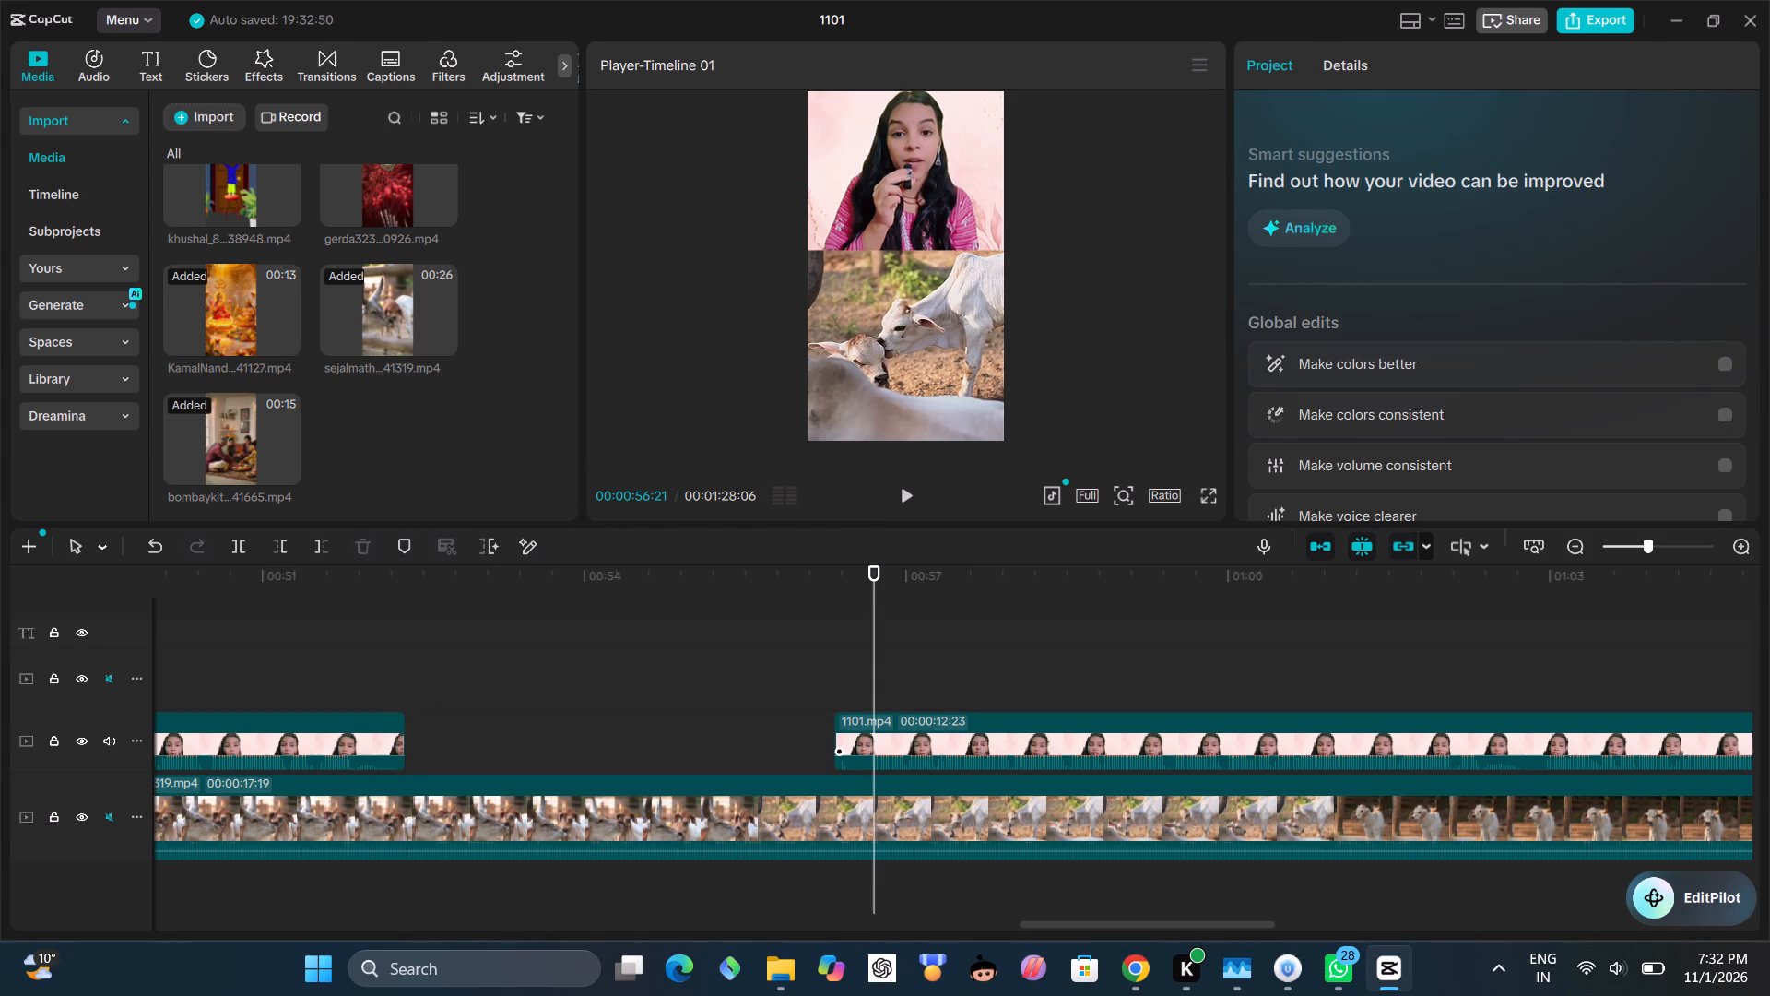
{"action": "left_click_drag", "start_coordinate": [984, 724], "coordinate": [562, 730]}
{"action": "left_click_drag", "start_coordinate": [560, 724], "coordinate": [550, 729]}
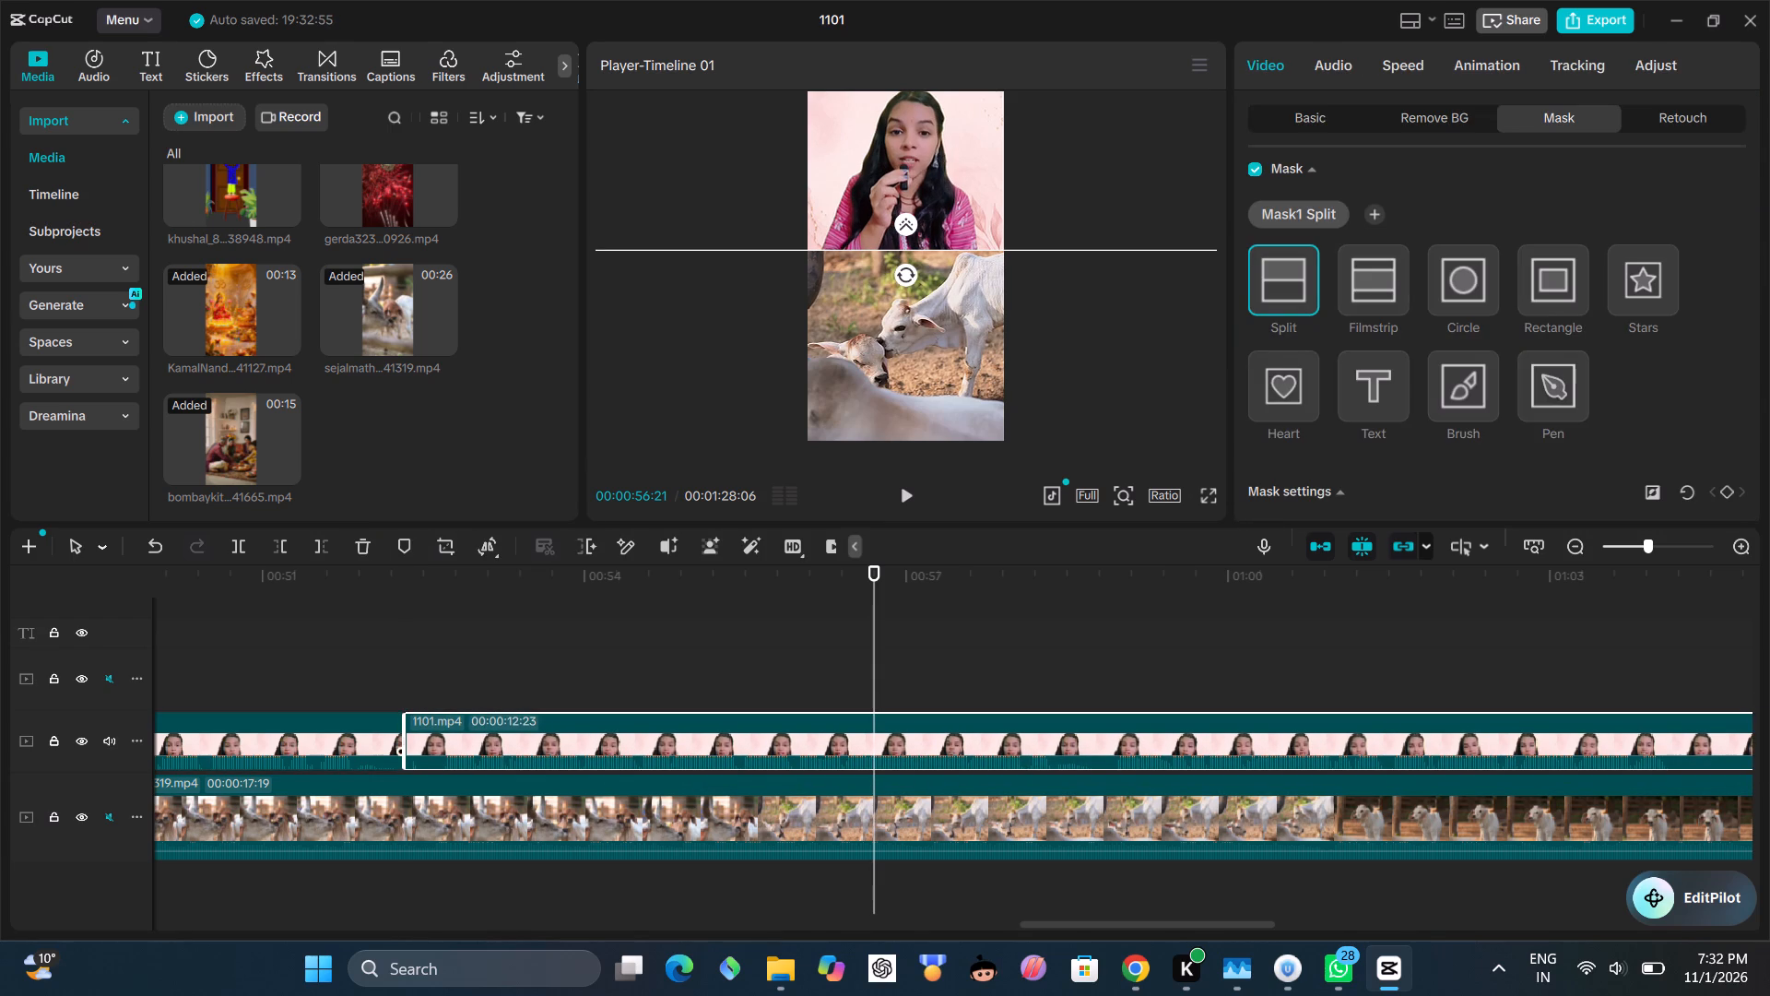
Play across the presenter cut at 52.3 seconds and trim the preceding clip's end back to about 52.2 seconds.
{"action": "left_click", "coordinate": [318, 699]}
{"action": "left_click", "coordinate": [900, 485]}
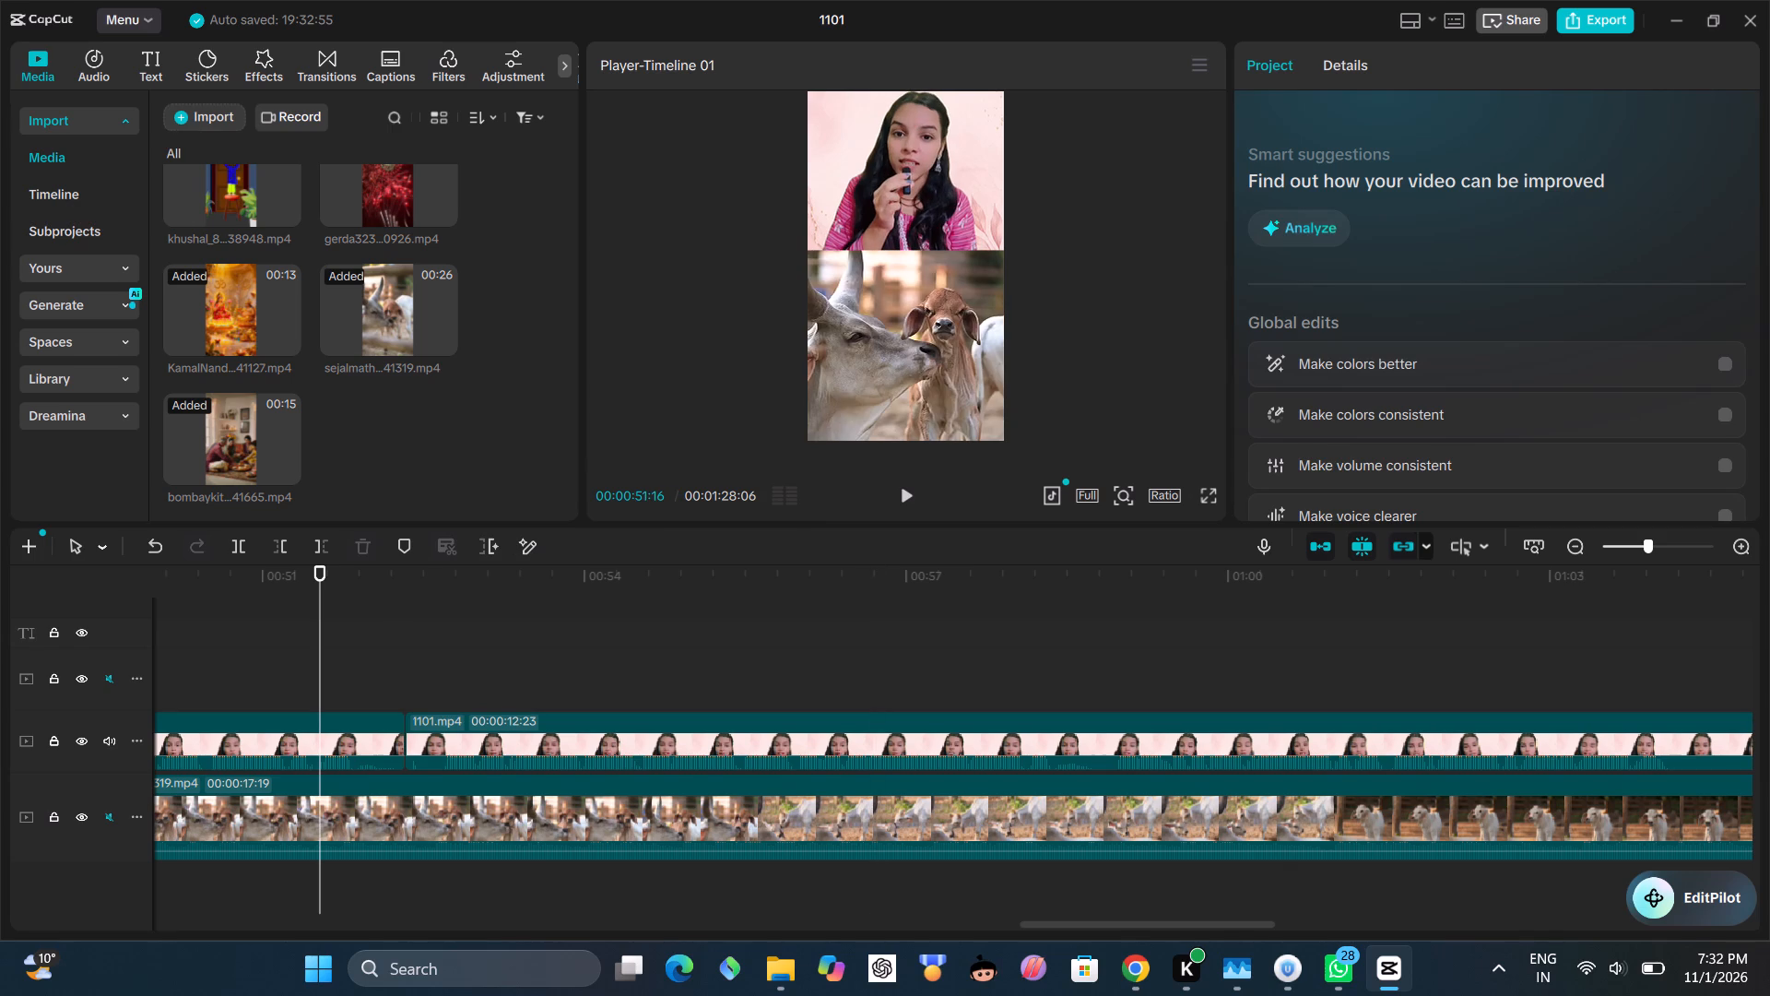
{"action": "left_click", "coordinate": [908, 482]}
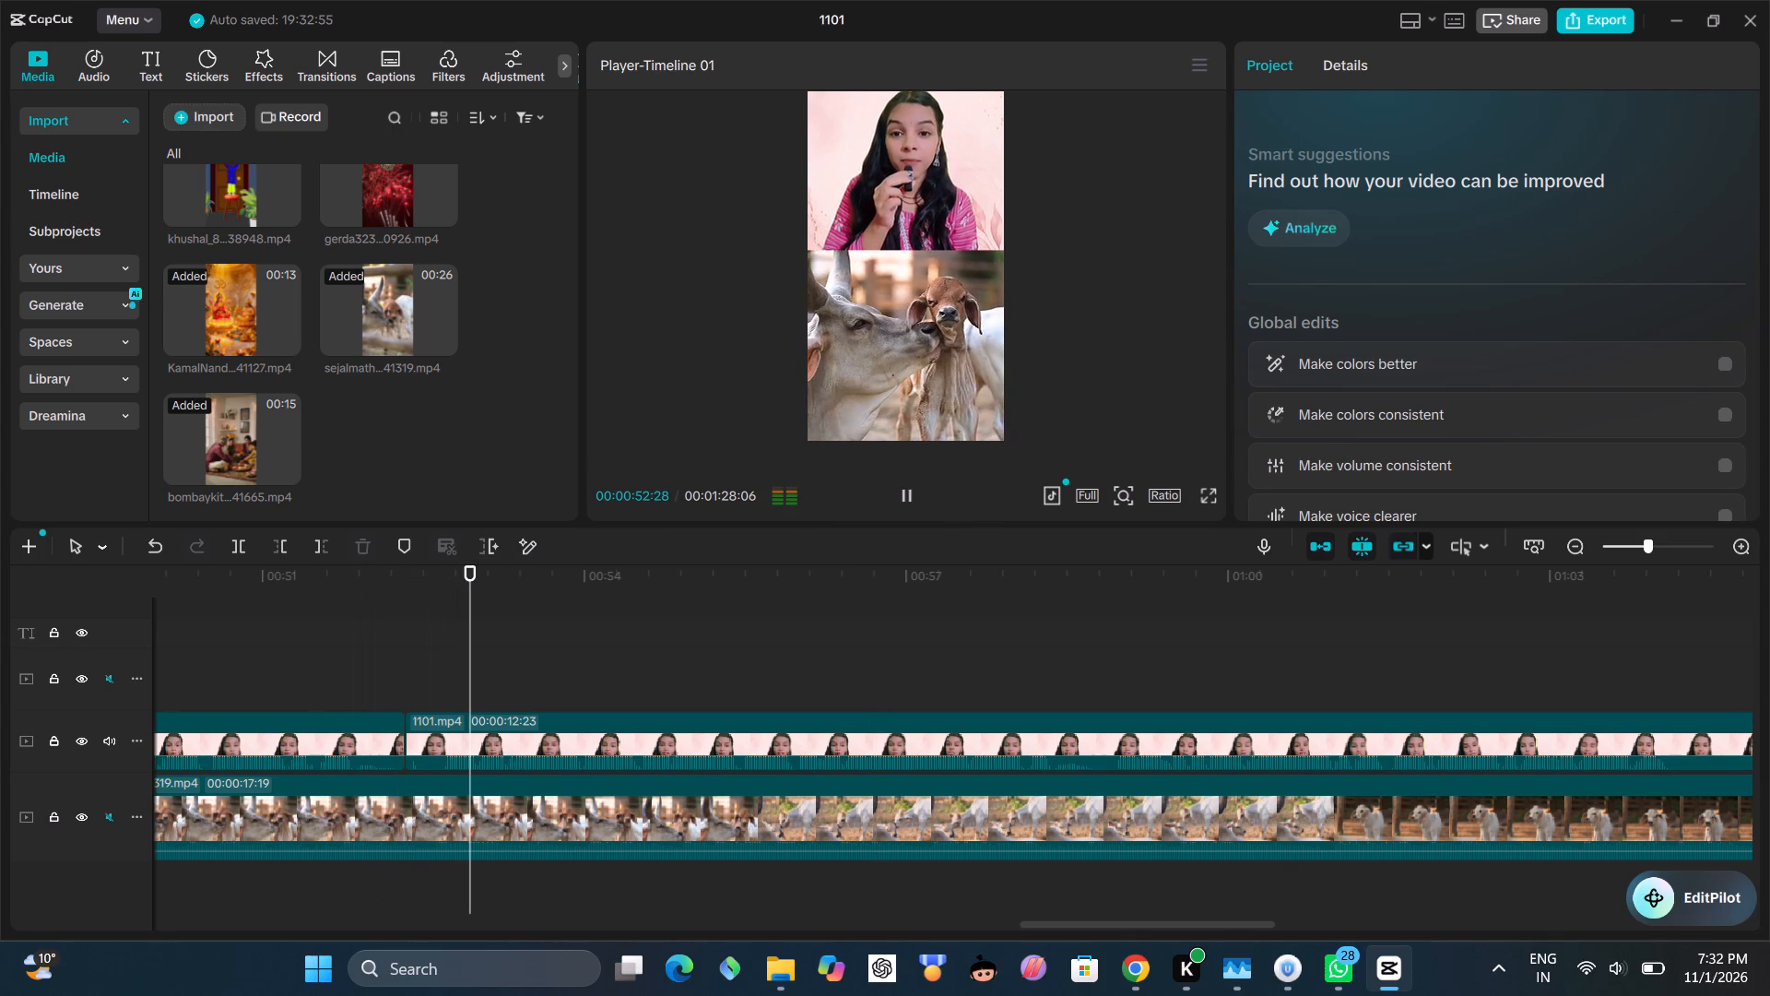
{"action": "left_click", "coordinate": [348, 698]}
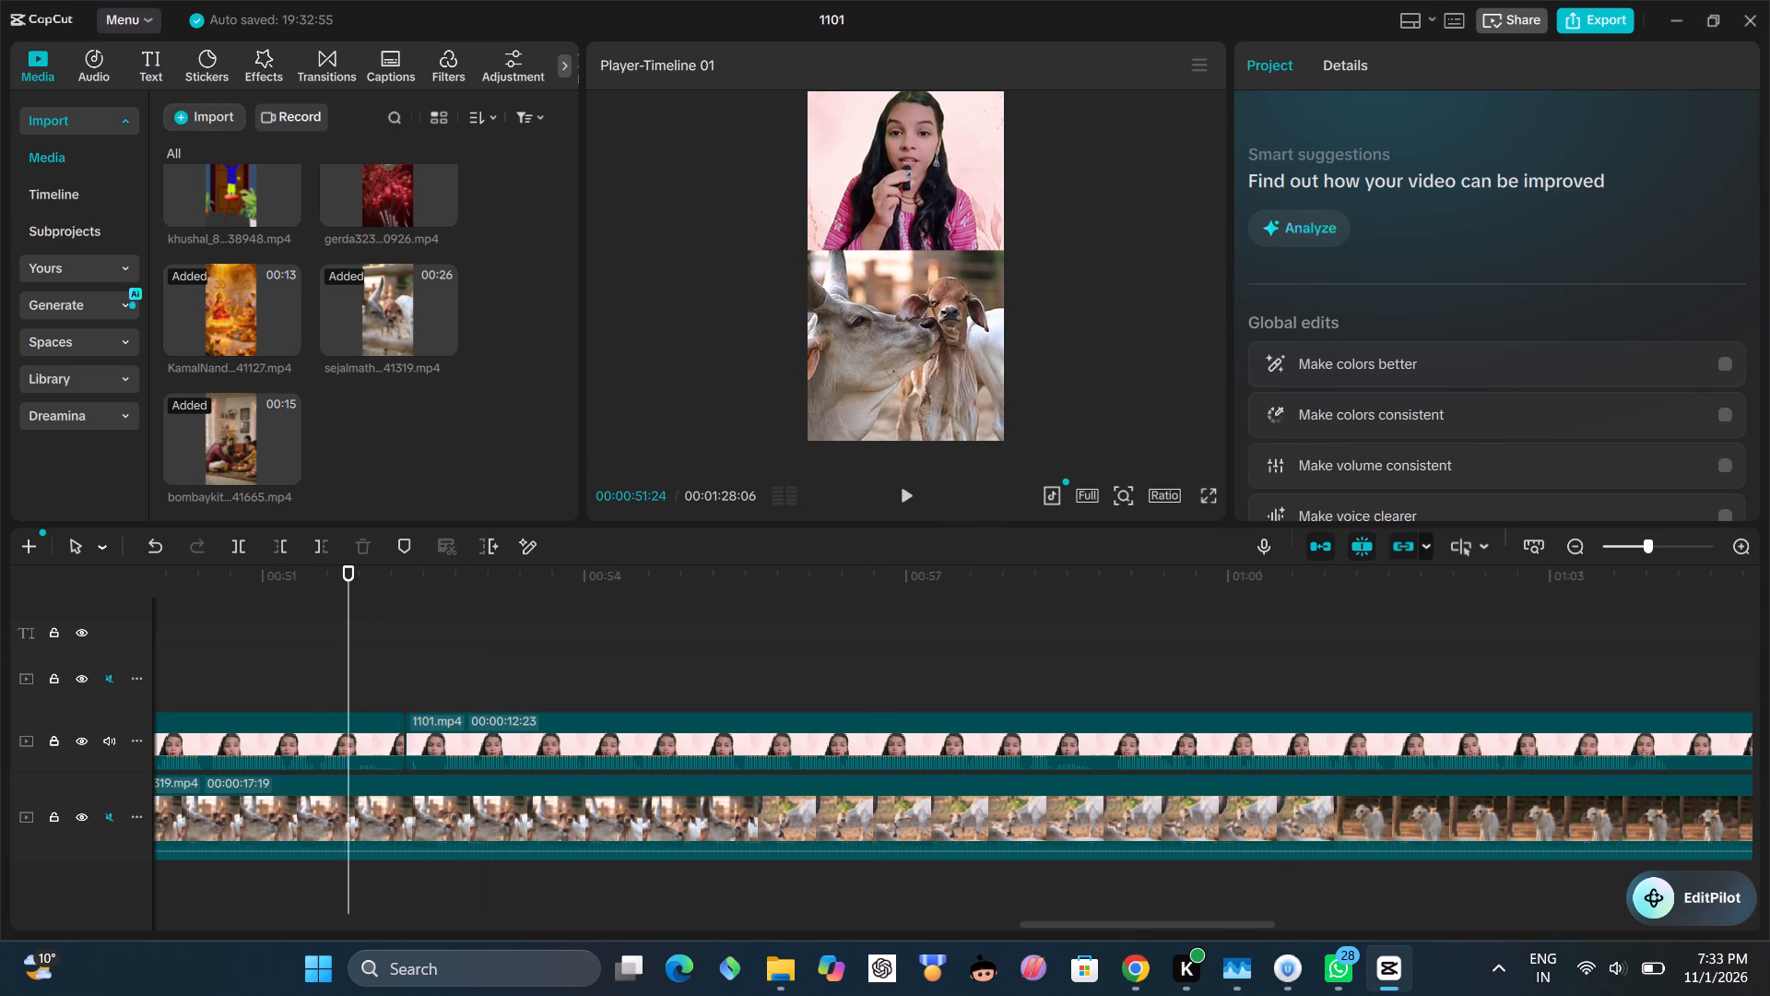
{"action": "left_click", "coordinate": [903, 492]}
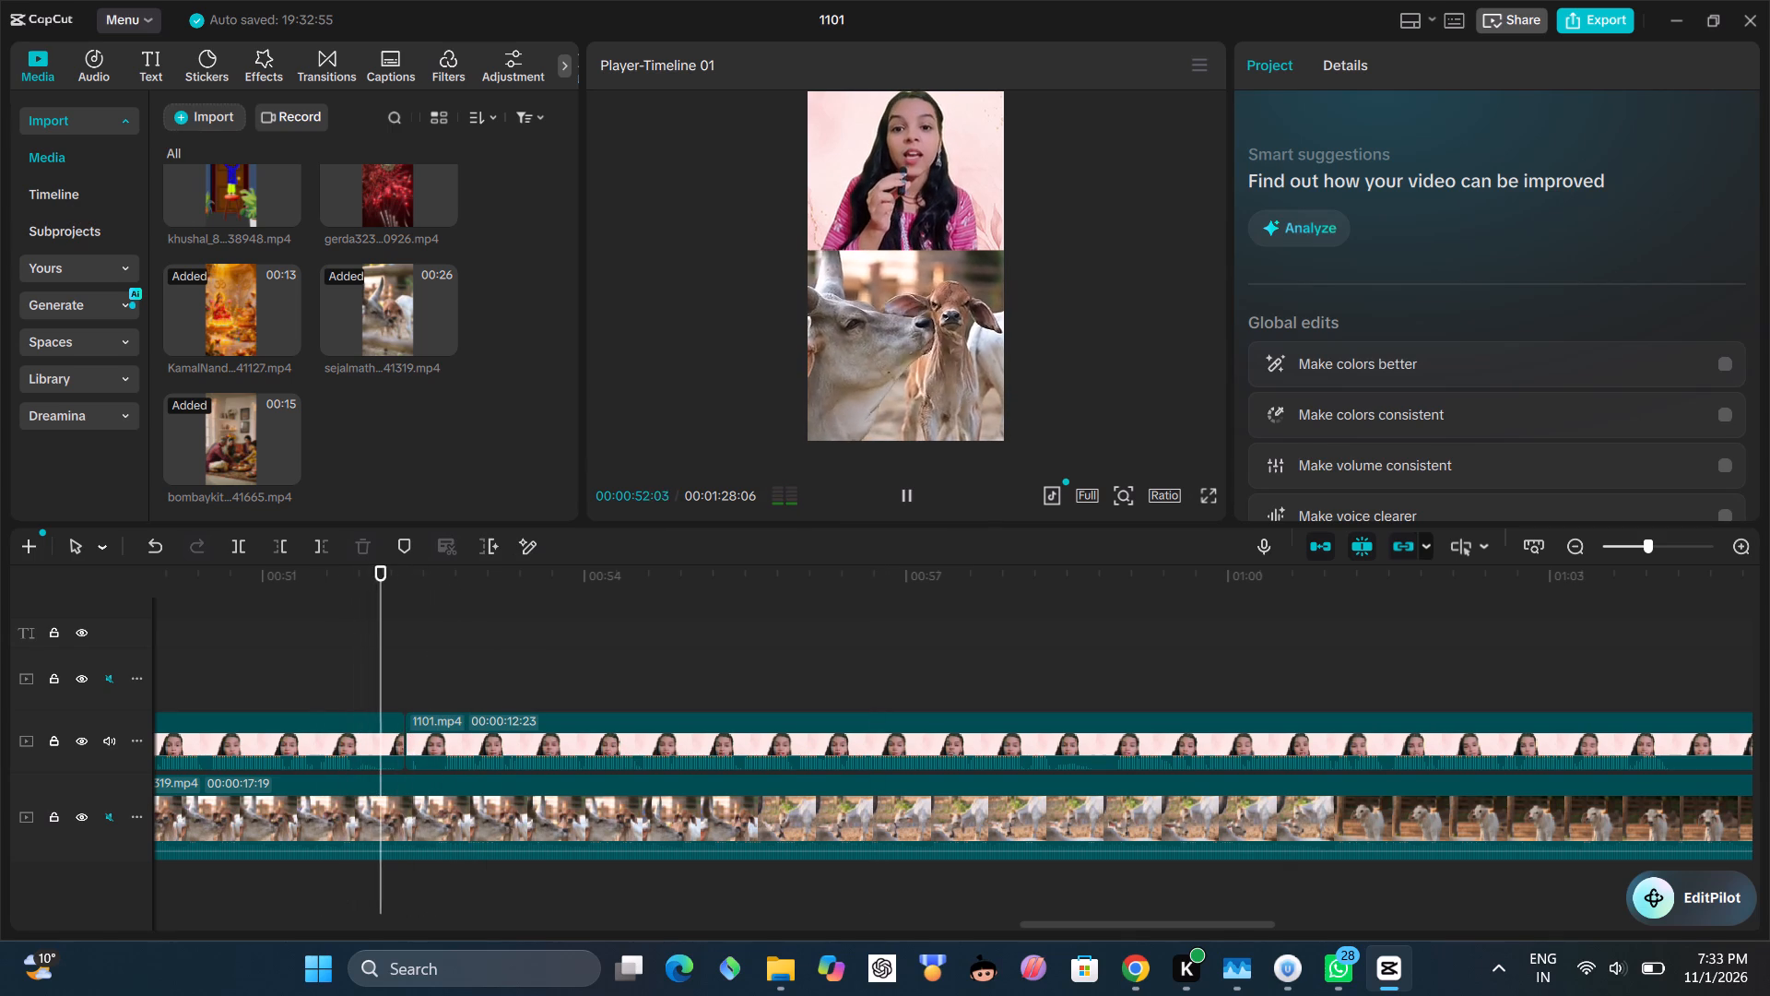
{"action": "left_click", "coordinate": [903, 492]}
{"action": "left_click", "coordinate": [374, 742]}
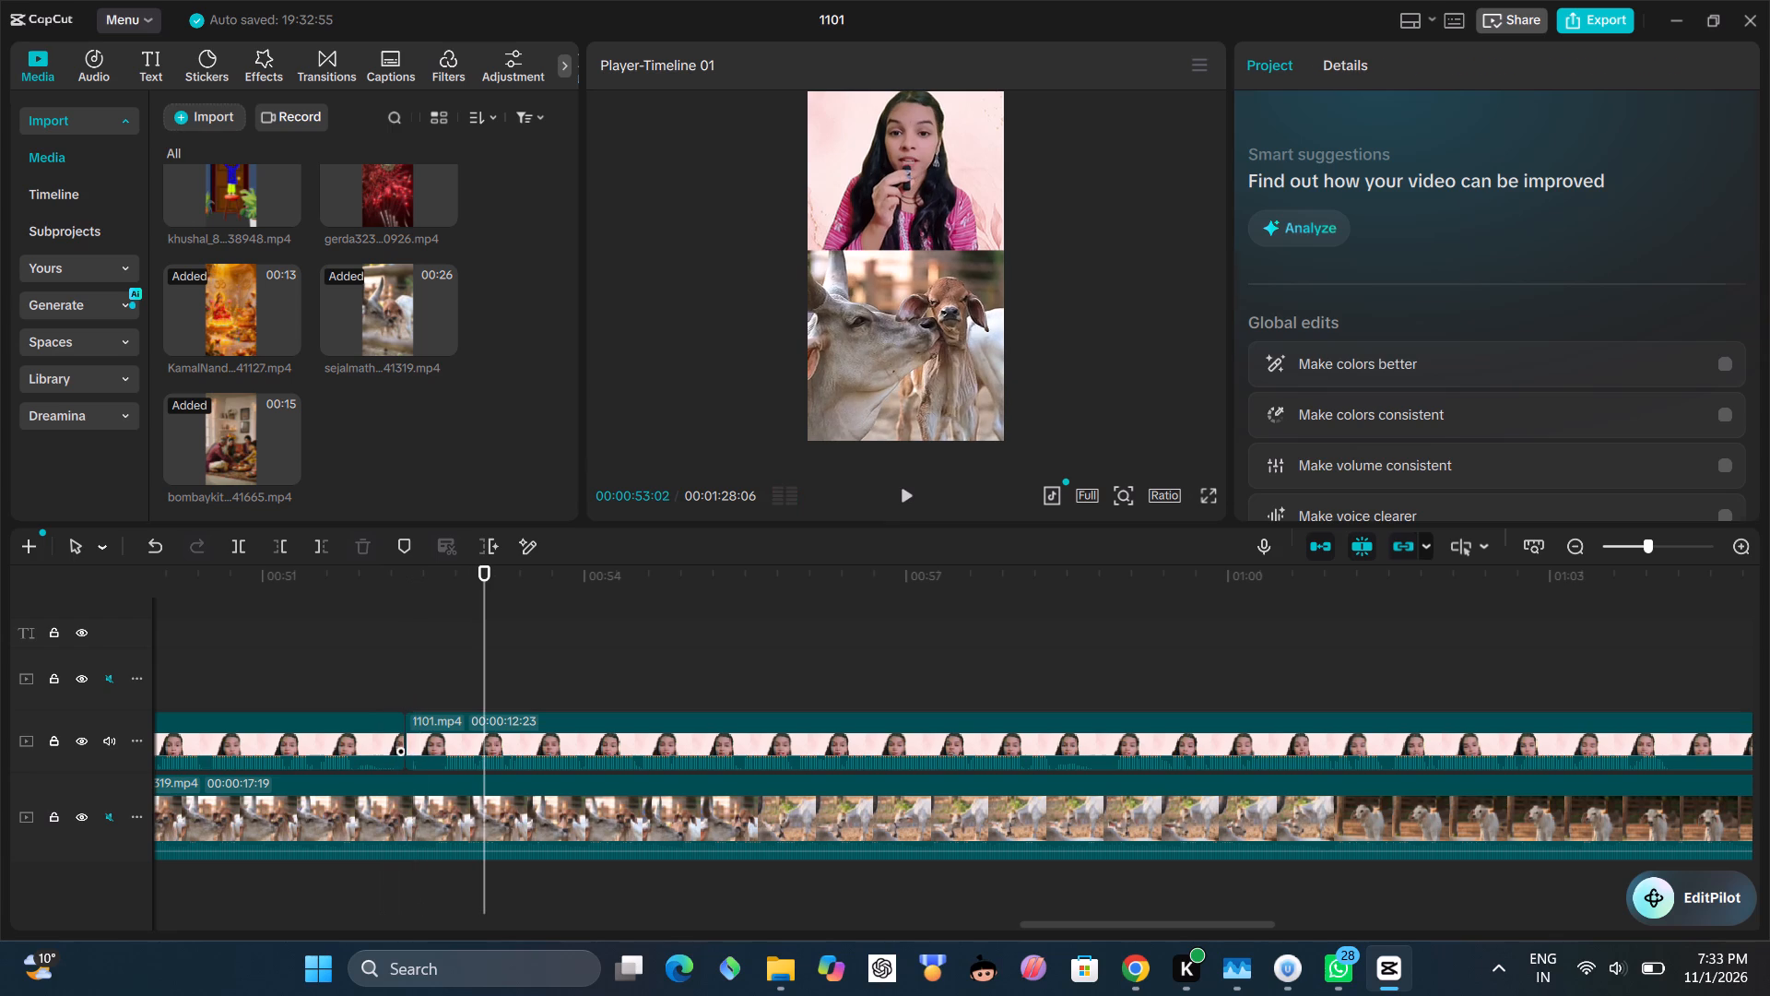
{"action": "left_click_drag", "start_coordinate": [407, 736], "coordinate": [388, 737]}
Replay the cut and move the last presenter clip back against the end of the trimmed clip.
{"action": "left_click", "coordinate": [338, 693]}
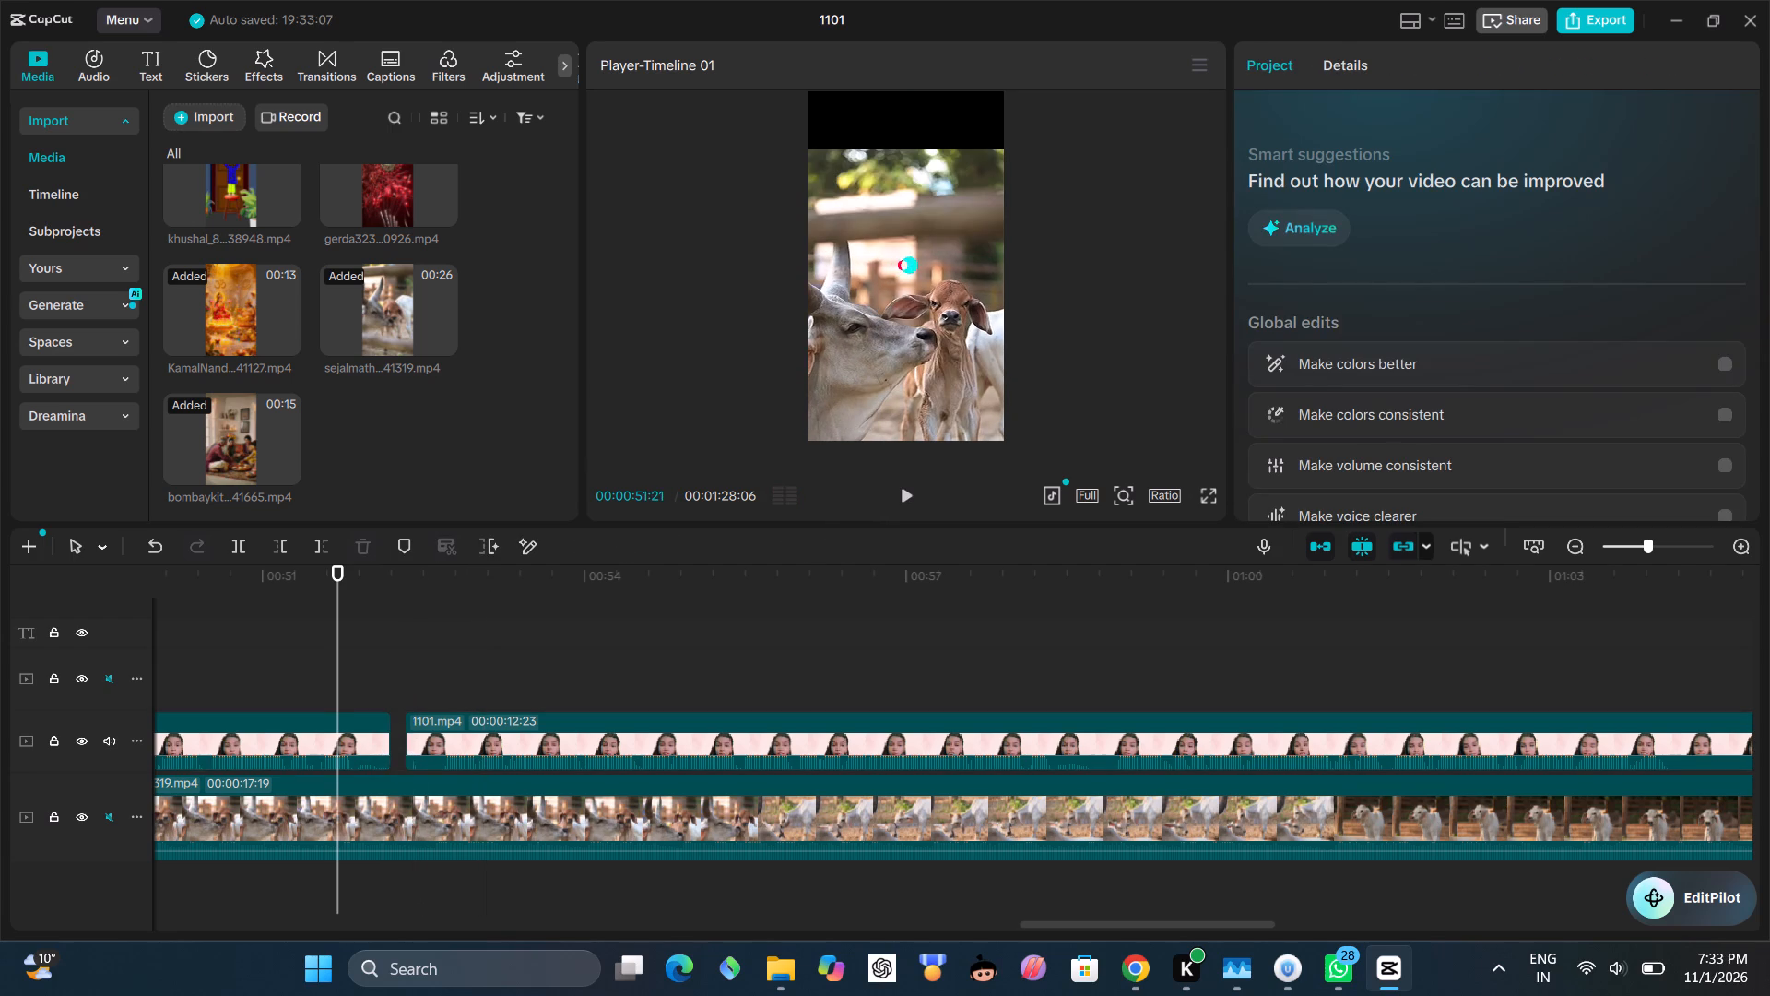
{"action": "left_click", "coordinate": [907, 484]}
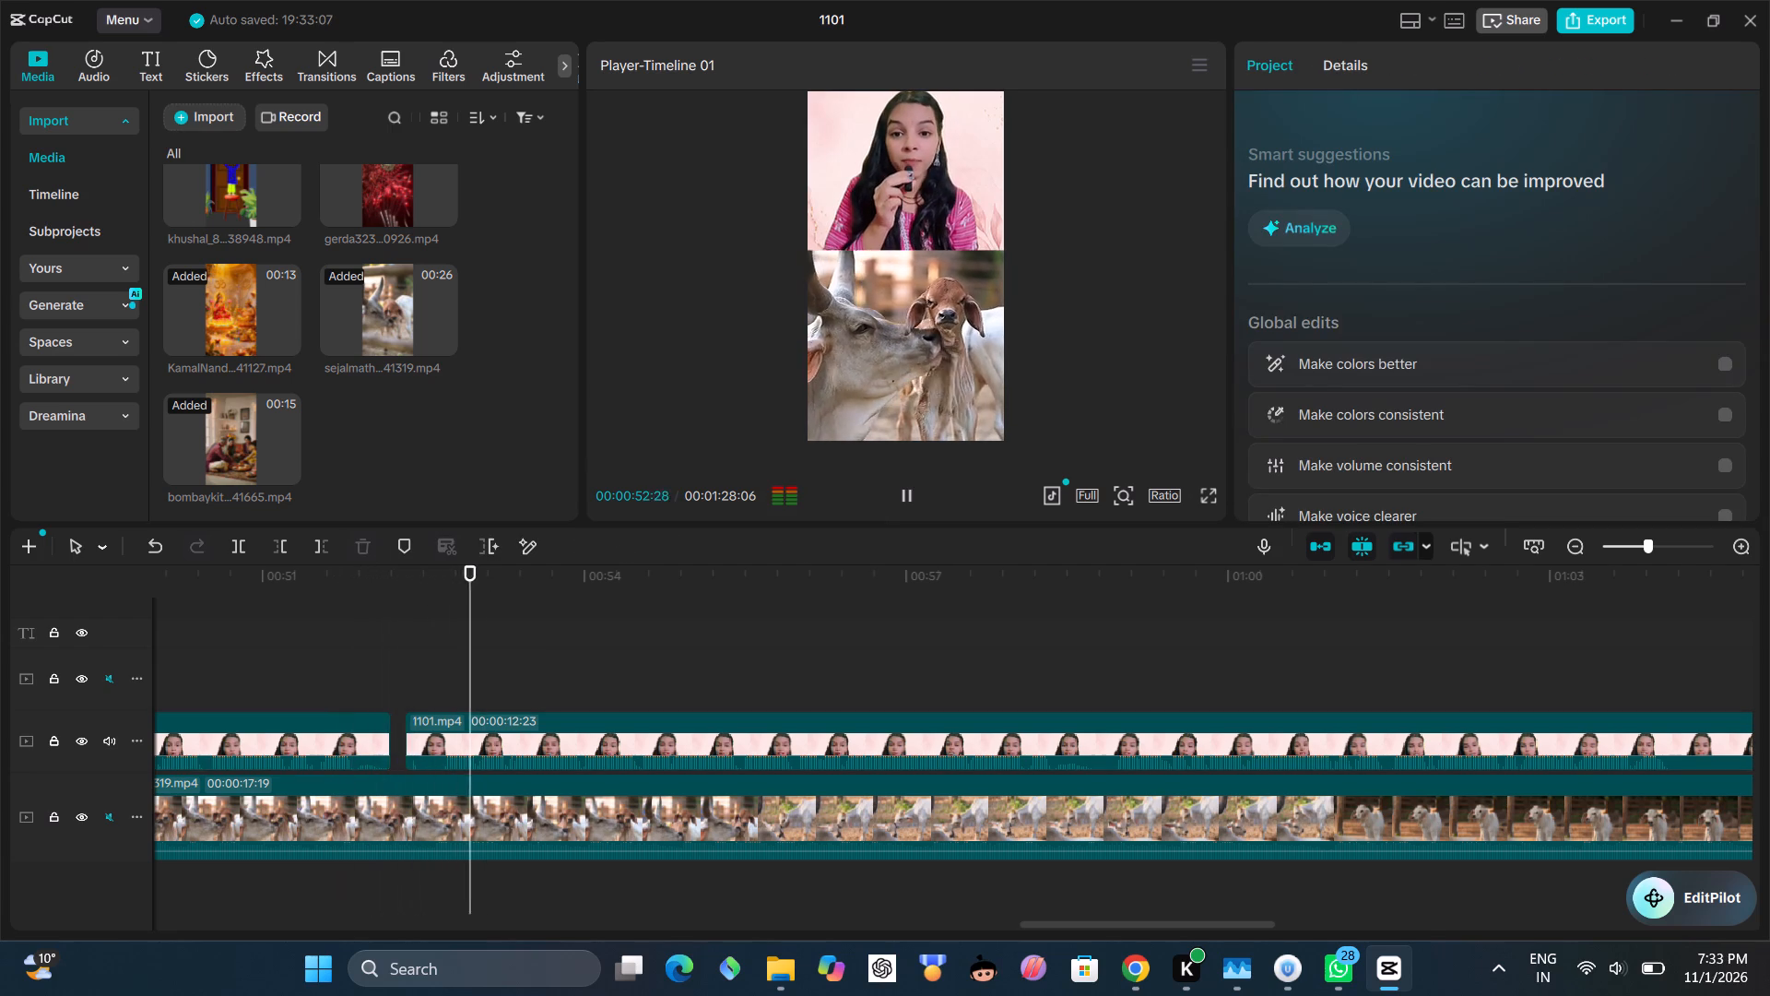
{"action": "left_click", "coordinate": [907, 484]}
{"action": "left_click", "coordinate": [371, 738]}
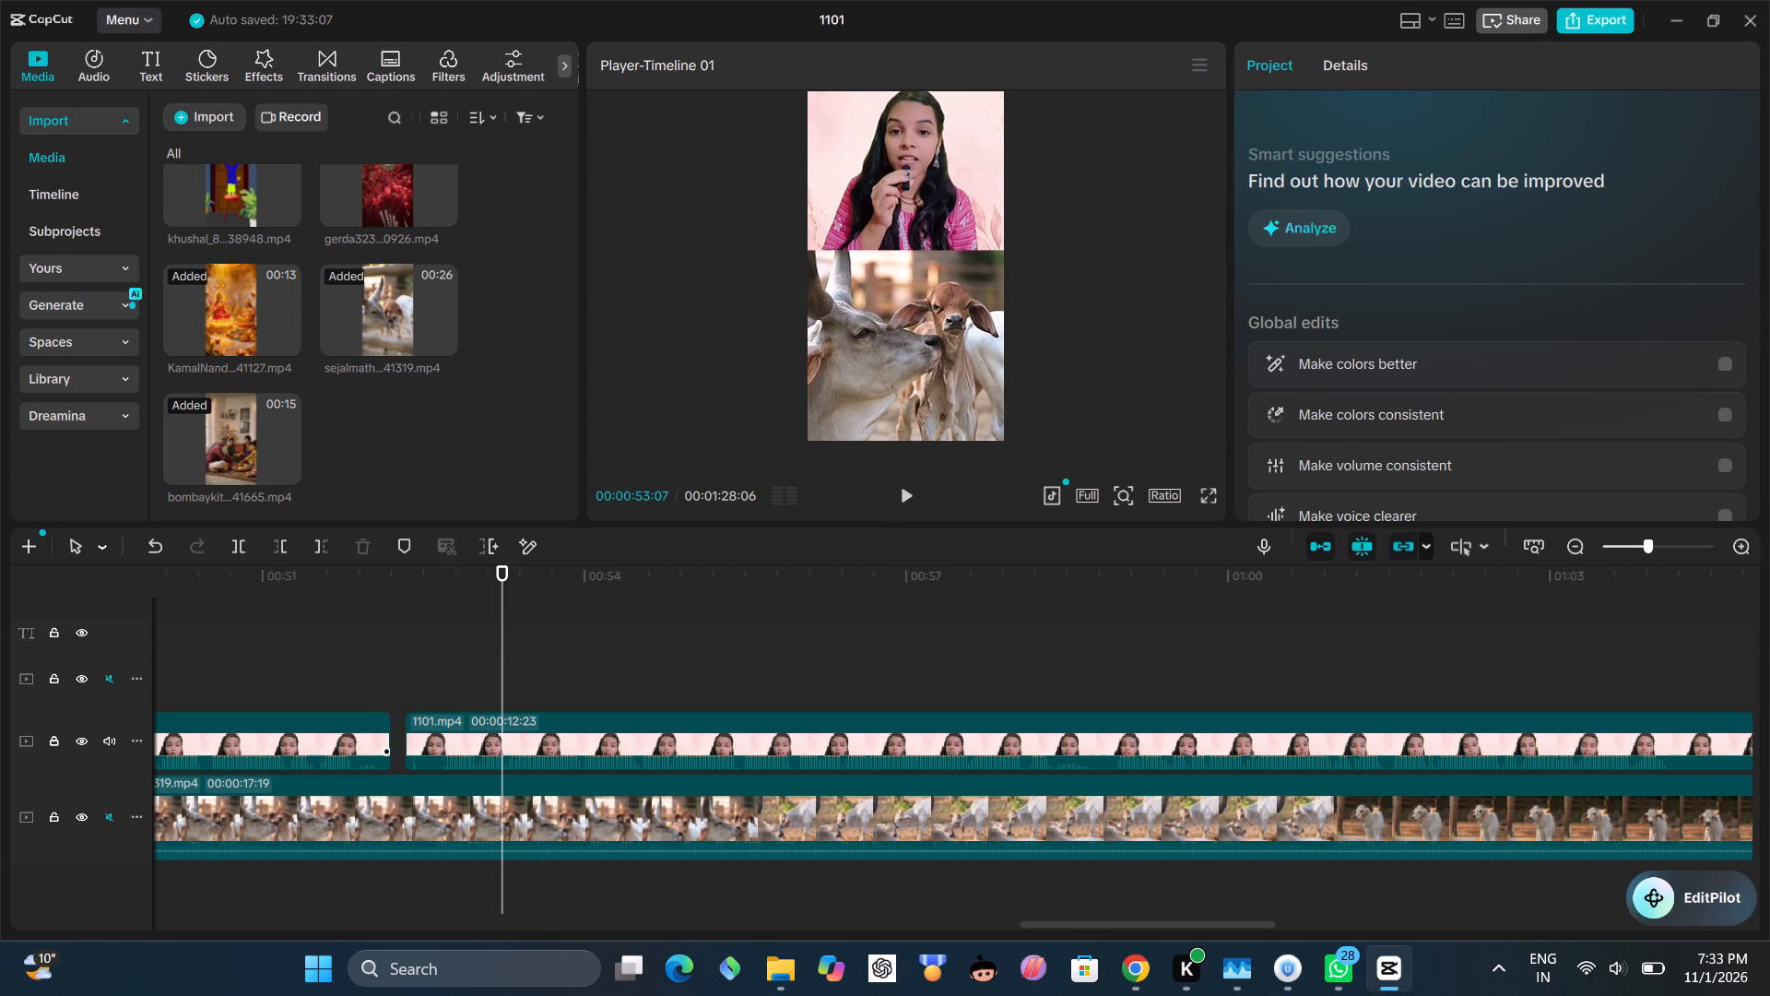
{"action": "left_click_drag", "start_coordinate": [394, 734], "coordinate": [383, 740]}
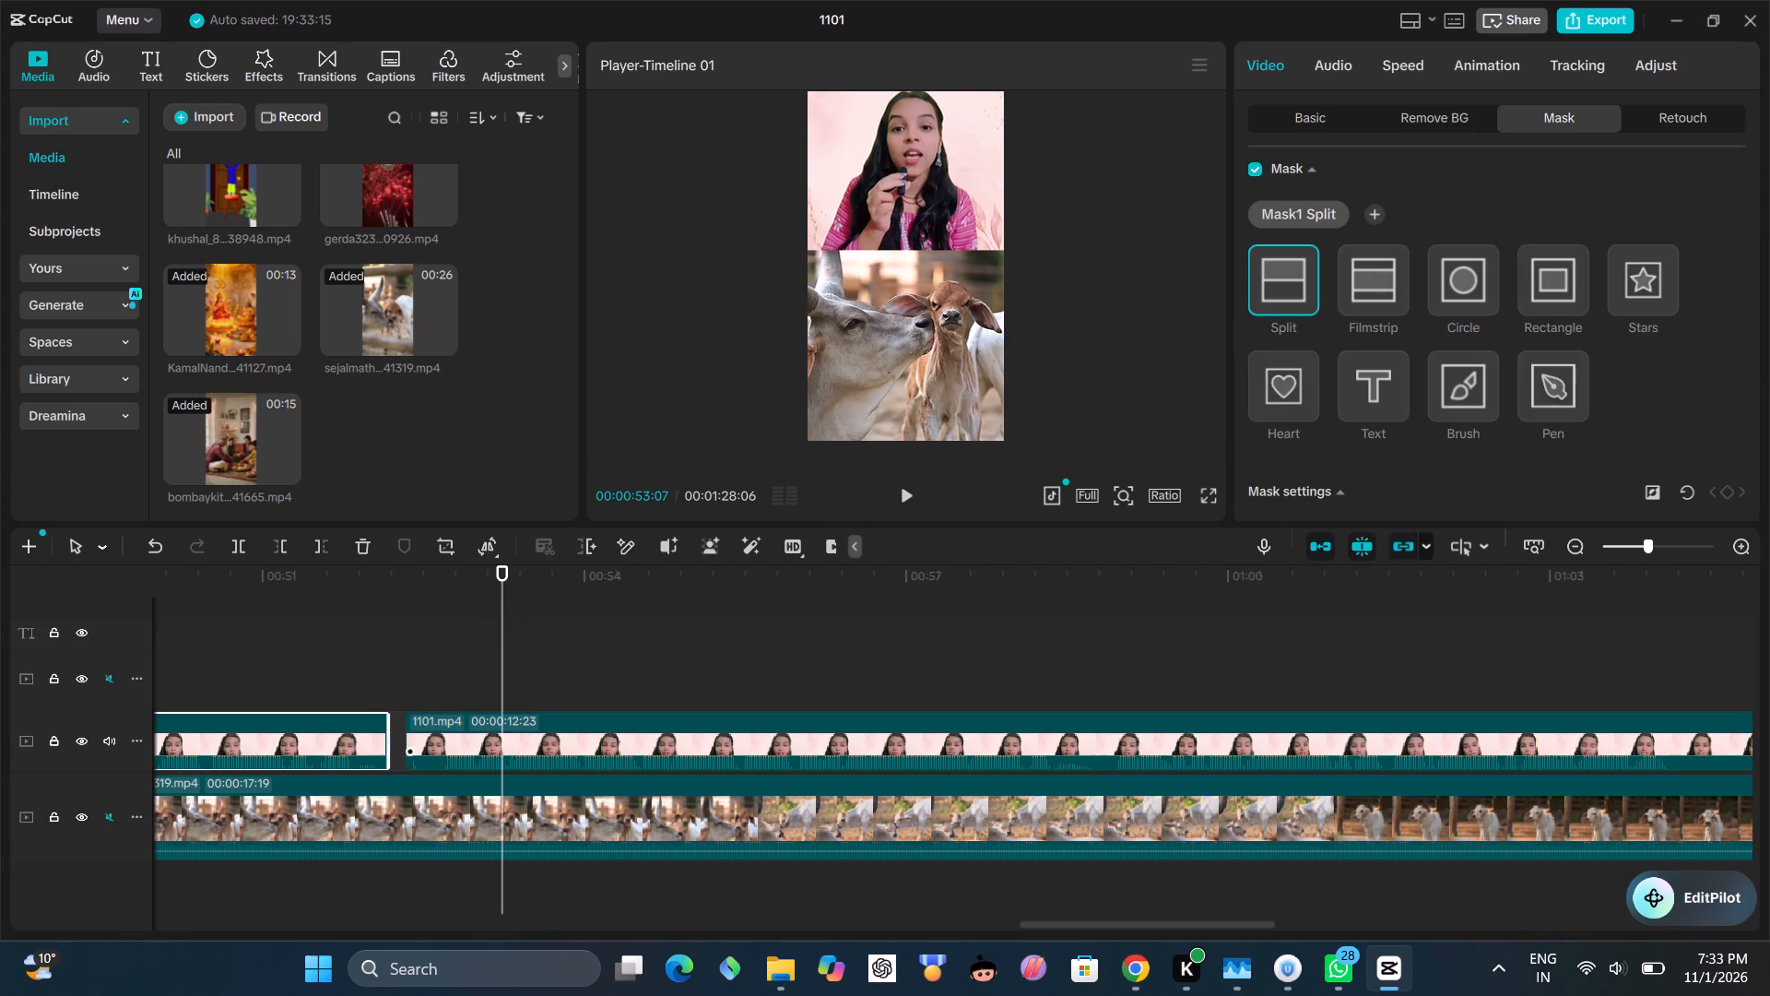
{"action": "left_click", "coordinate": [431, 731]}
{"action": "left_click_drag", "start_coordinate": [445, 727], "coordinate": [429, 734]}
Play the presenter footage from about 51.7 seconds to 1:00 to check the new cut, and view the whole timeline.
{"action": "left_click", "coordinate": [341, 707]}
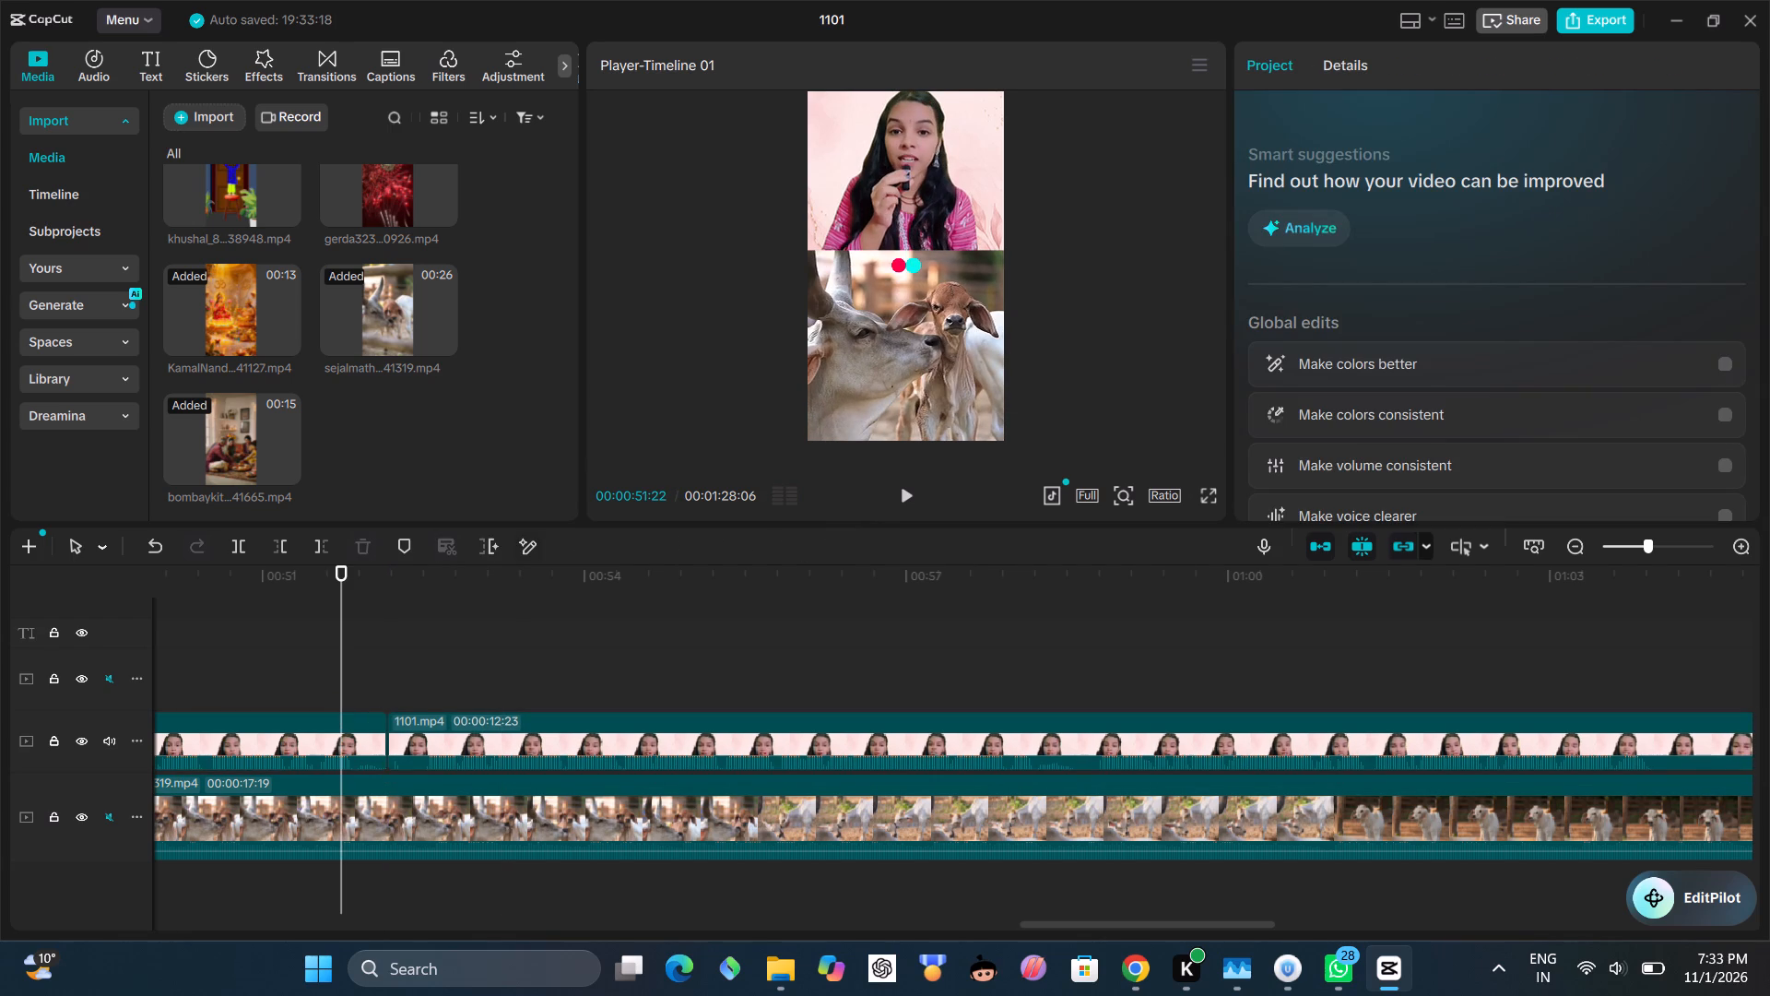
{"action": "left_click", "coordinate": [902, 492]}
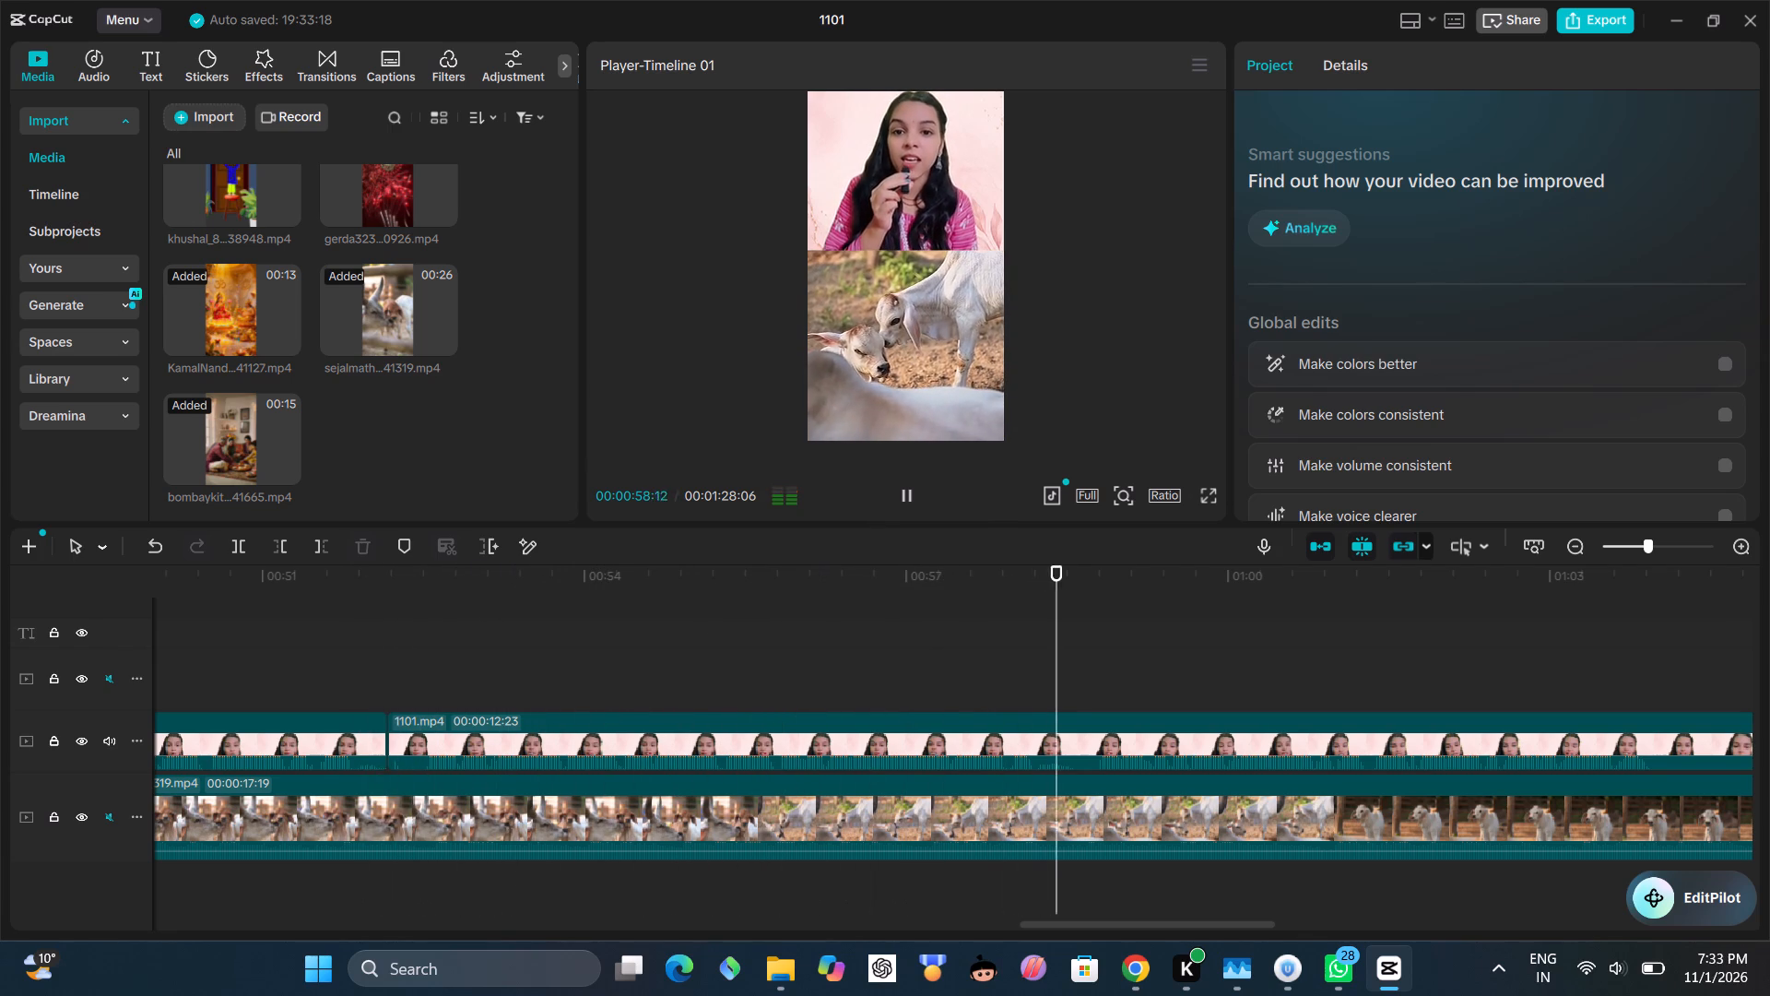
{"action": "left_click", "coordinate": [902, 492]}
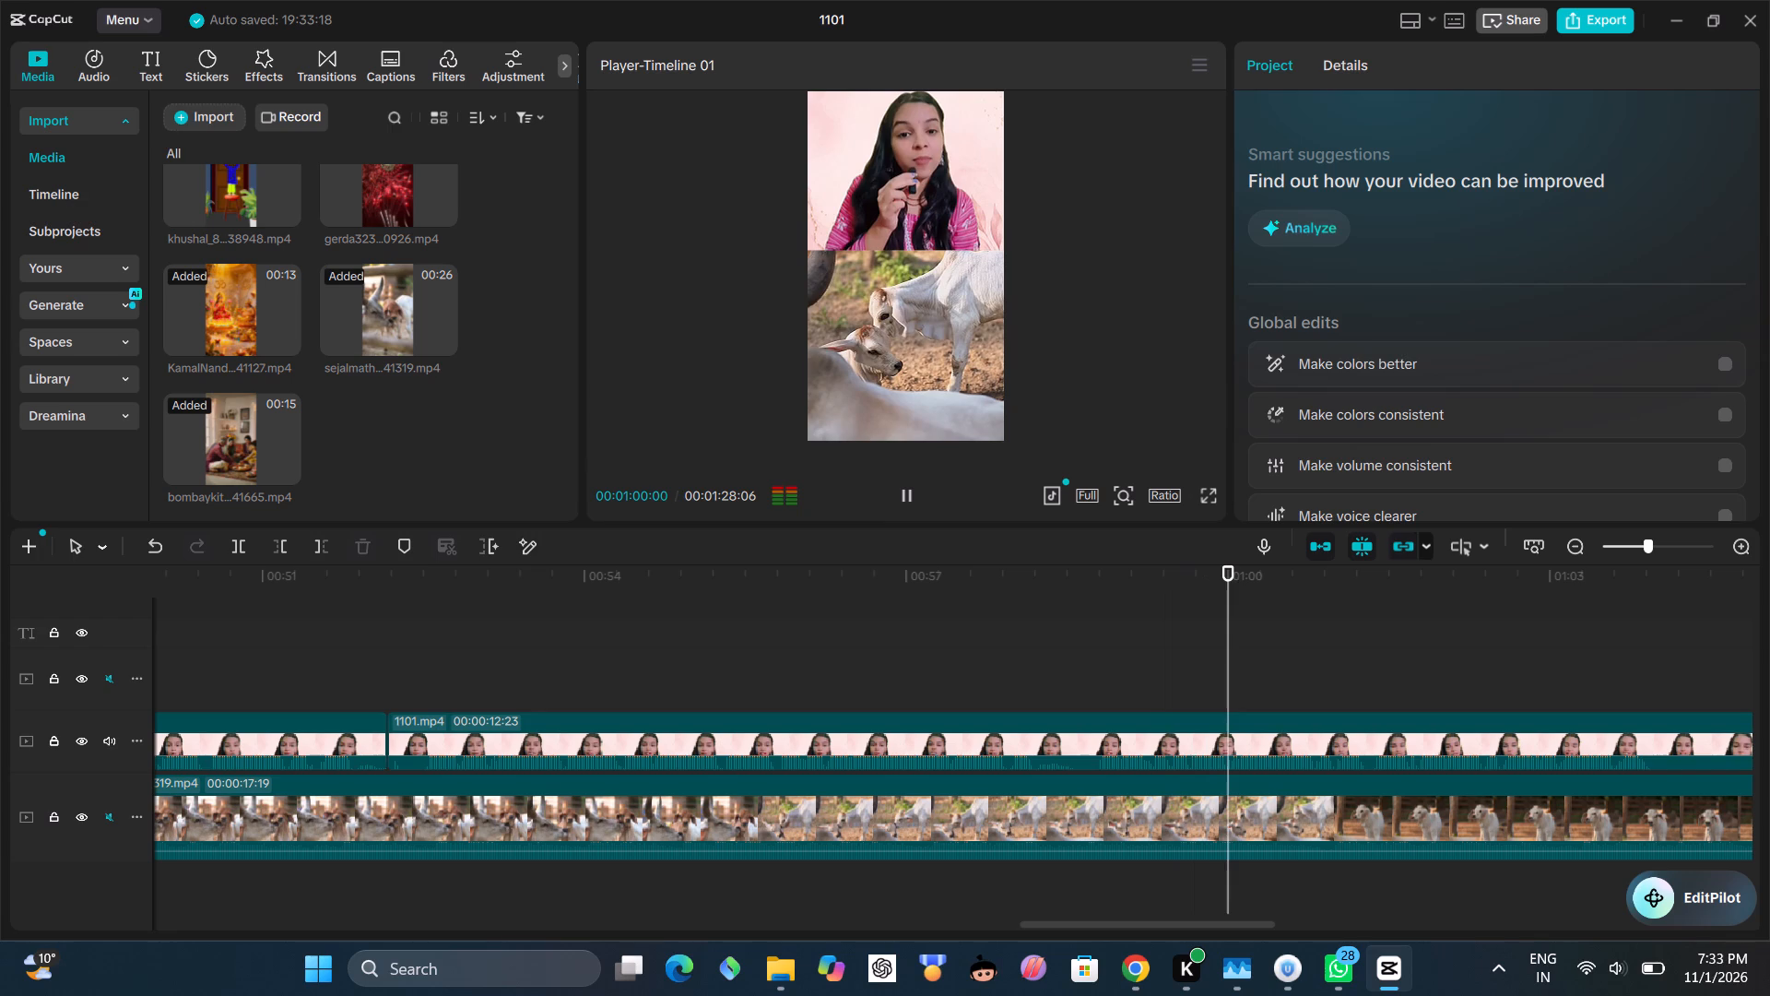
{"action": "left_click", "coordinate": [1626, 540]}
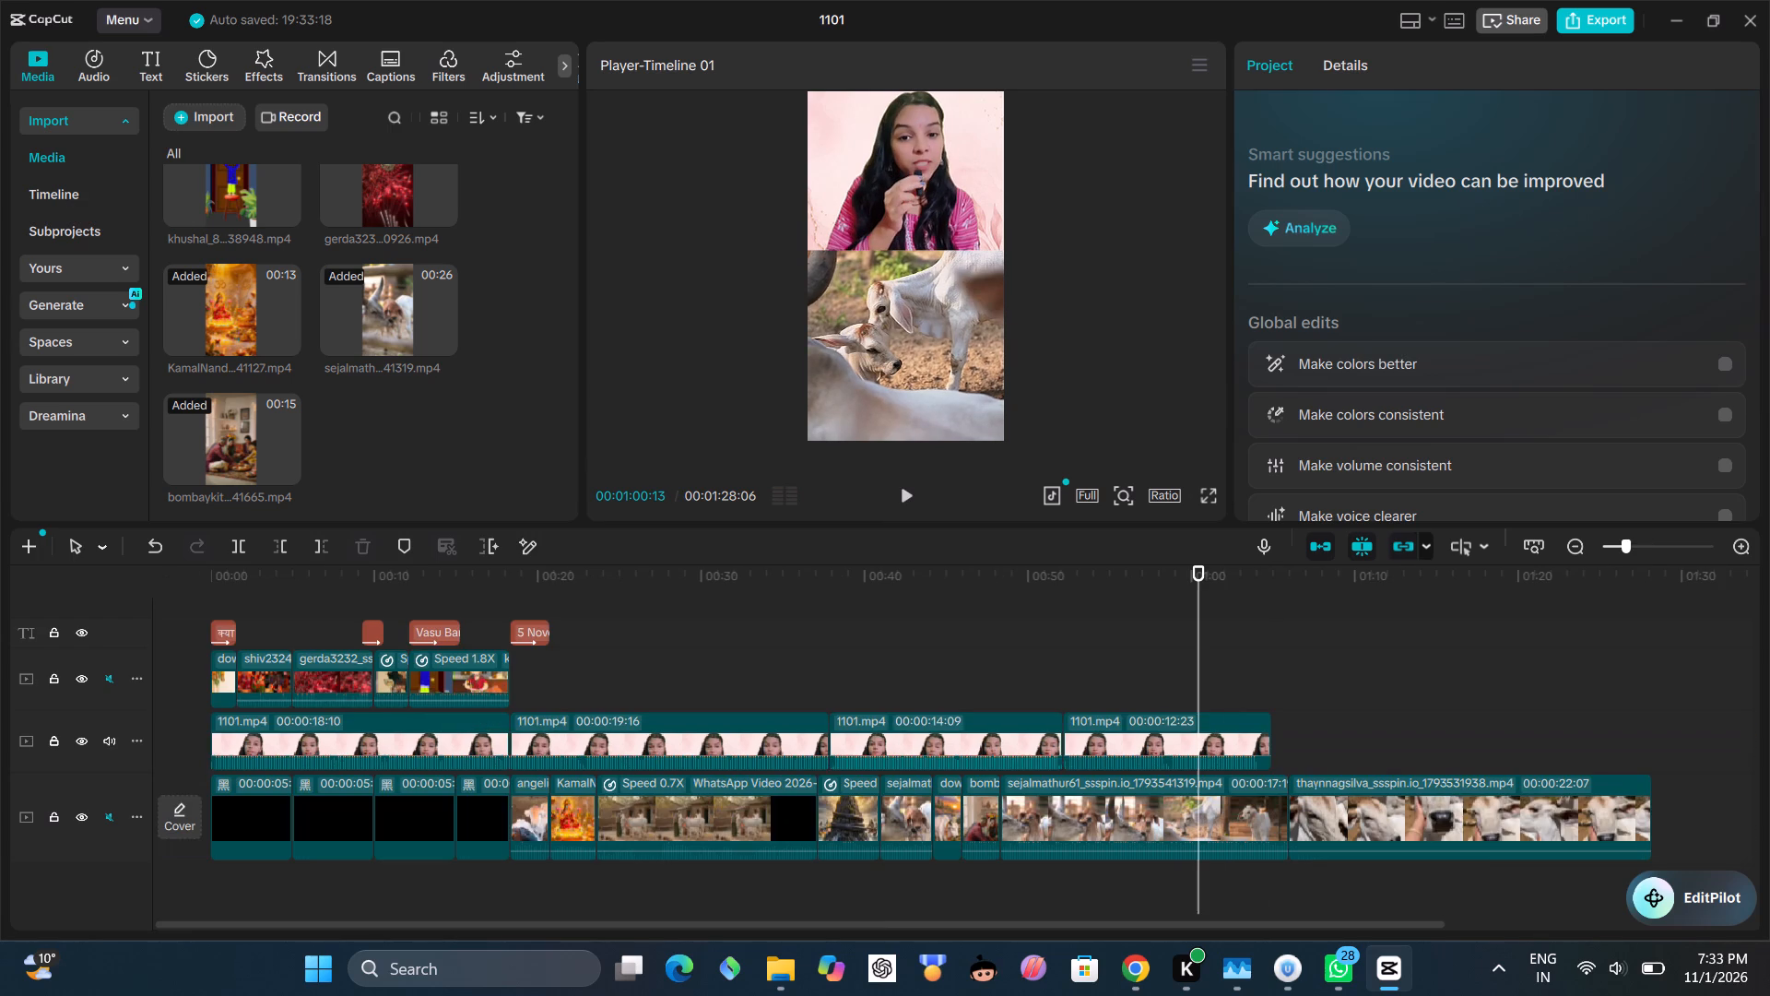
{"action": "double_click", "coordinate": [678, 689]}
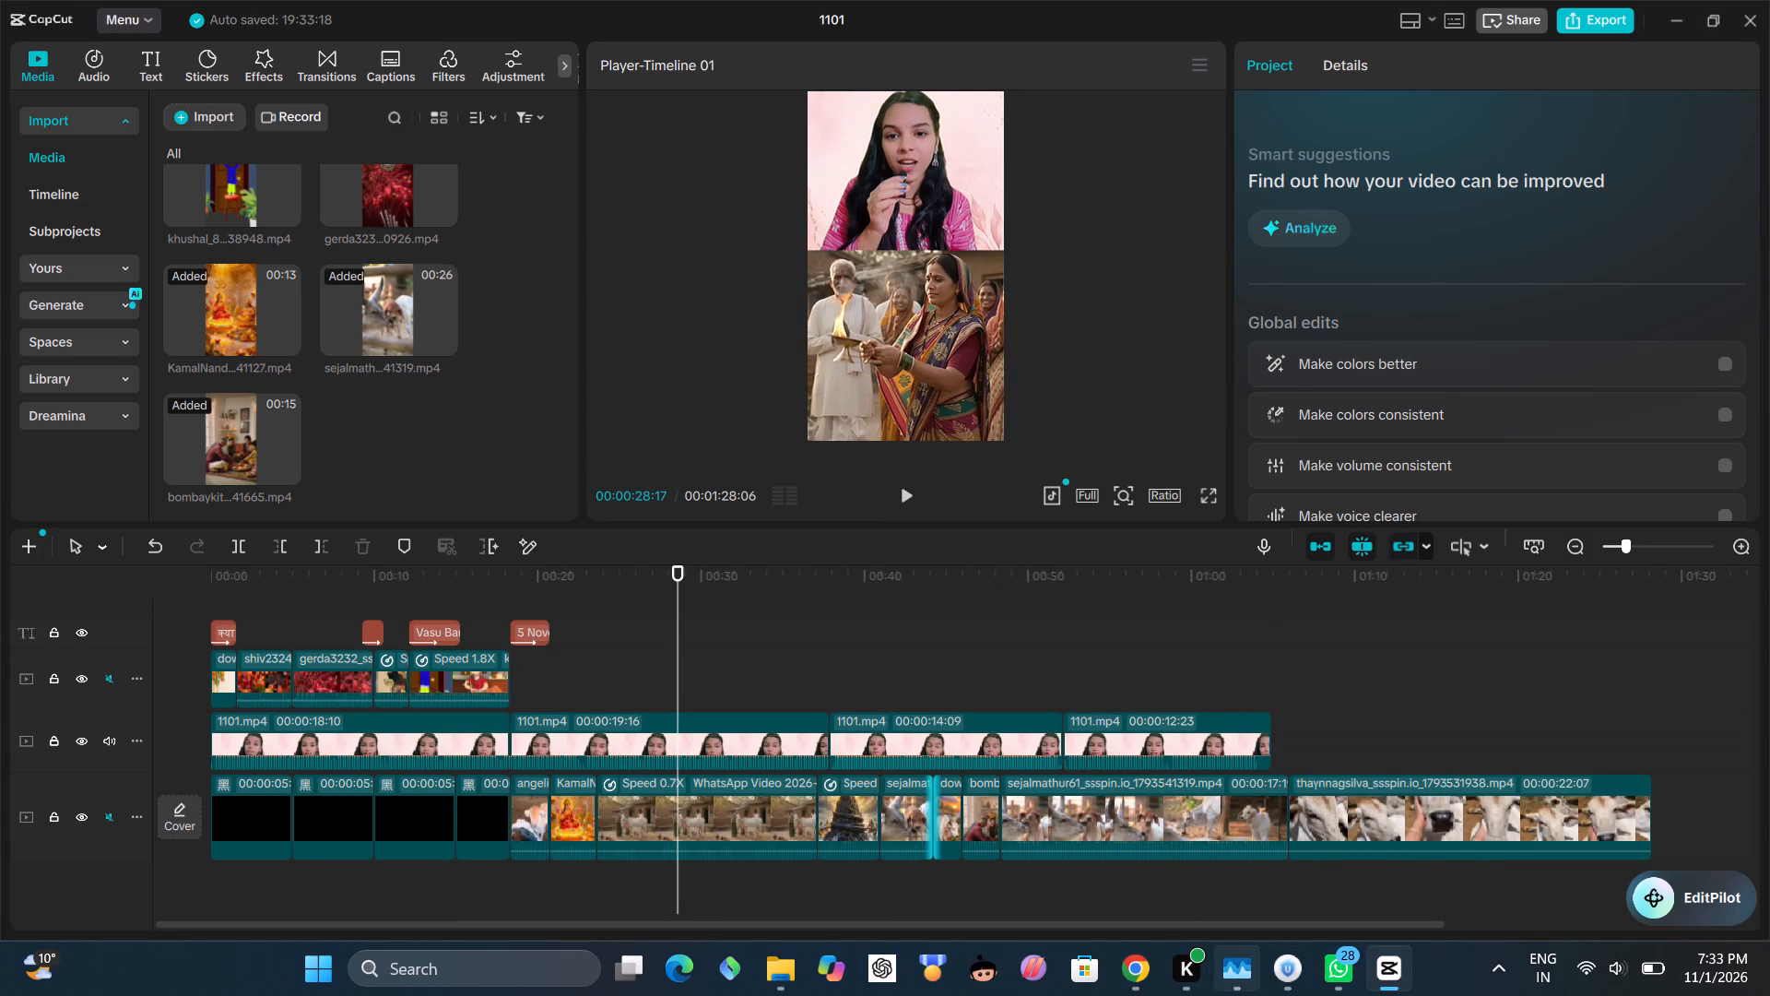
Switch to Pinterest in Chrome and search for "family with function".
{"action": "left_click", "coordinate": [1136, 974]}
{"action": "left_click", "coordinate": [1303, 824]}
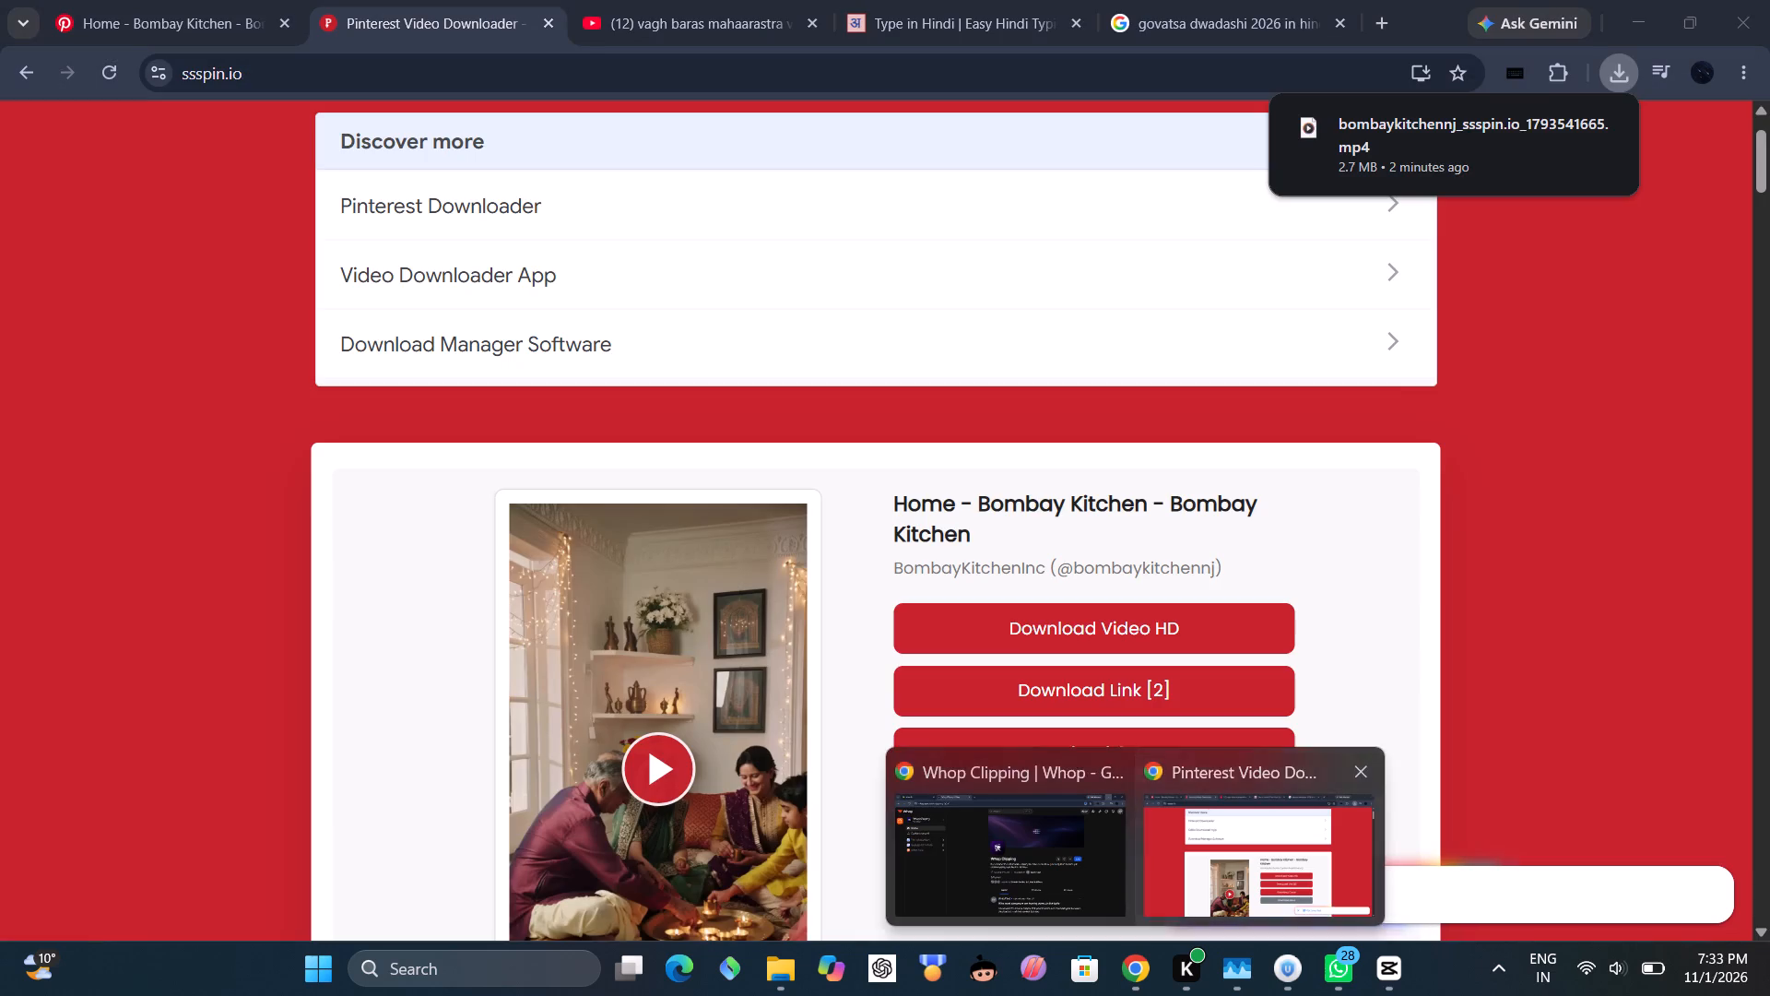
{"action": "left_click", "coordinate": [104, 13]}
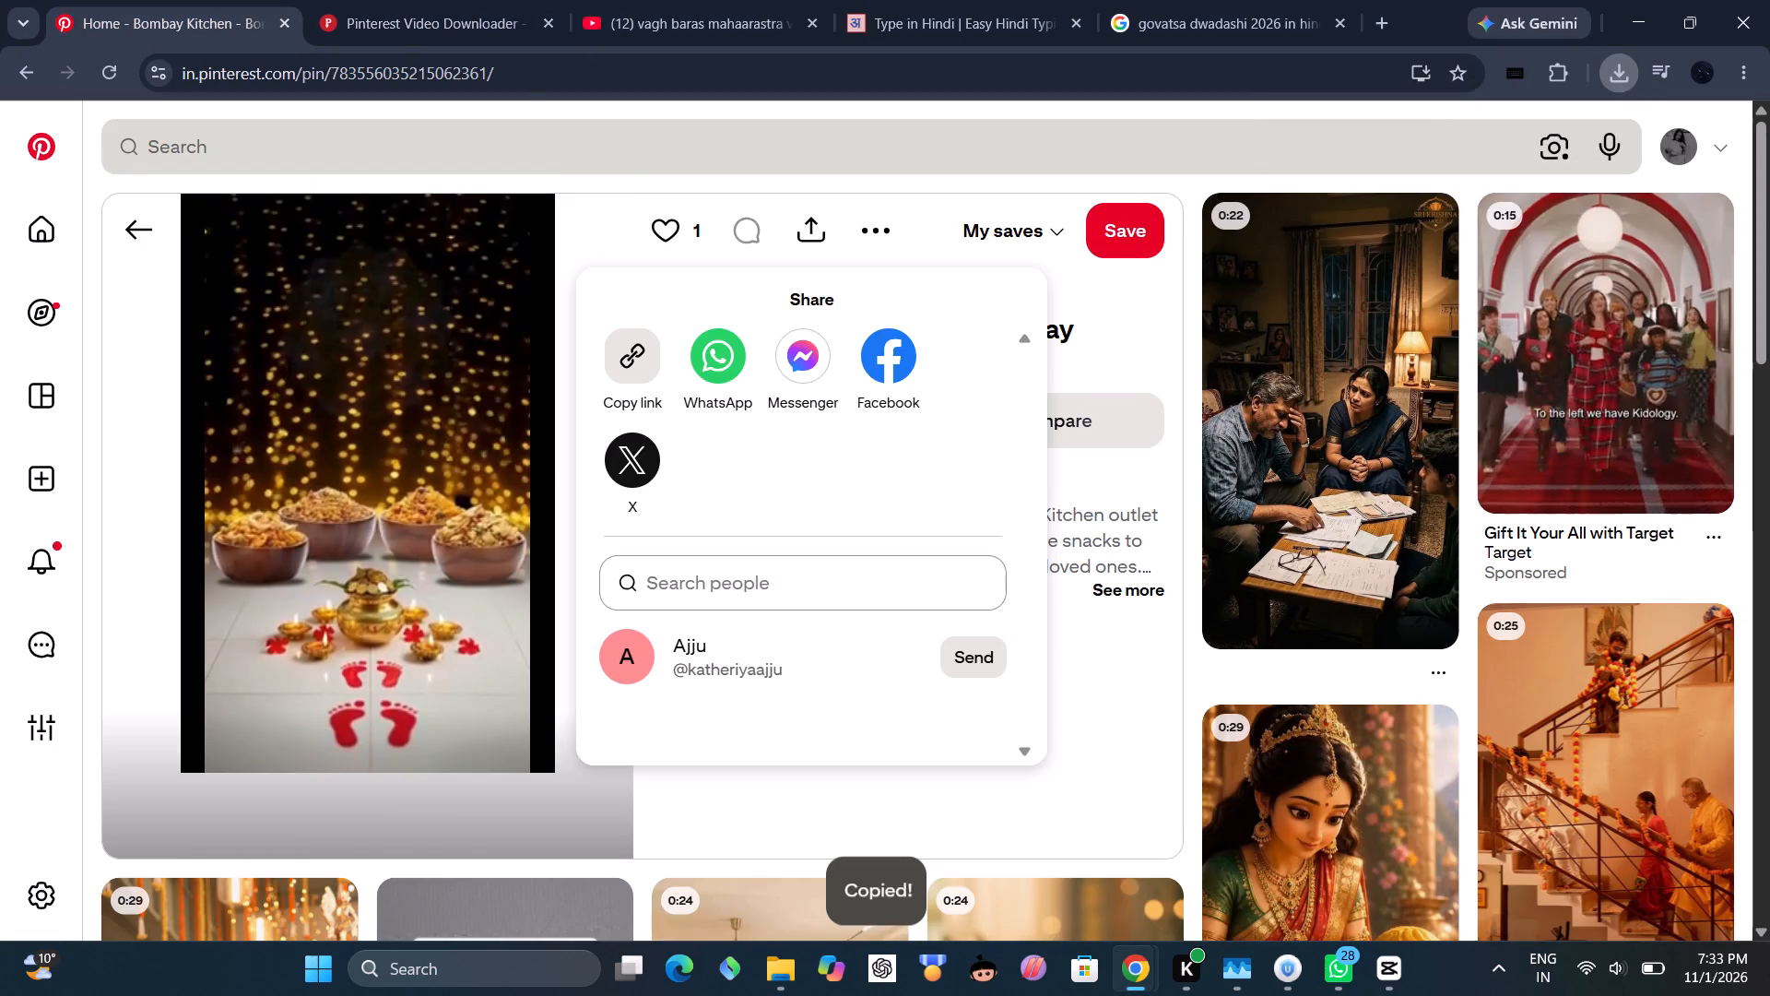
{"action": "left_click", "coordinate": [633, 145]}
{"action": "left_click", "coordinate": [633, 145]}
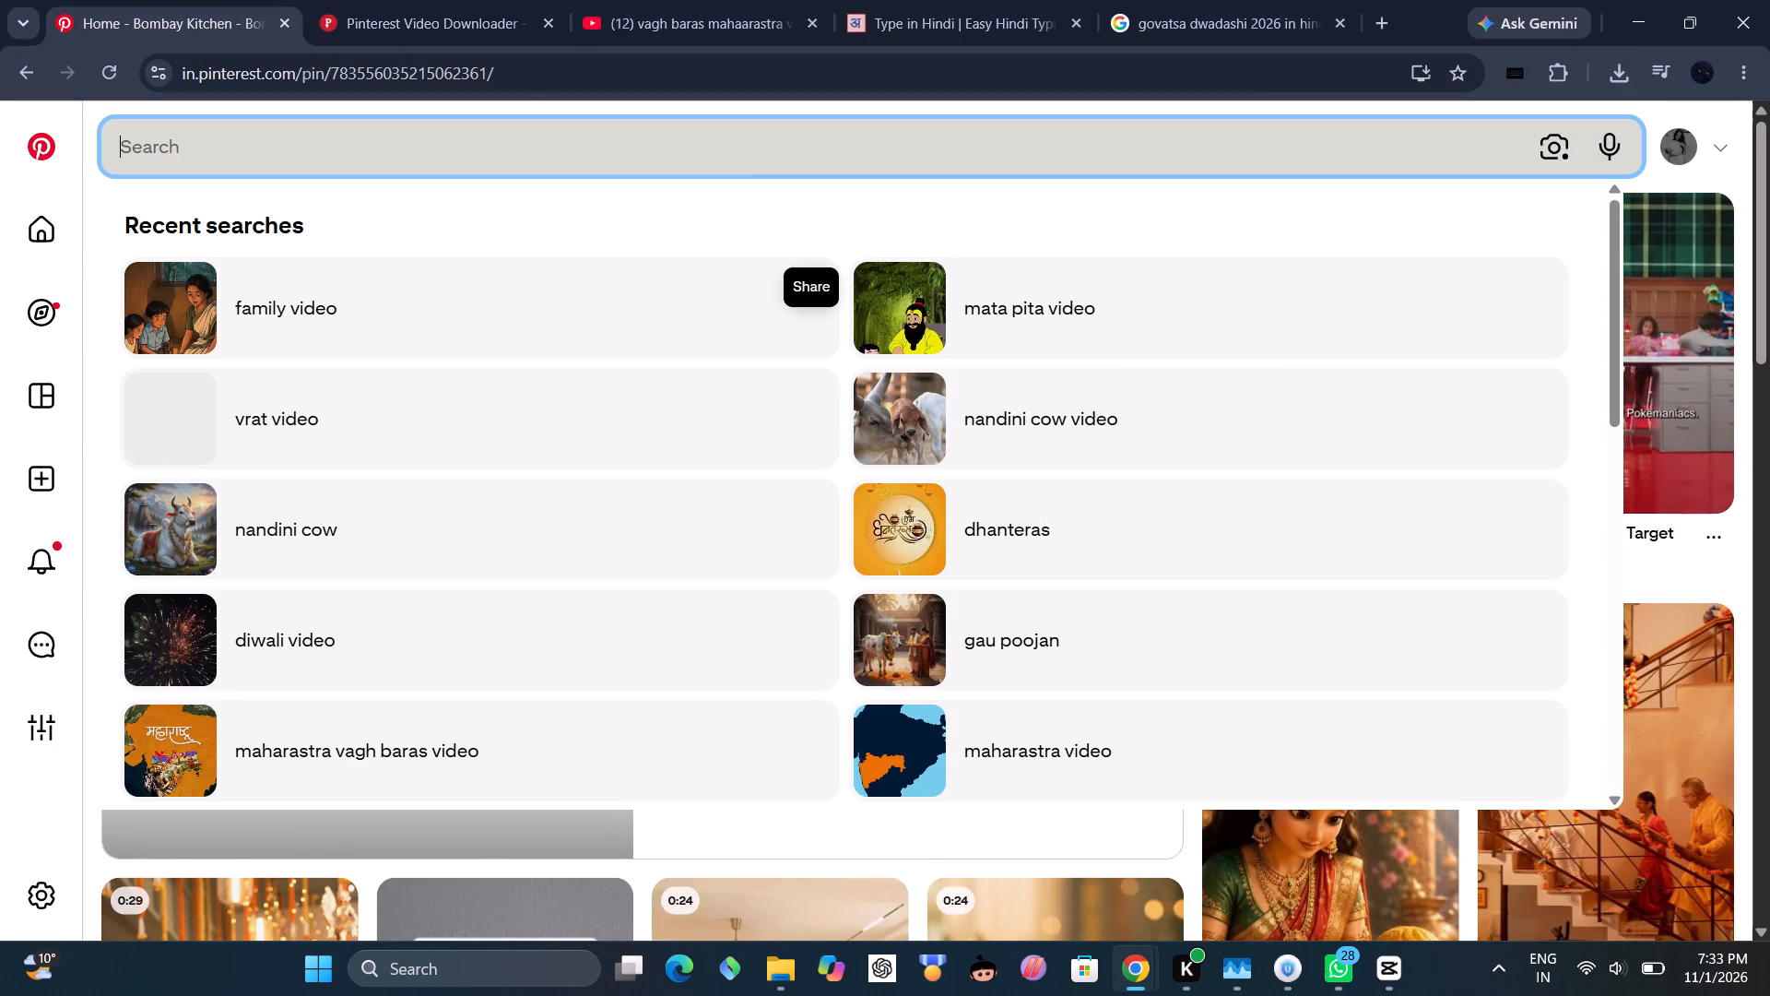
{"action": "type", "text": "family with"}
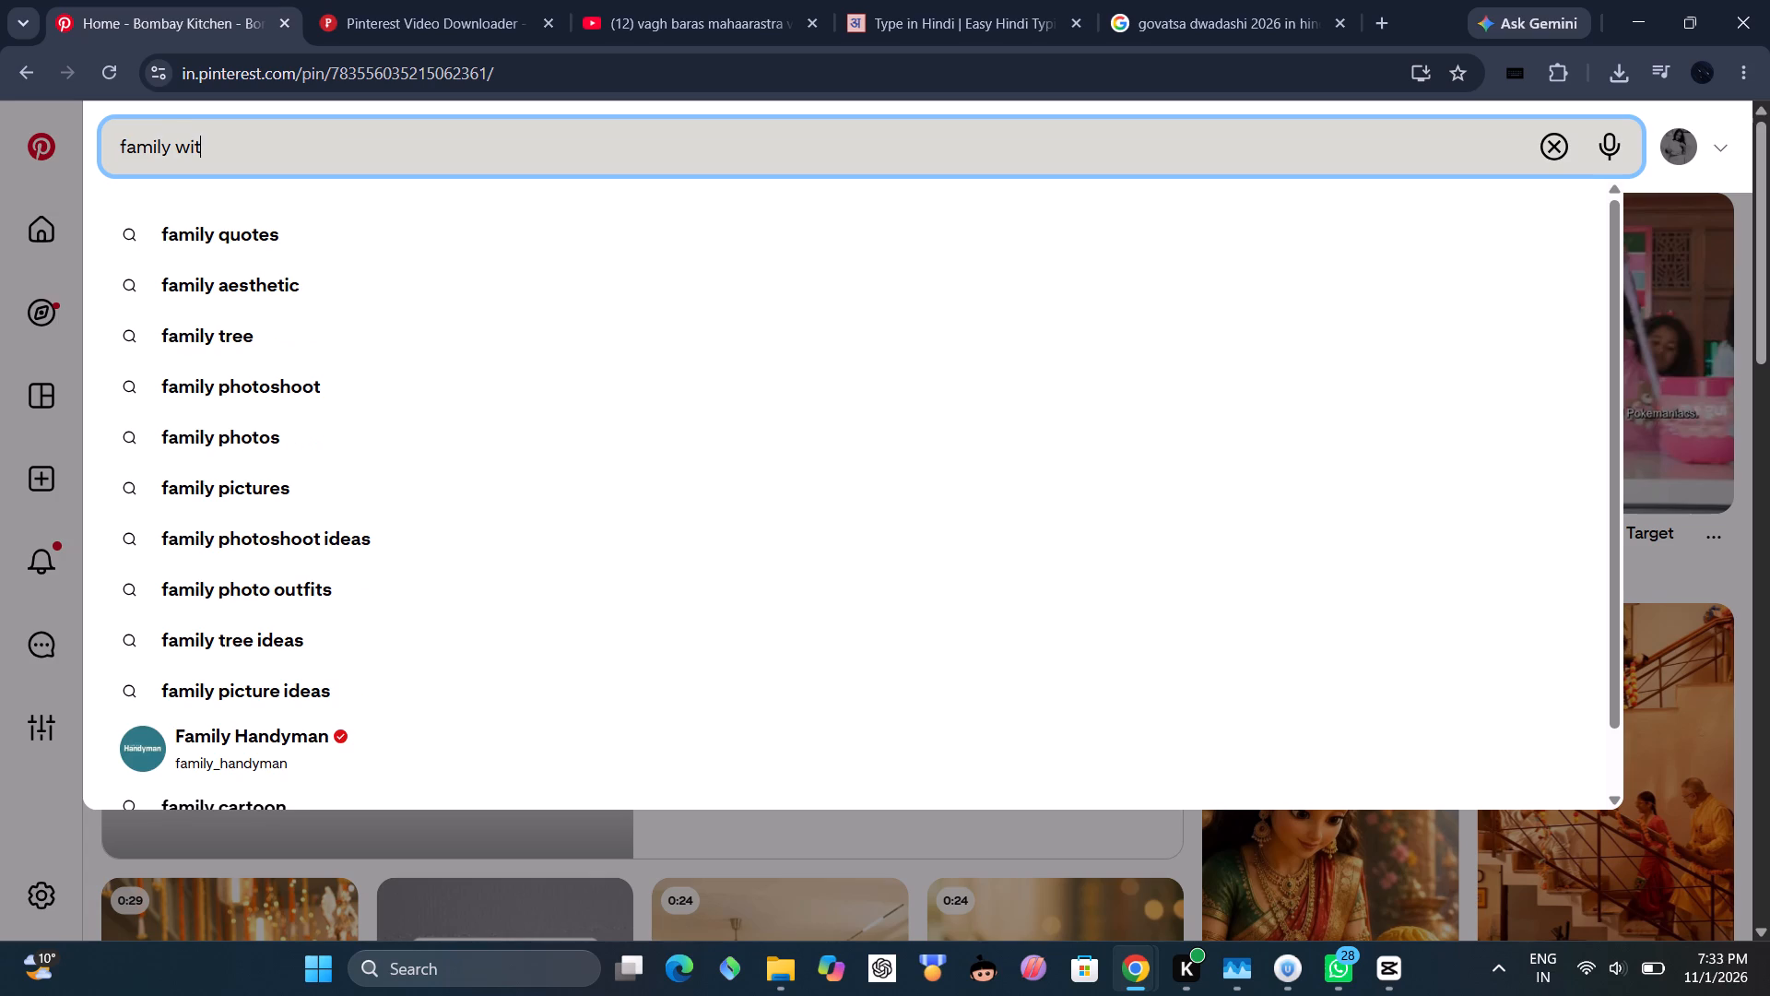
{"action": "key", "text": "space"}
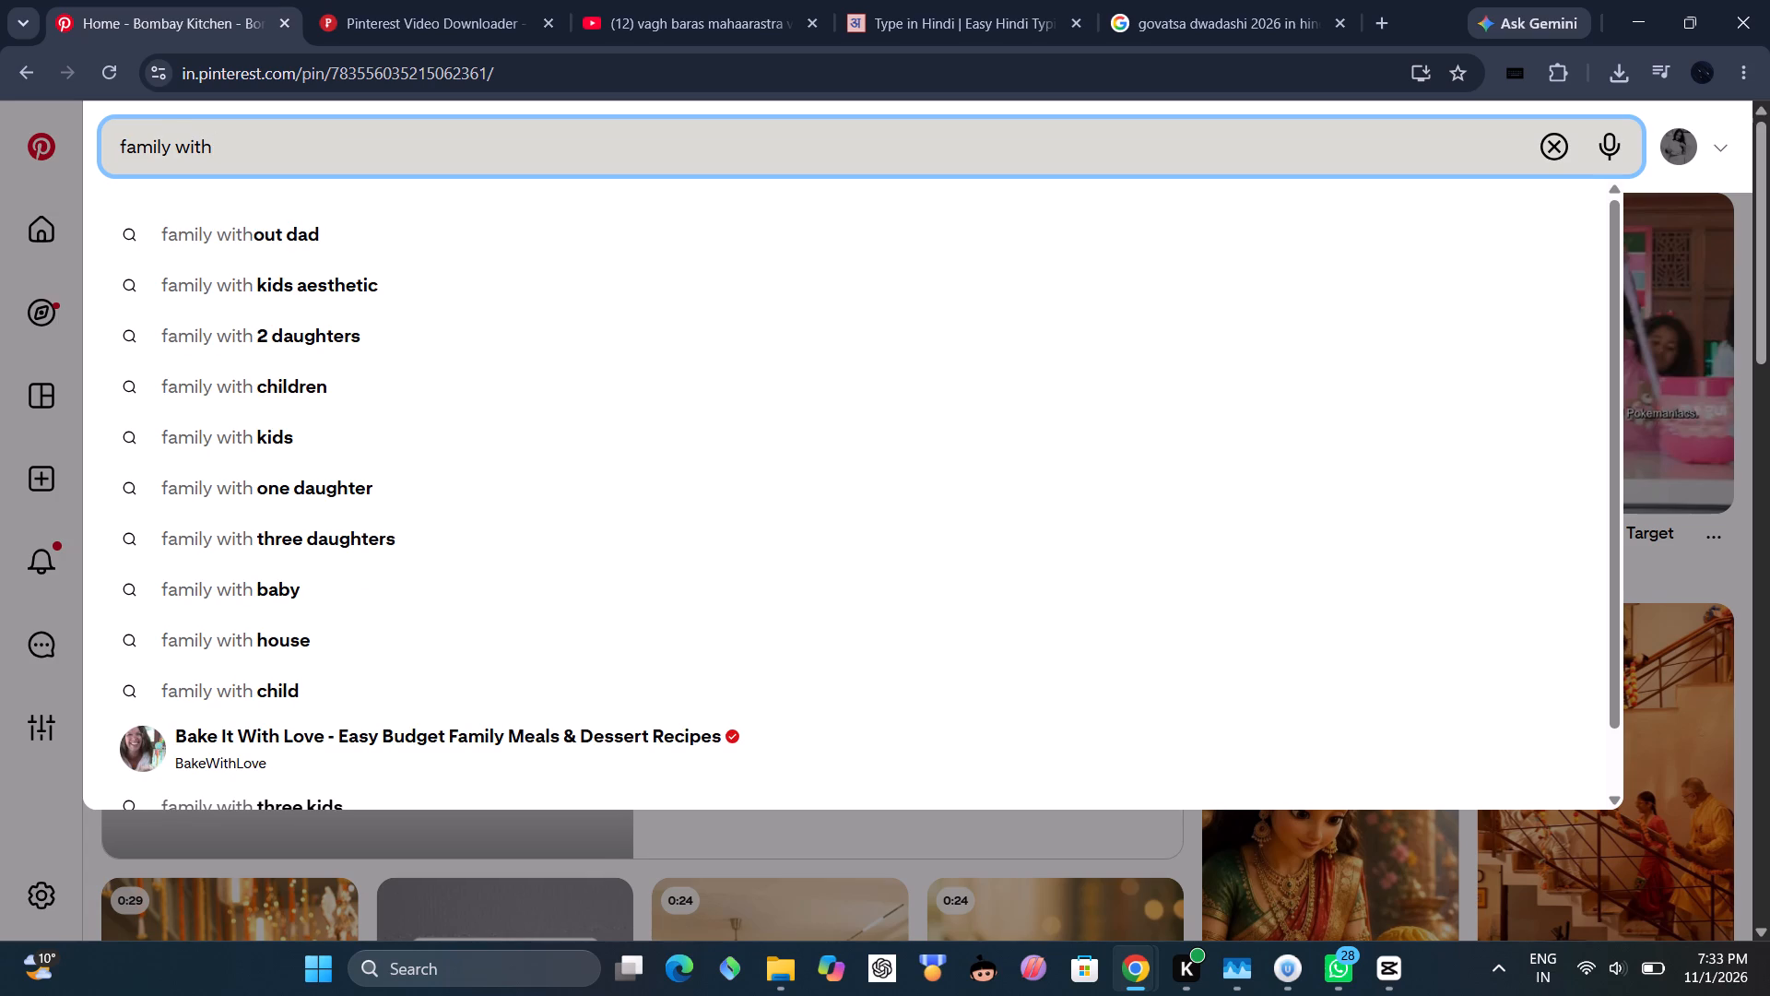
{"action": "type", "text": "function"}
{"action": "key", "text": "Return"}
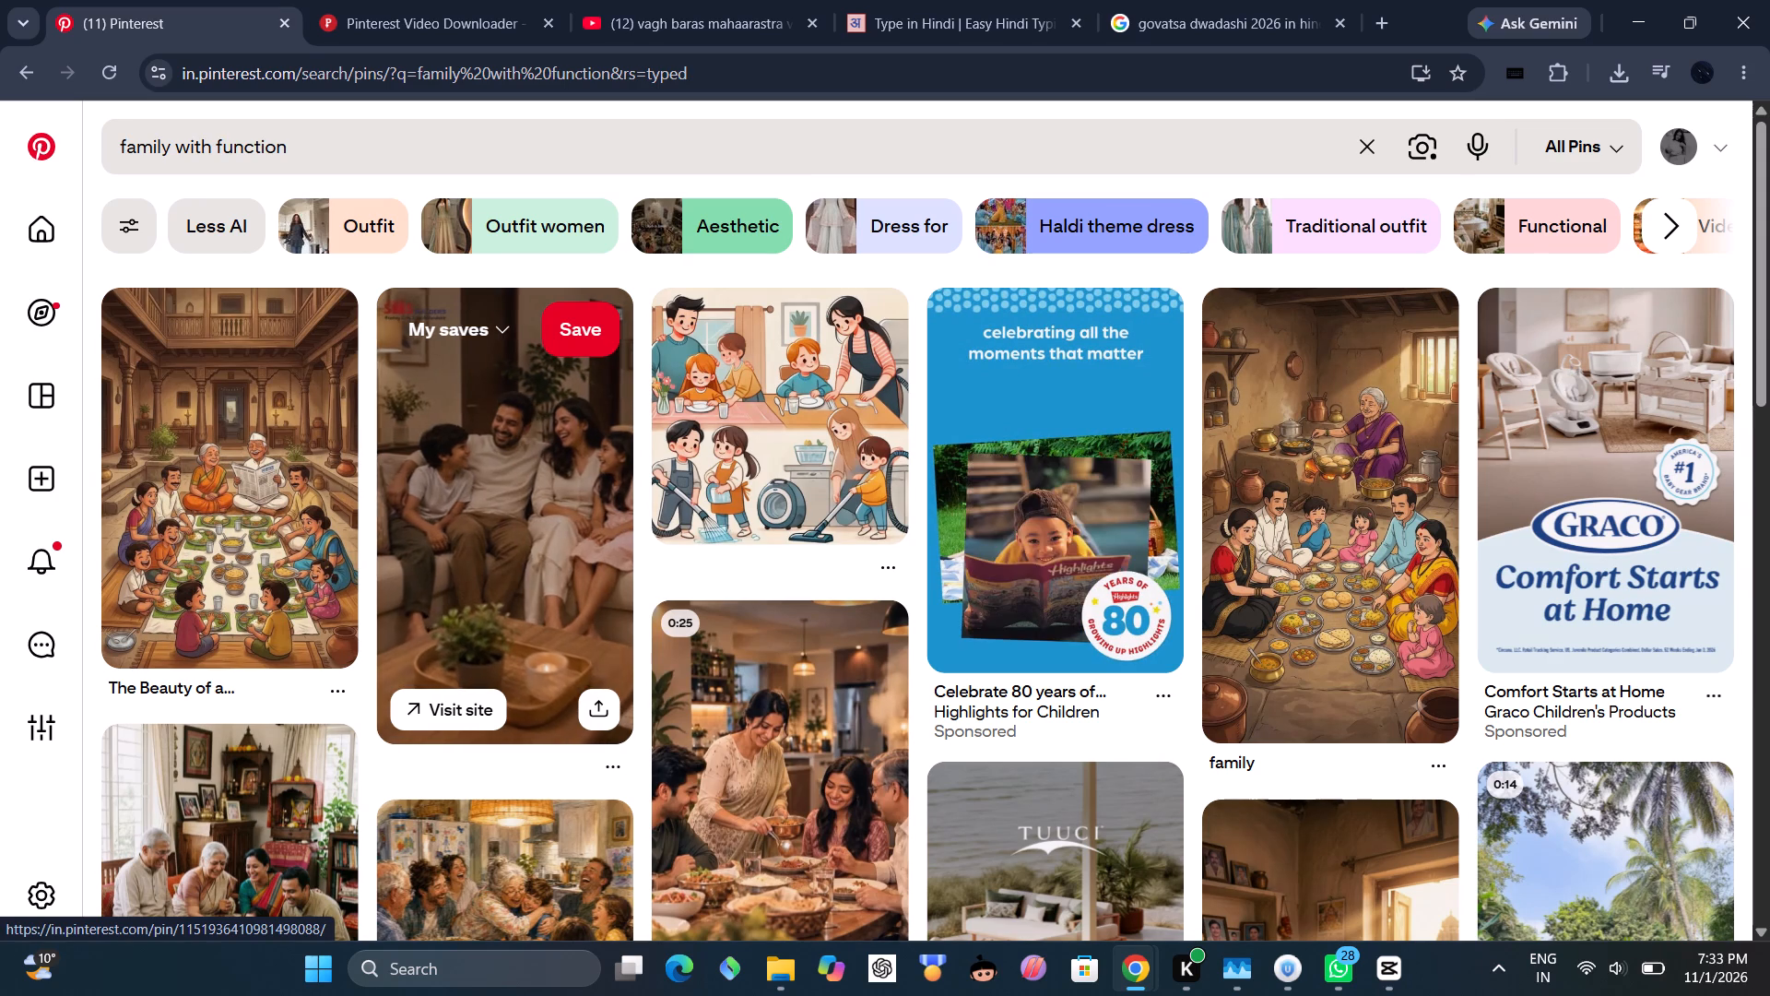
Refine the Pinterest search to "family with function video".
{"action": "left_click", "coordinate": [403, 156]}
{"action": "double_click", "coordinate": [403, 156]}
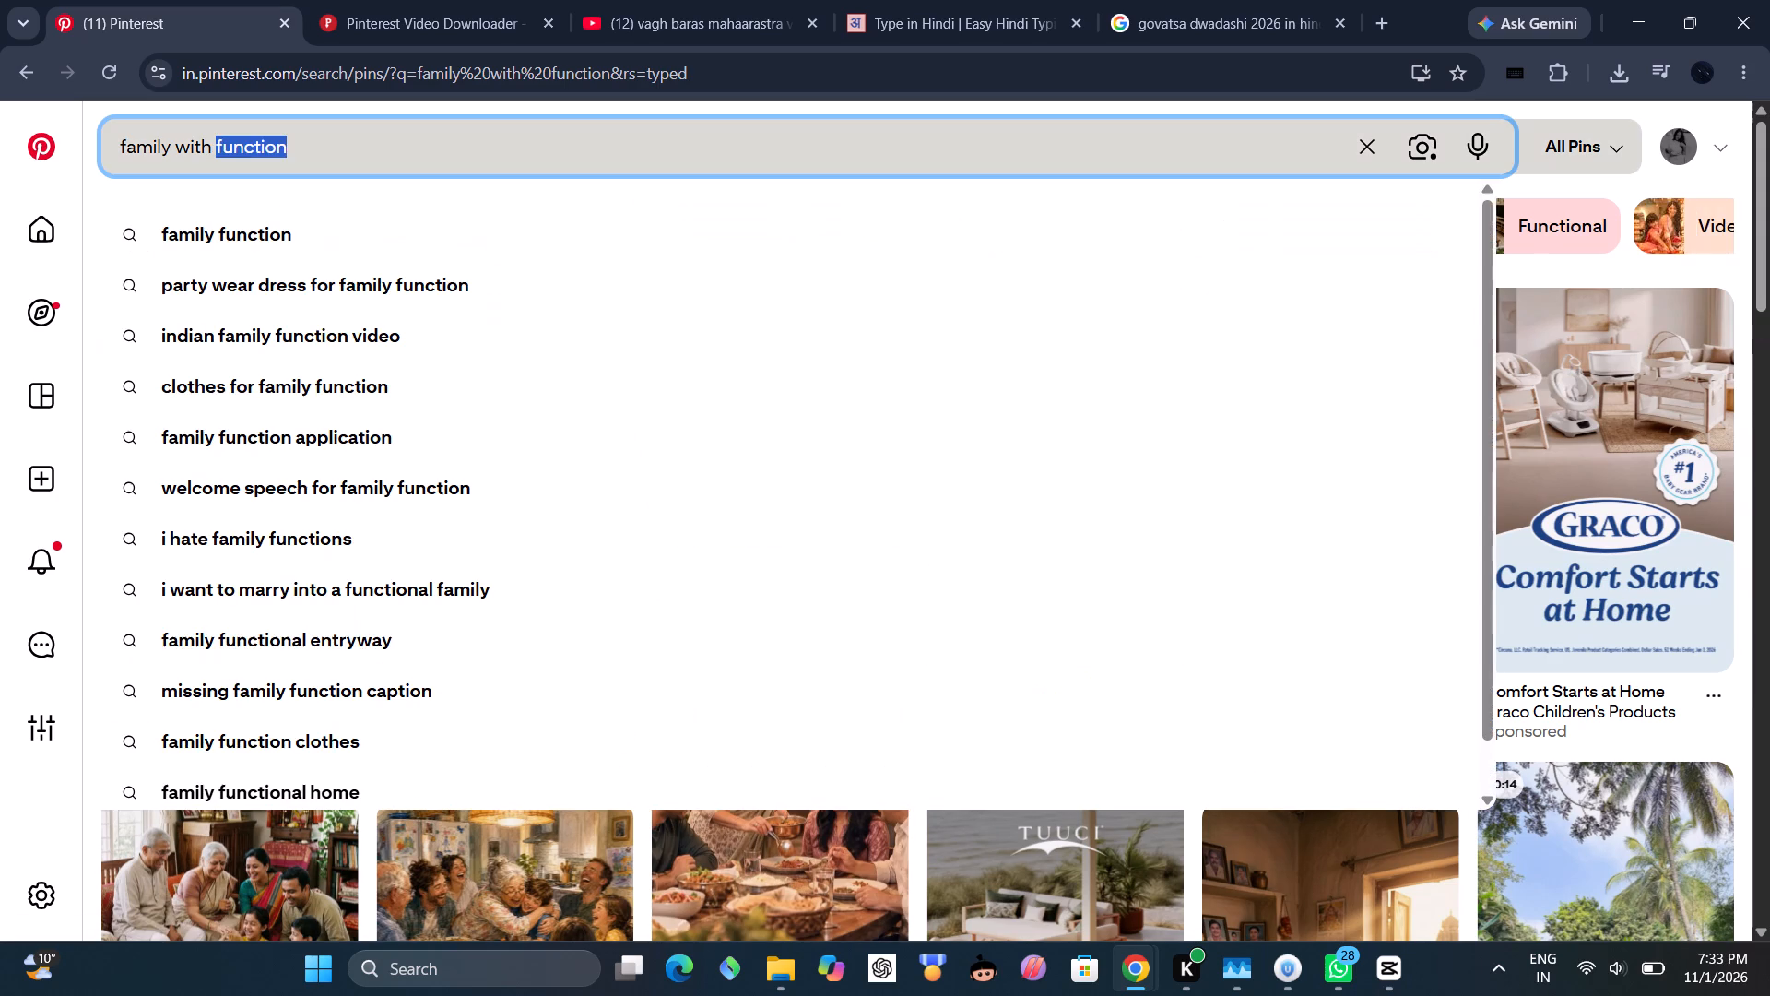
{"action": "key", "text": "space"}
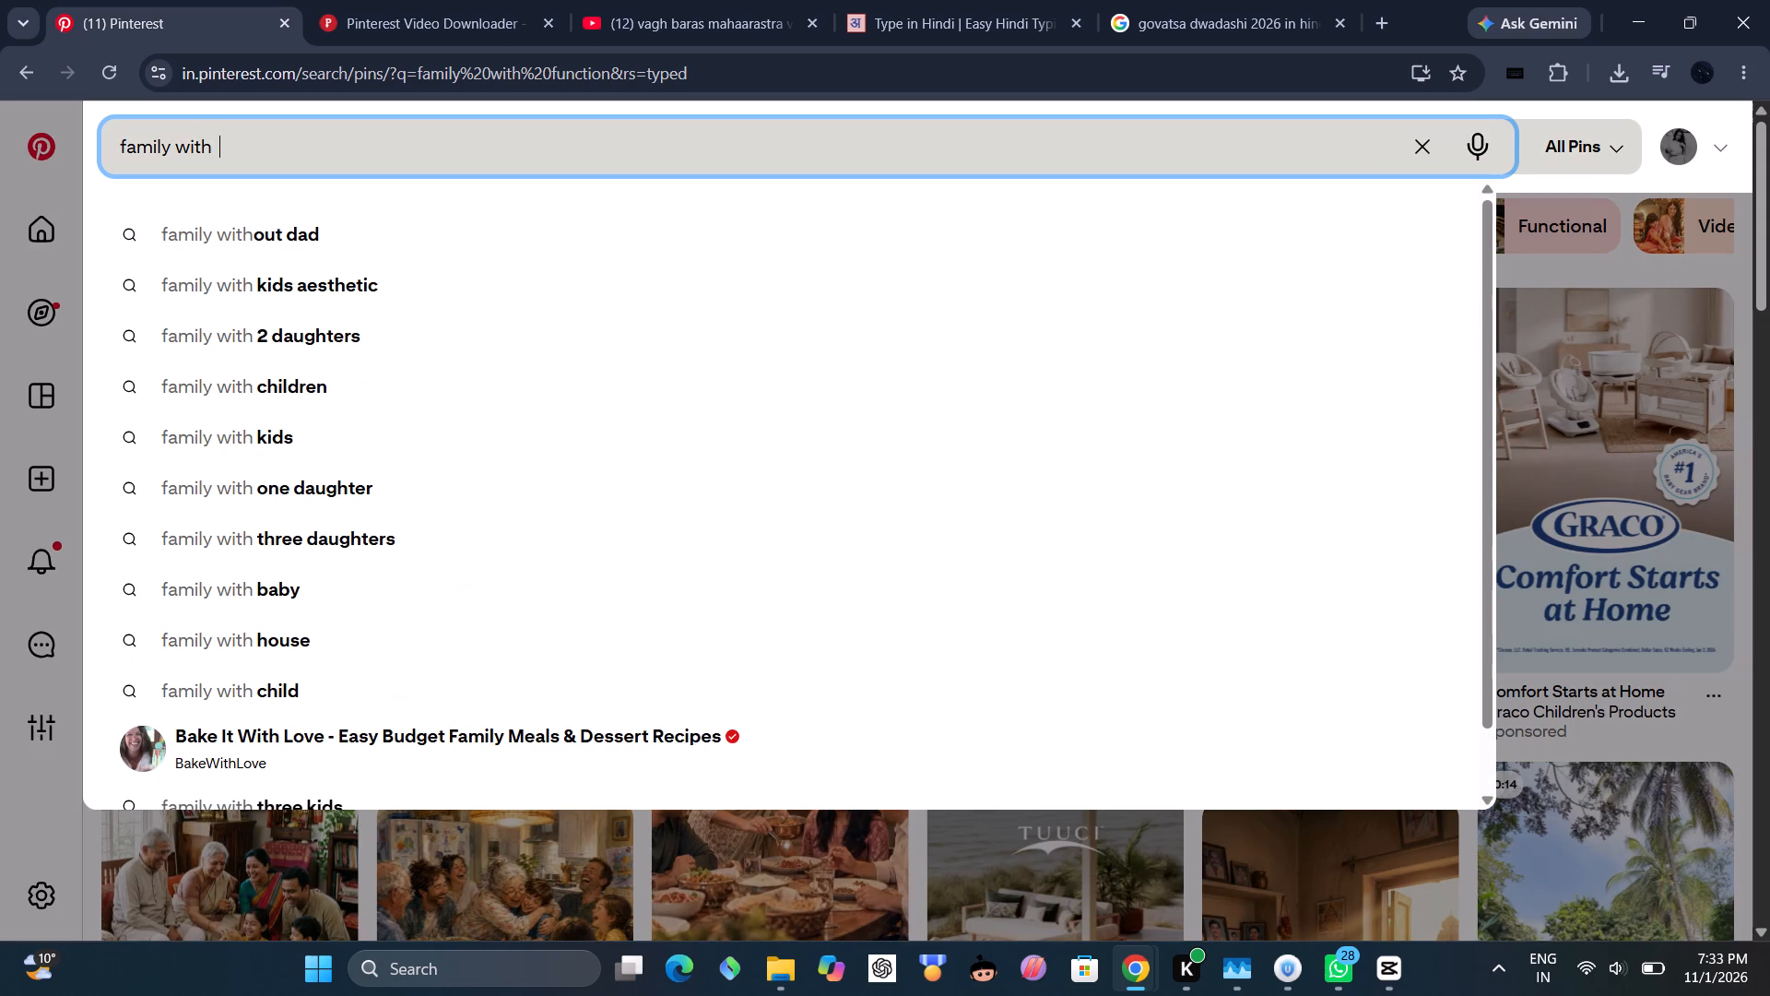
{"action": "type", "text": "function video"}
{"action": "key", "text": "Return"}
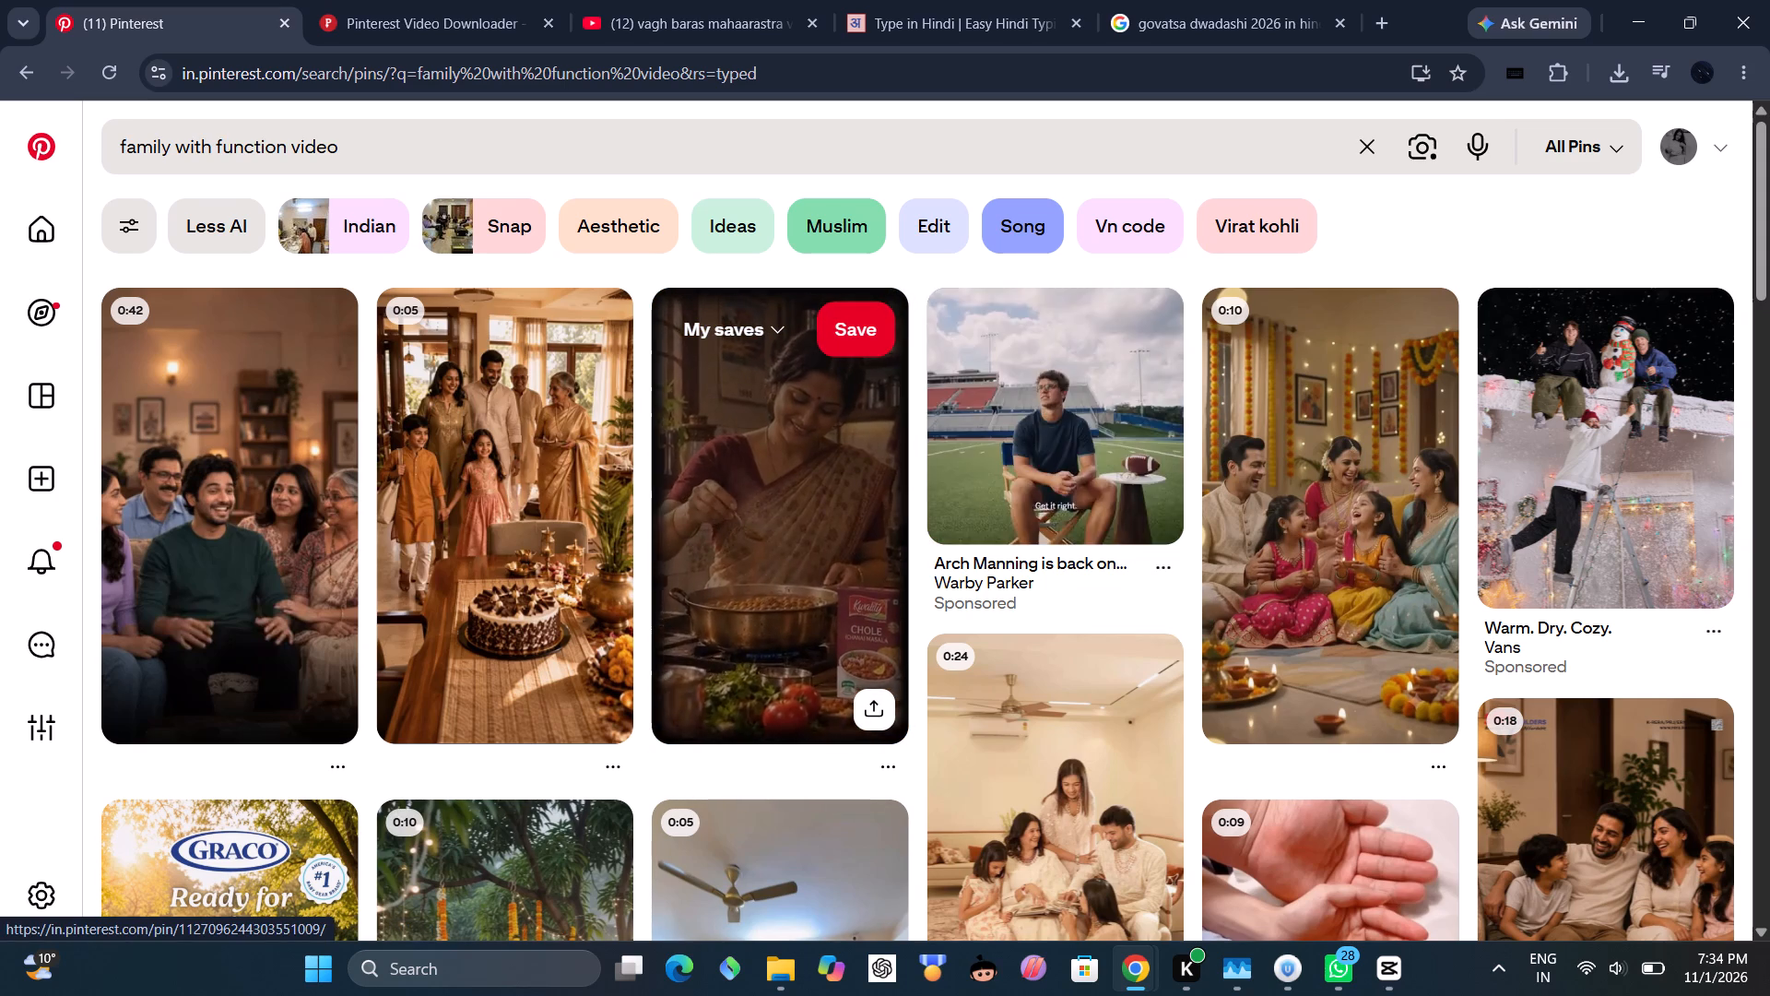
Look through the "family with function video" results for a suitable family celebration clip.
{"action": "scroll", "coordinate": [777, 553], "scroll_direction": "down", "scroll_amount": 2}
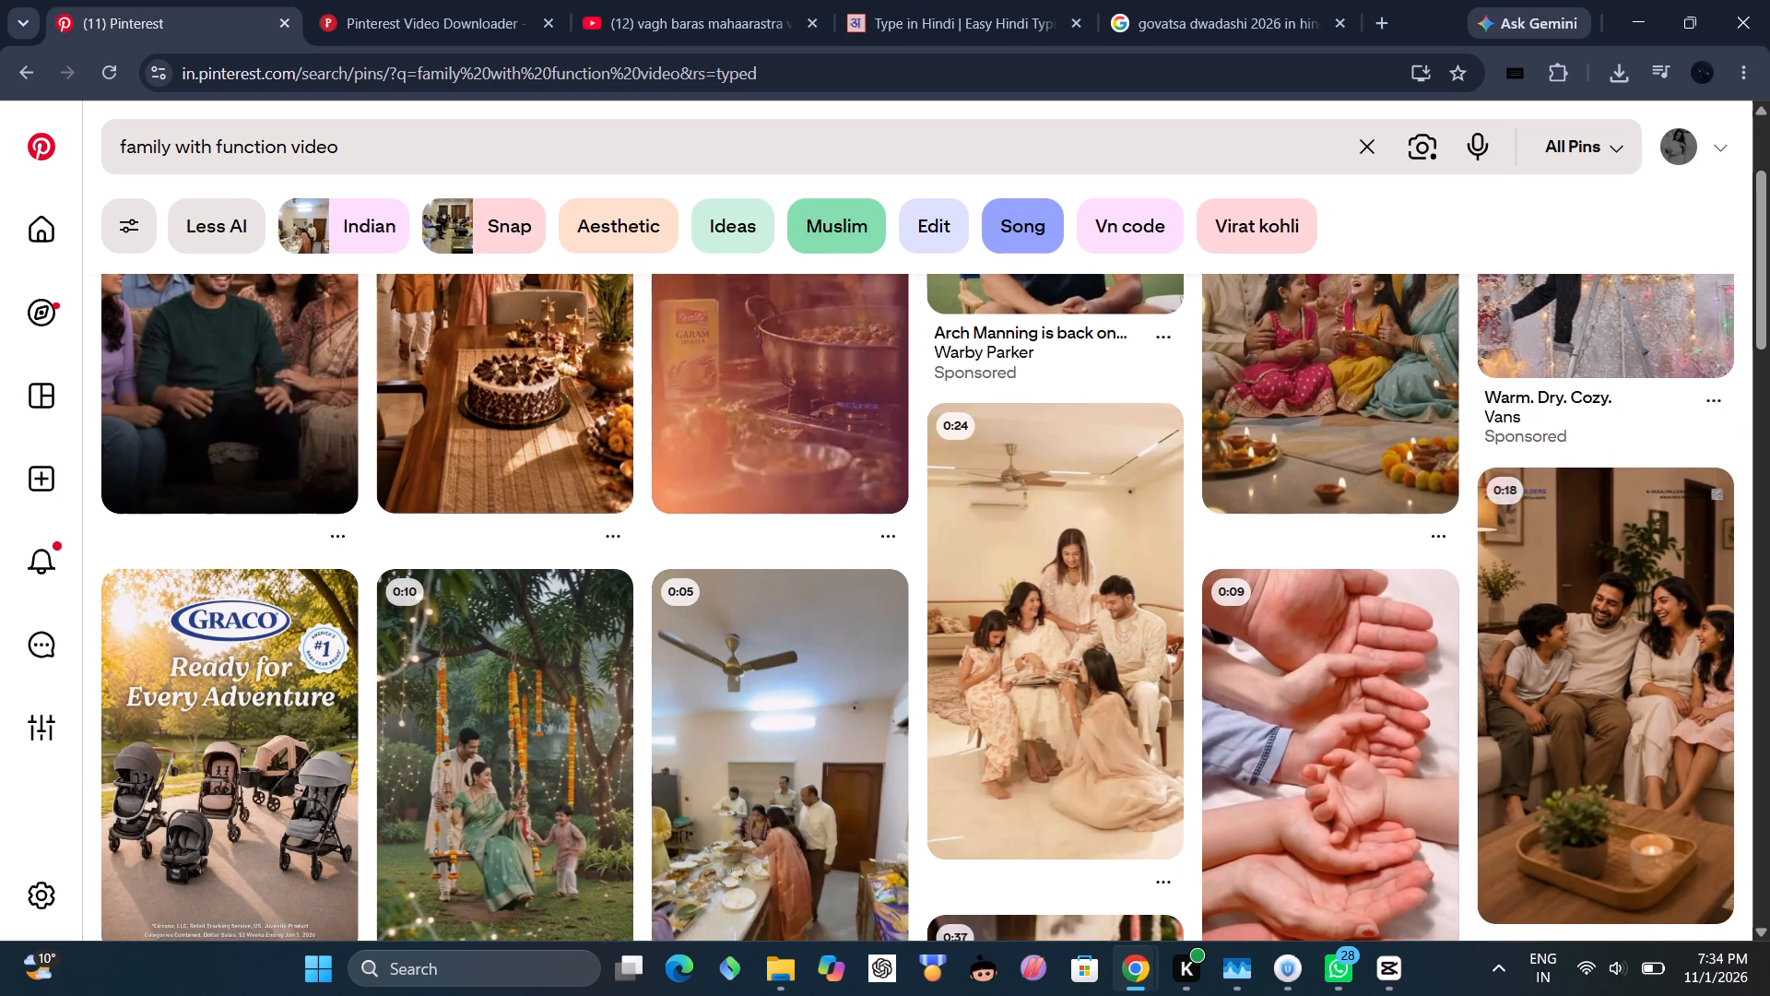
{"action": "scroll", "coordinate": [777, 554], "scroll_direction": "down", "scroll_amount": 1}
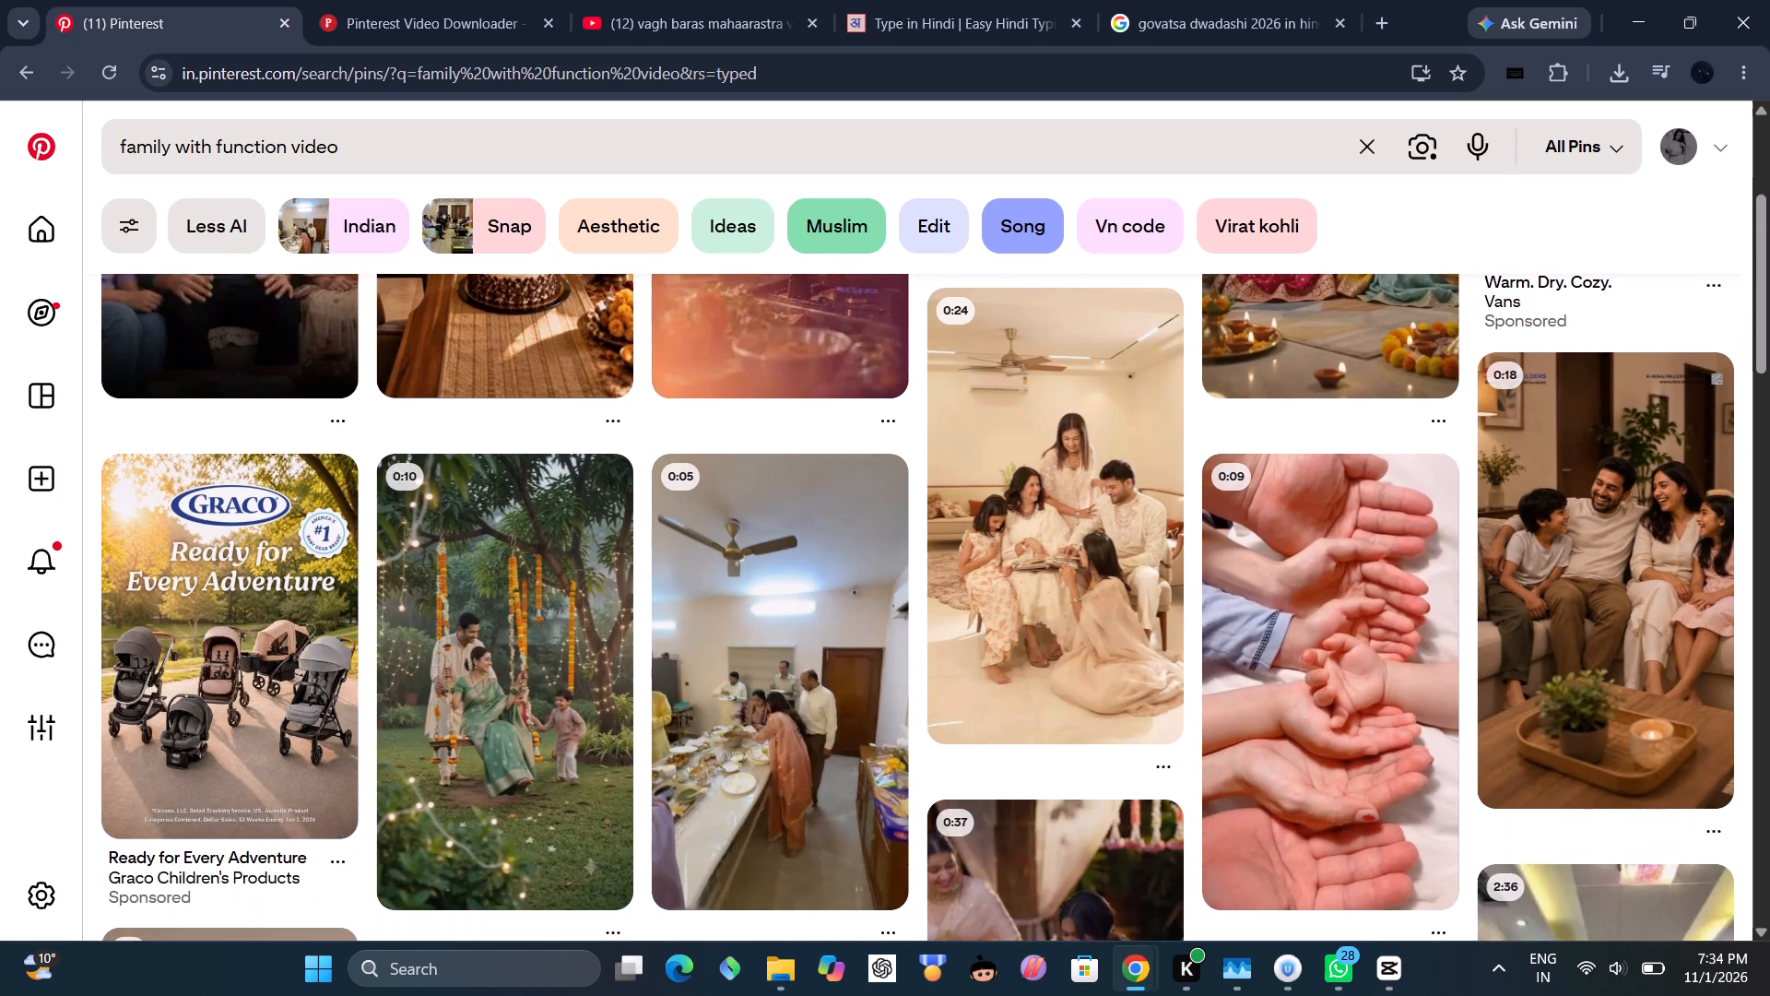
{"action": "scroll", "coordinate": [775, 554], "scroll_direction": "down", "scroll_amount": 4}
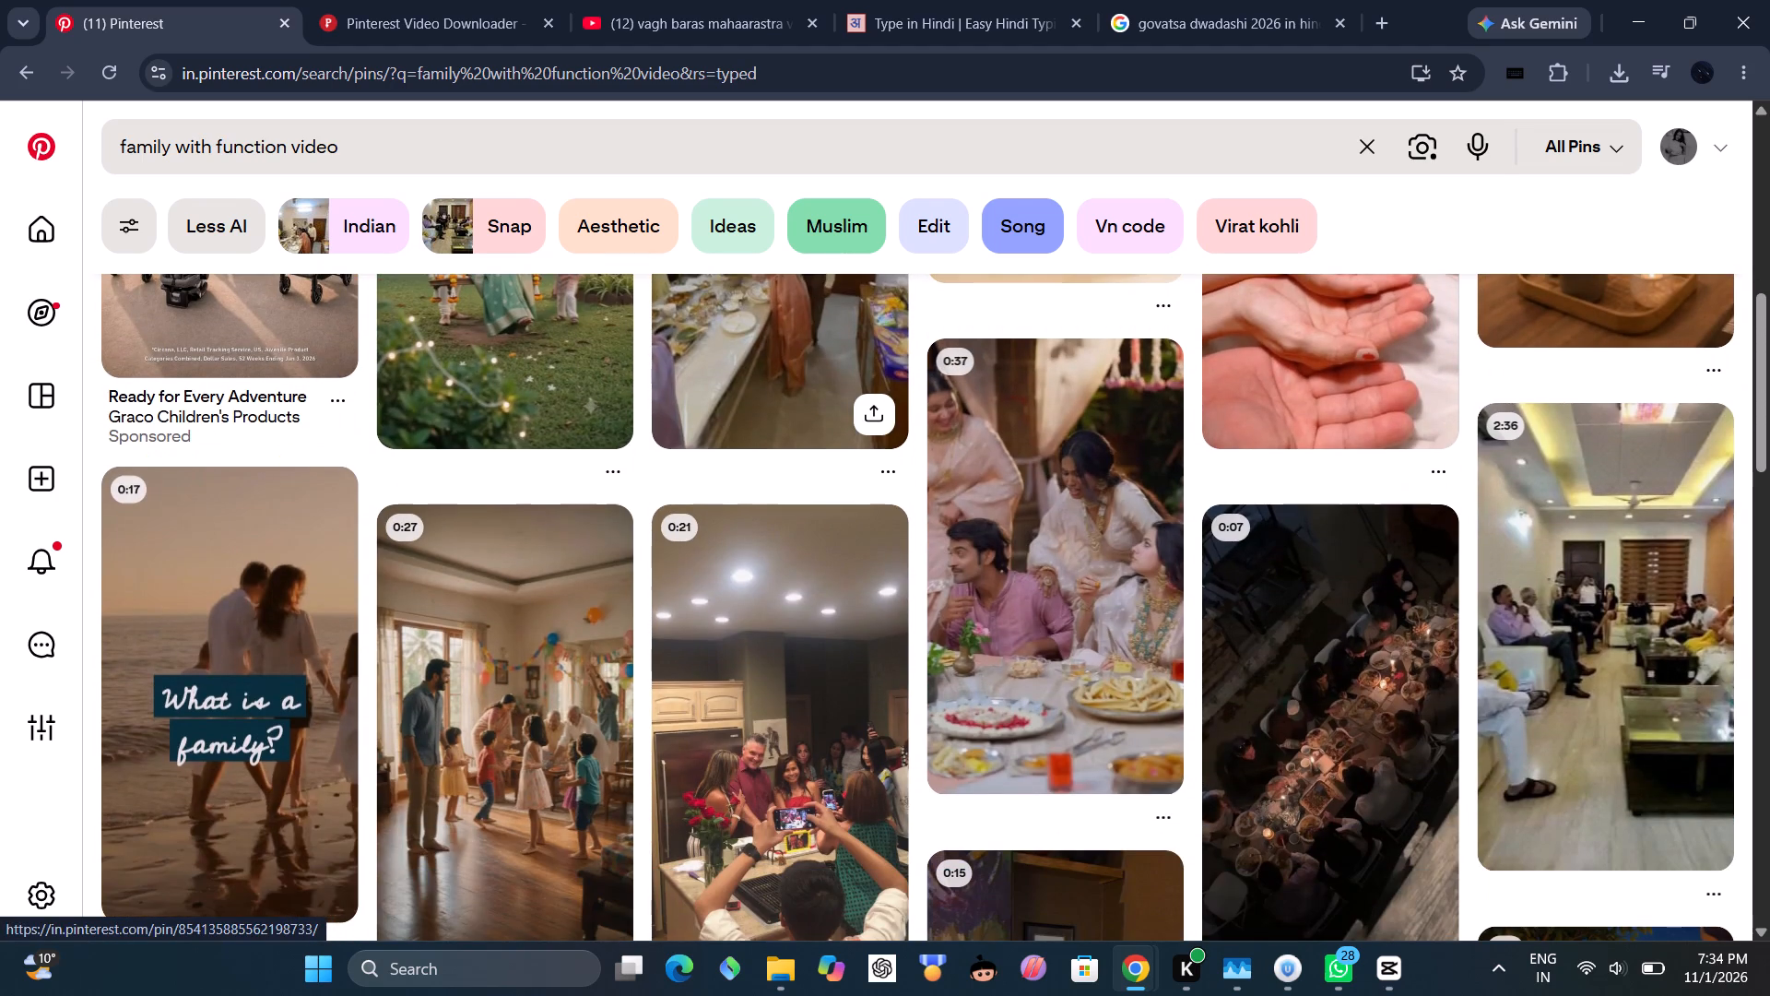
{"action": "scroll", "coordinate": [545, 746], "scroll_direction": "down", "scroll_amount": 2}
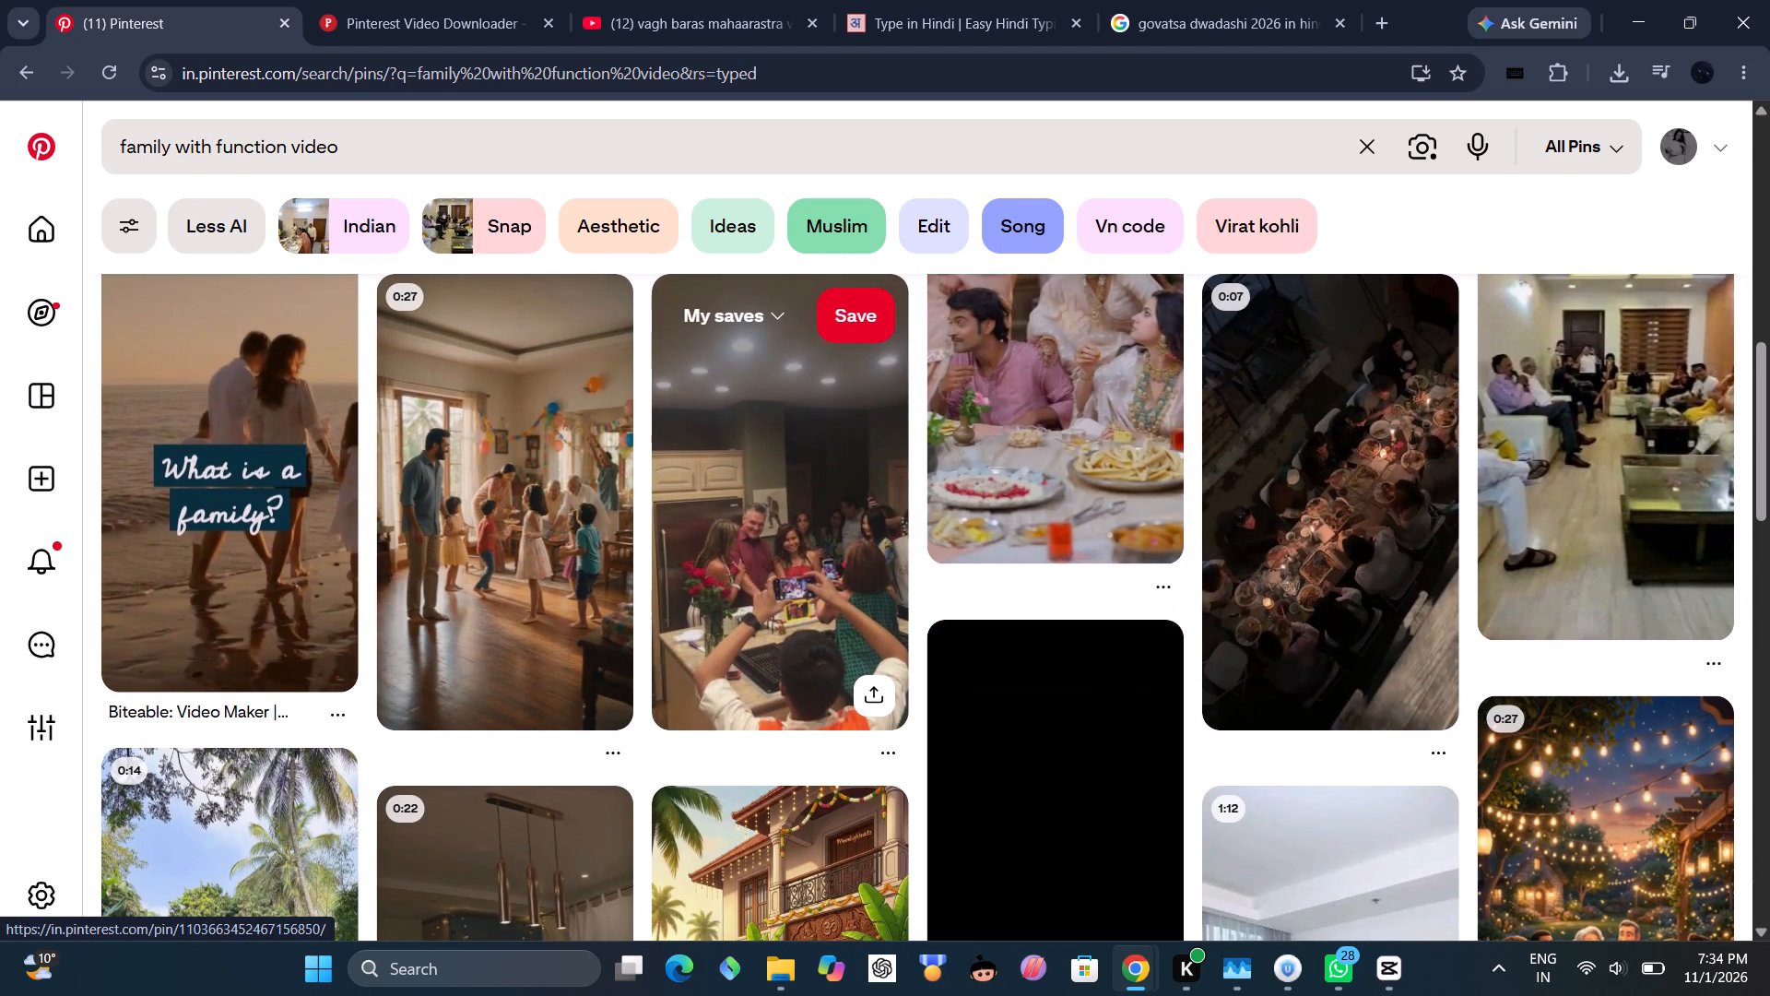
{"action": "left_click", "coordinate": [579, 624]}
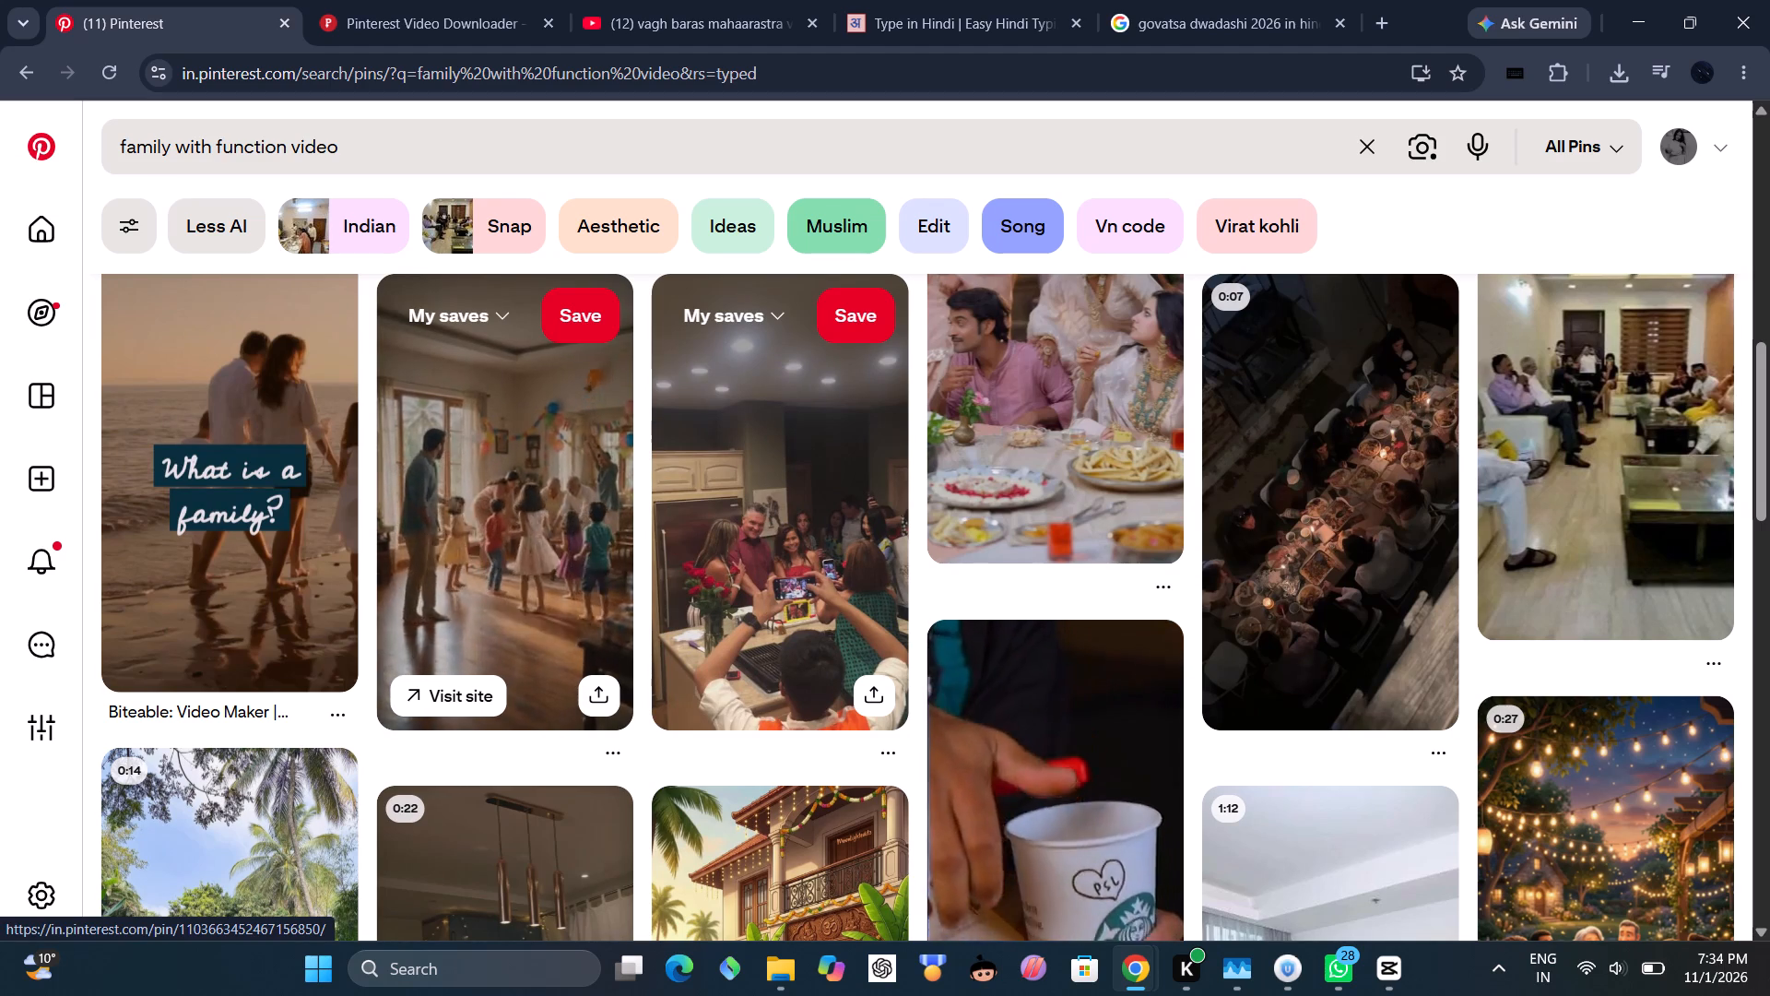
{"action": "scroll", "coordinate": [584, 580], "scroll_direction": "down", "scroll_amount": 4}
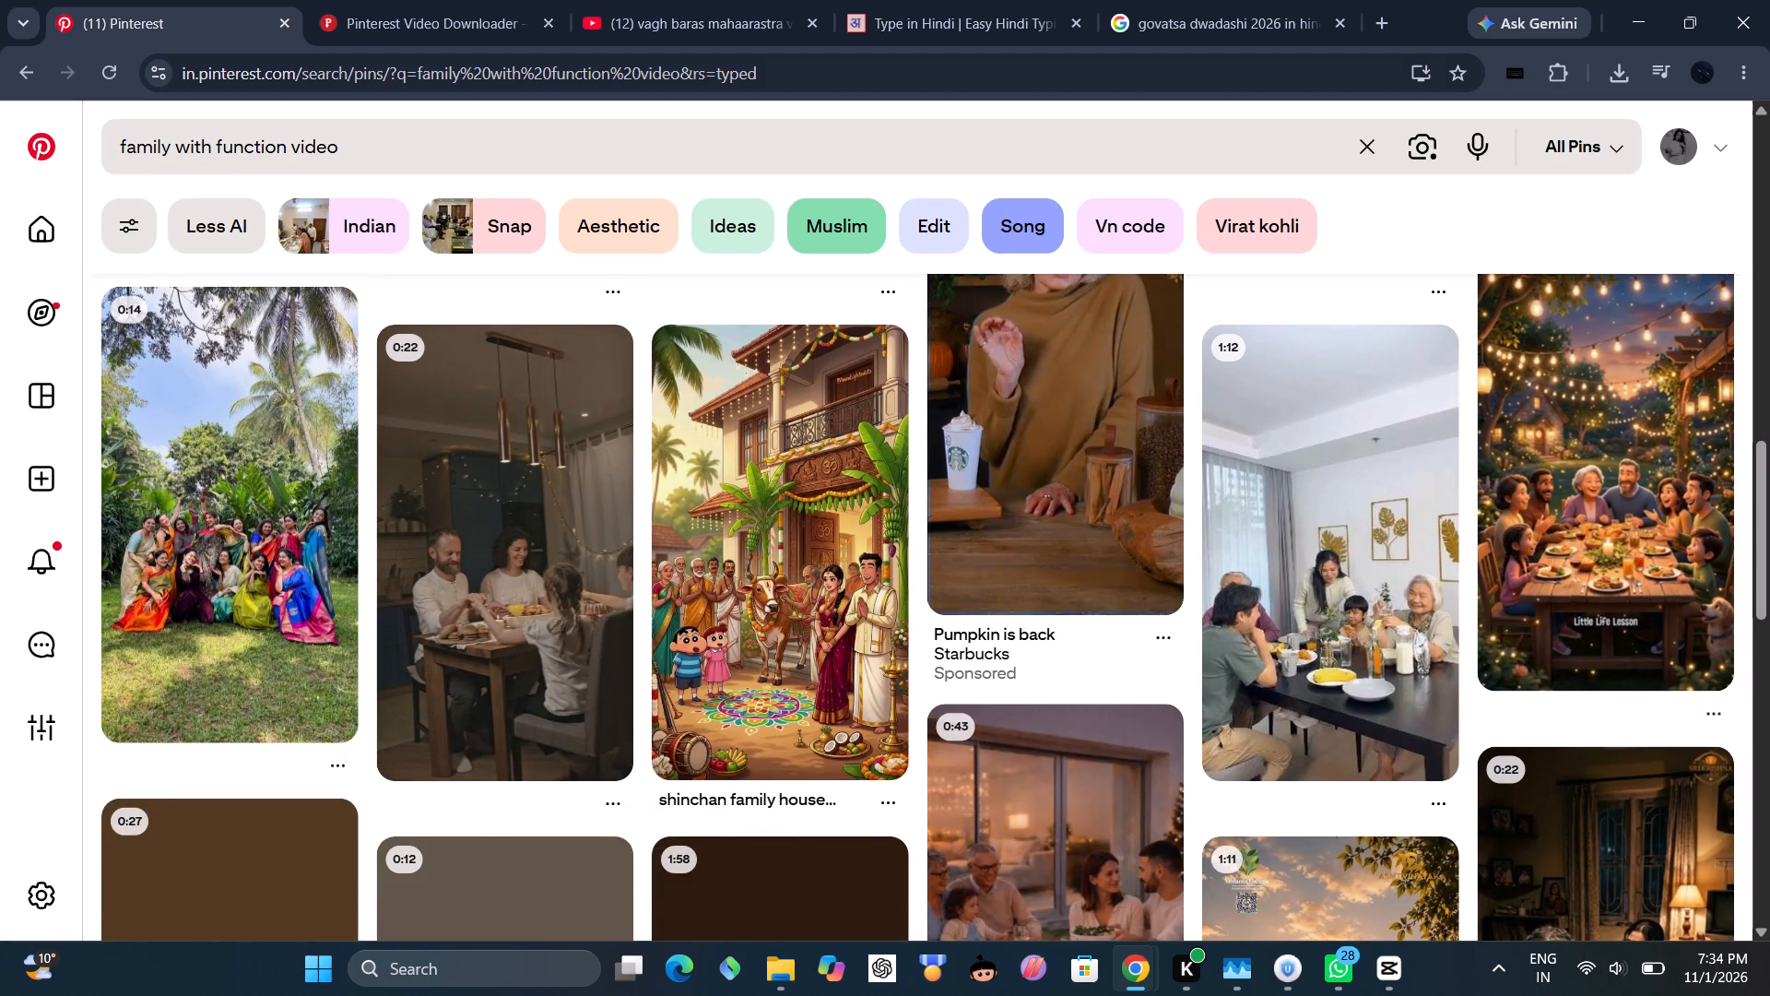
Refine the Pinterest search to "family with function video diwali".
{"action": "left_click", "coordinate": [348, 163]}
{"action": "left_click", "coordinate": [352, 163]}
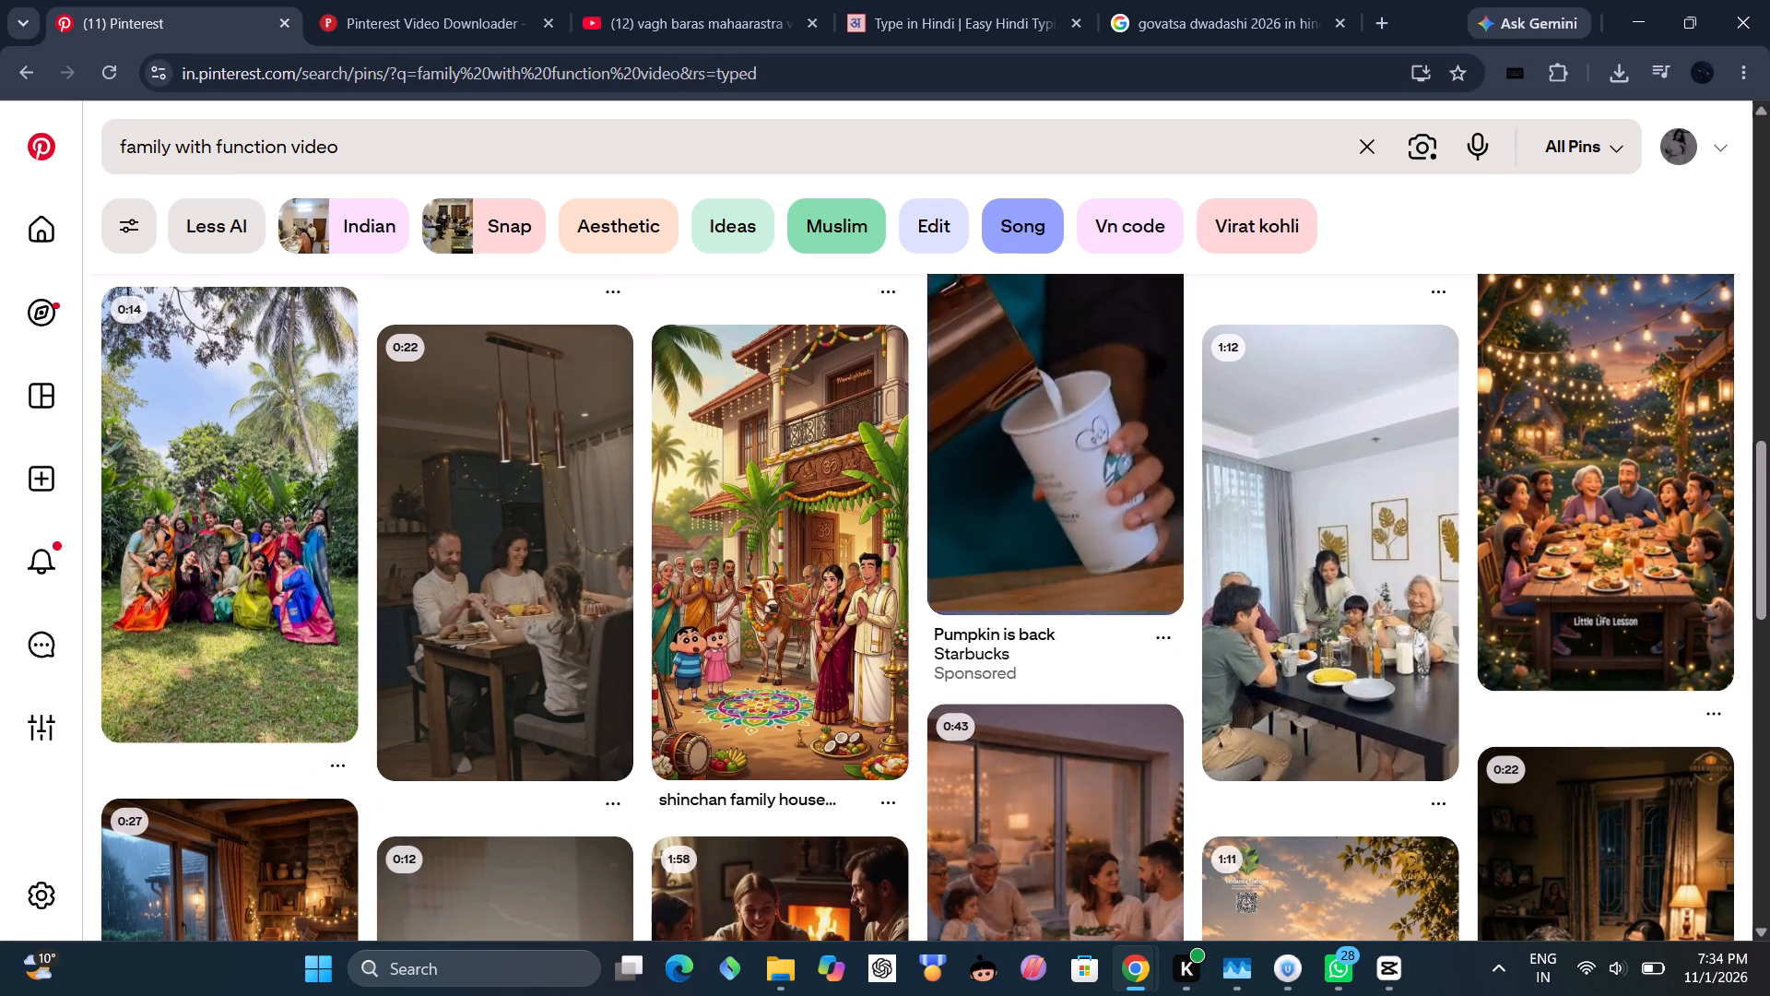
{"action": "left_click", "coordinate": [383, 139]}
{"action": "key", "text": "space"}
{"action": "type", "text": "diwali"}
{"action": "key", "text": "Return"}
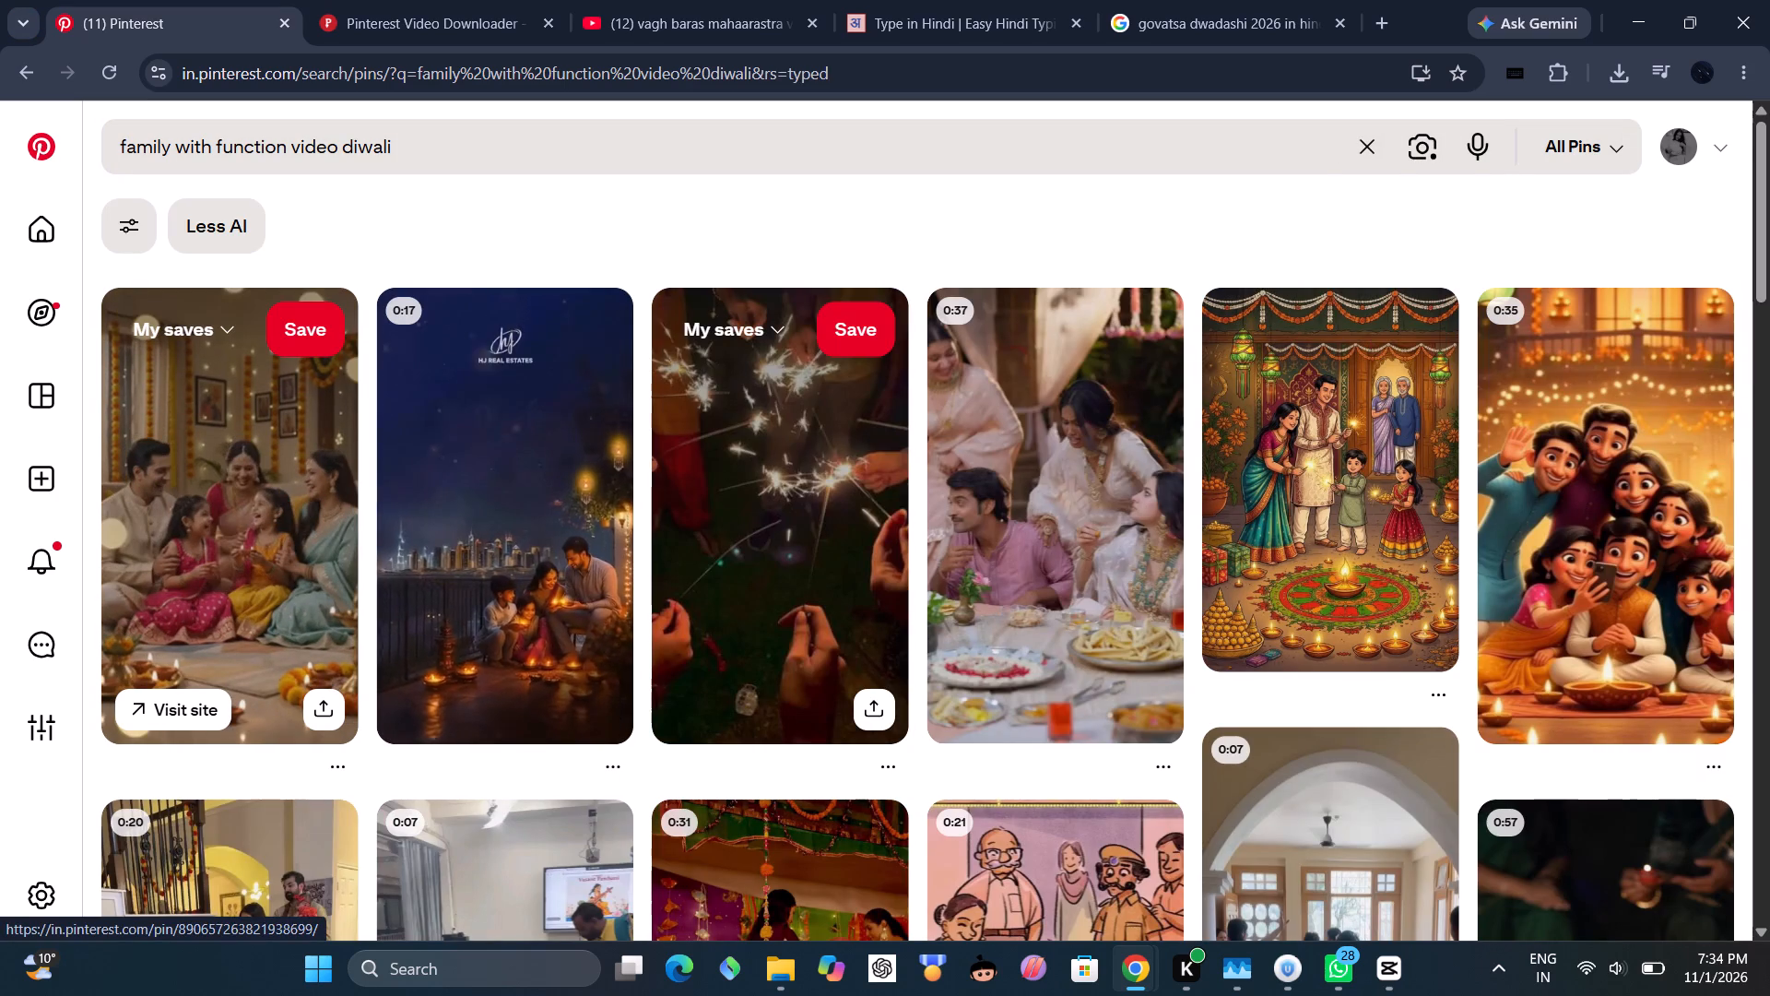
Browse the Diwali family results, opening the animated family Diwali pin to examine it and its related videos.
{"action": "scroll", "coordinate": [1074, 470], "scroll_direction": "down", "scroll_amount": 1}
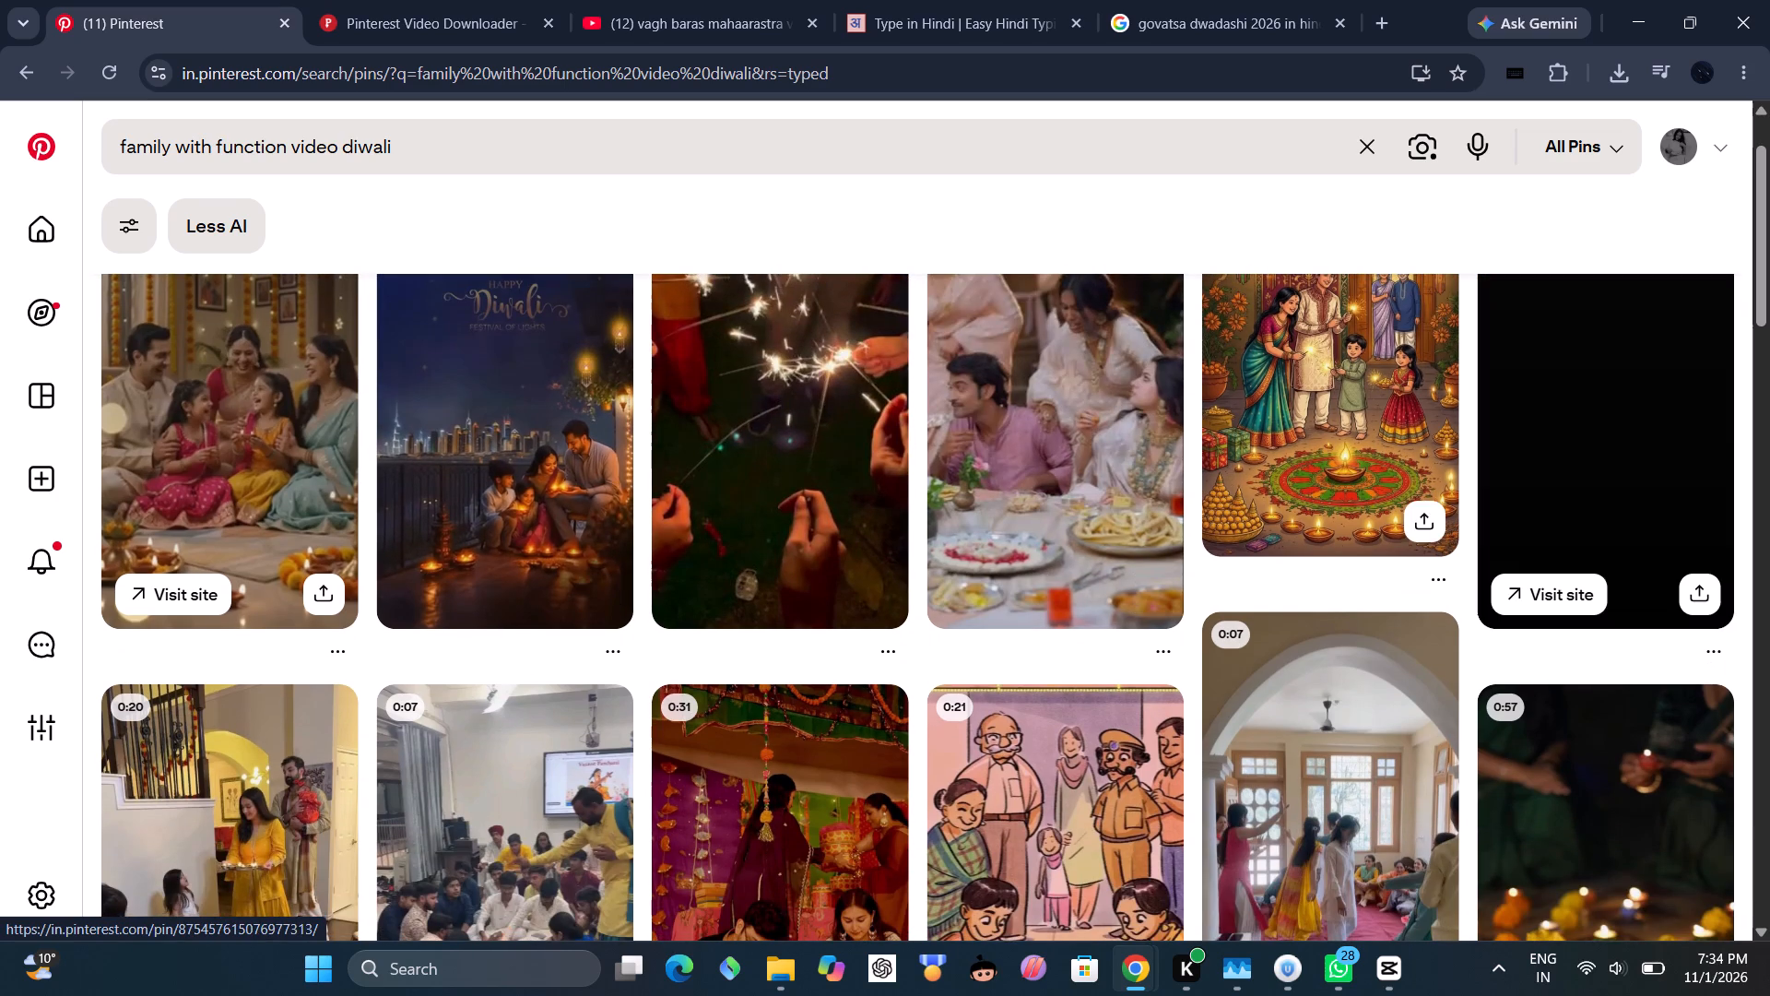
{"action": "scroll", "coordinate": [1546, 388], "scroll_direction": "up", "scroll_amount": 1}
{"action": "left_click", "coordinate": [1572, 479]}
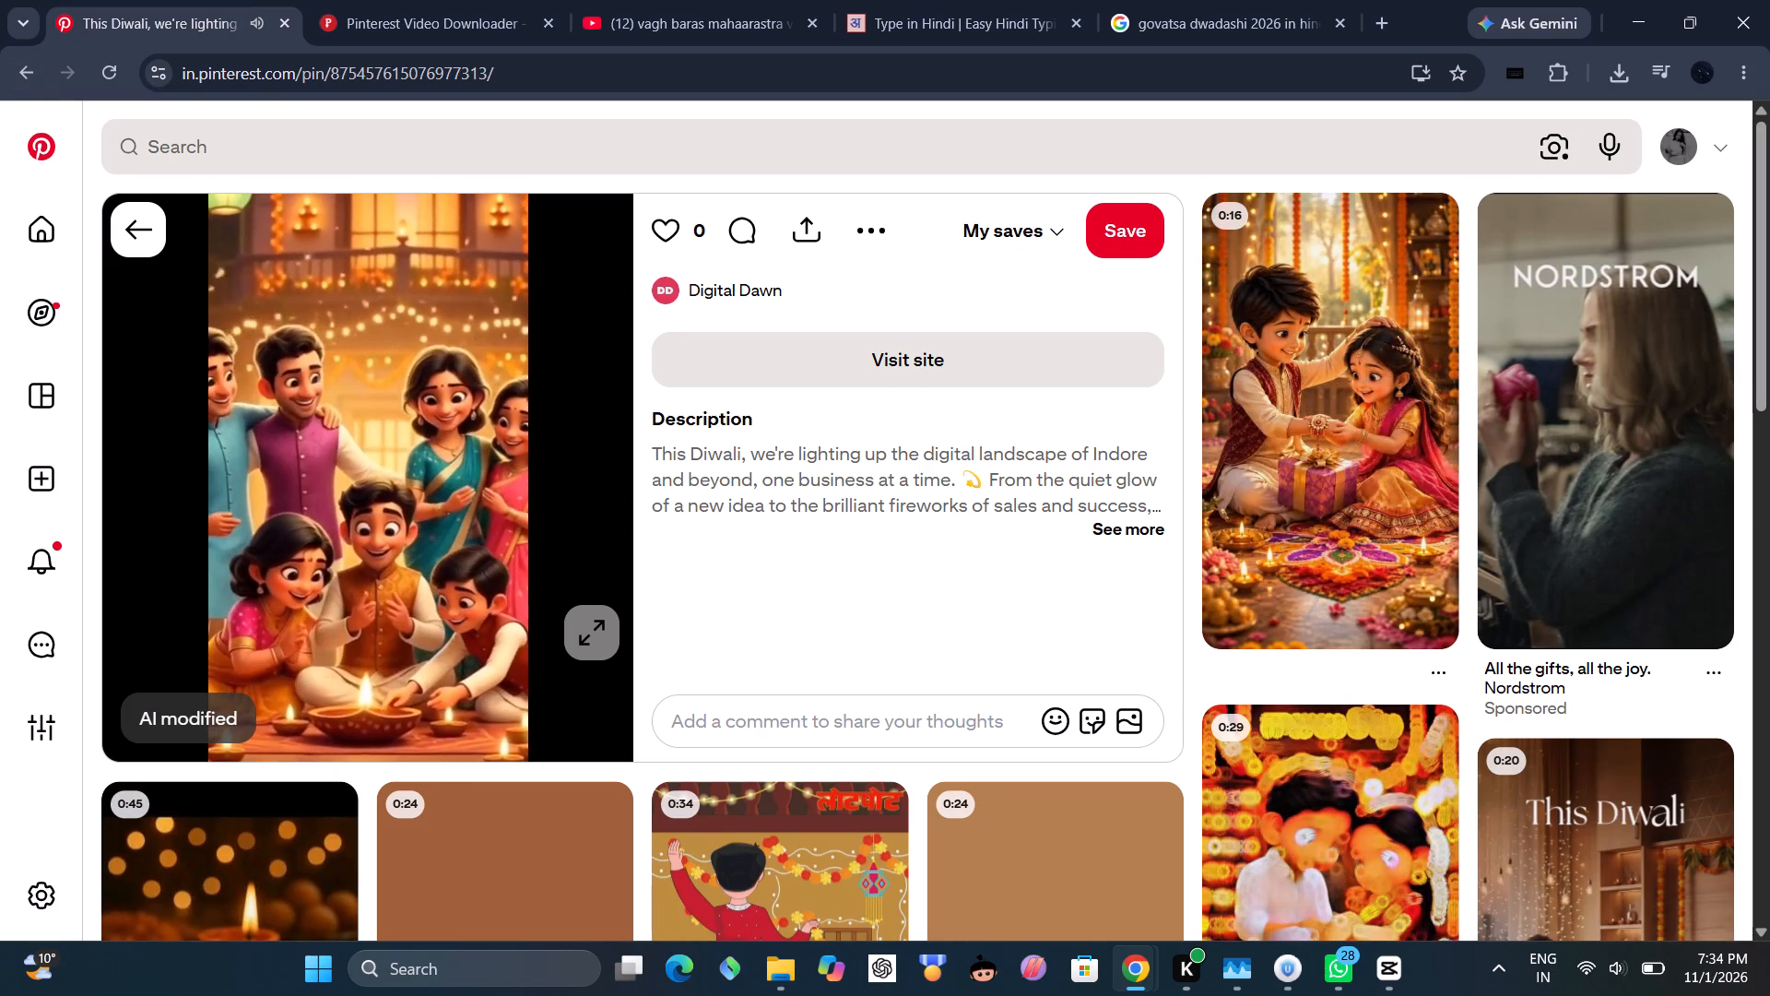
{"action": "scroll", "coordinate": [470, 326], "scroll_direction": "down", "scroll_amount": 3}
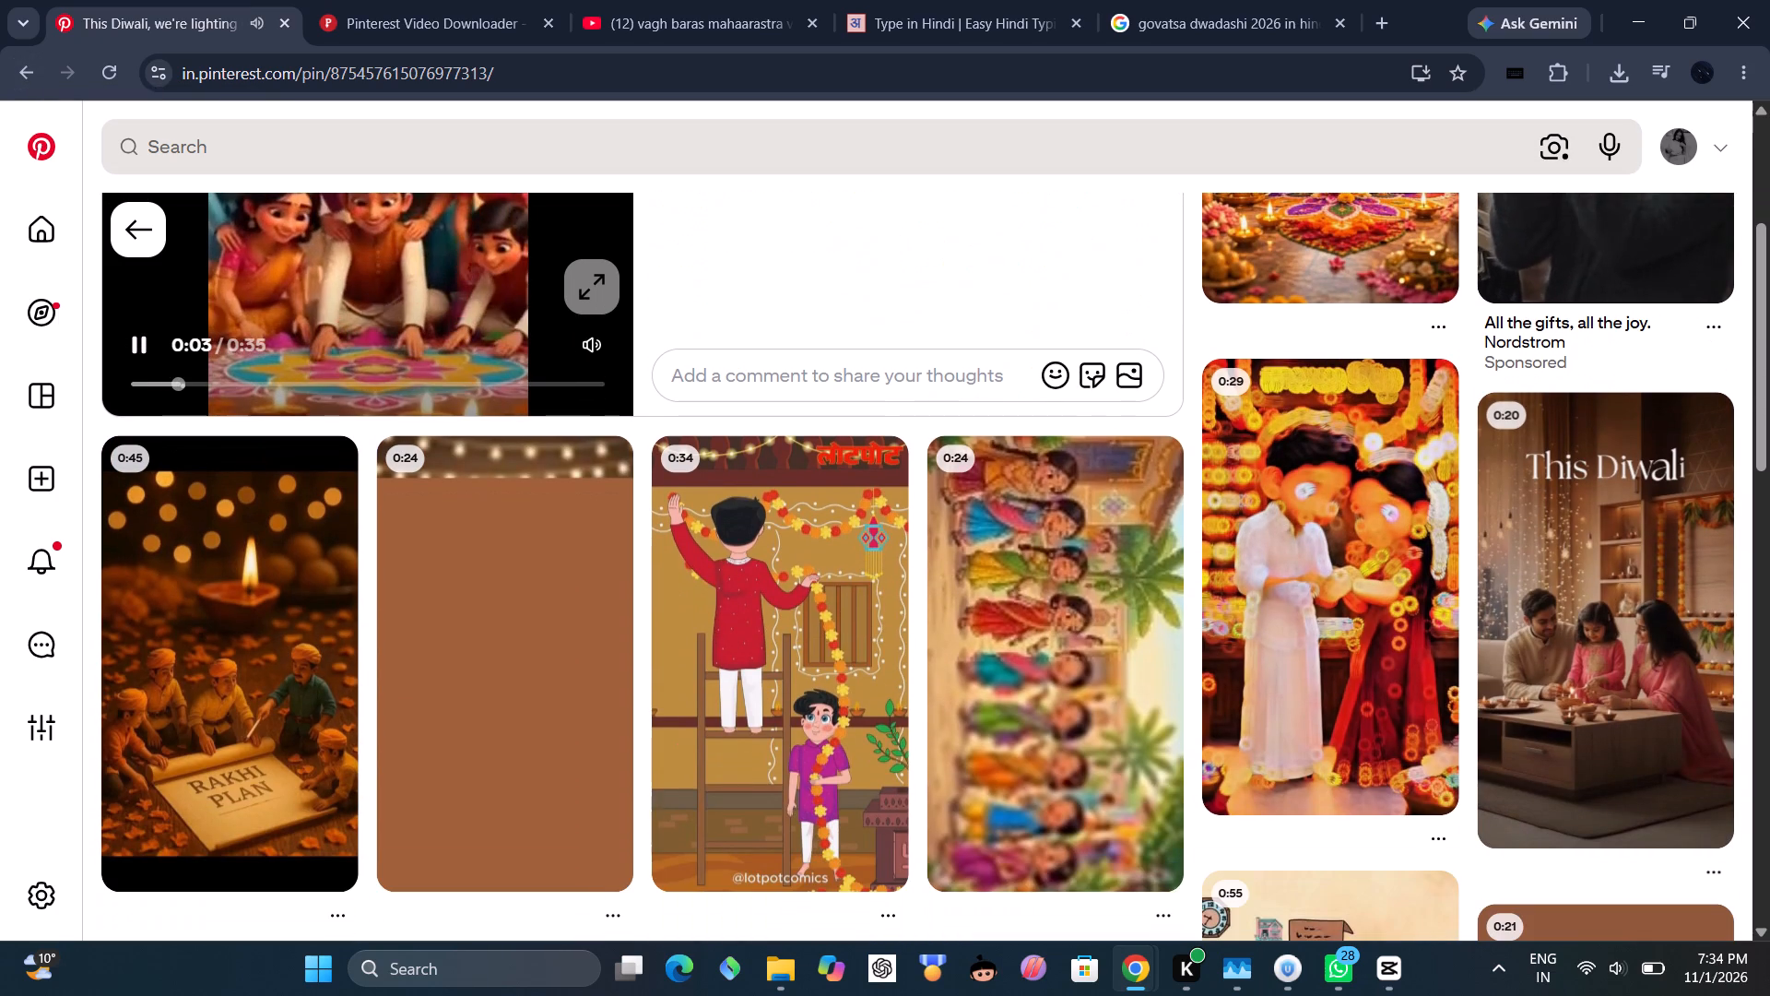
{"action": "left_click", "coordinate": [30, 80]}
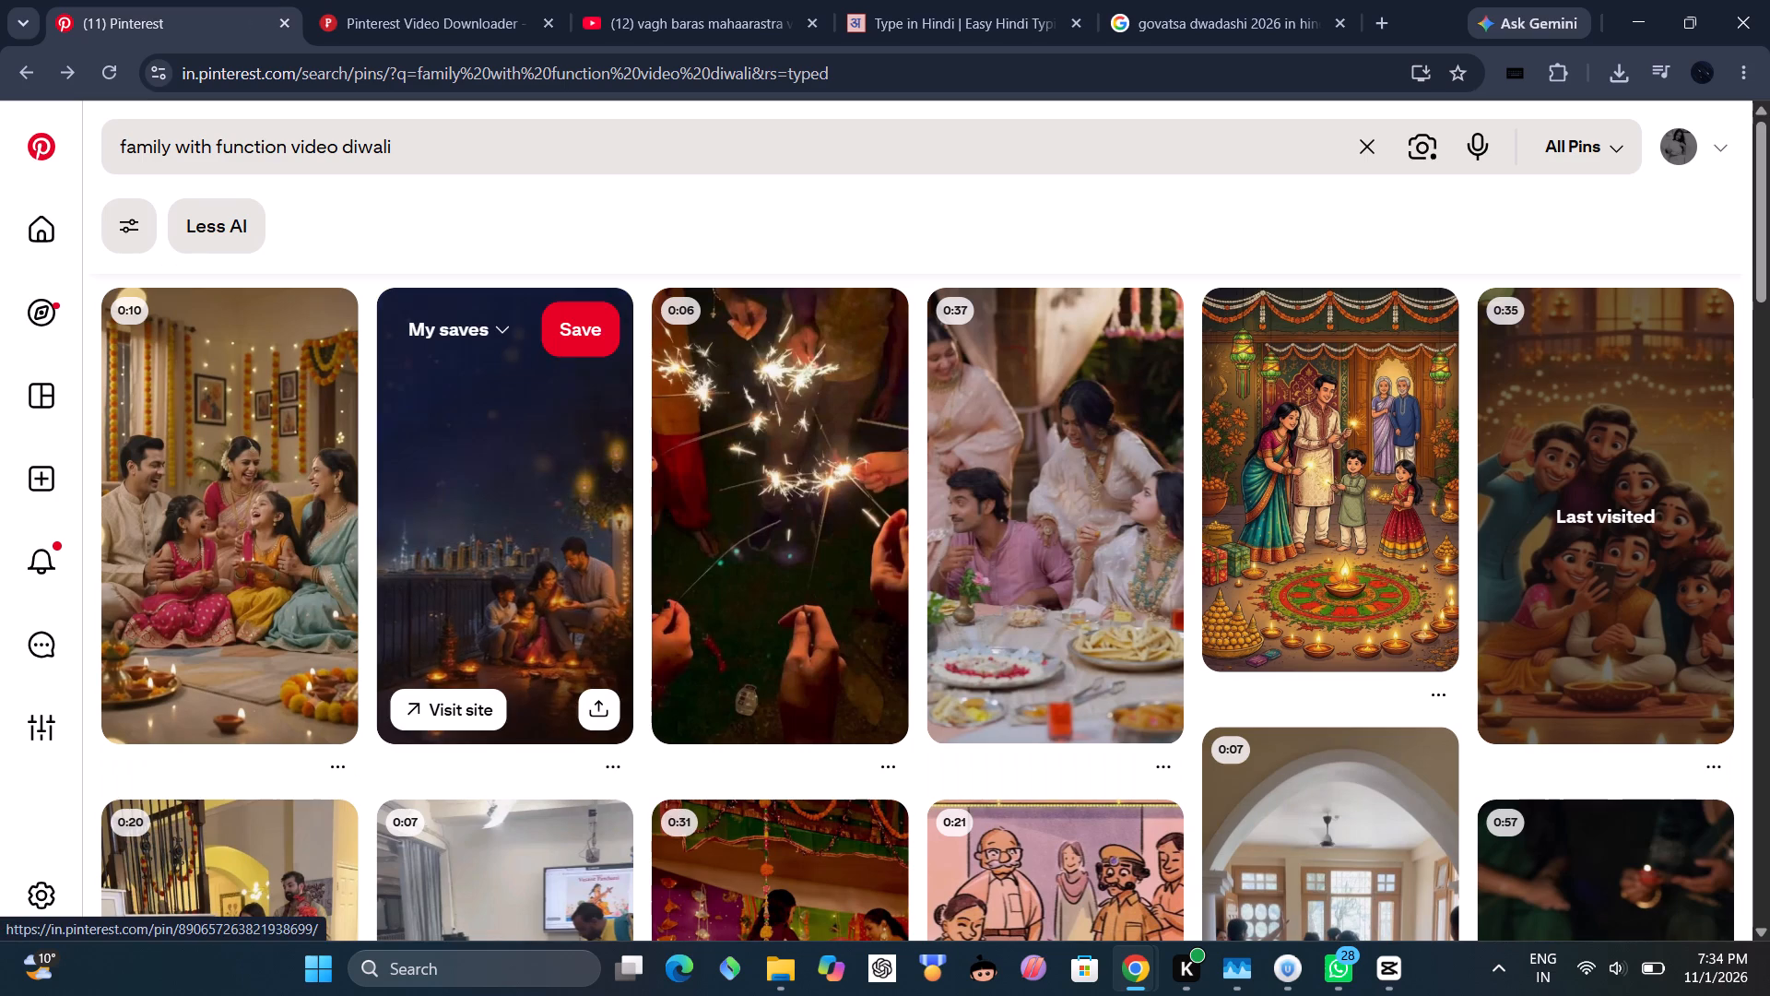
{"action": "scroll", "coordinate": [765, 575], "scroll_direction": "down", "scroll_amount": 3}
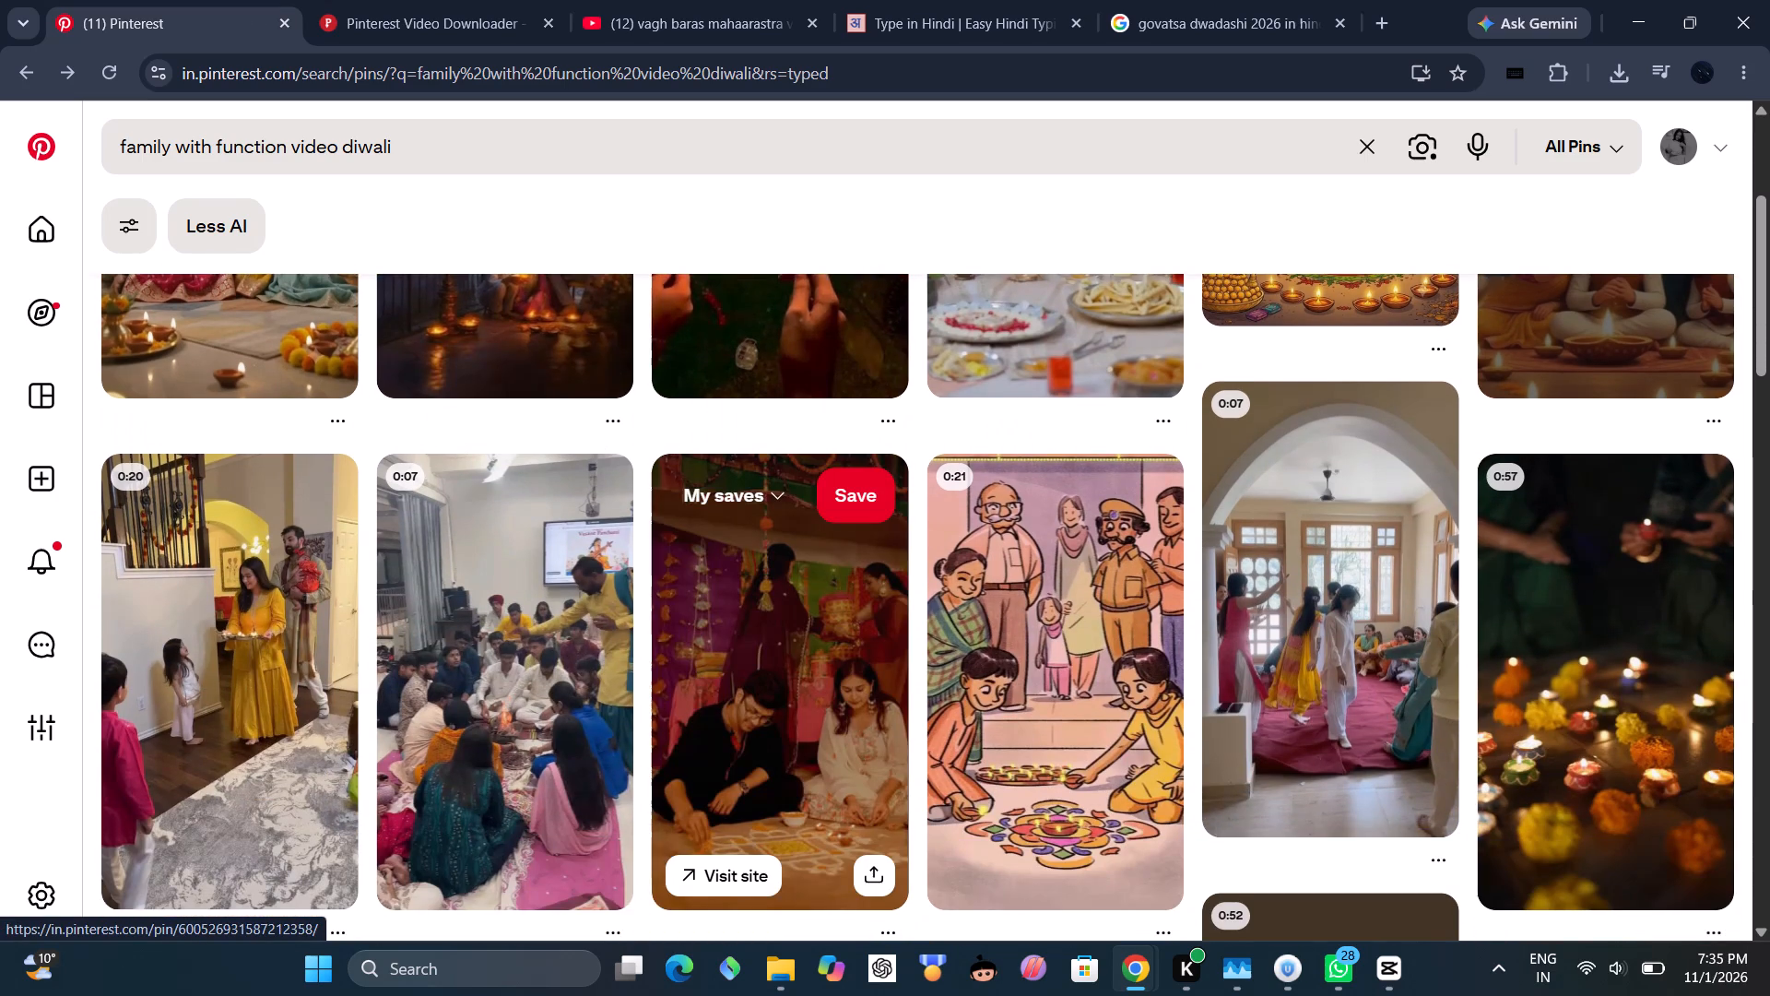
{"action": "scroll", "coordinate": [765, 575], "scroll_direction": "down", "scroll_amount": 2}
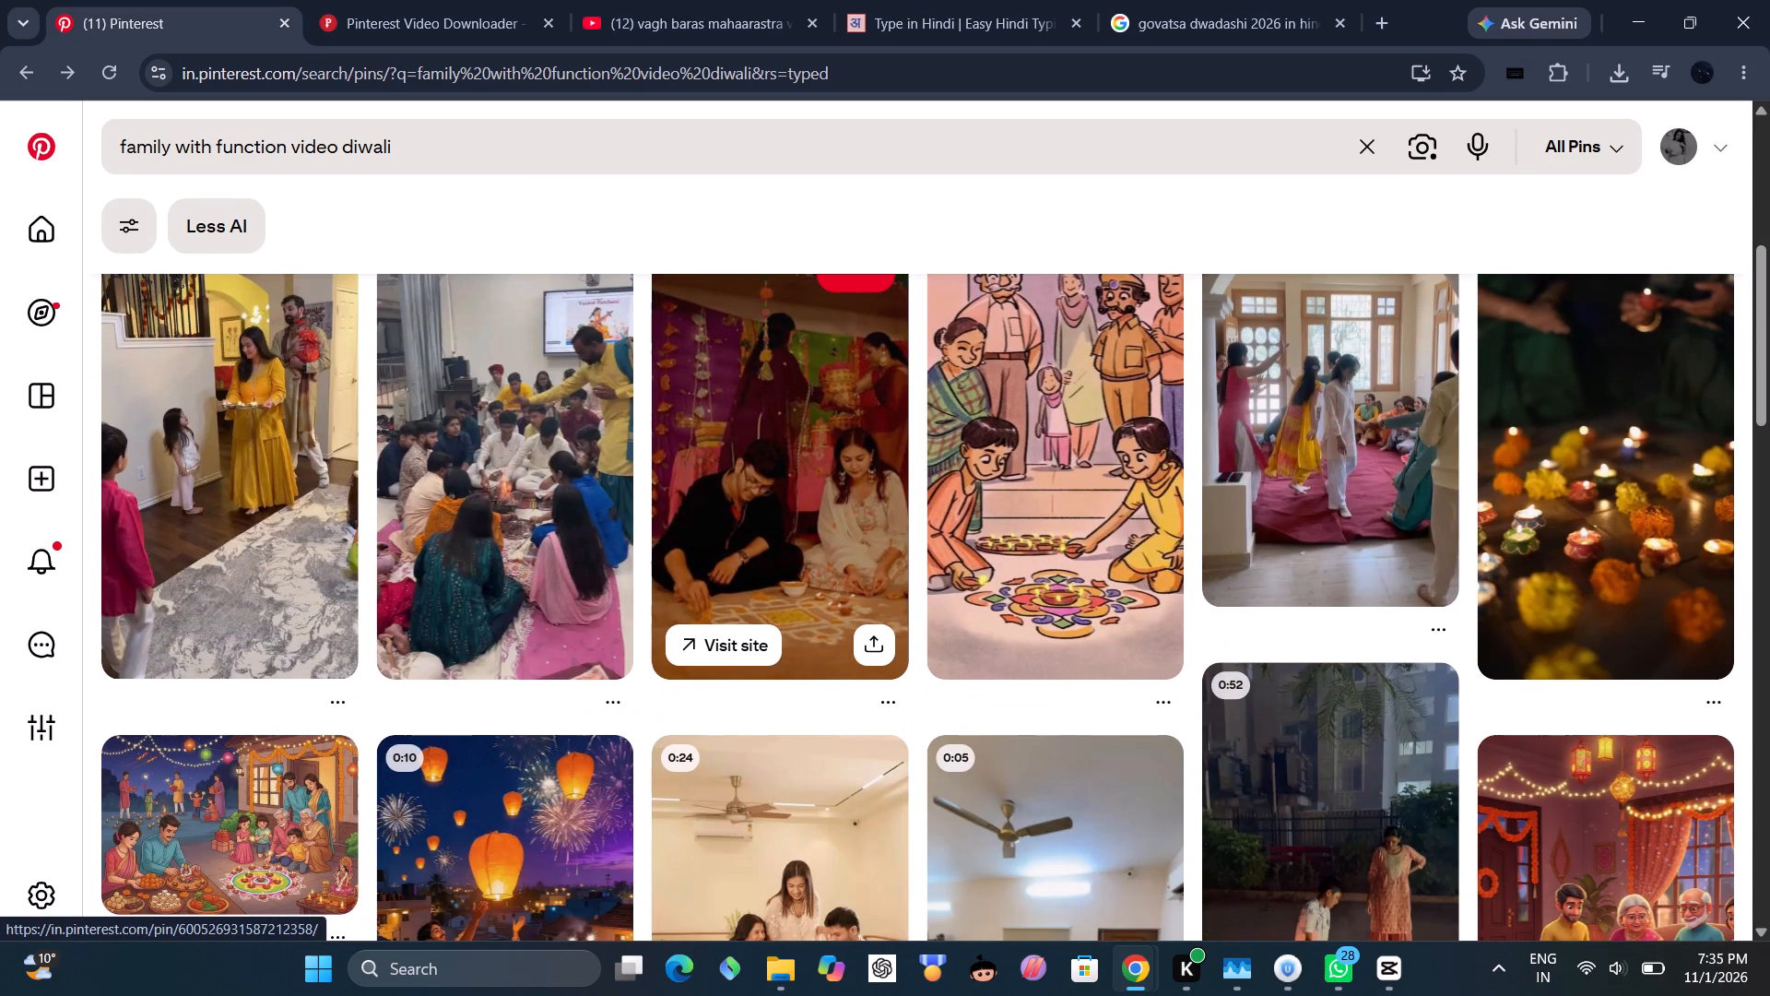
{"action": "scroll", "coordinate": [759, 576], "scroll_direction": "down", "scroll_amount": 4}
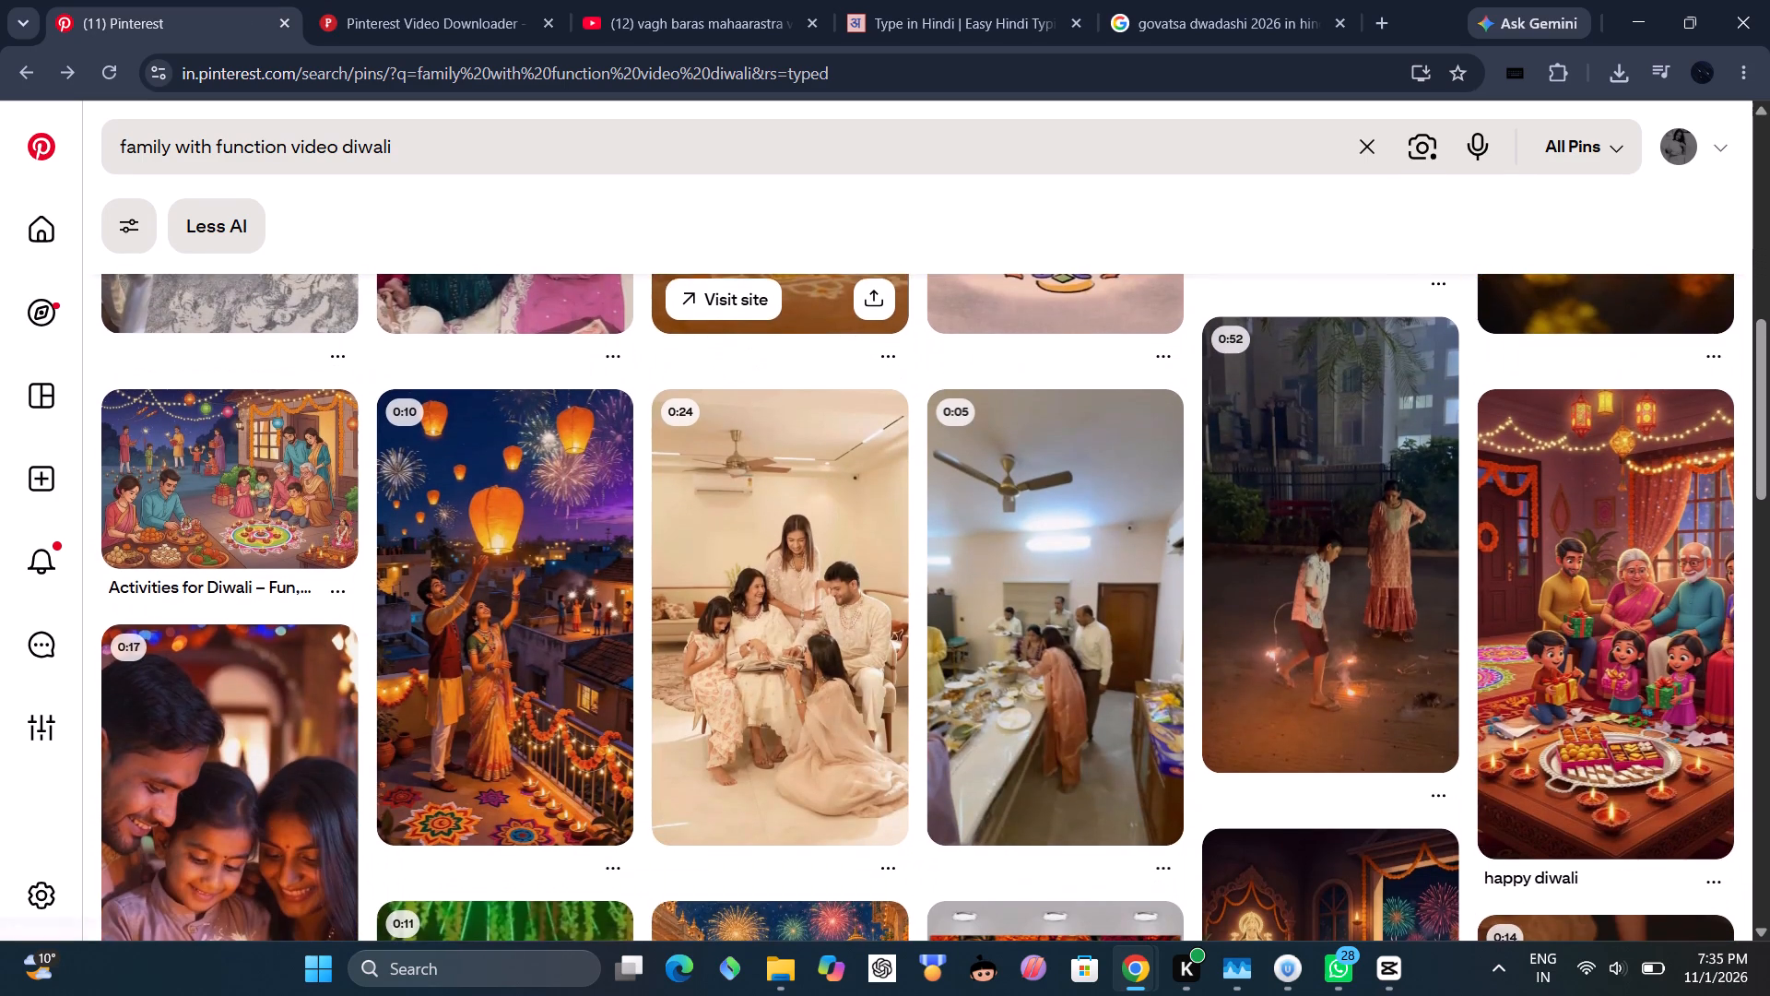
Open the pin of a family serving food at a long table and browse its related videos.
{"action": "left_click", "coordinate": [981, 480]}
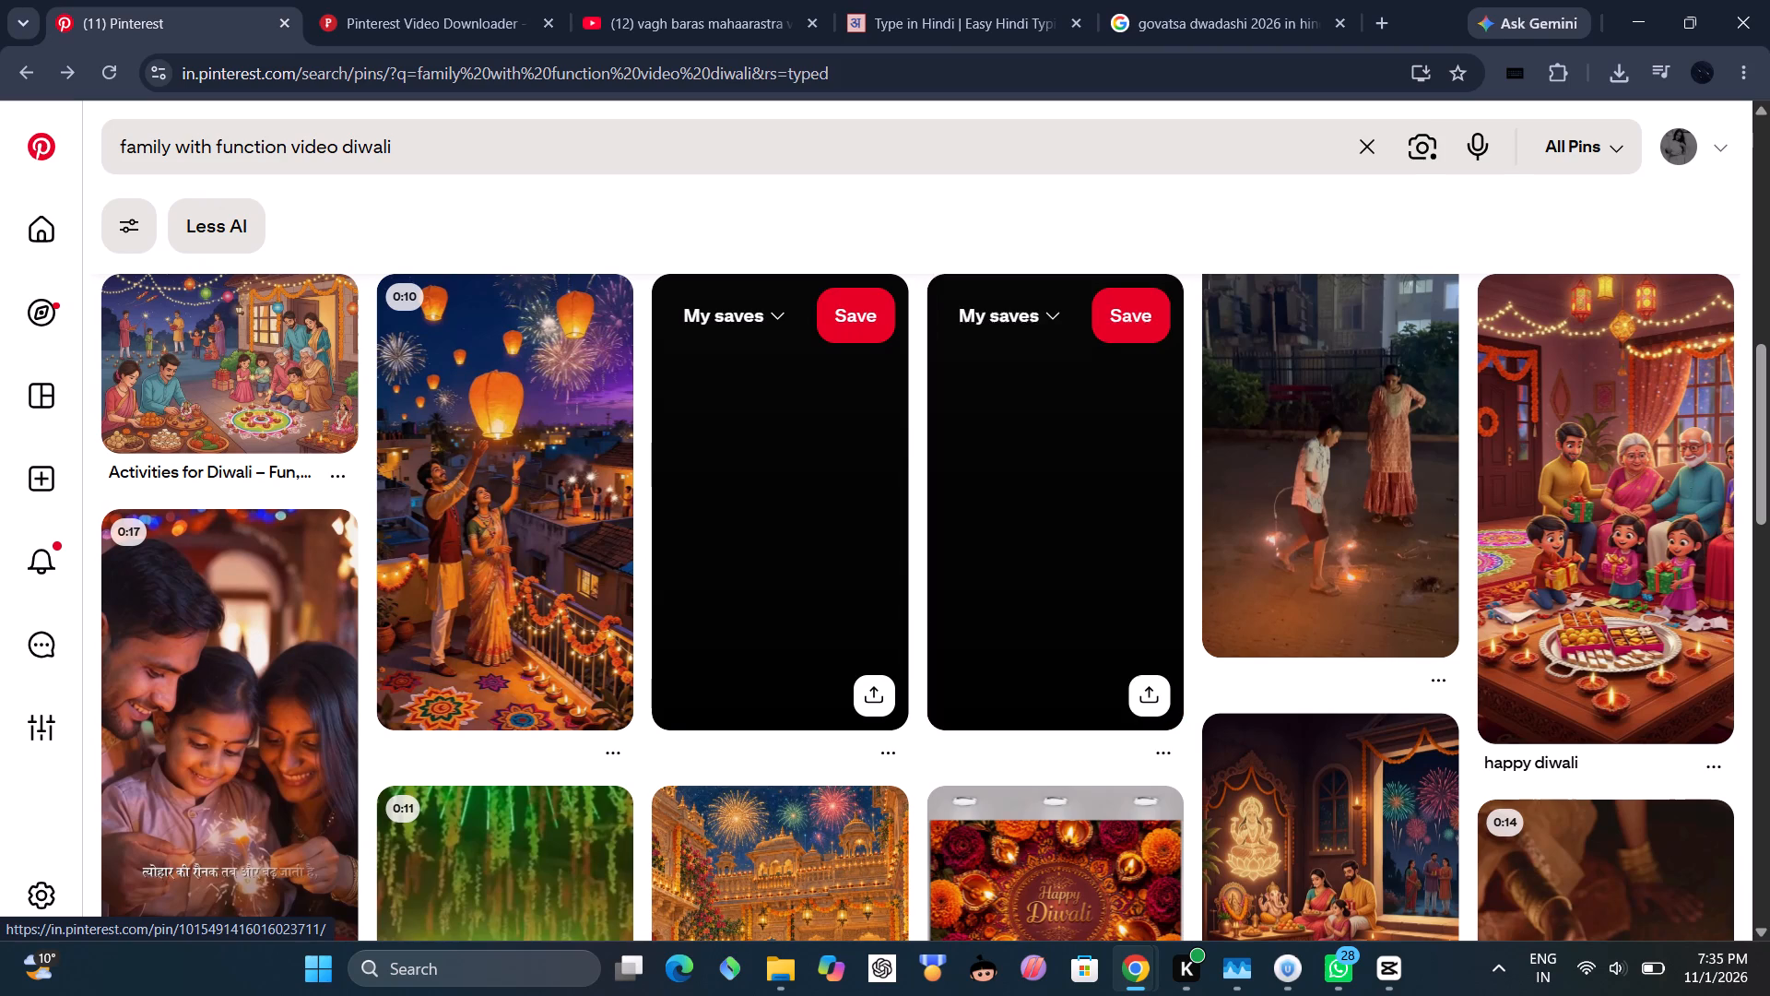
{"action": "double_click", "coordinate": [1008, 470]}
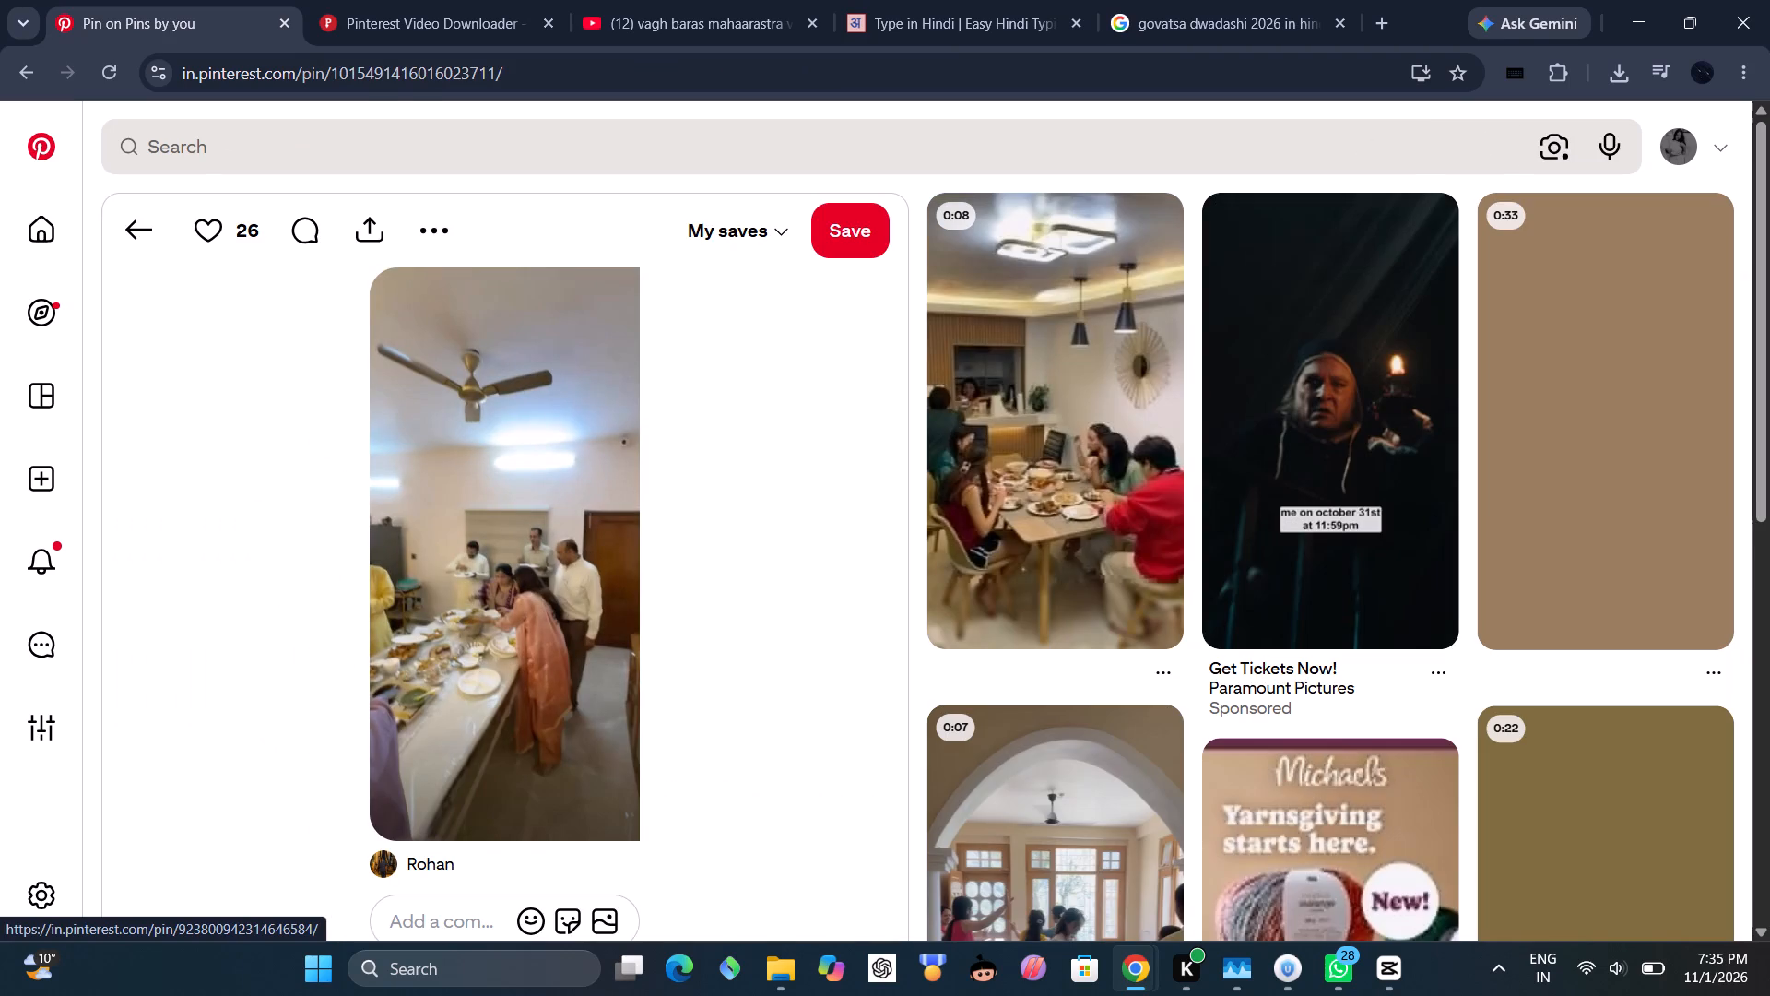
{"action": "scroll", "coordinate": [997, 428], "scroll_direction": "down", "scroll_amount": 5}
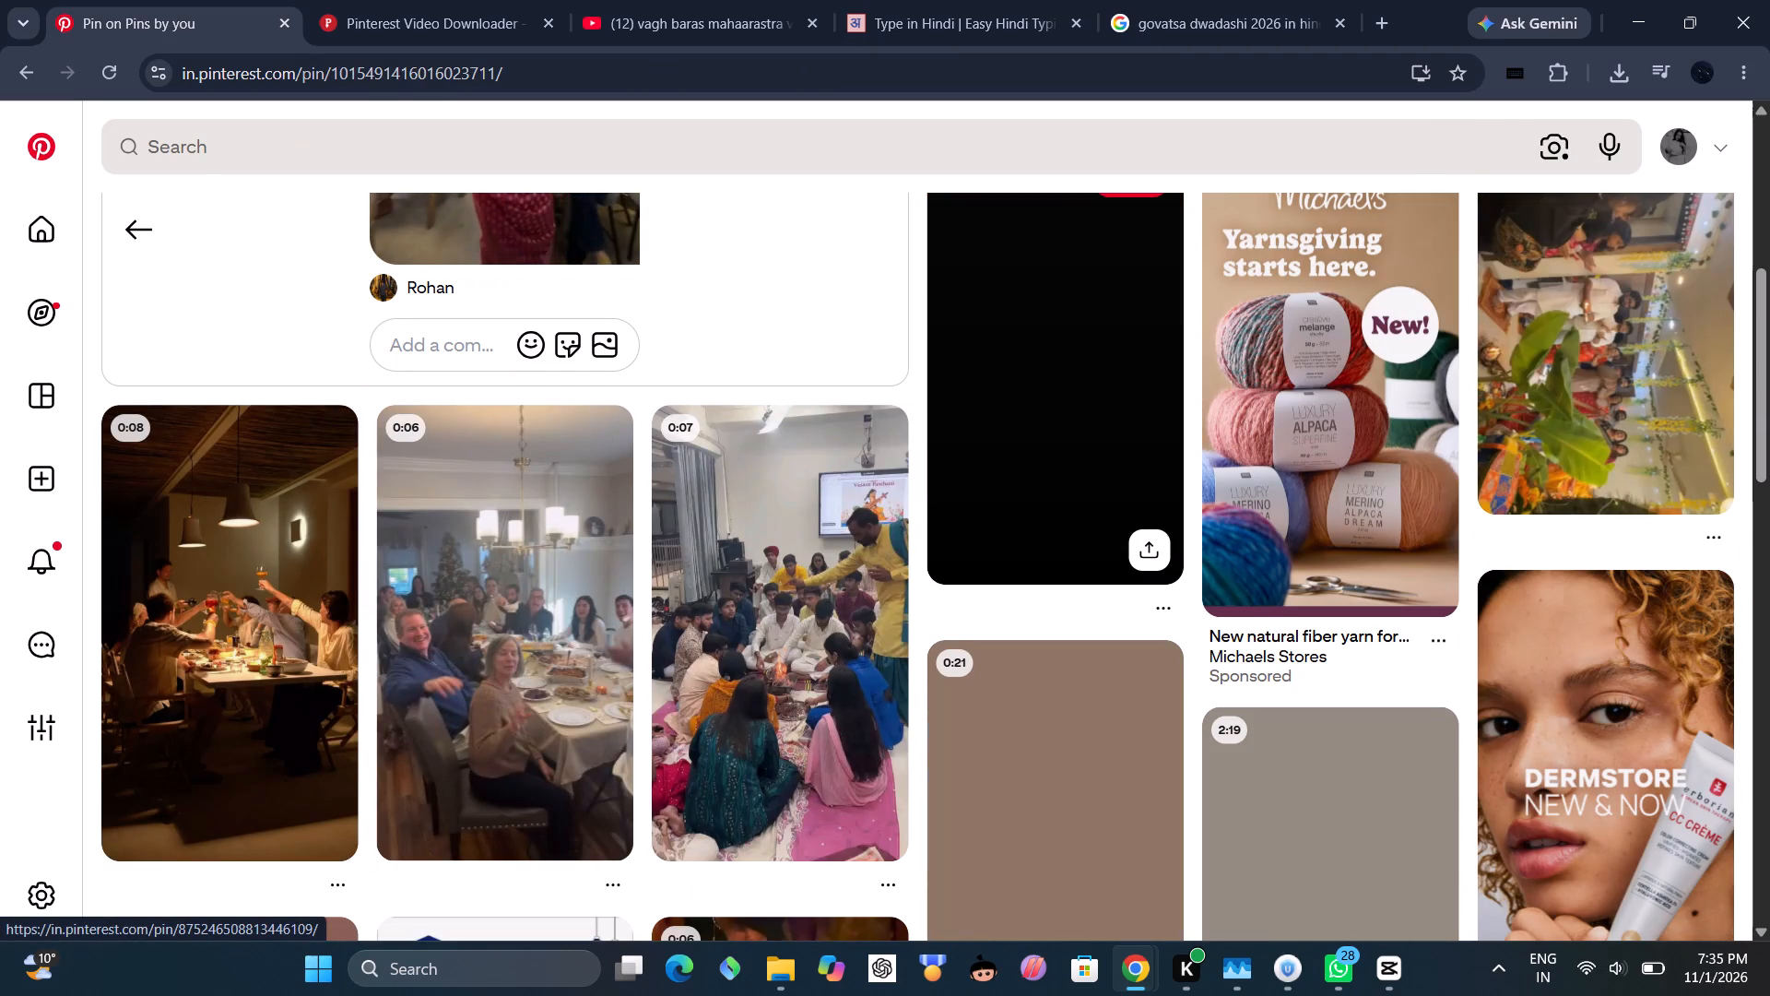
{"action": "scroll", "coordinate": [999, 428], "scroll_direction": "down", "scroll_amount": 6}
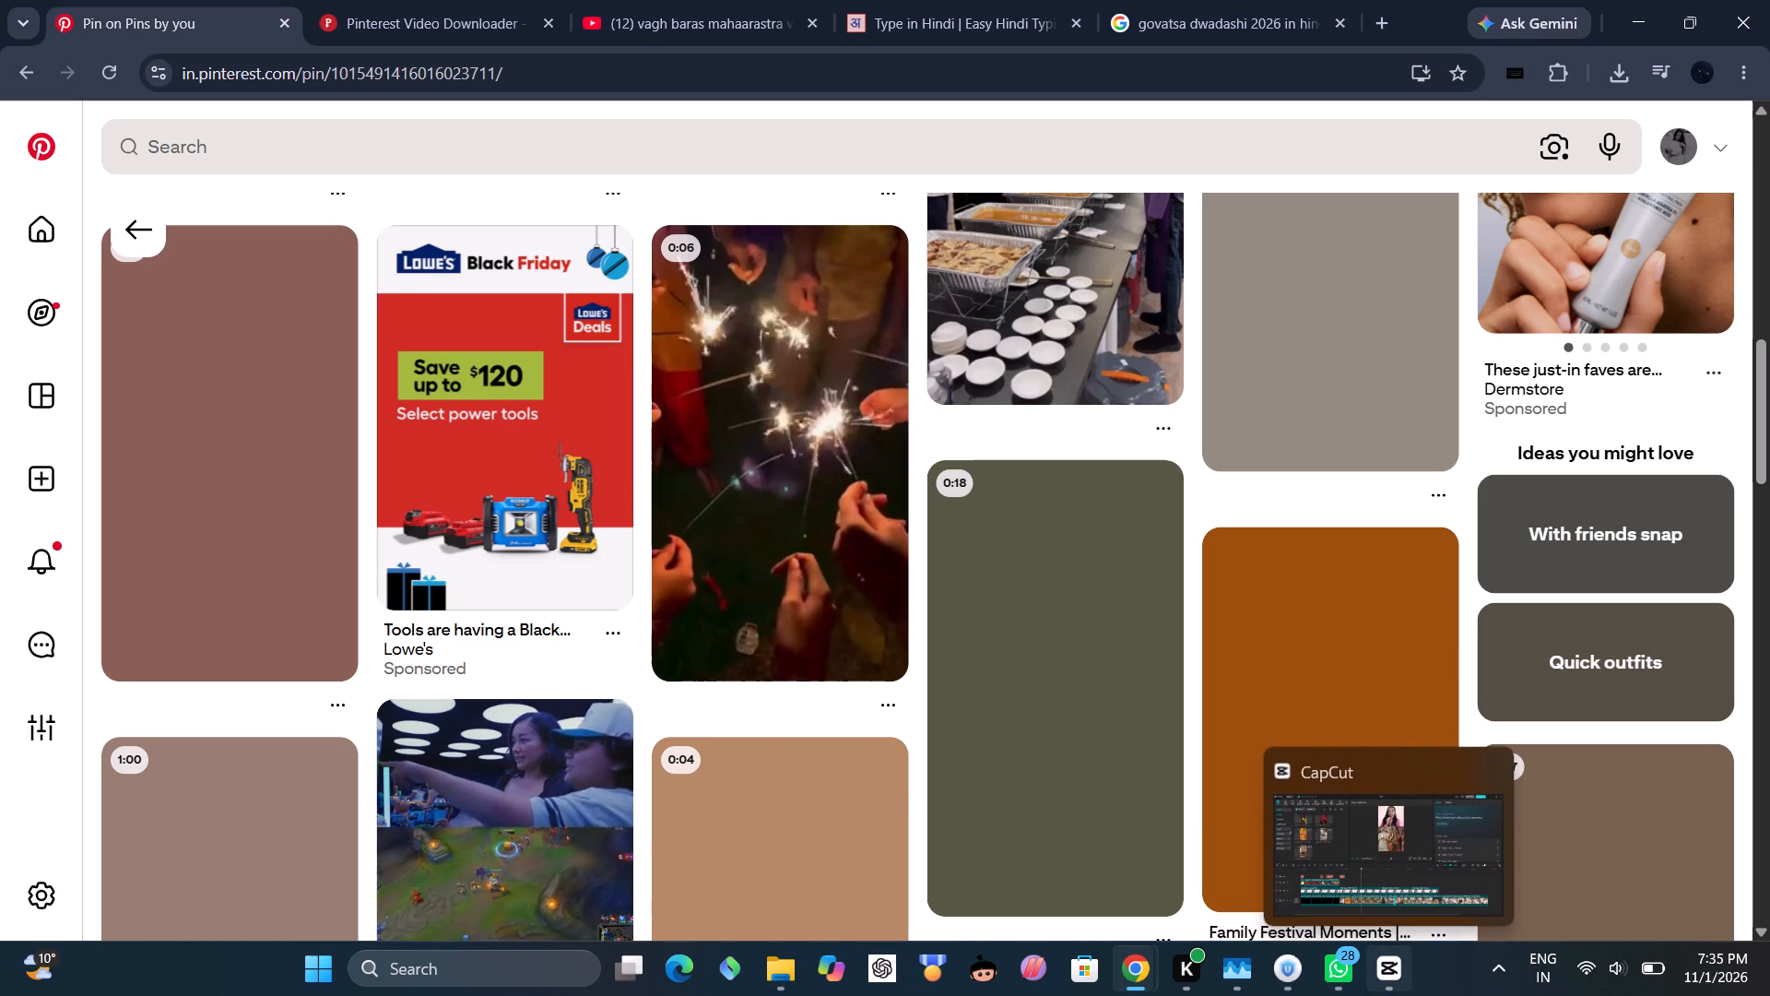
Switch to CapCut, add the 00:32 festival cartoon clip to the bottom B-roll track and lower its picture to fit the bottom half of the frame.
{"action": "left_click", "coordinate": [1383, 962]}
{"action": "left_click", "coordinate": [478, 659]}
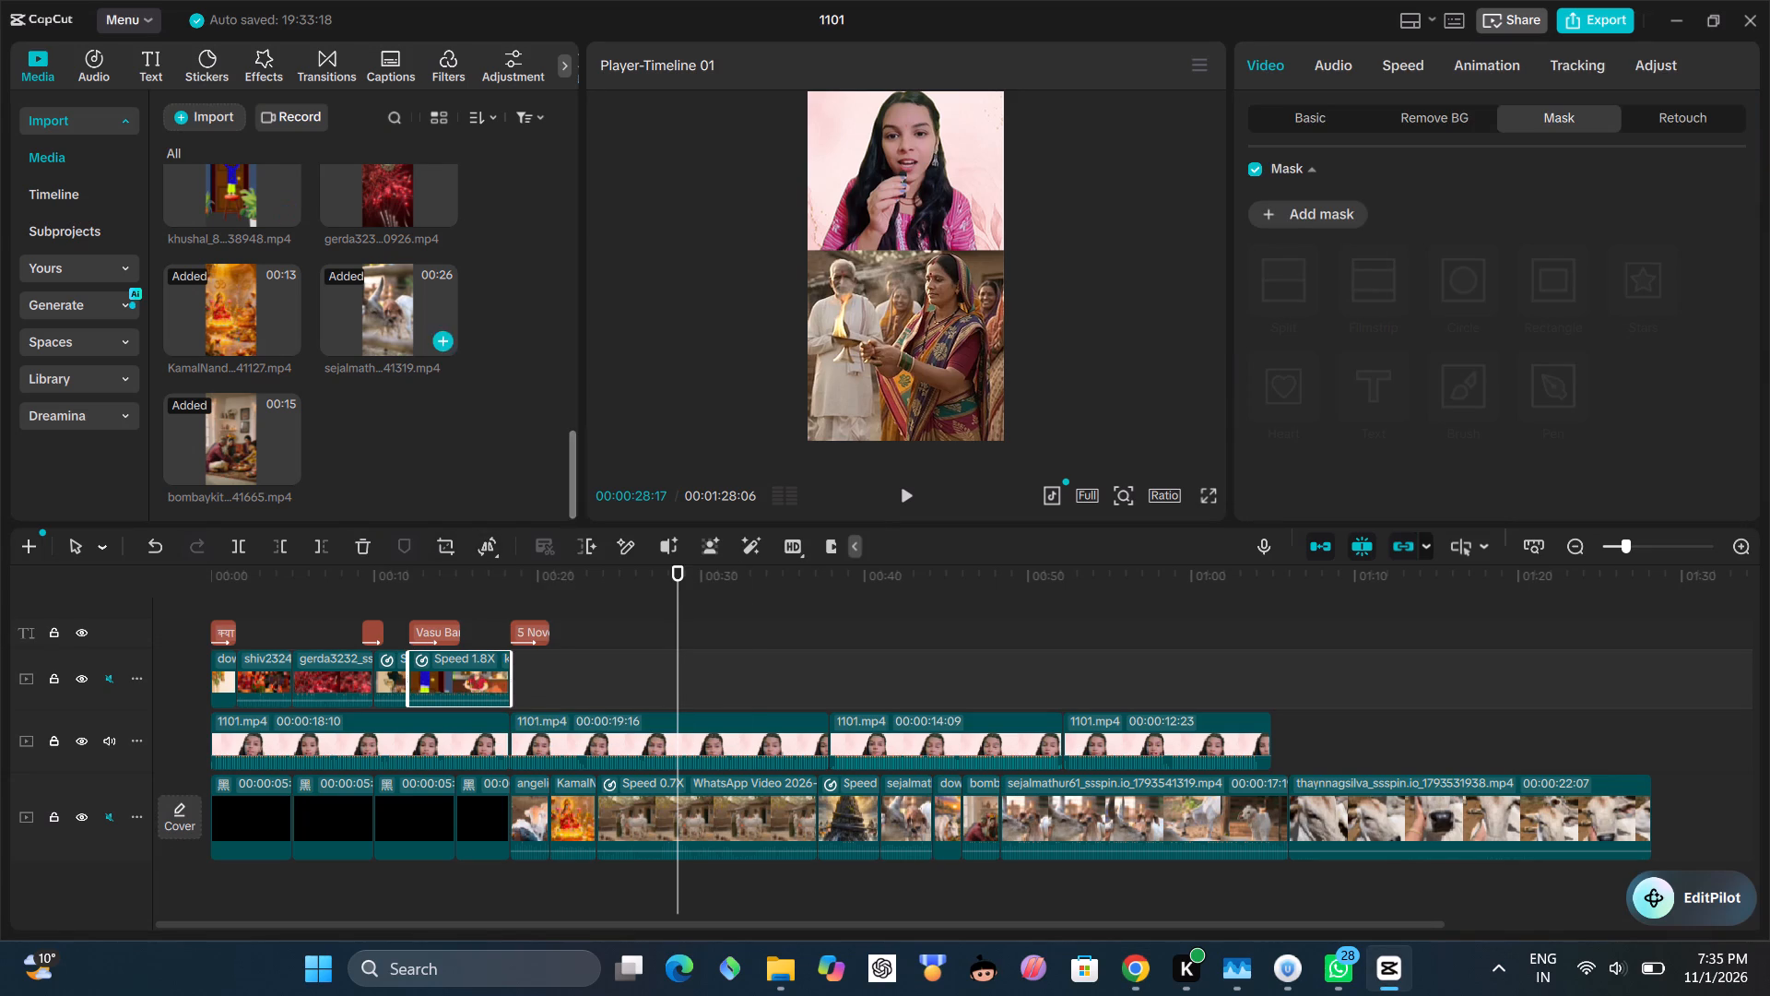
{"action": "scroll", "coordinate": [349, 235], "scroll_direction": "up", "scroll_amount": 1}
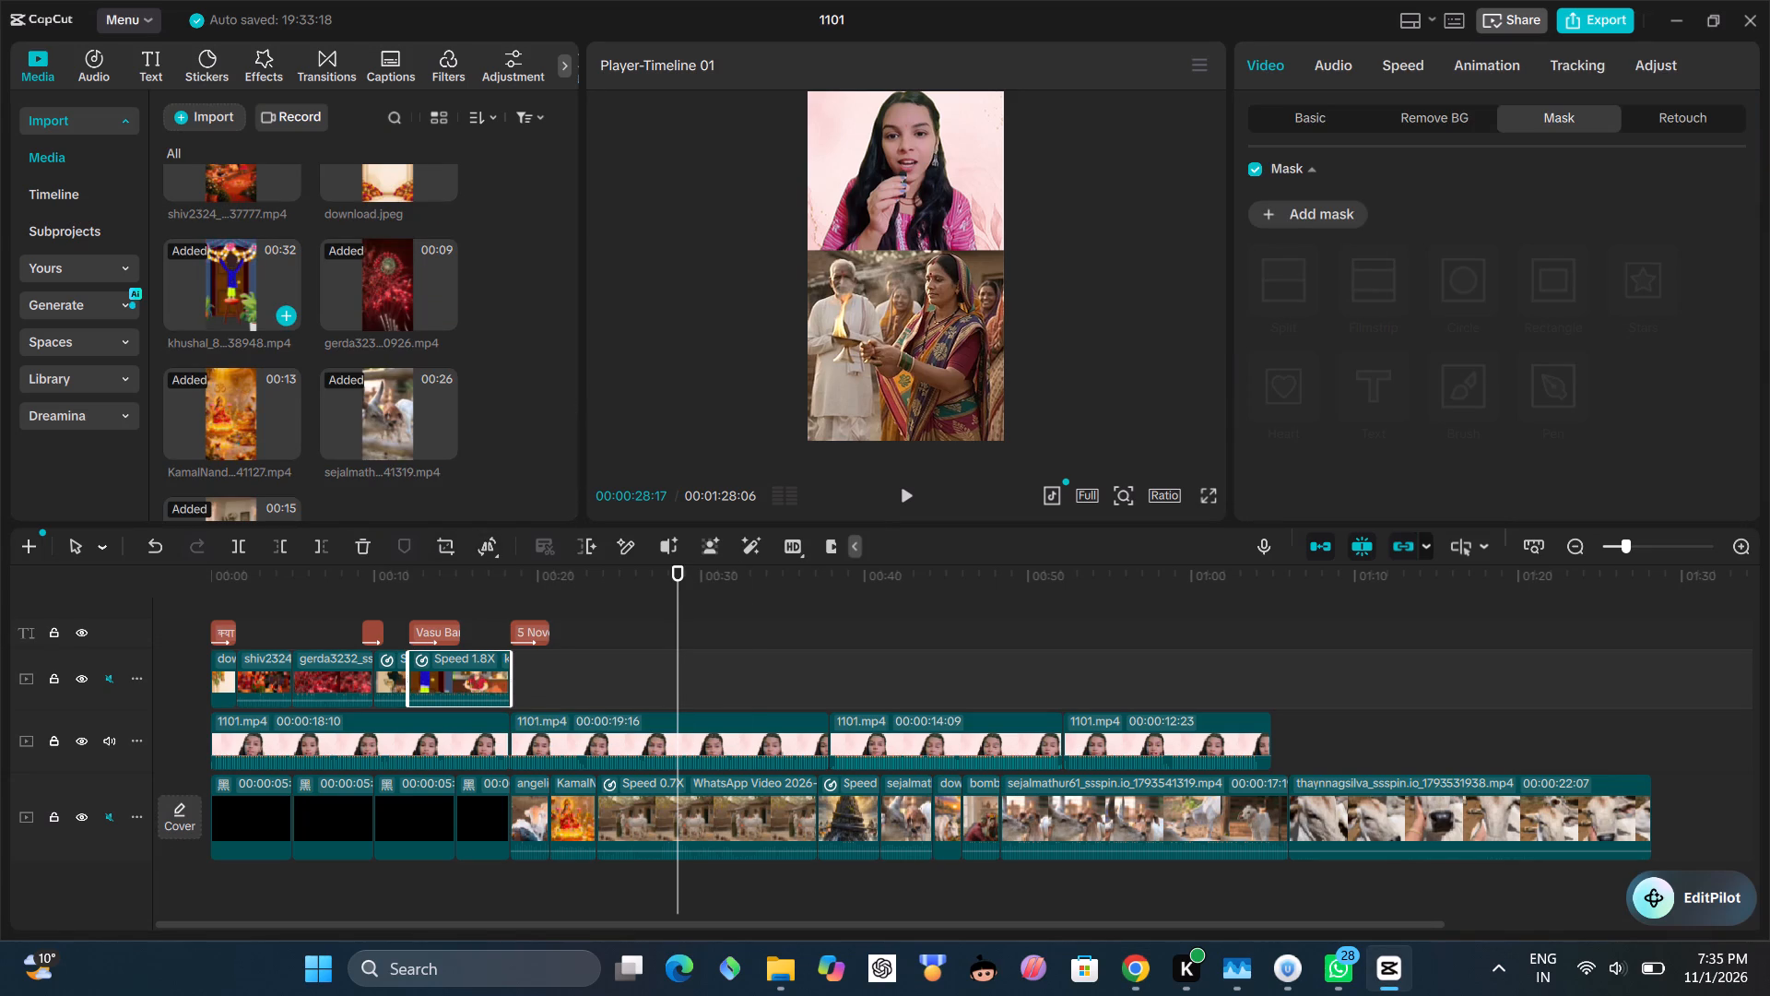
{"action": "left_click", "coordinate": [289, 317]}
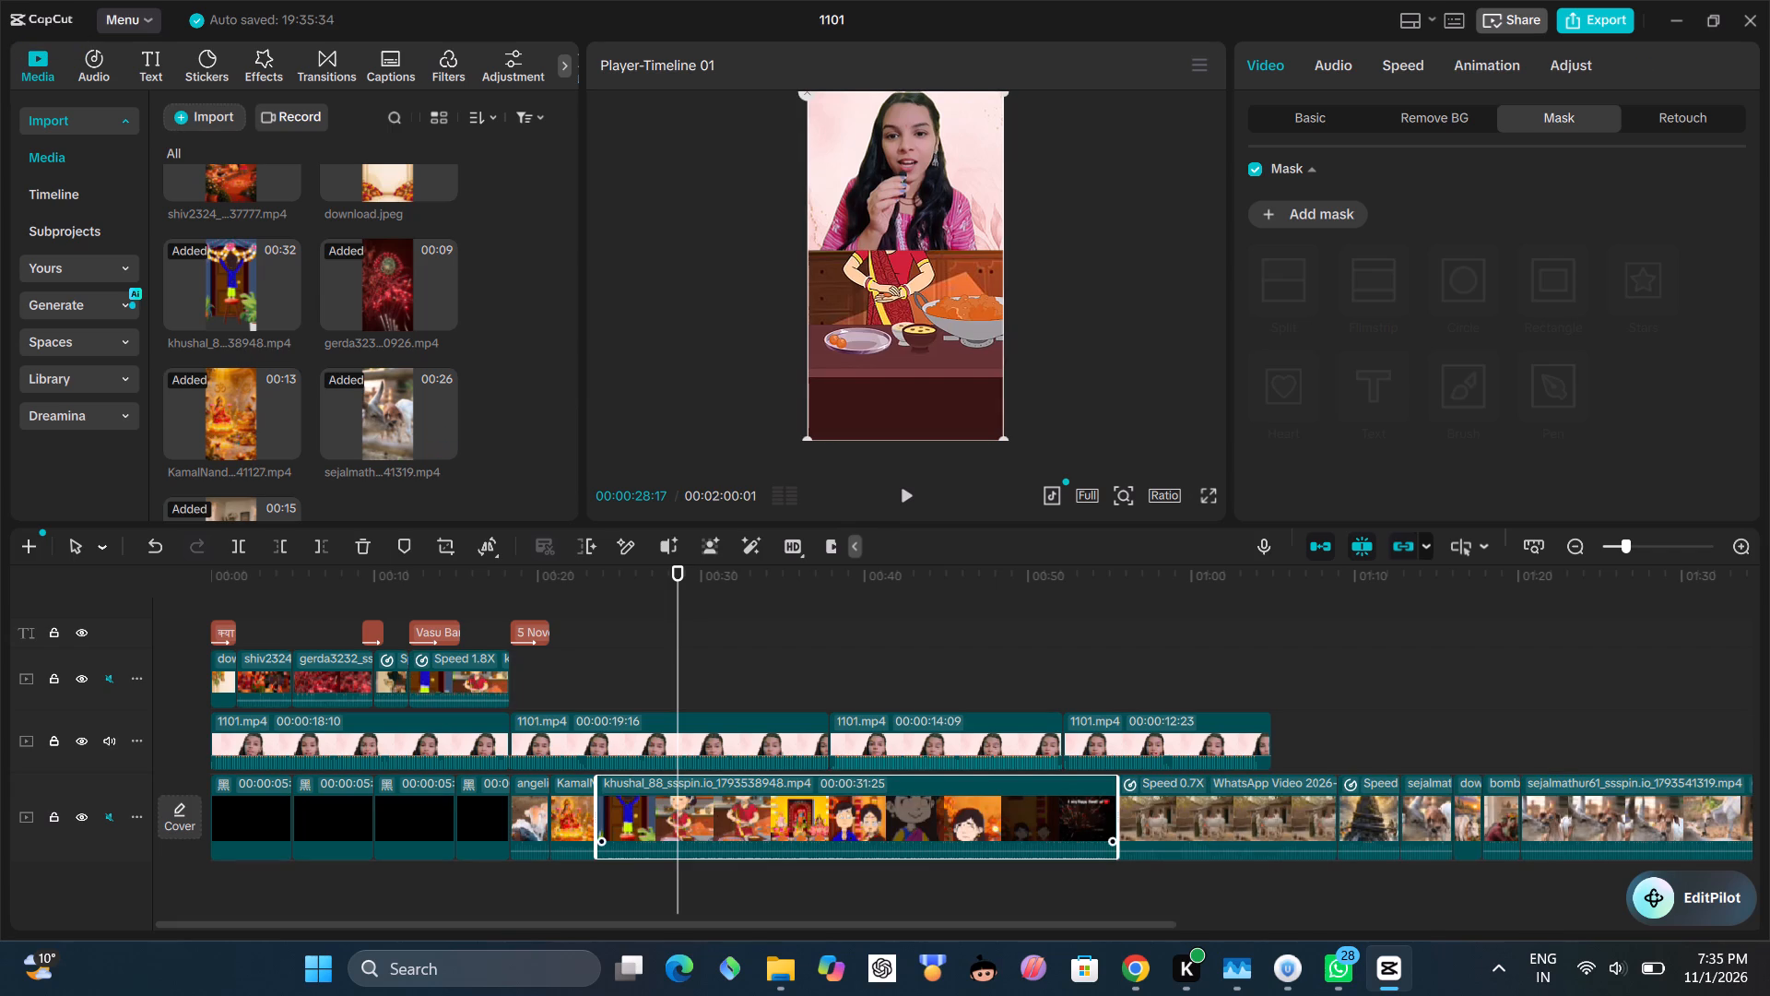
{"action": "left_click", "coordinate": [885, 384]}
{"action": "left_click_drag", "start_coordinate": [896, 374], "coordinate": [889, 382]}
{"action": "left_click_drag", "start_coordinate": [889, 382], "coordinate": [898, 469]}
{"action": "left_click_drag", "start_coordinate": [901, 468], "coordinate": [887, 473]}
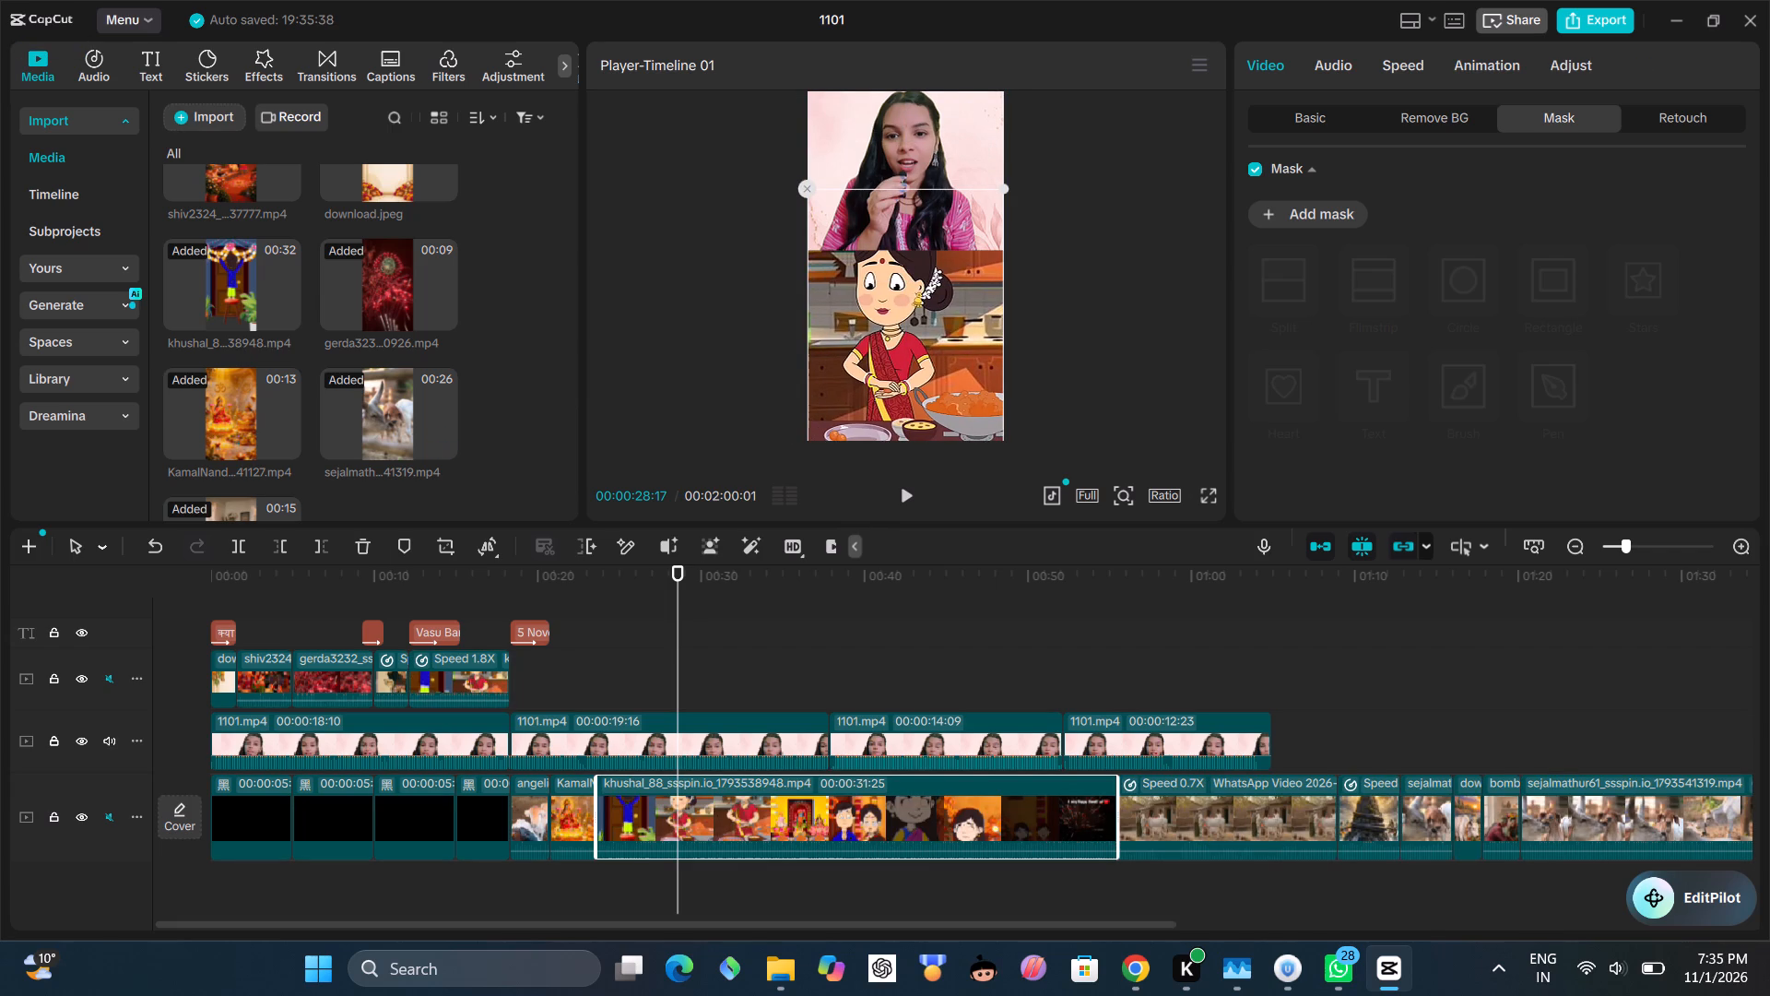
Trim the start of the festival cartoon clip so it opens on the woman cooking and lasts 00:00:28:11, and play it back.
{"action": "left_click", "coordinate": [603, 682]}
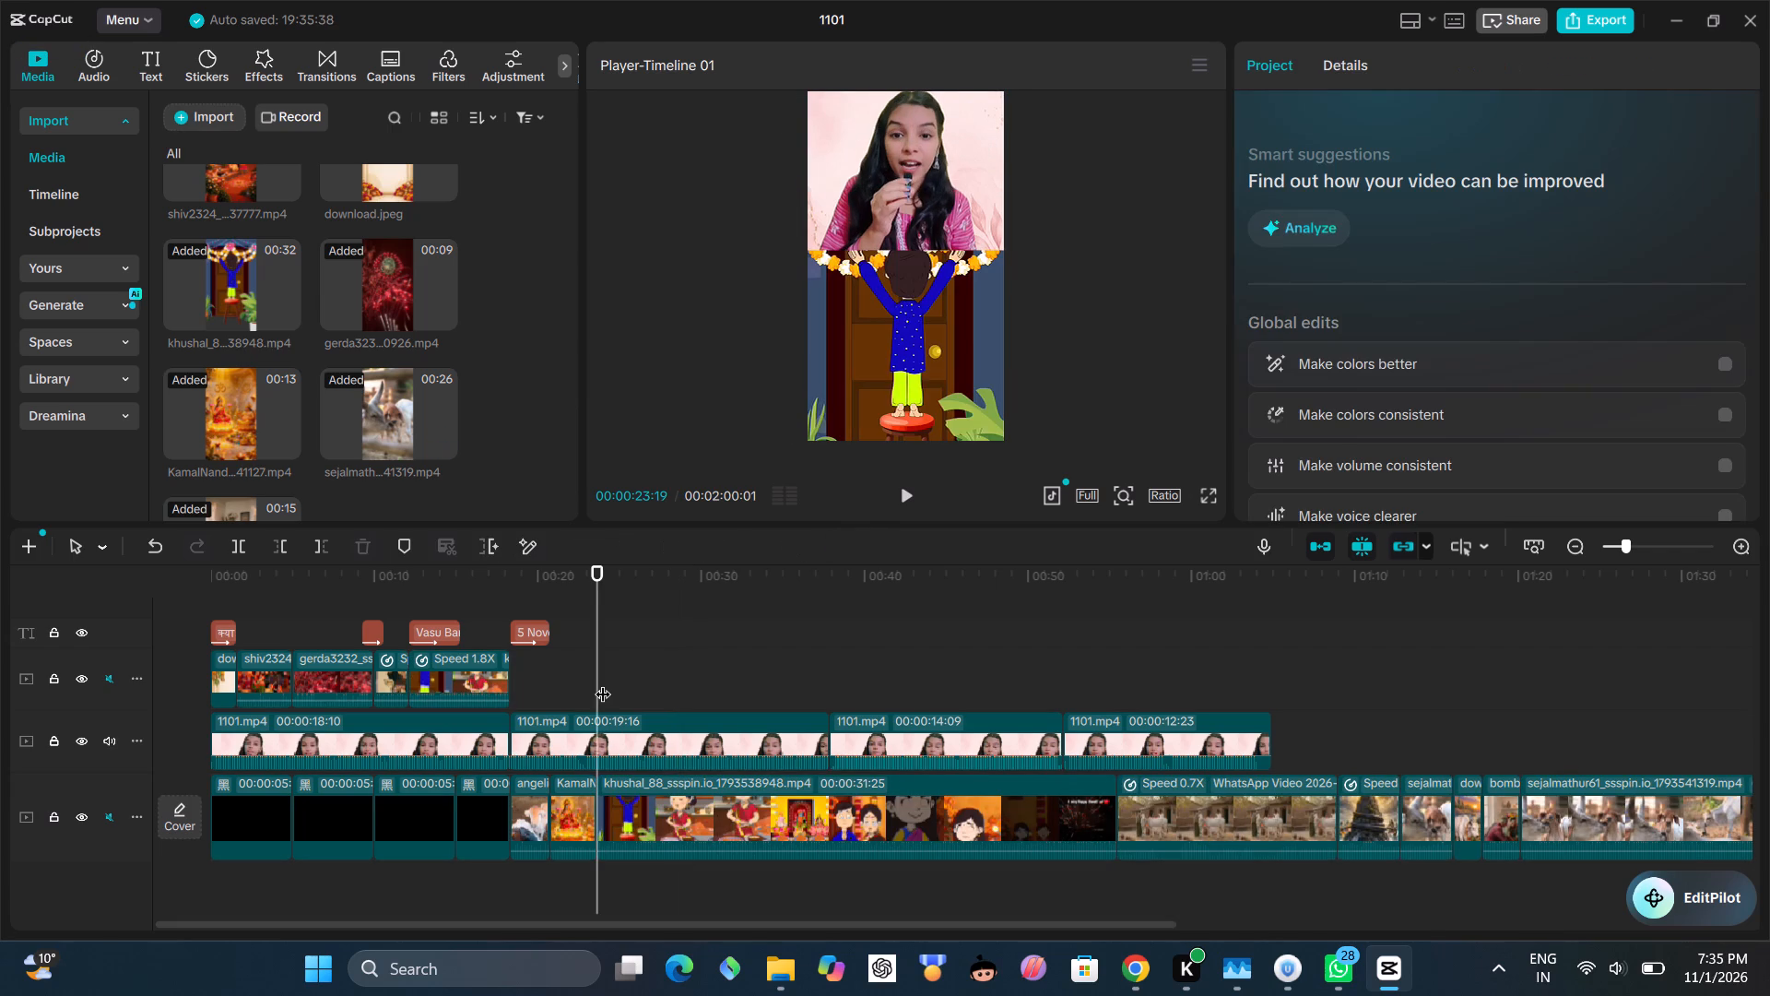
{"action": "left_click", "coordinate": [634, 790]}
{"action": "left_click_drag", "start_coordinate": [599, 807], "coordinate": [614, 810]}
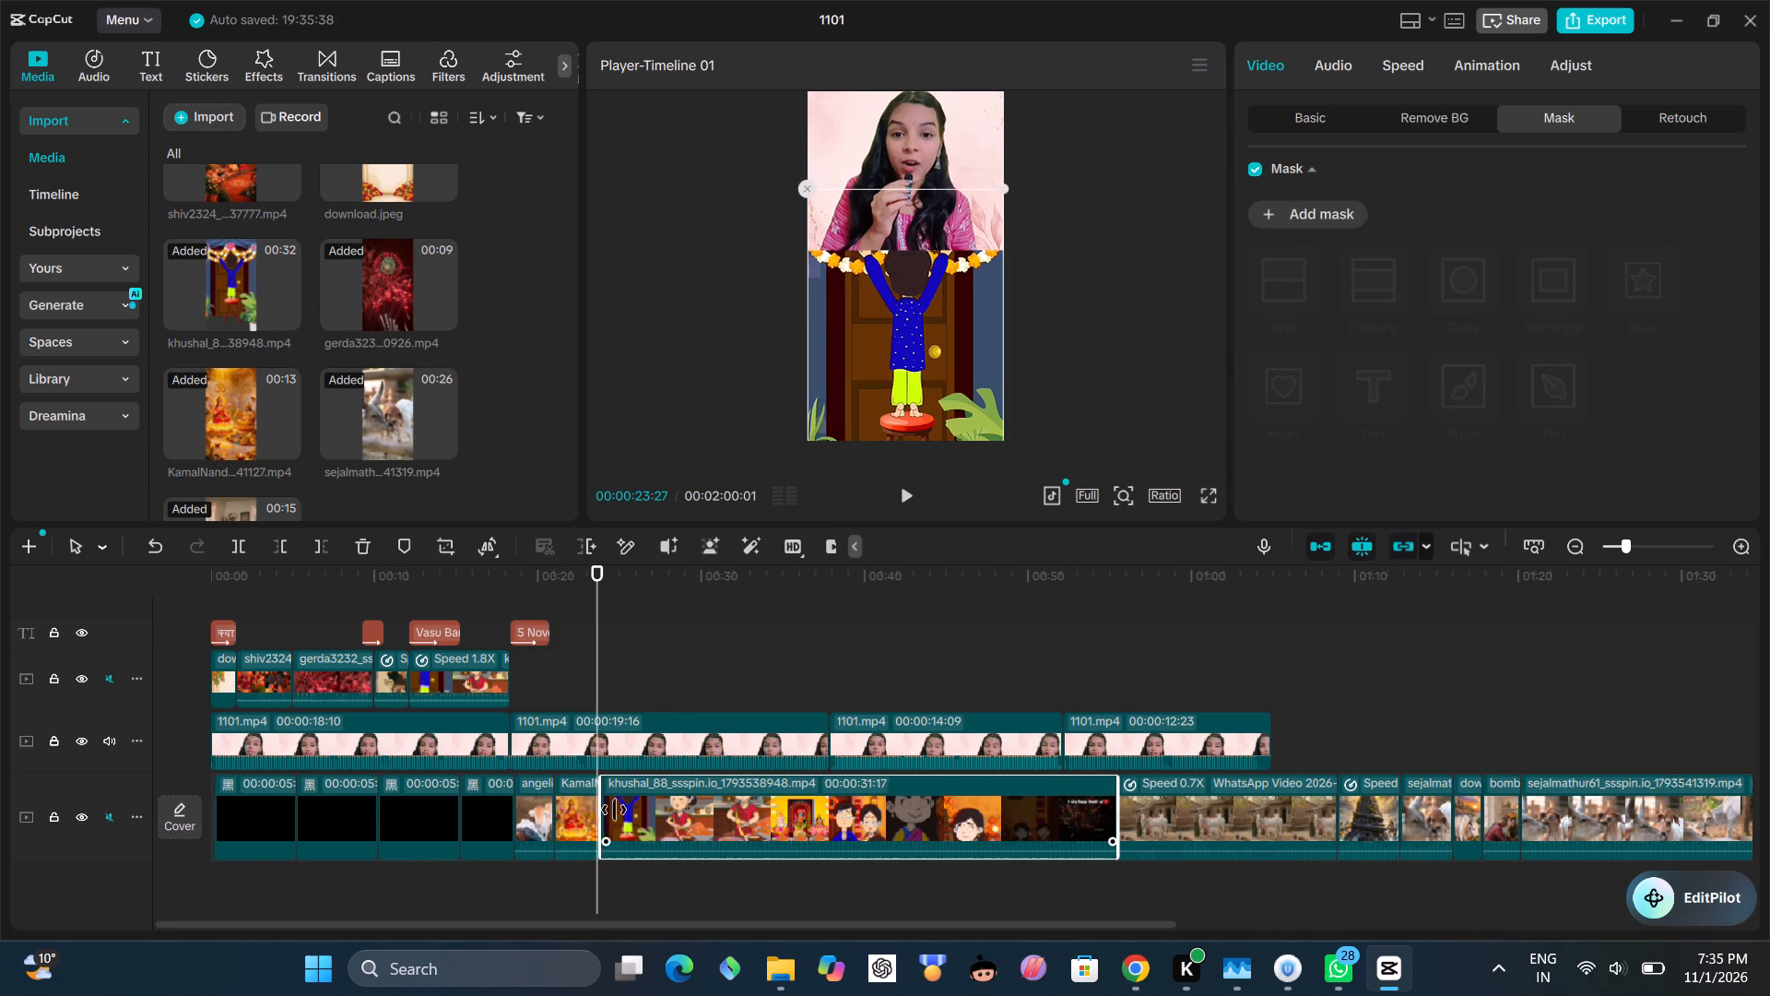
{"action": "left_click_drag", "start_coordinate": [614, 810], "coordinate": [645, 805]}
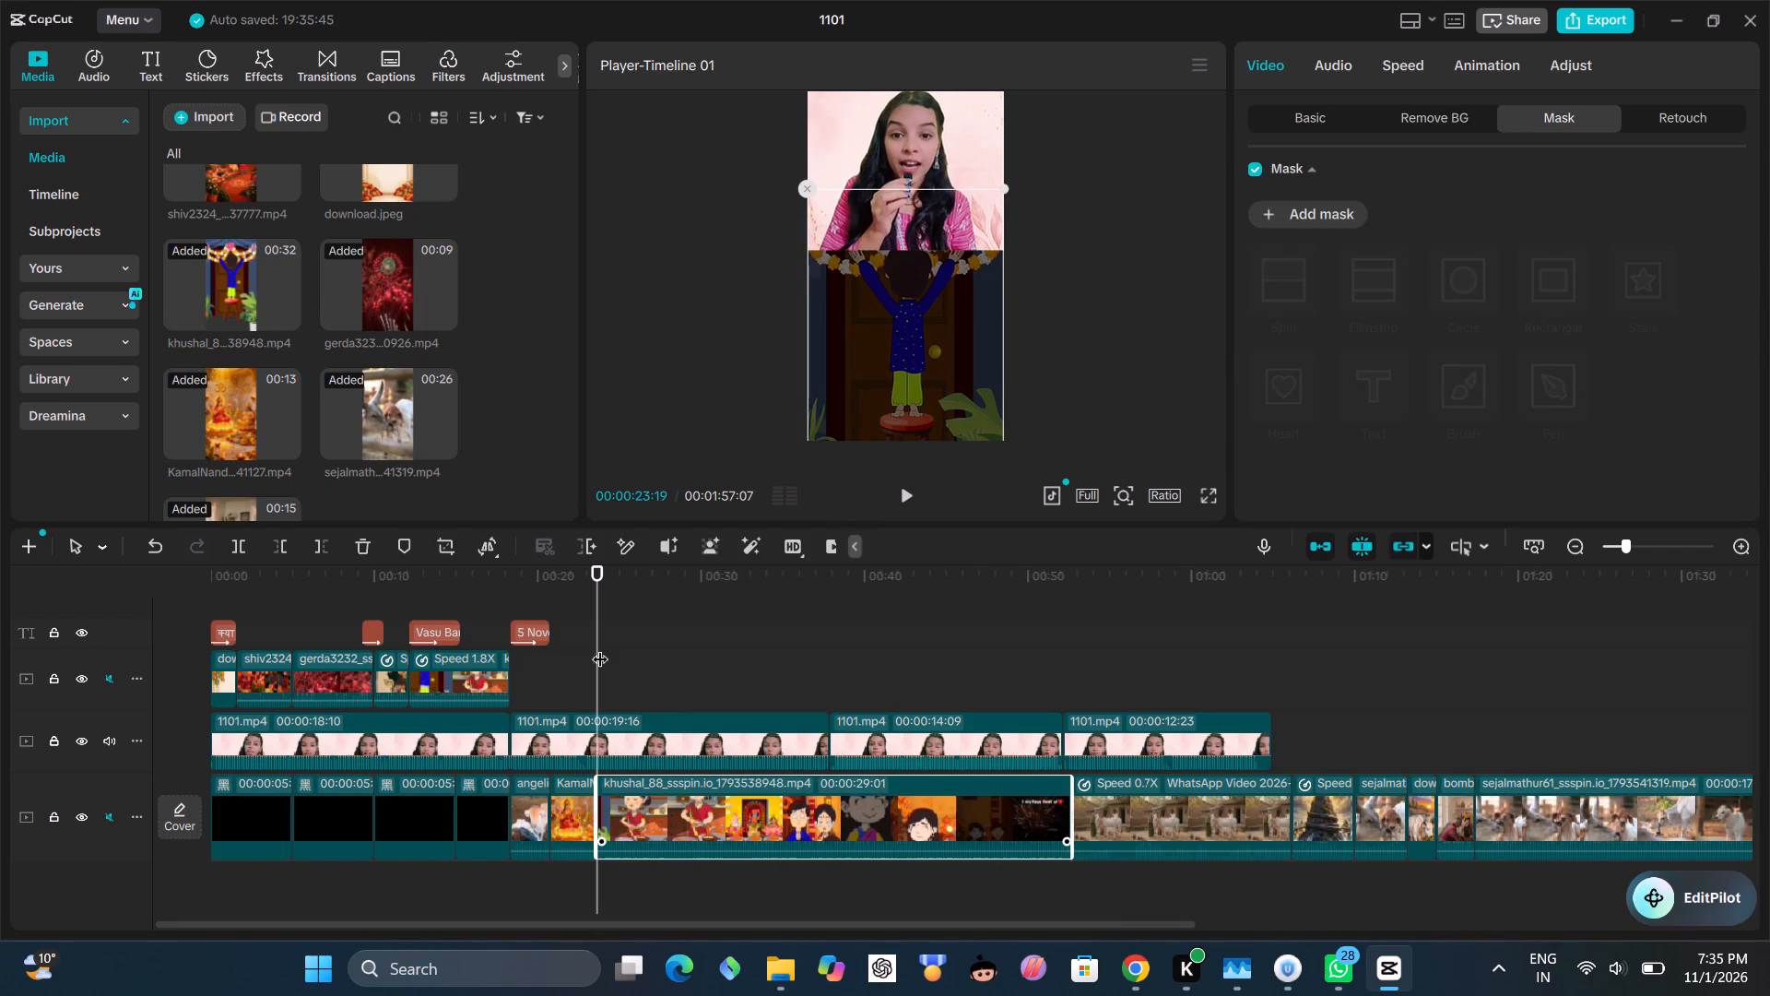
{"action": "left_click_drag", "start_coordinate": [598, 797], "coordinate": [609, 794]}
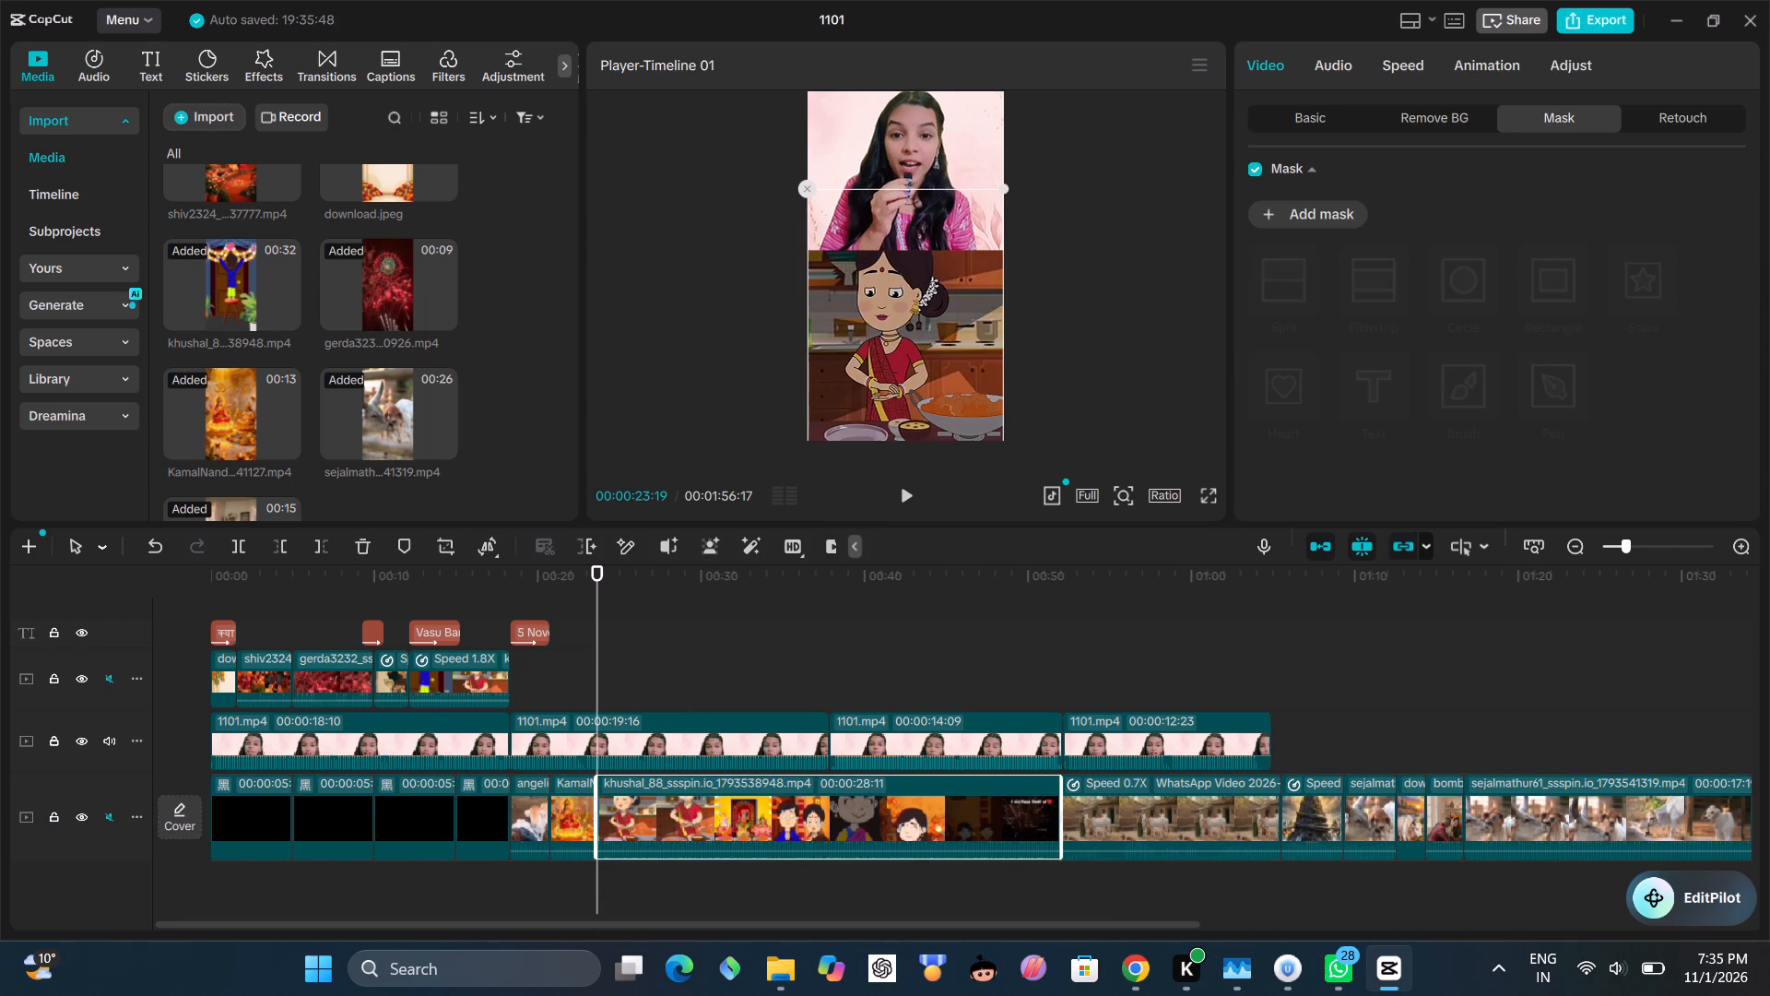
{"action": "left_click", "coordinate": [897, 497]}
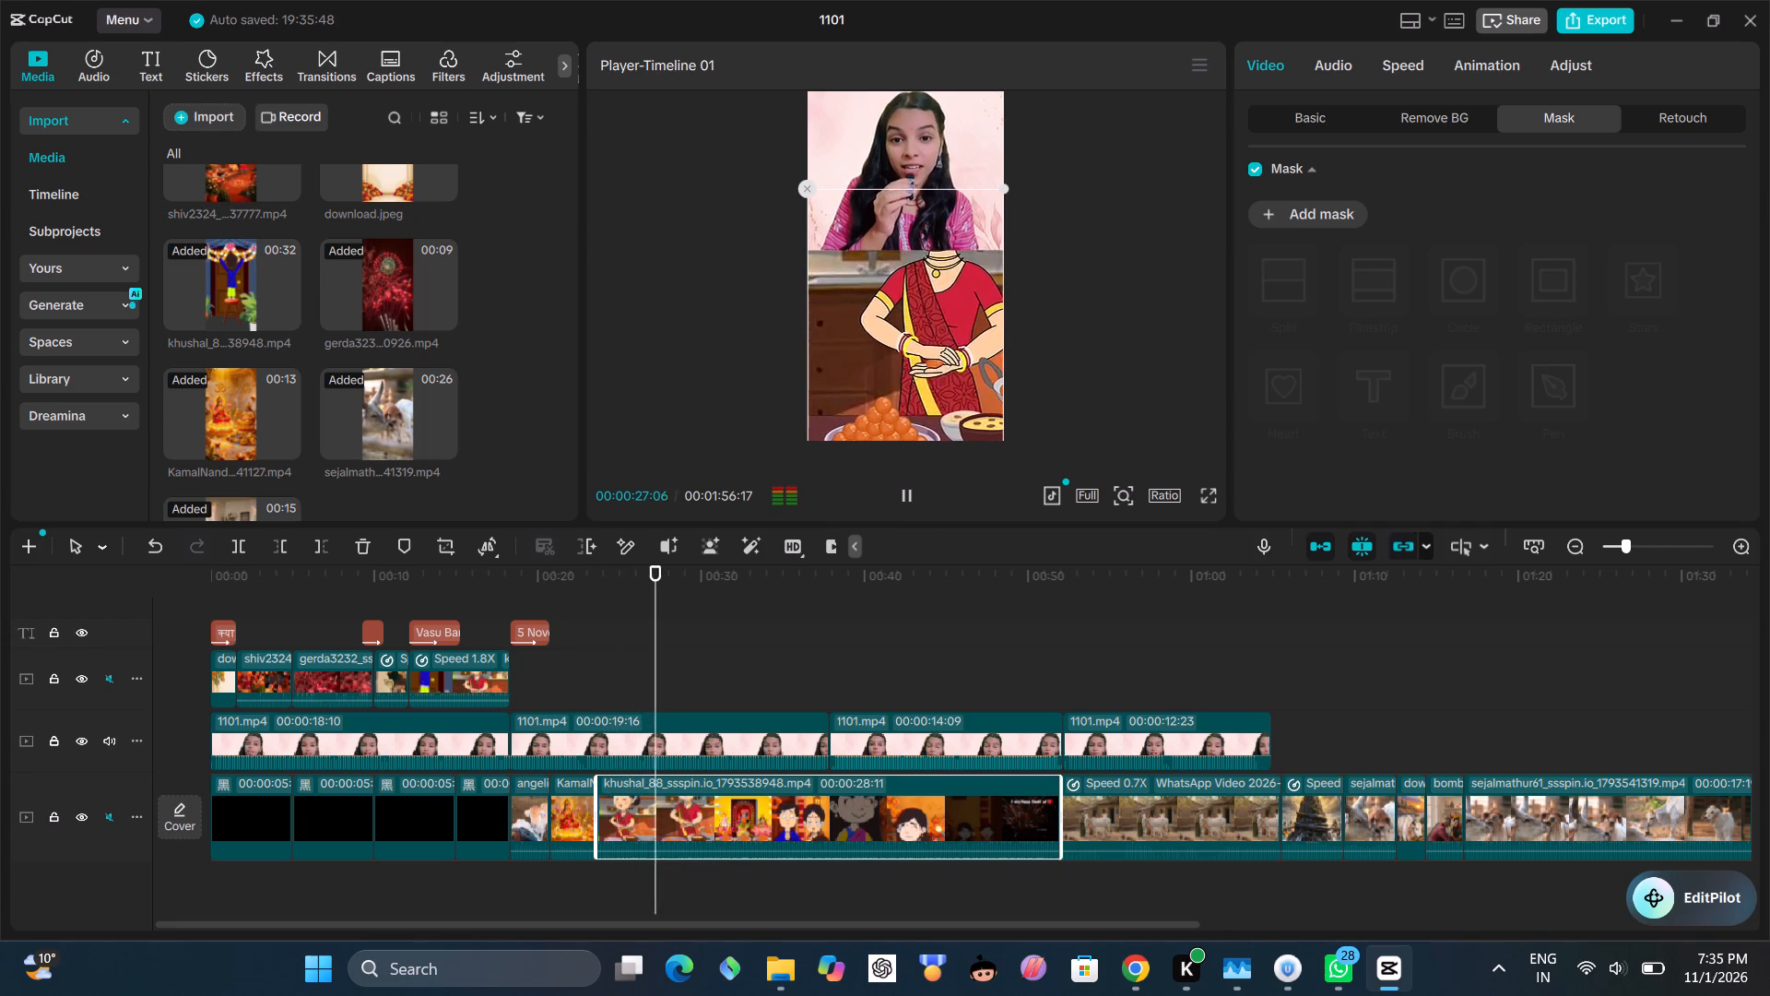
{"action": "left_click", "coordinate": [904, 488]}
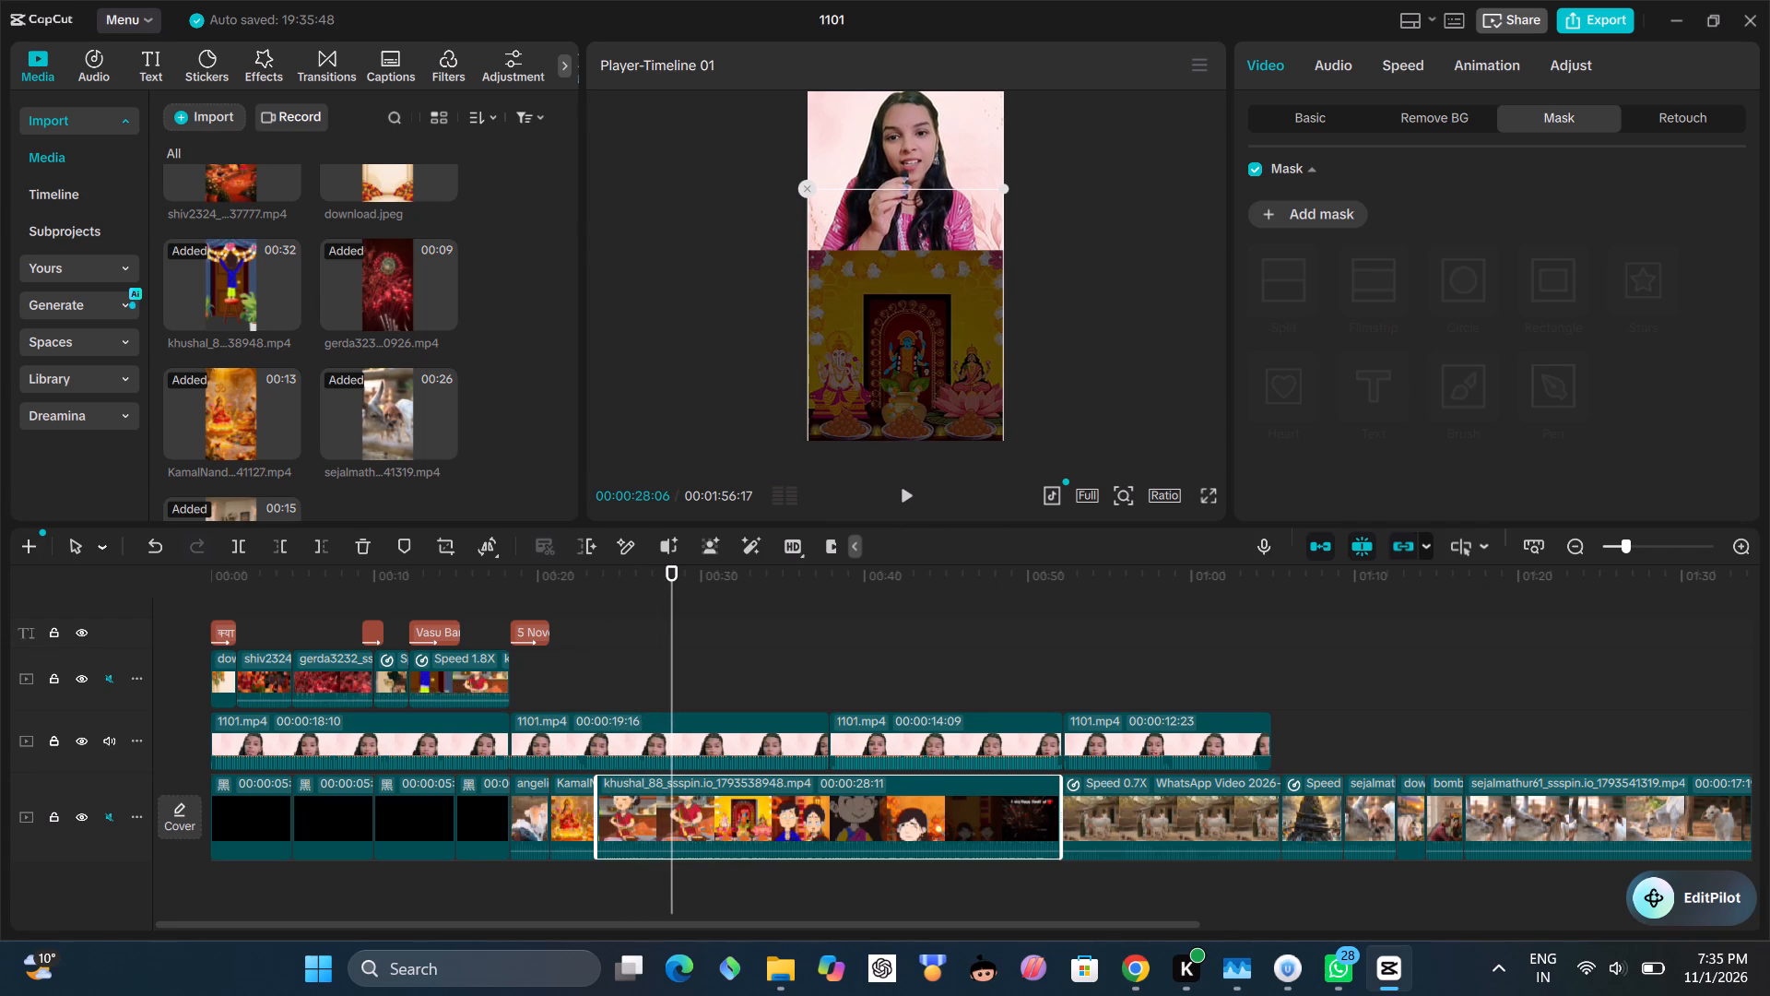
Move the festival cartoon clip along the bottom track to directly after the long cow-and-calf clip.
{"action": "left_click_drag", "start_coordinate": [893, 778], "coordinate": [1046, 792]}
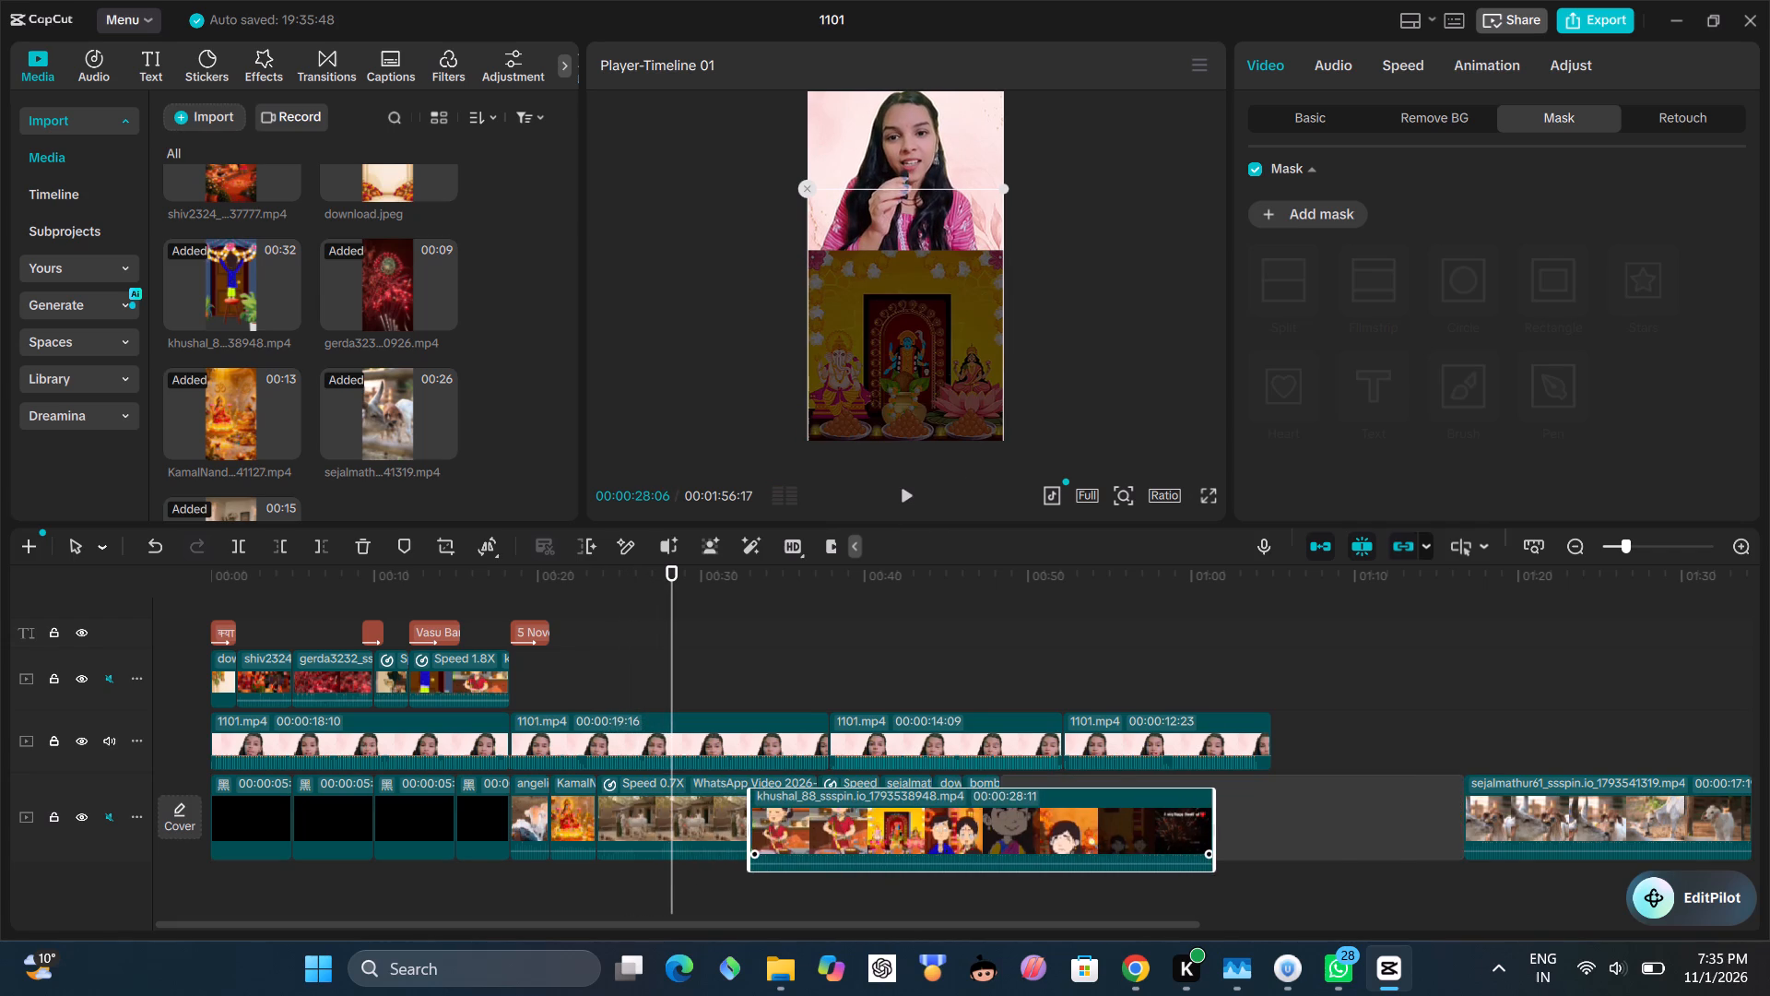
{"action": "left_click_drag", "start_coordinate": [1046, 792], "coordinate": [1328, 800]}
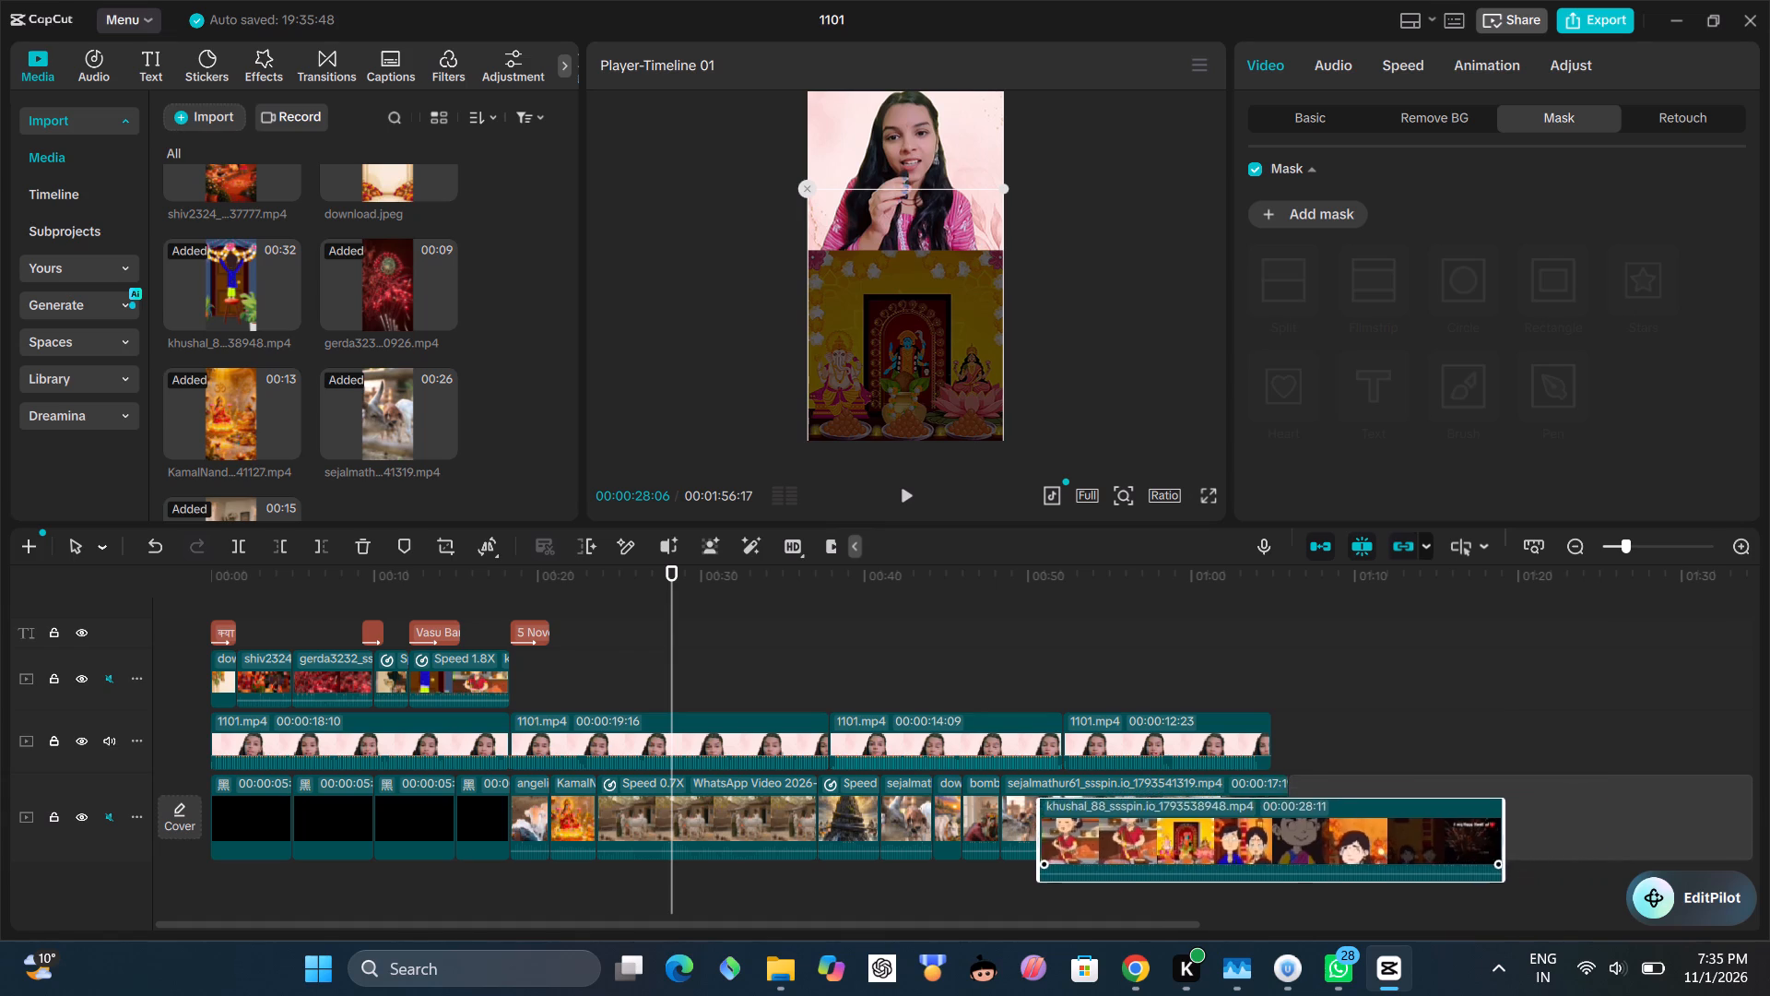
{"action": "left_click_drag", "start_coordinate": [1299, 790], "coordinate": [1231, 805]}
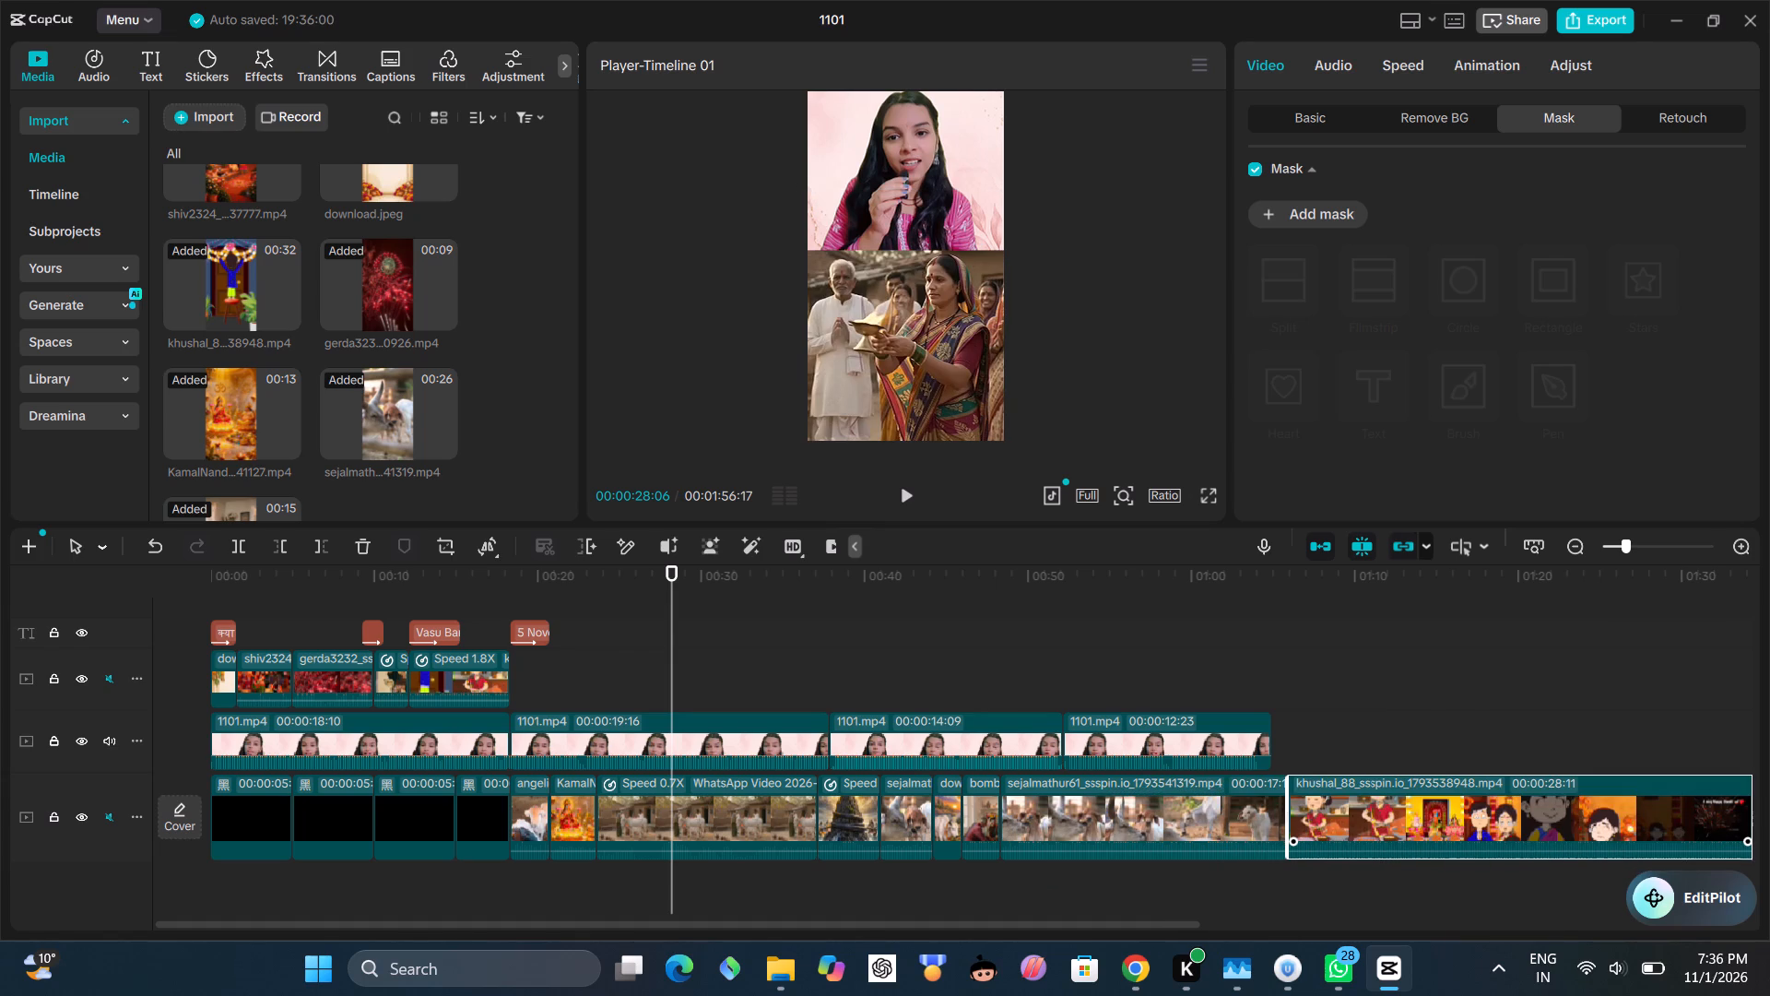
Play the timeline from about 43 to 54 seconds to check the presenter against the cow B-roll.
{"action": "left_click", "coordinate": [914, 492]}
{"action": "left_click", "coordinate": [915, 663]}
{"action": "left_click", "coordinate": [899, 494]}
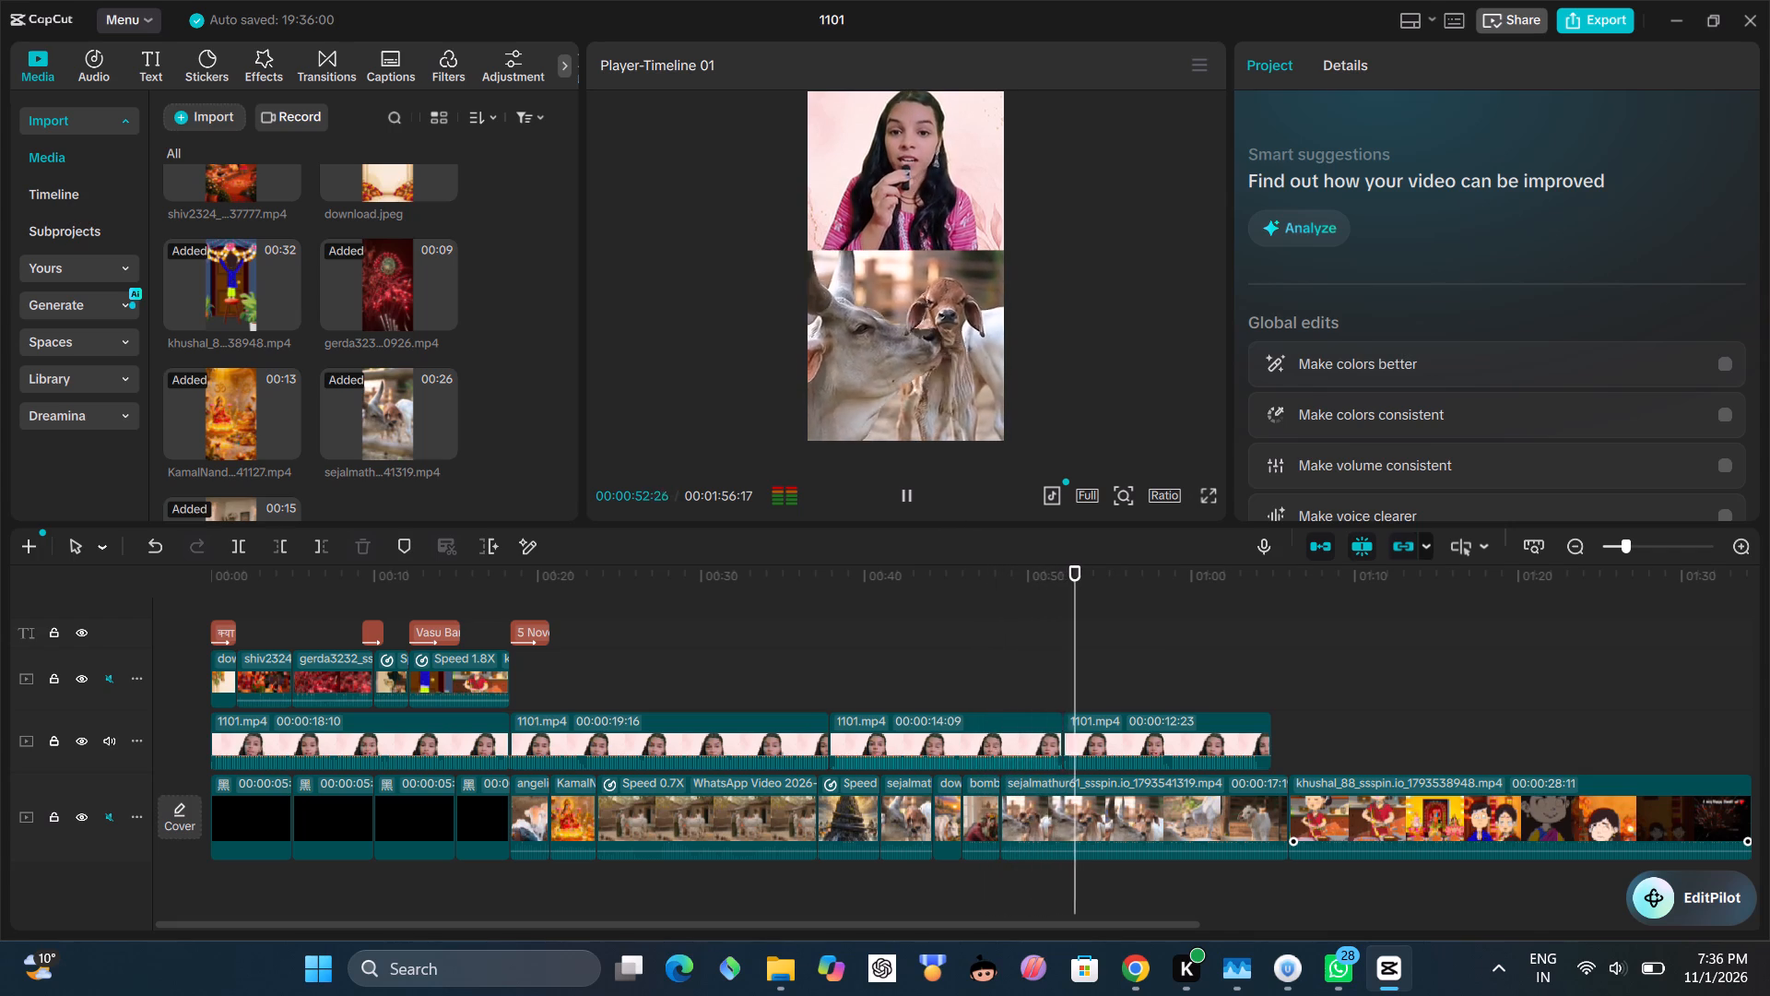
{"action": "left_click", "coordinate": [910, 495]}
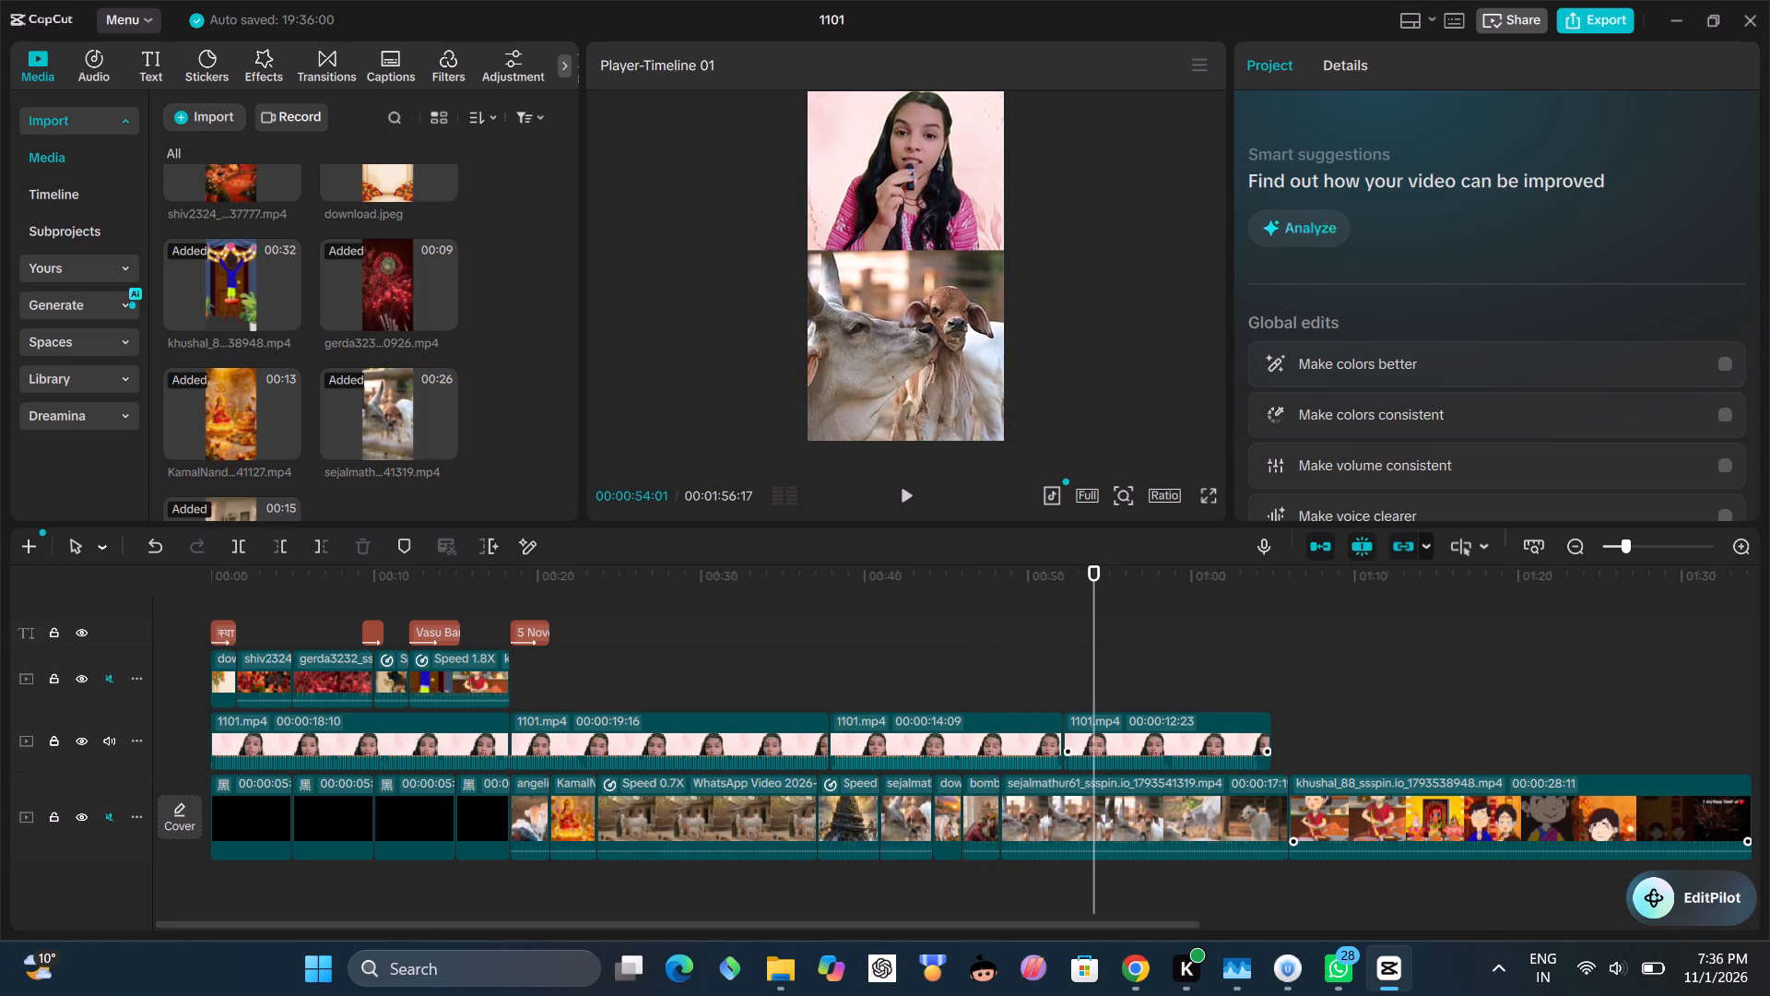
Split the long cow-and-calf clip at about 53 seconds and delete the part after the cut, closing the gap.
{"action": "key", "text": "b"}
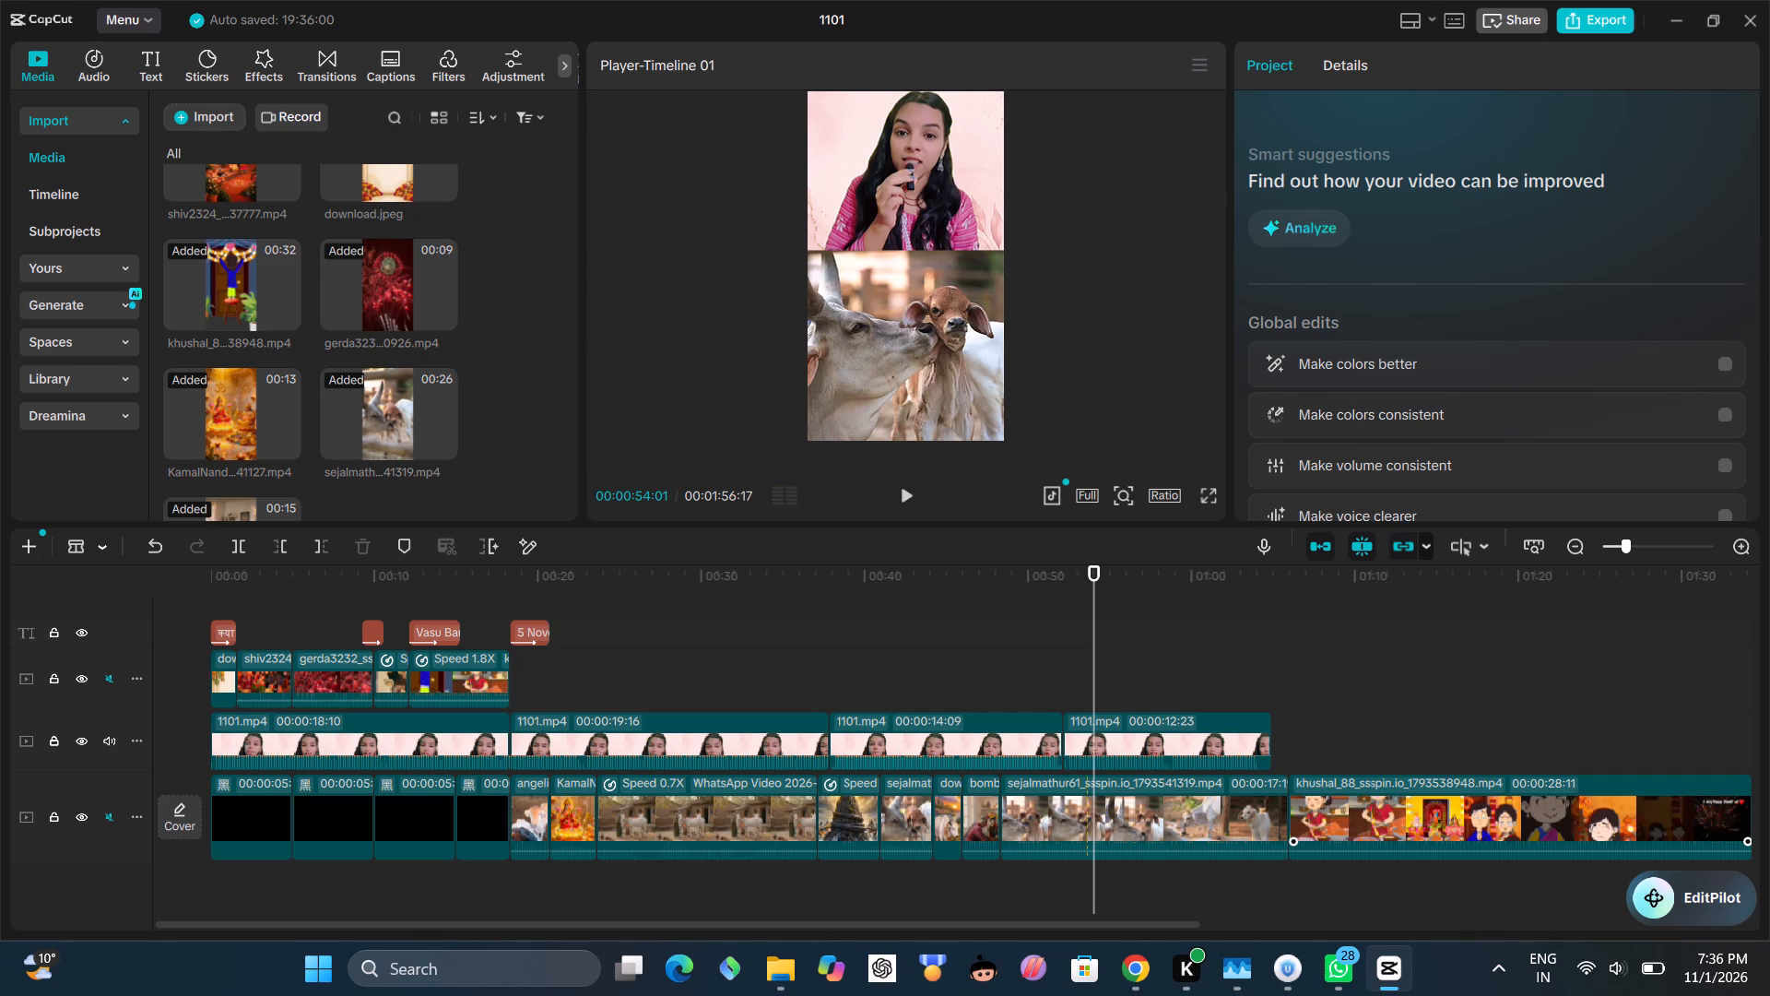
{"action": "left_click", "coordinate": [1075, 815]}
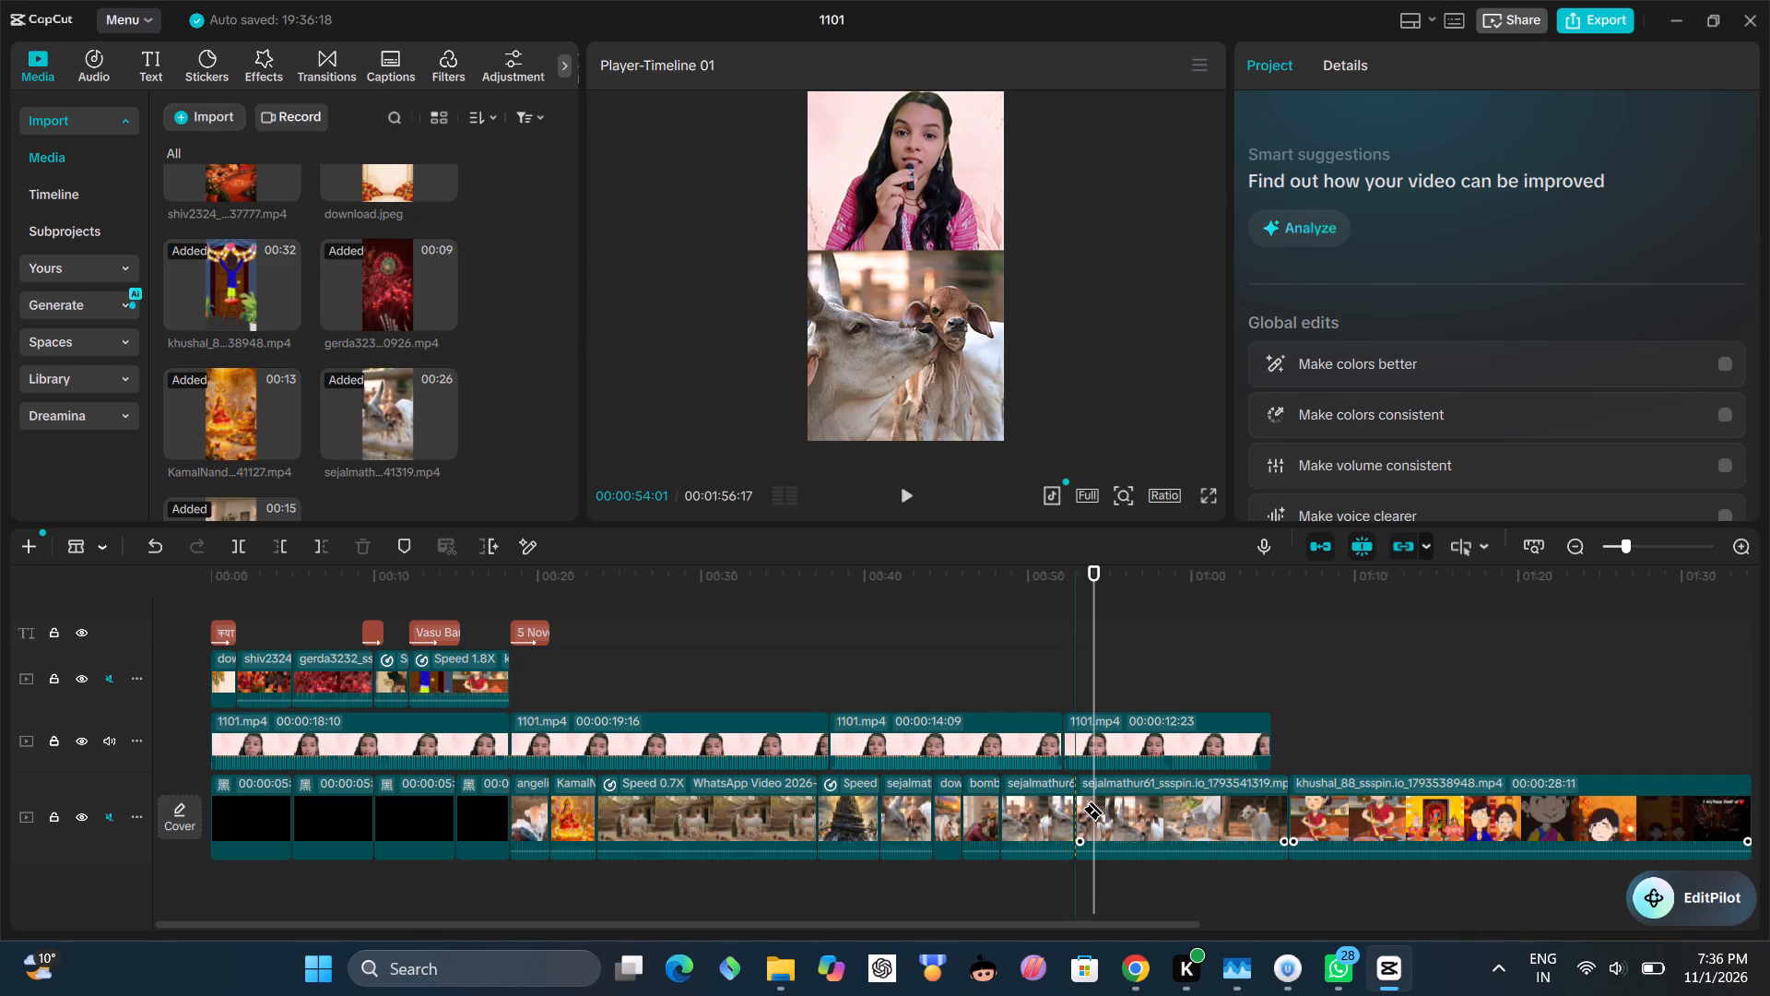
{"action": "key", "text": "a"}
{"action": "left_click", "coordinate": [1123, 810]}
{"action": "left_click_drag", "start_coordinate": [1123, 810], "coordinate": [1124, 853]}
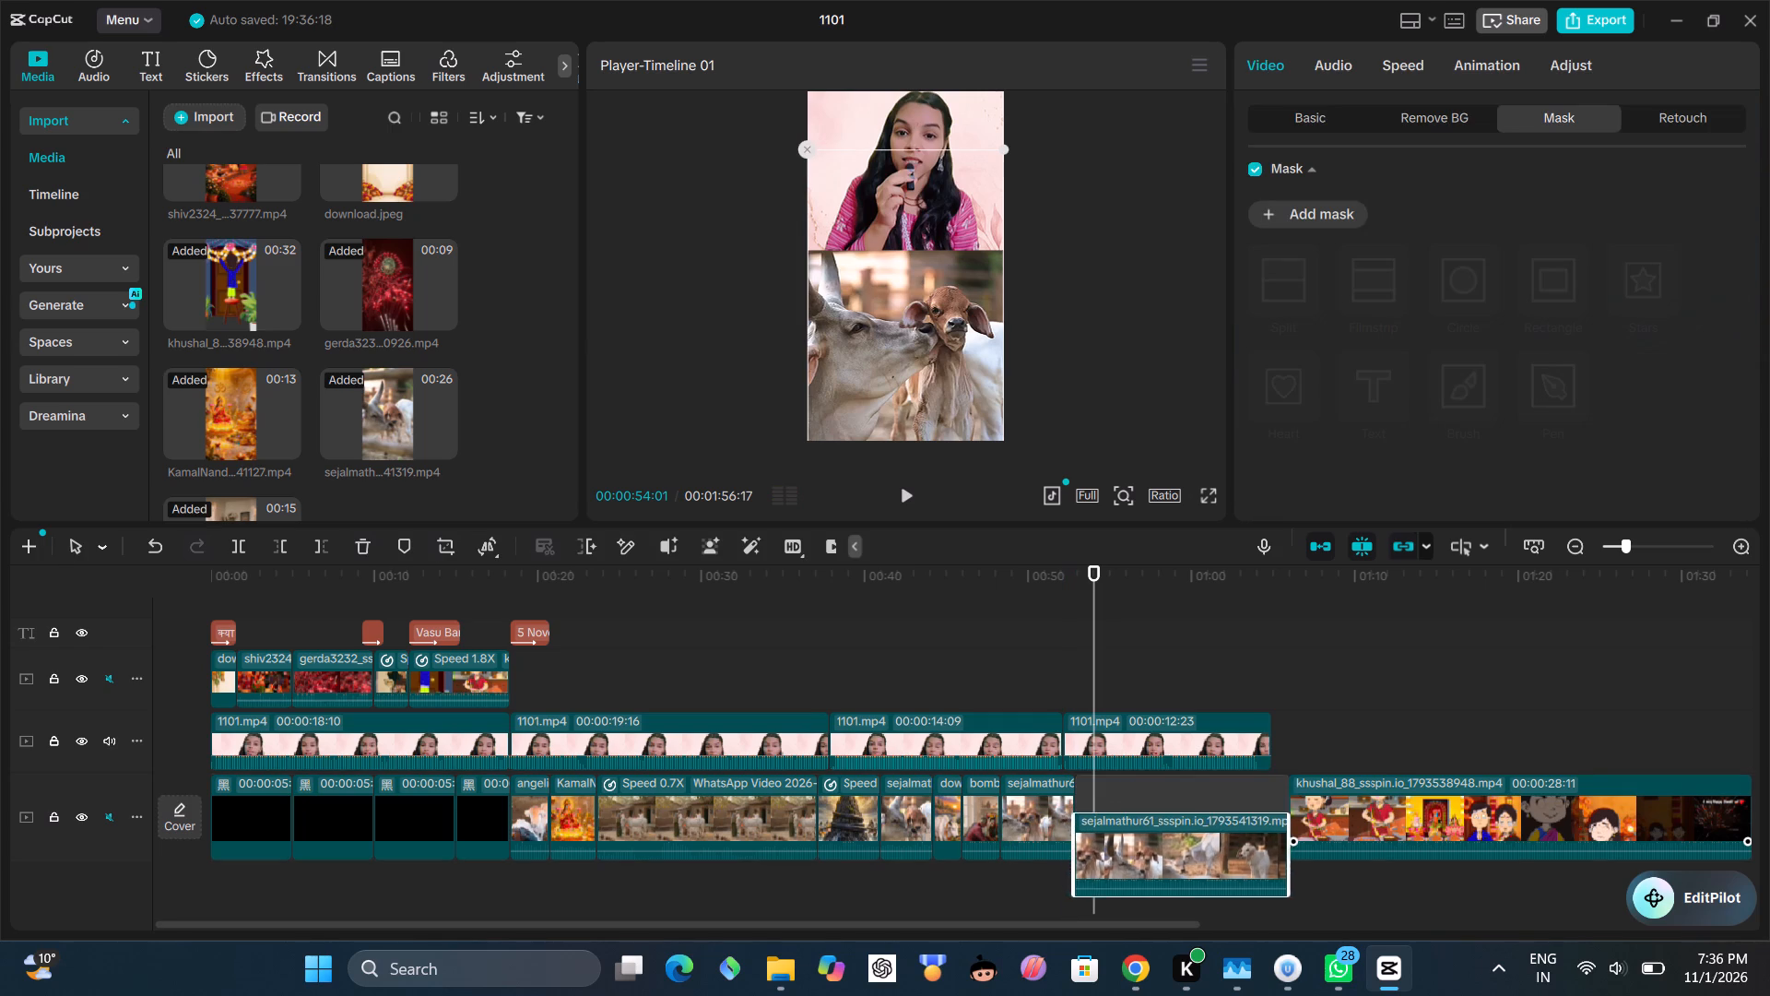
{"action": "left_click_drag", "start_coordinate": [1124, 853], "coordinate": [1233, 884]}
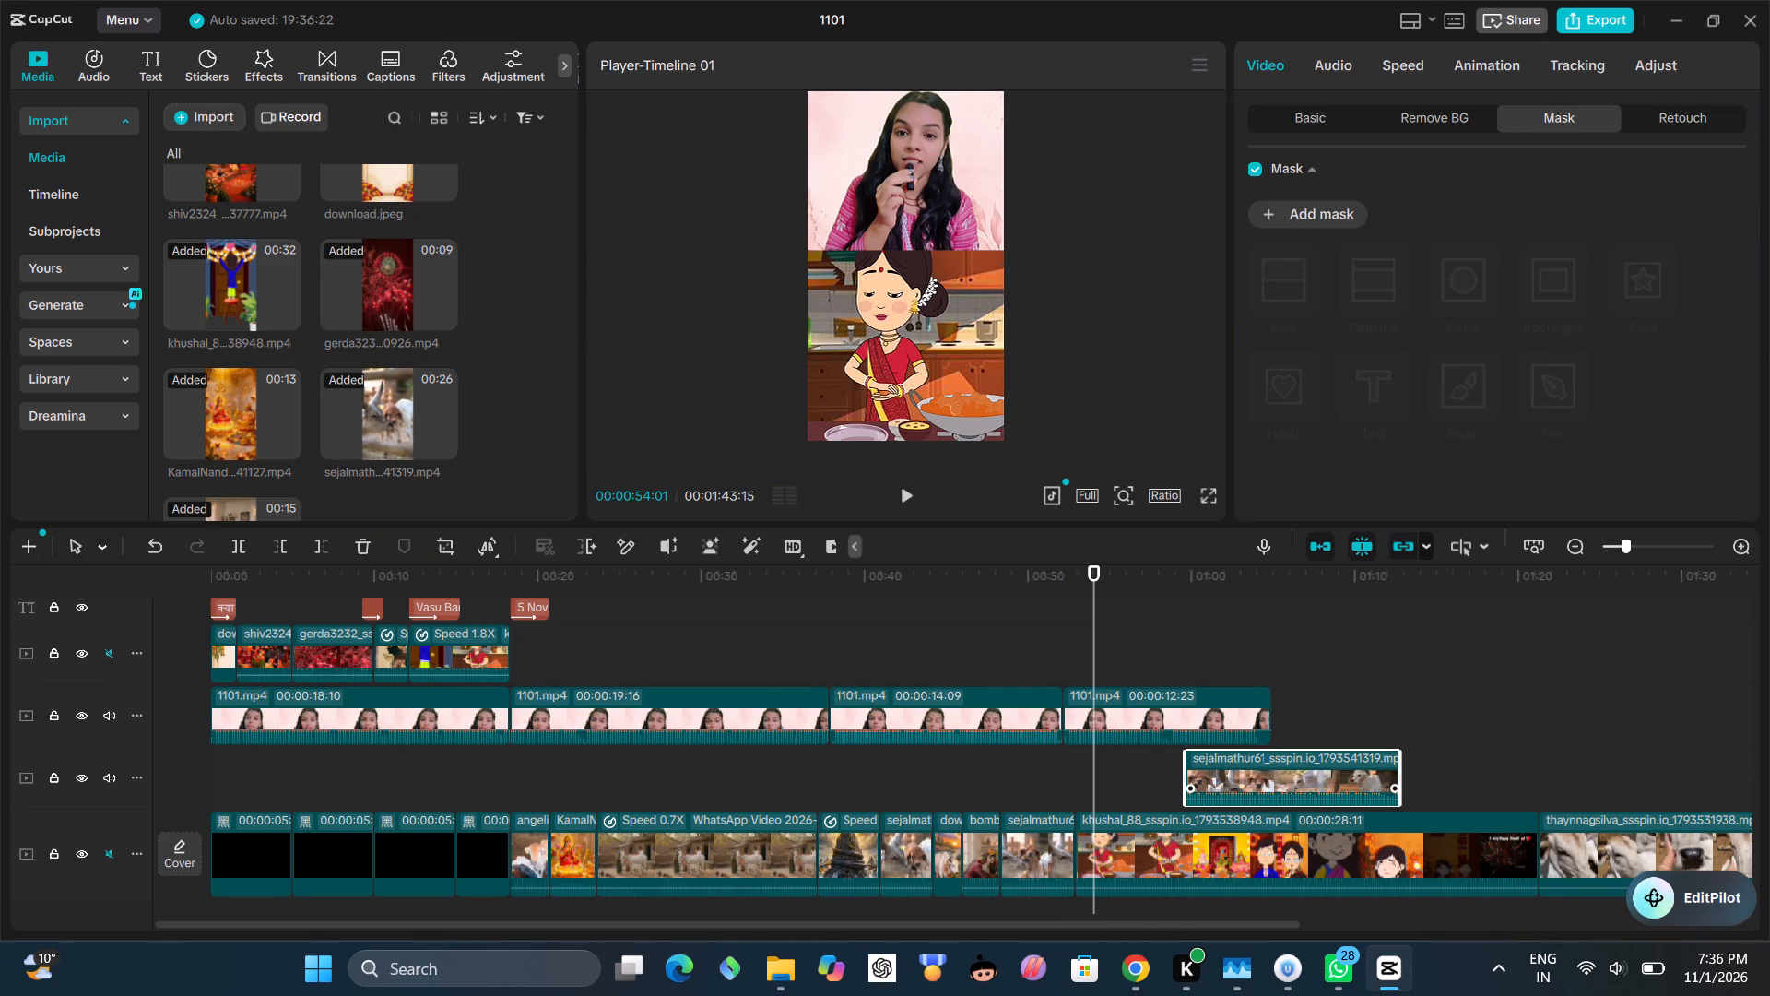
{"action": "key", "text": "BackSpace"}
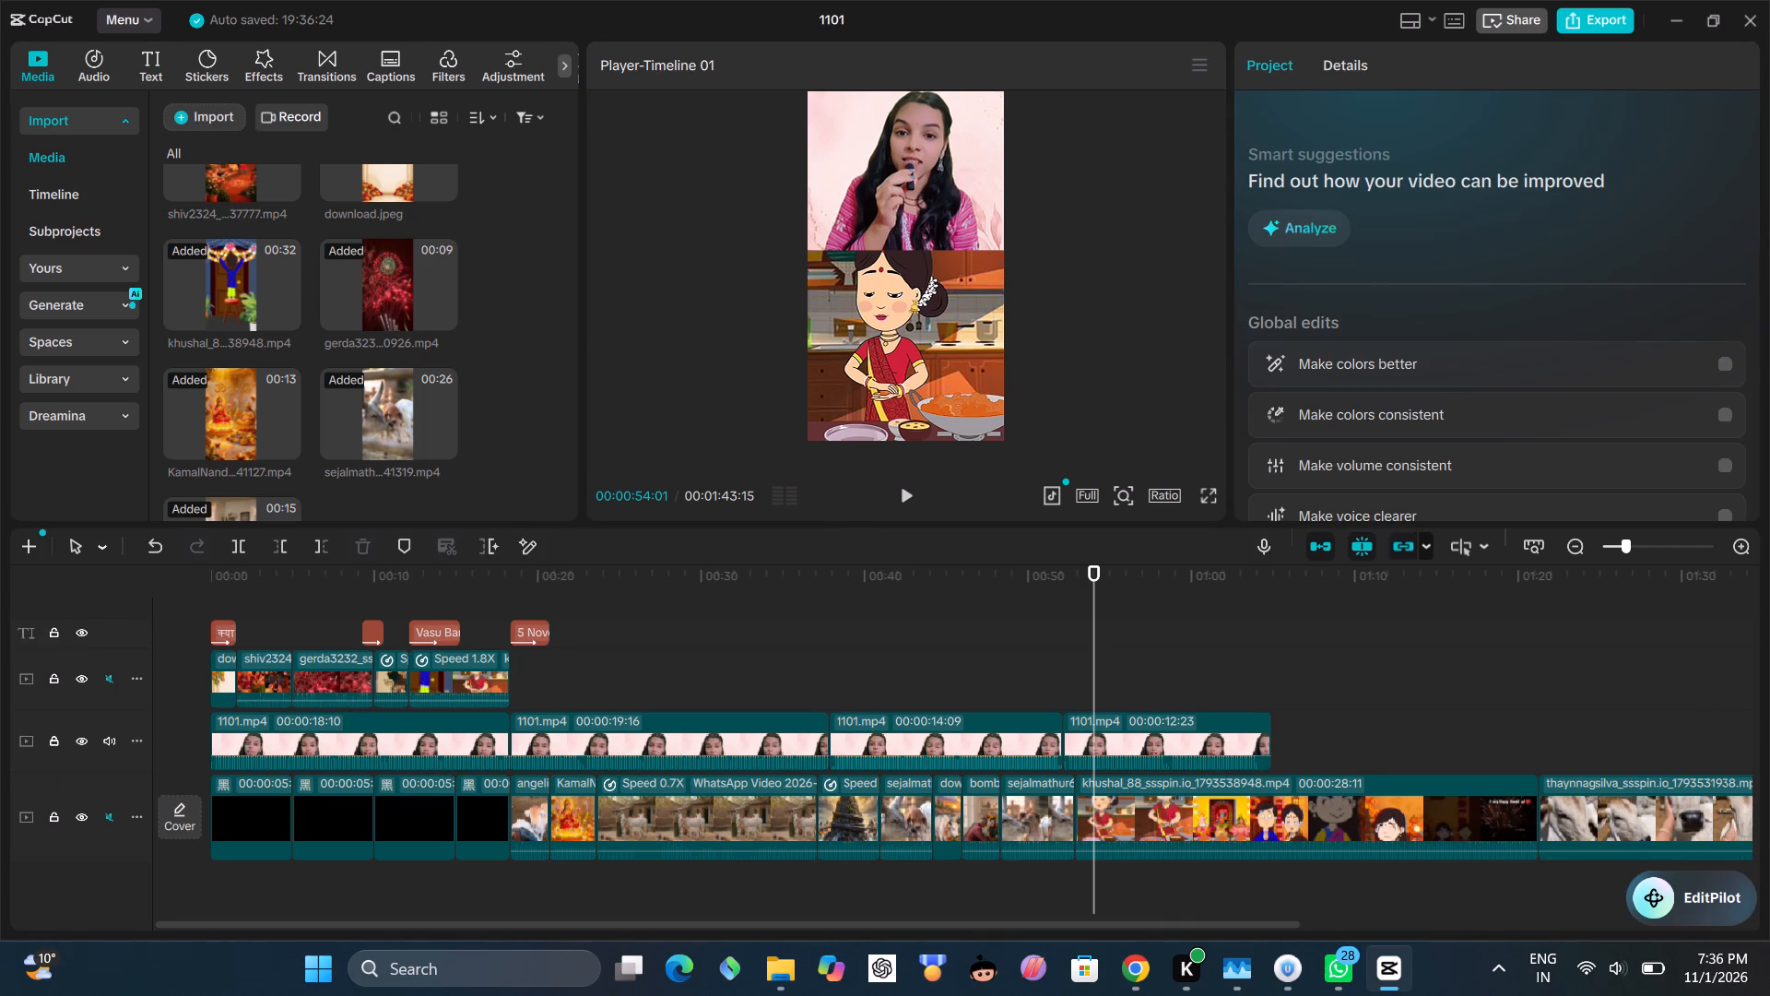
Play from 54 seconds past the presenter's end and recheck the festival cartoon scenes around 57 seconds.
{"action": "left_click", "coordinate": [903, 486]}
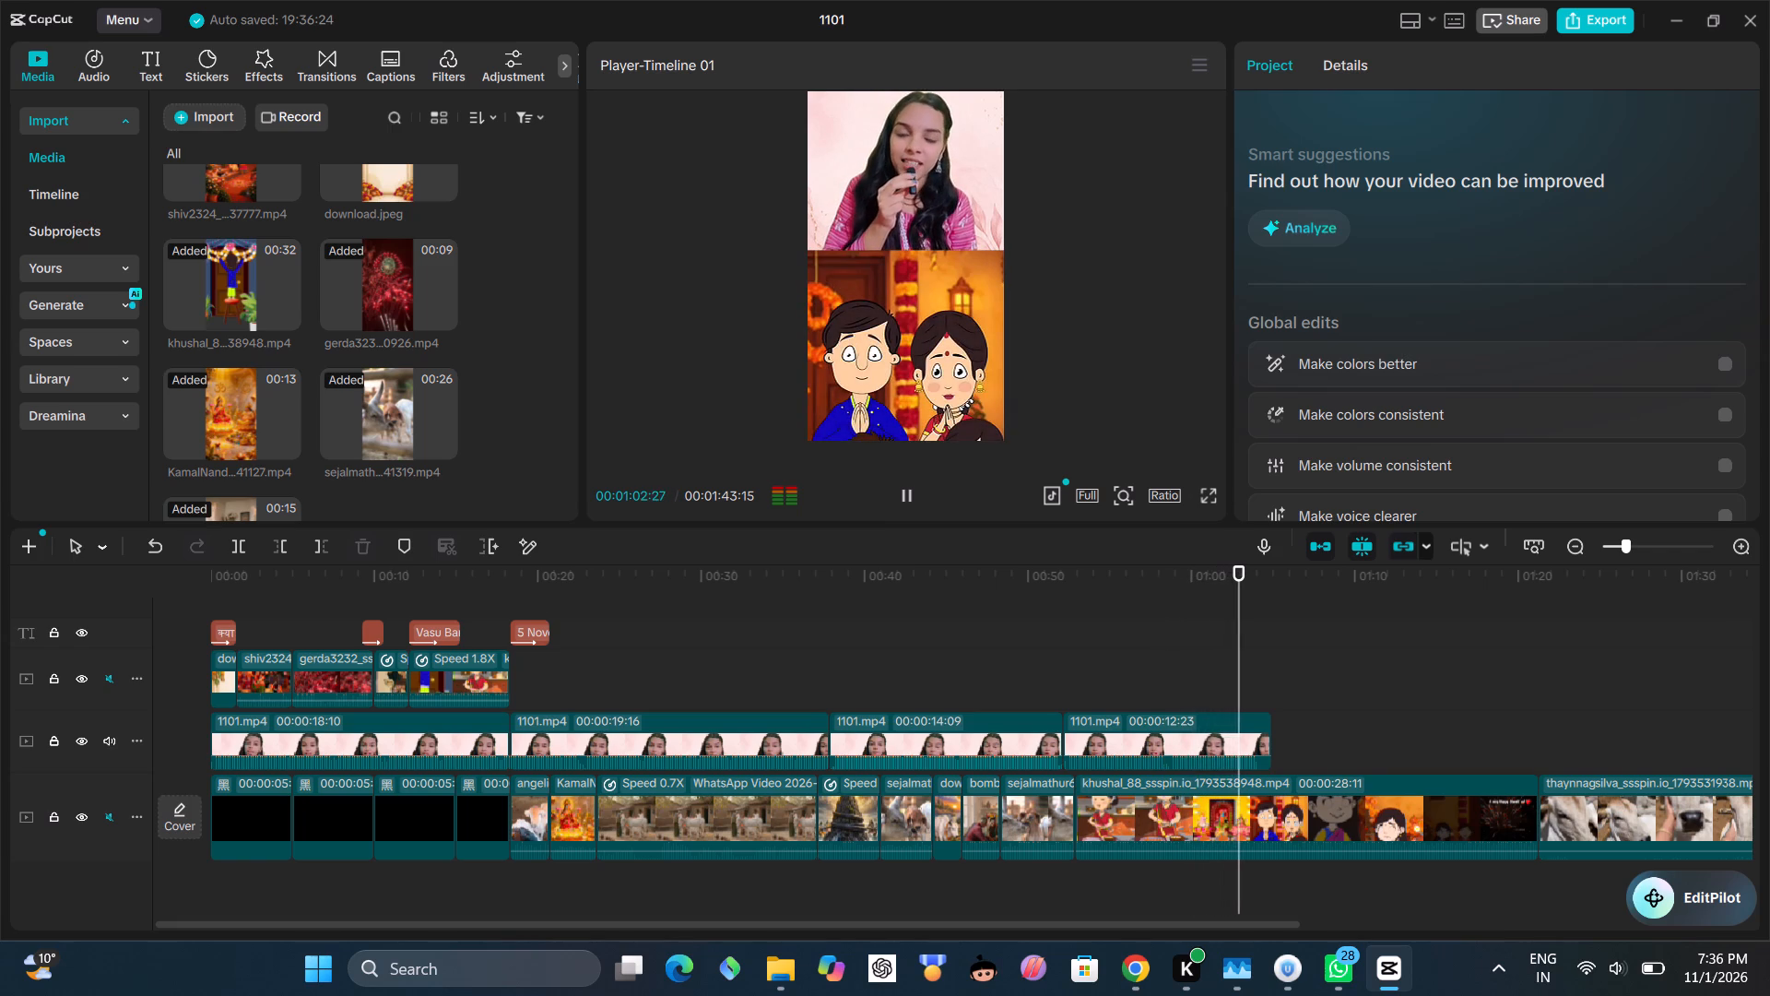
{"action": "left_click", "coordinate": [1214, 806]}
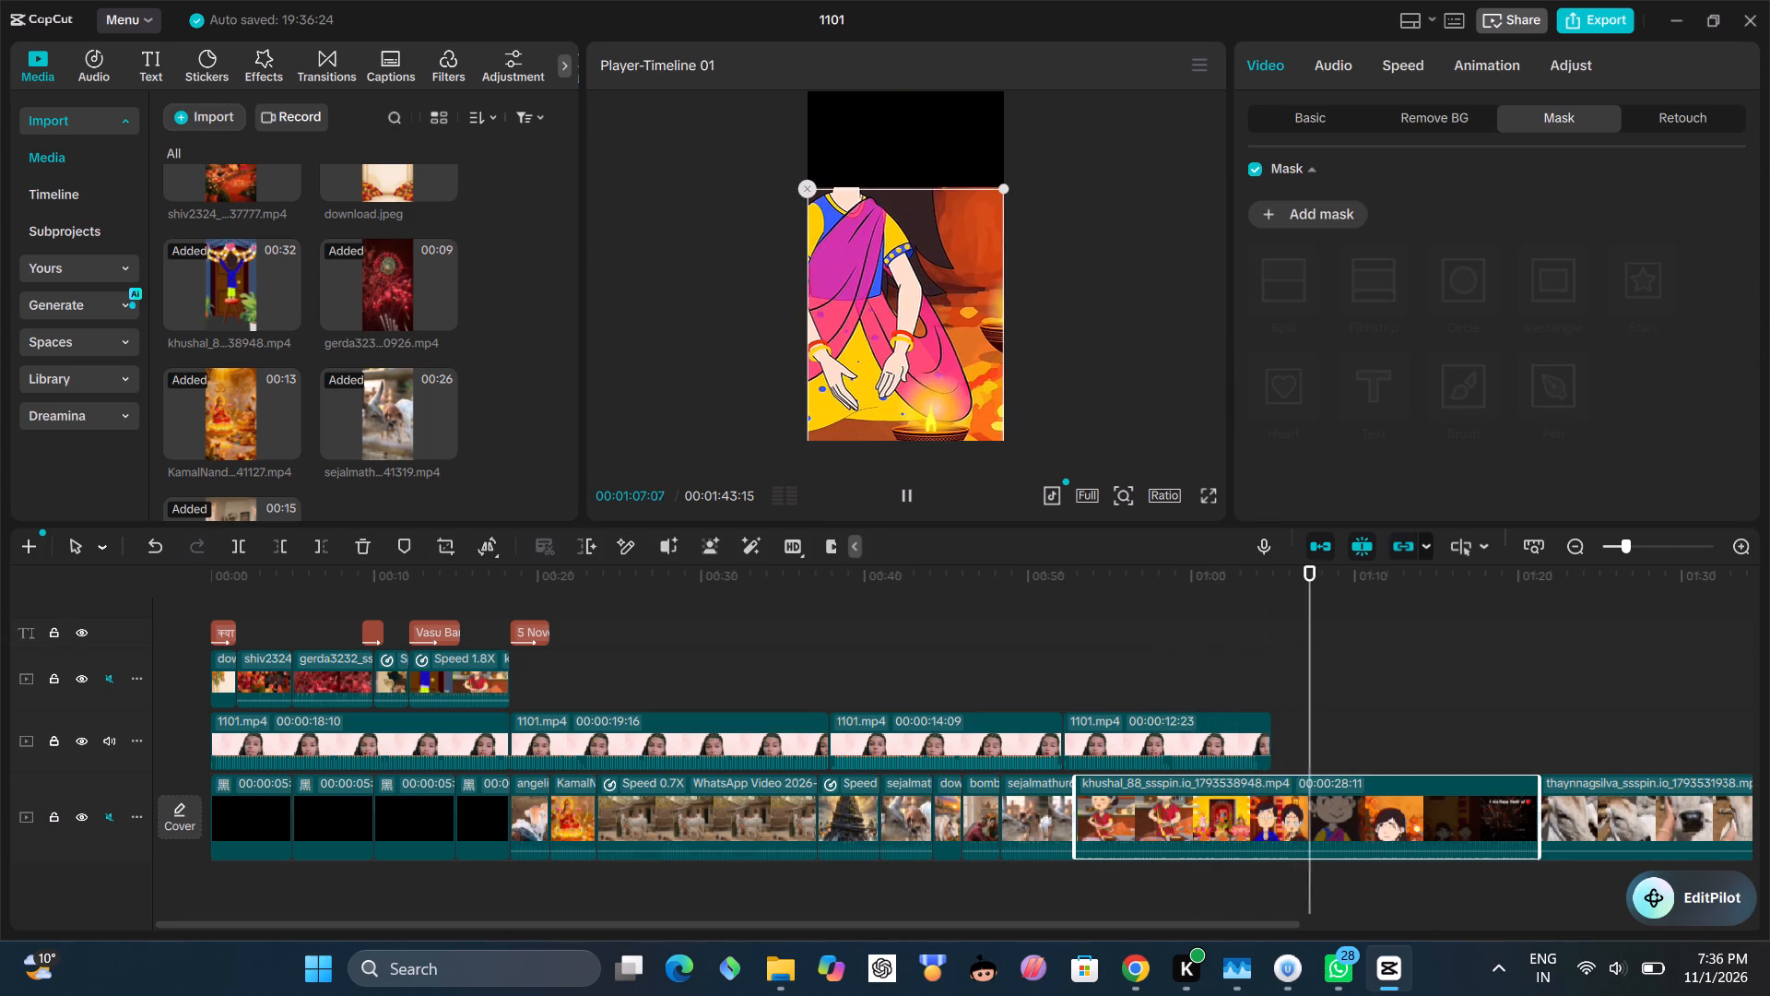
{"action": "left_click", "coordinate": [1178, 803]}
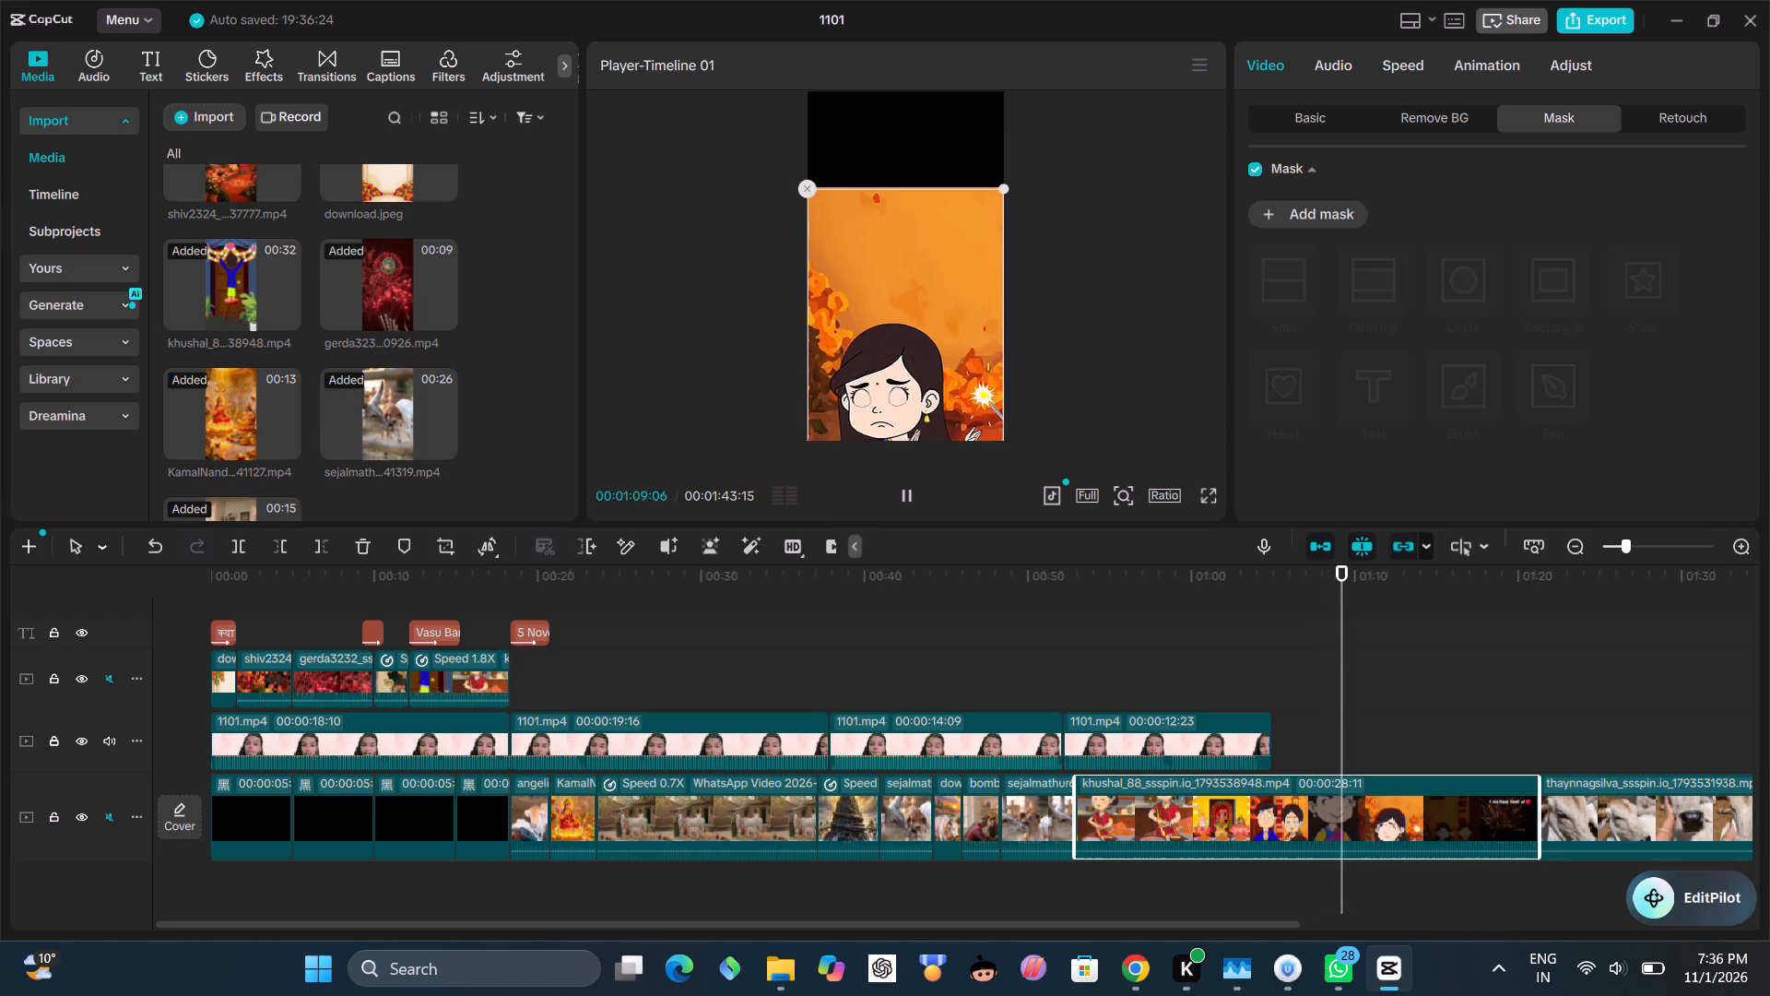
{"action": "left_click", "coordinate": [1190, 658]}
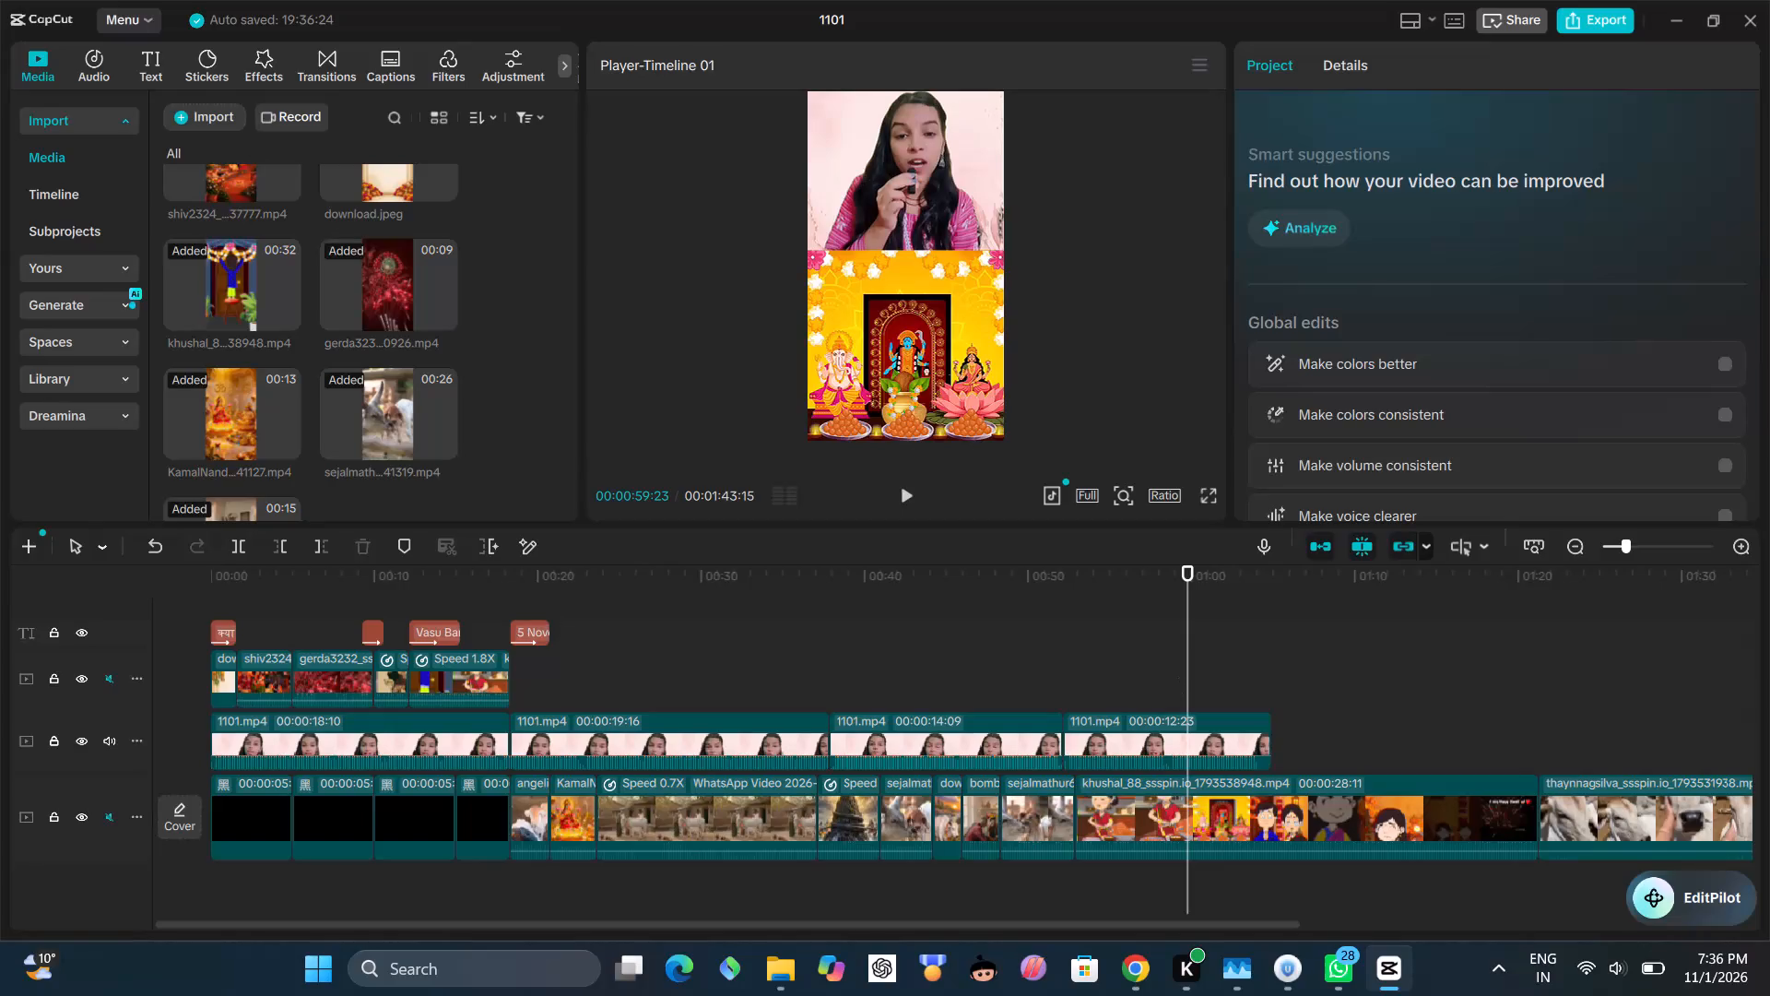
{"action": "left_click", "coordinate": [1145, 675]}
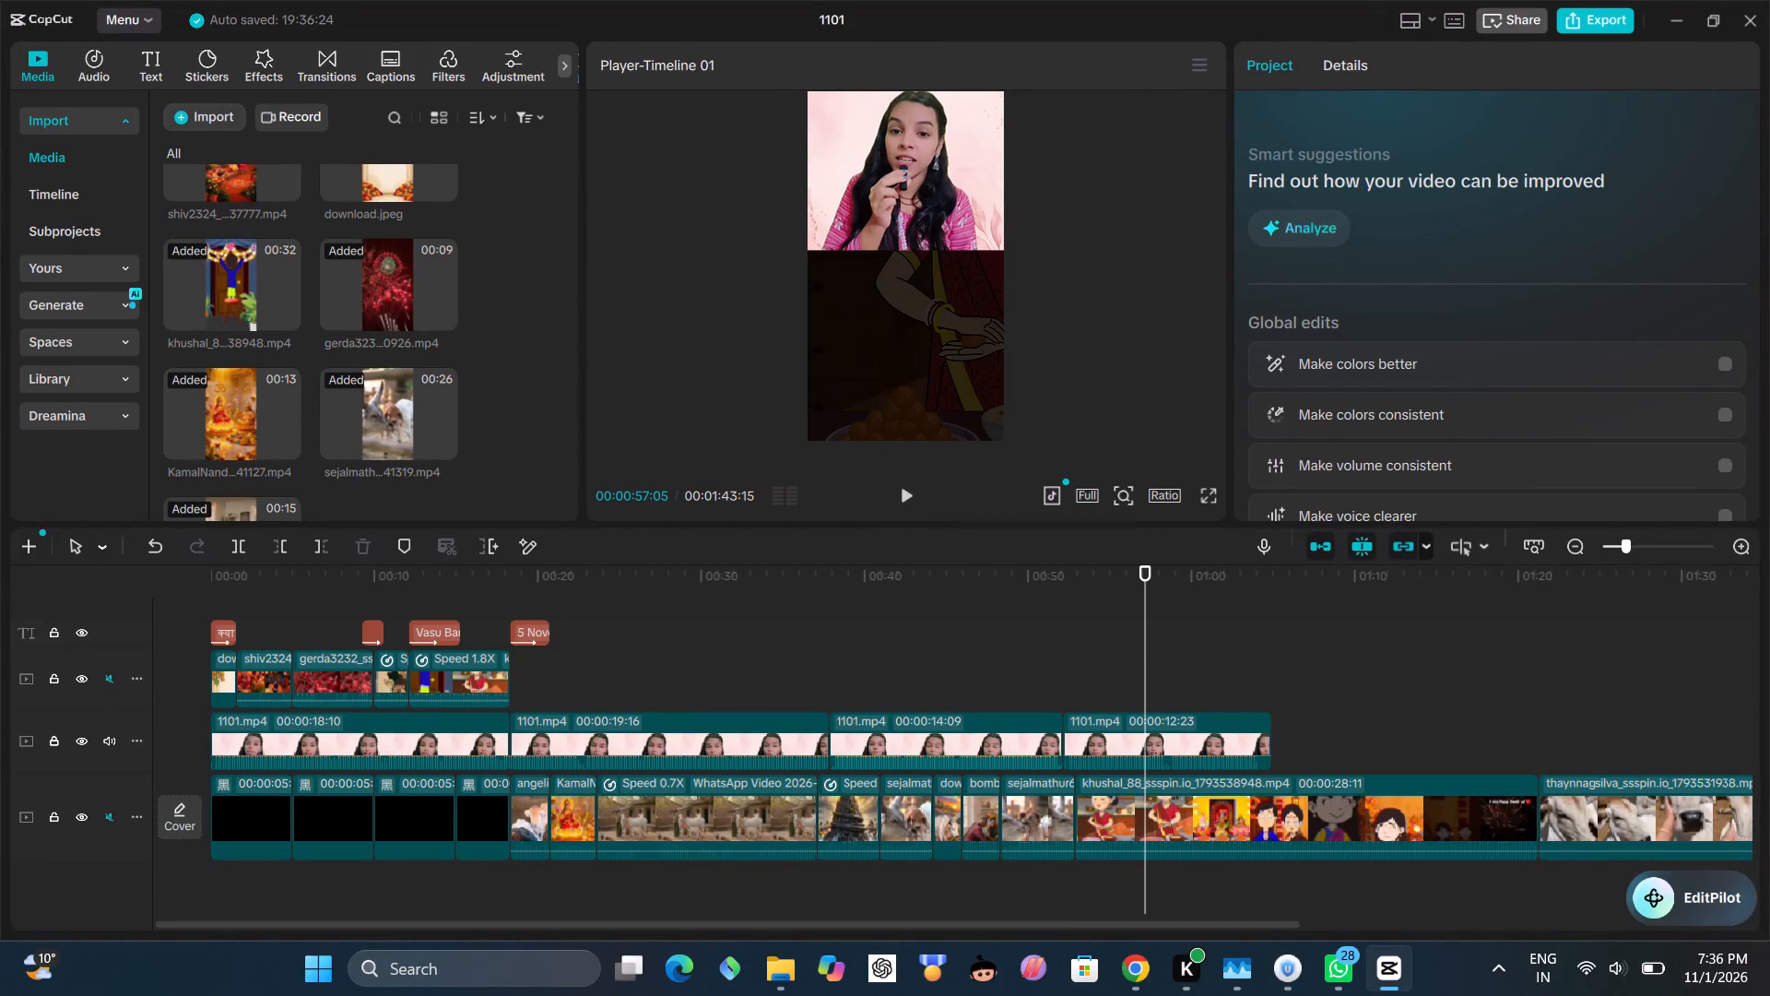
{"action": "left_click", "coordinate": [908, 492]}
{"action": "left_click", "coordinate": [908, 492]}
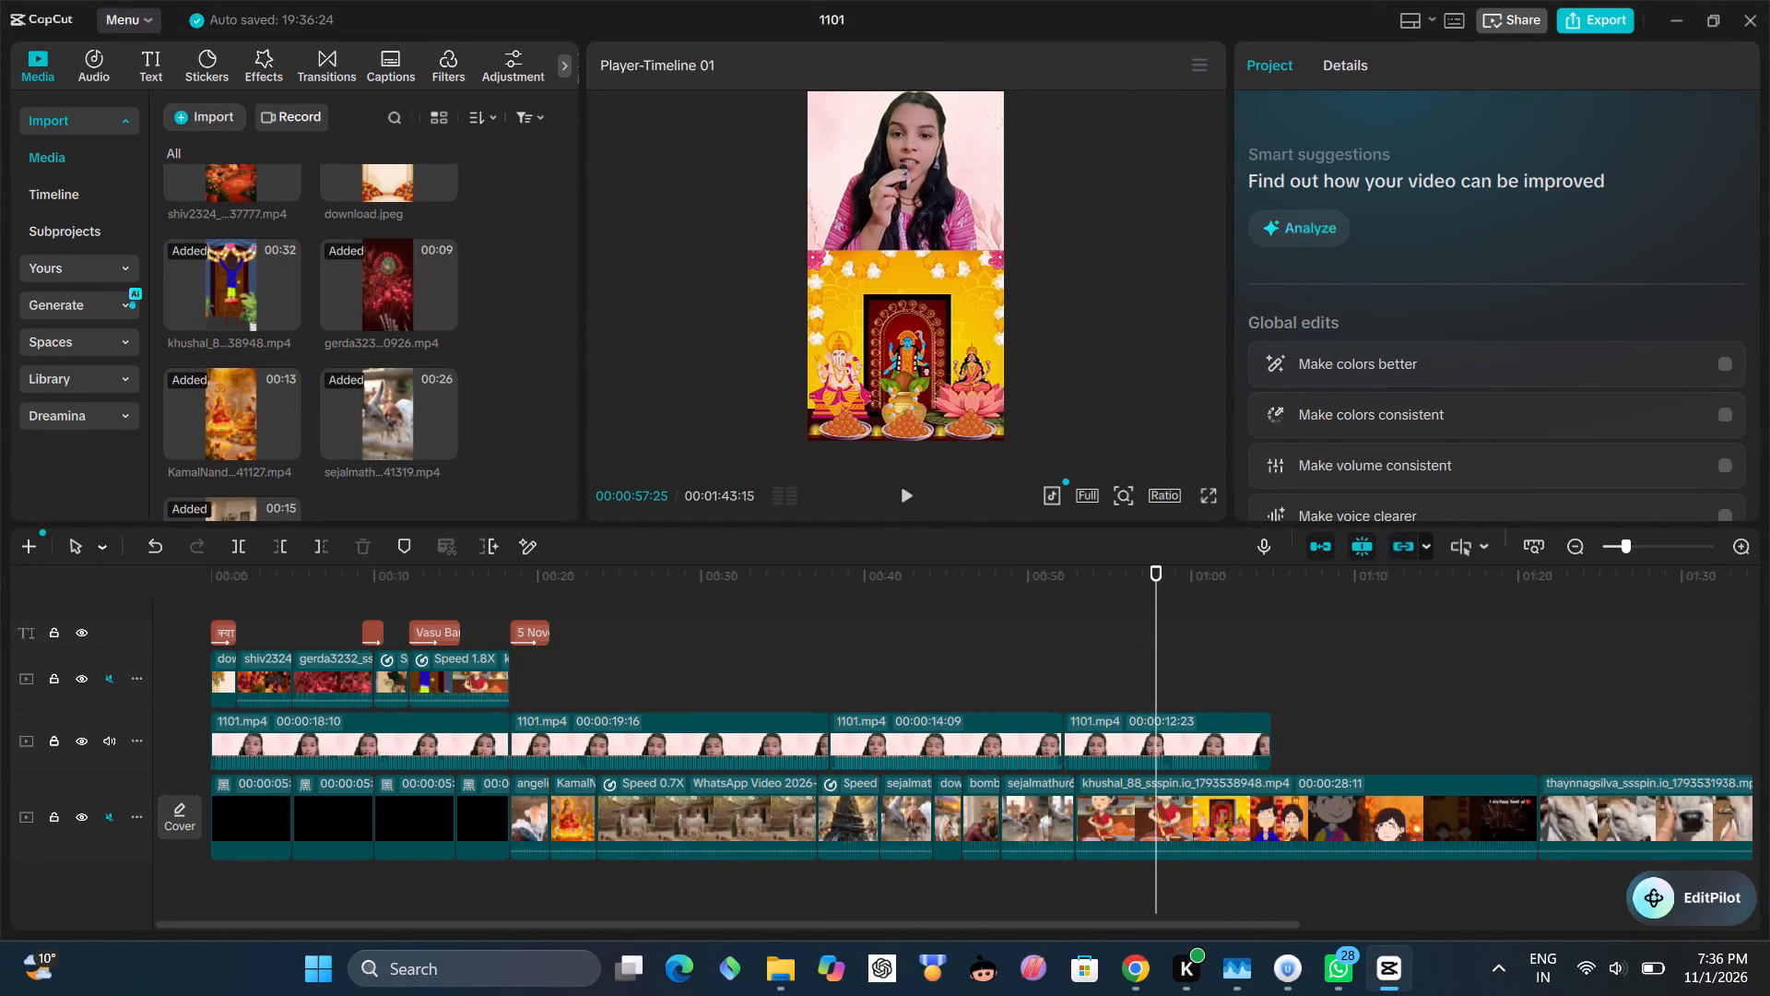
Split the festival cartoon clip at about 57 seconds and 1:03, just before the praying family, and delete the middle section.
{"action": "key", "text": "b"}
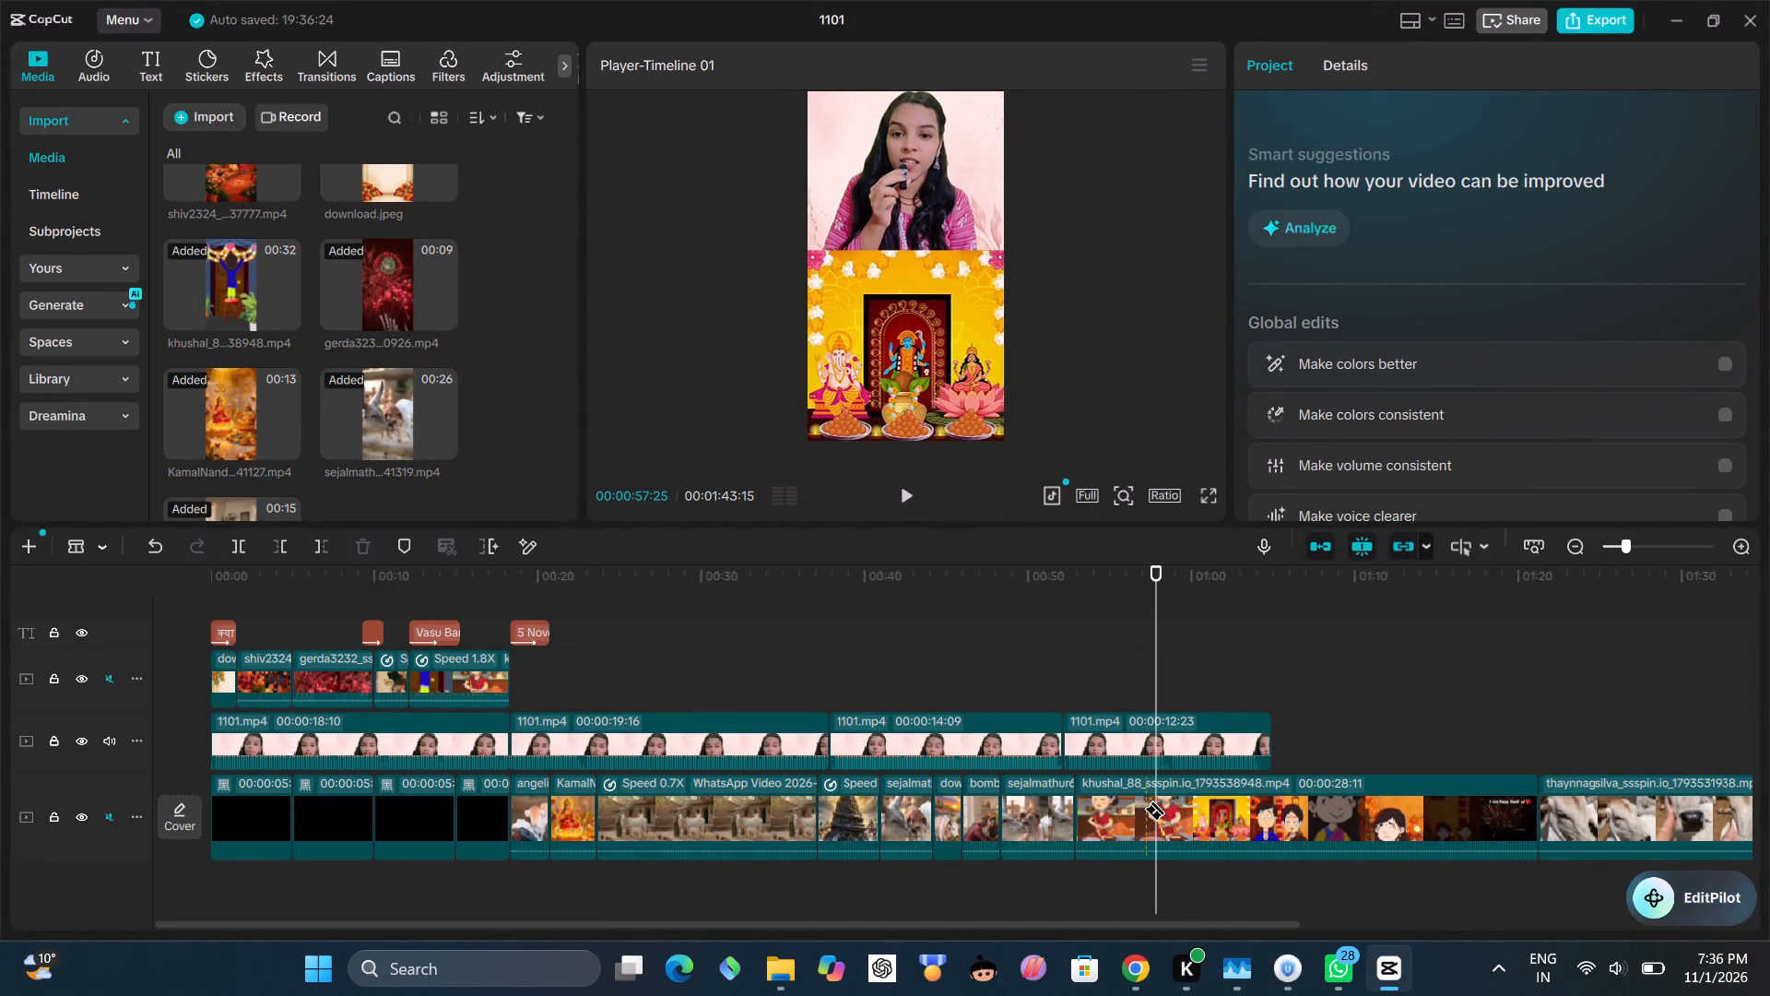
{"action": "left_click", "coordinate": [1145, 812]}
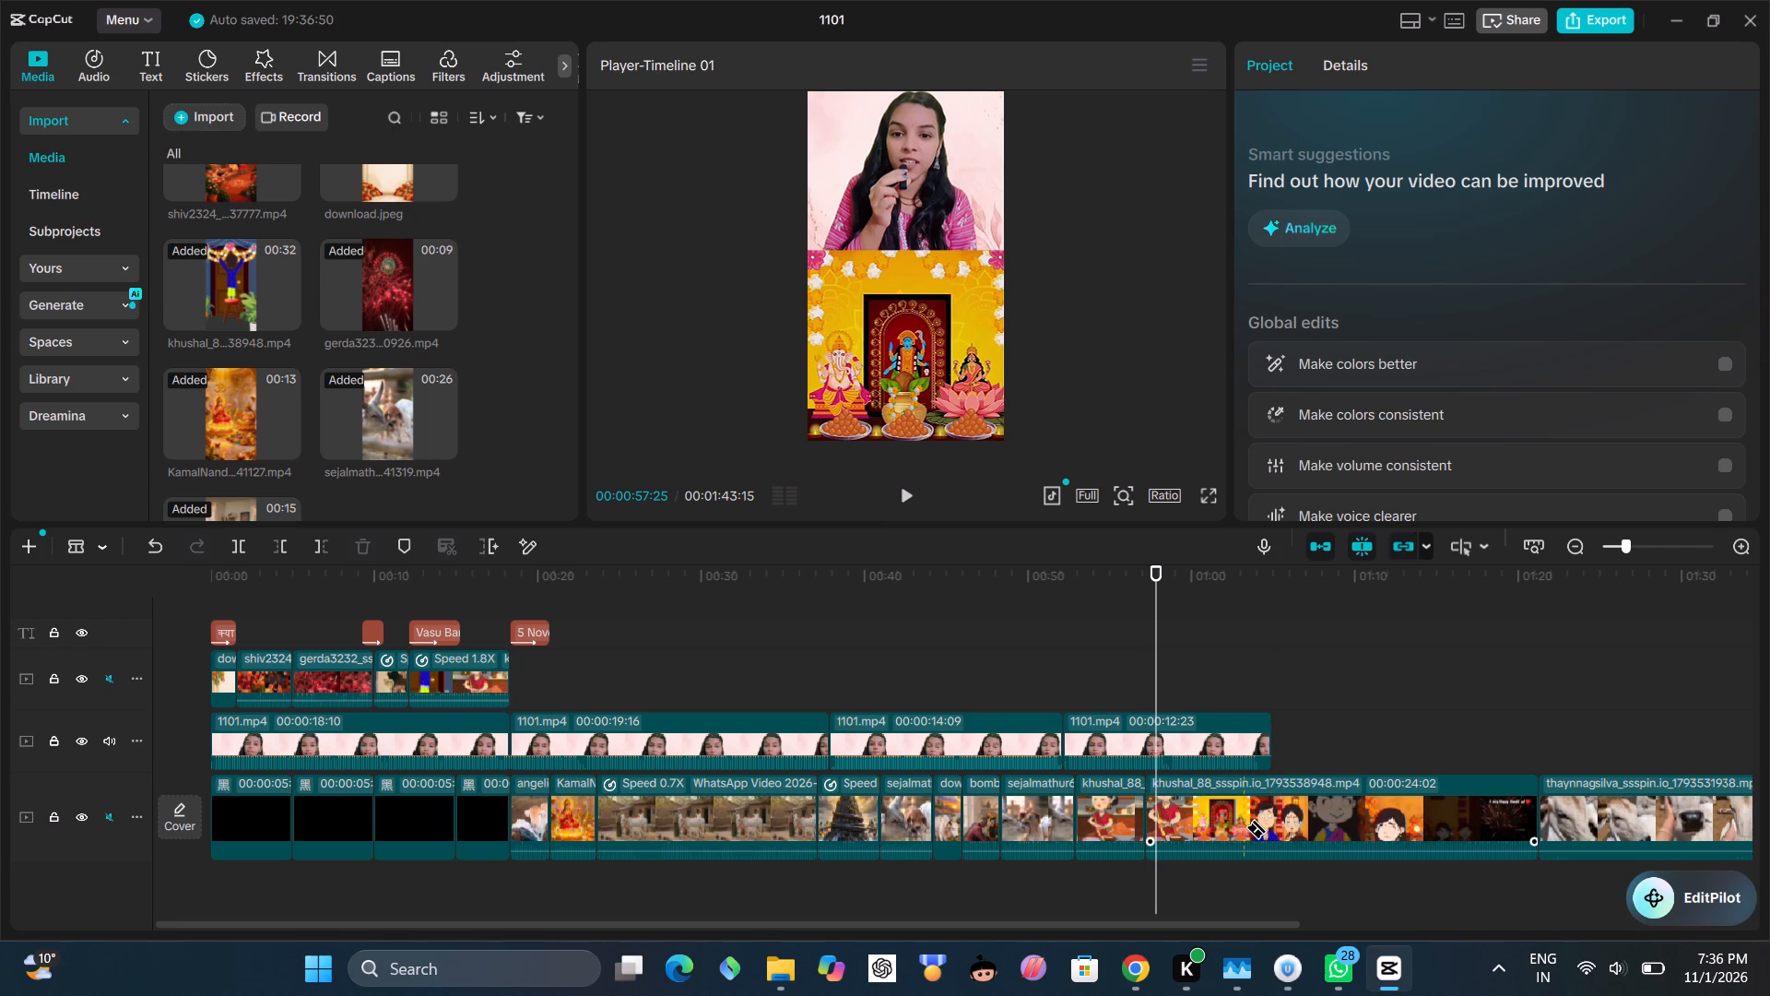
{"action": "left_click", "coordinate": [1245, 827]}
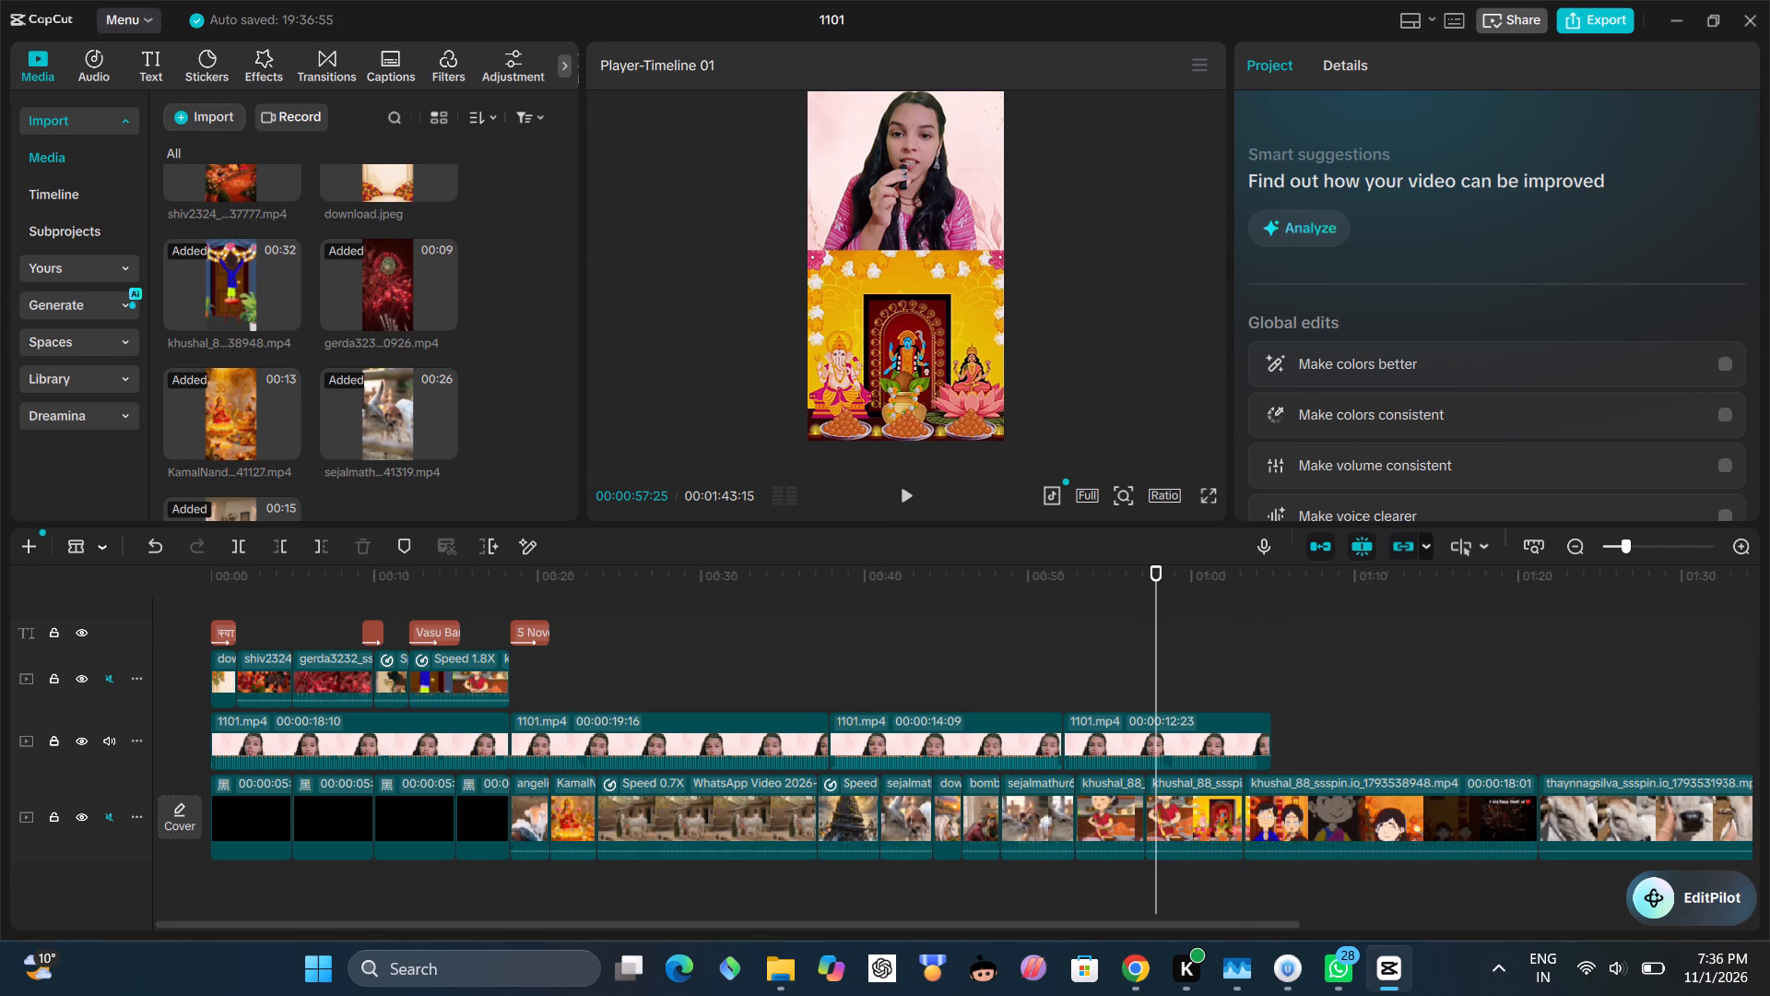
{"action": "left_click", "coordinate": [905, 493]}
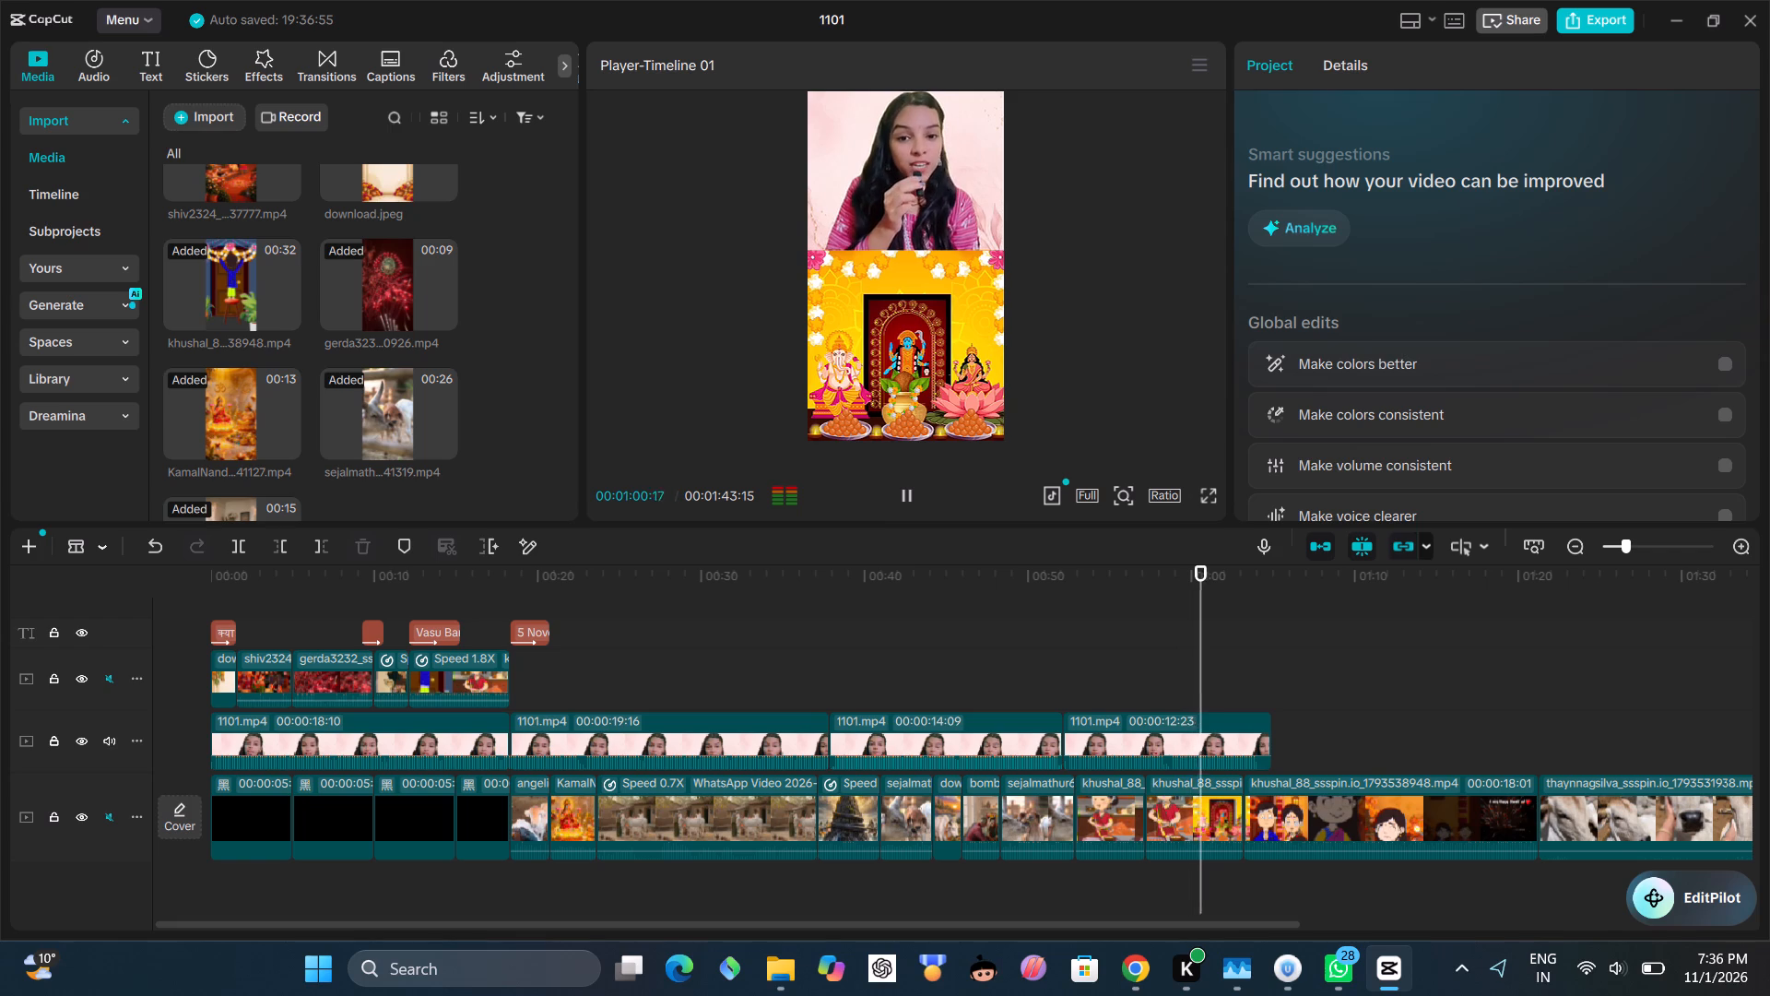
{"action": "left_click", "coordinate": [905, 493]}
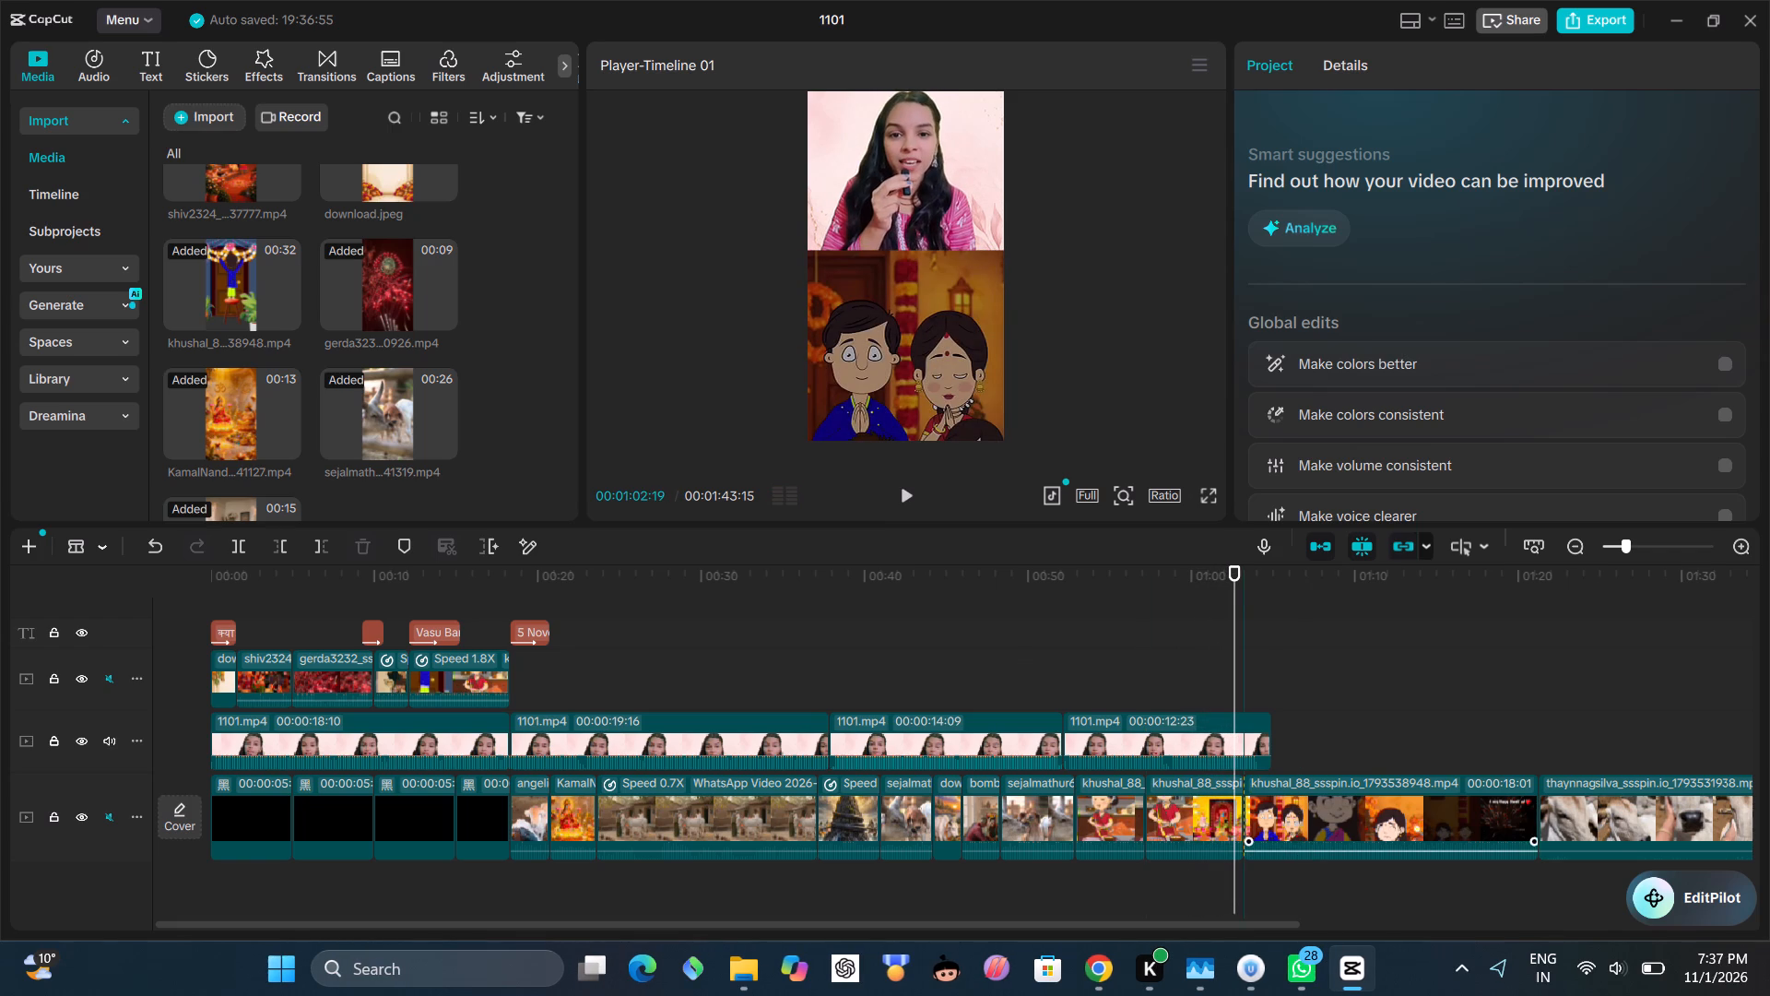
{"action": "key", "text": "a"}
{"action": "left_click", "coordinate": [1184, 803]}
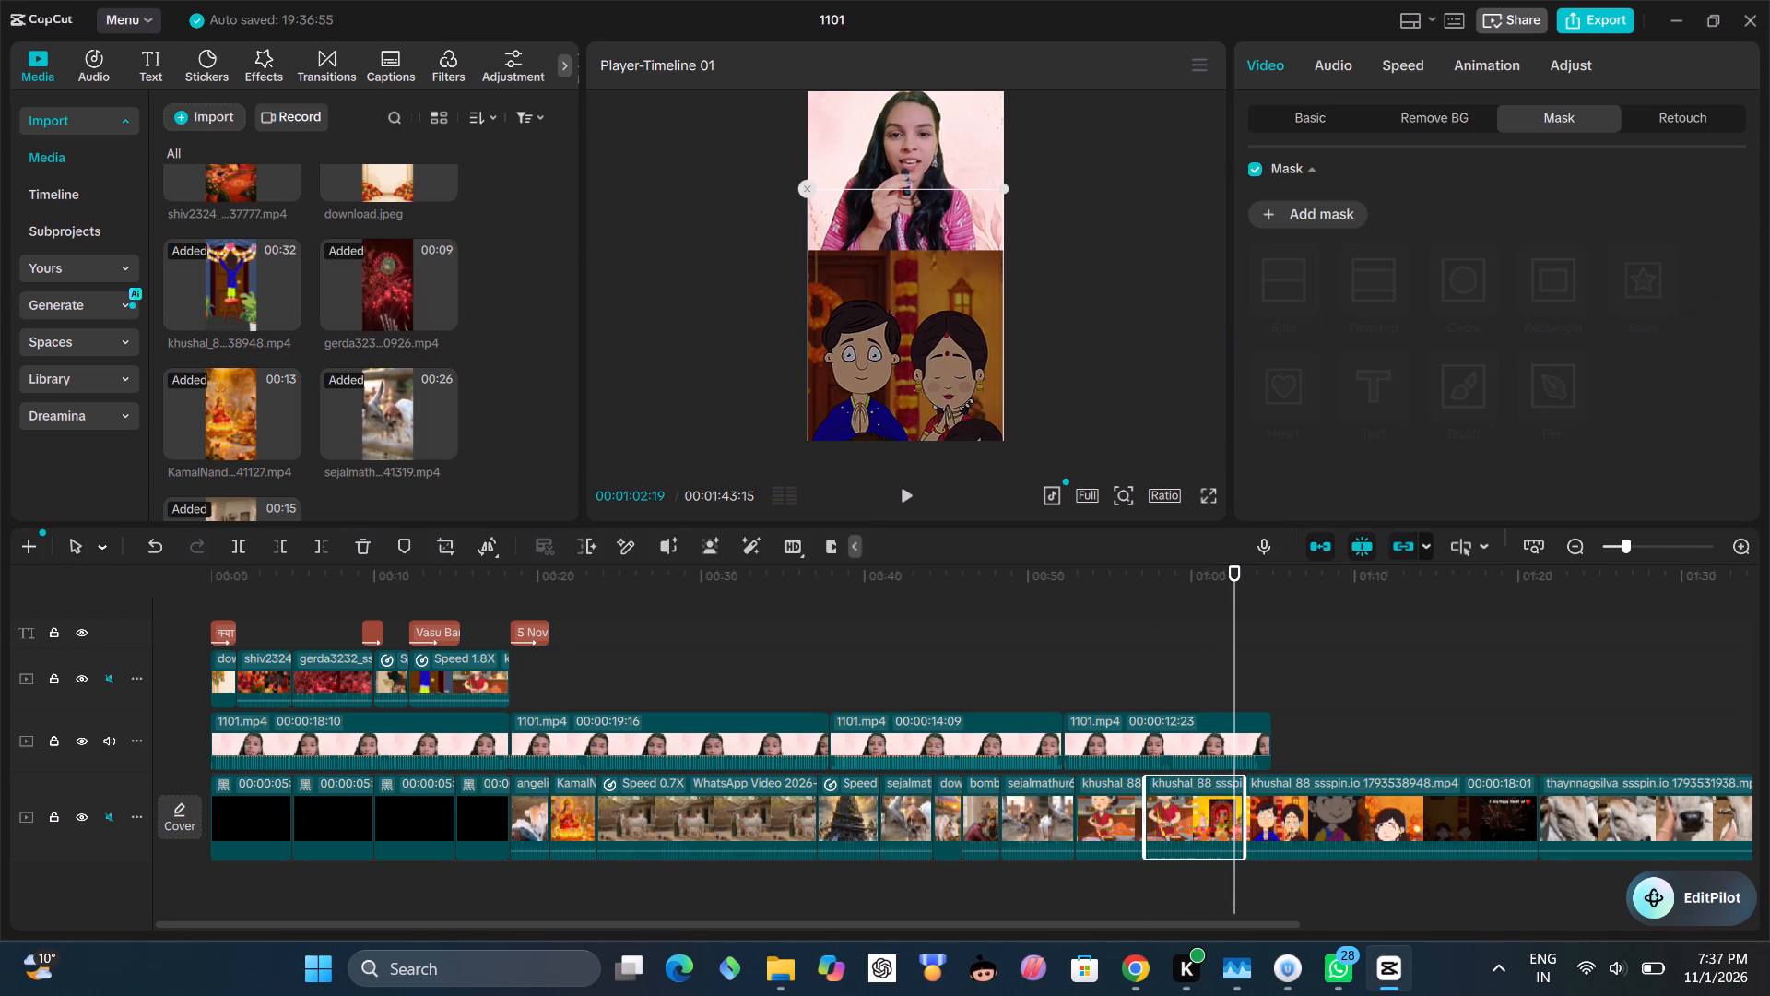
{"action": "key", "text": "BackSpace"}
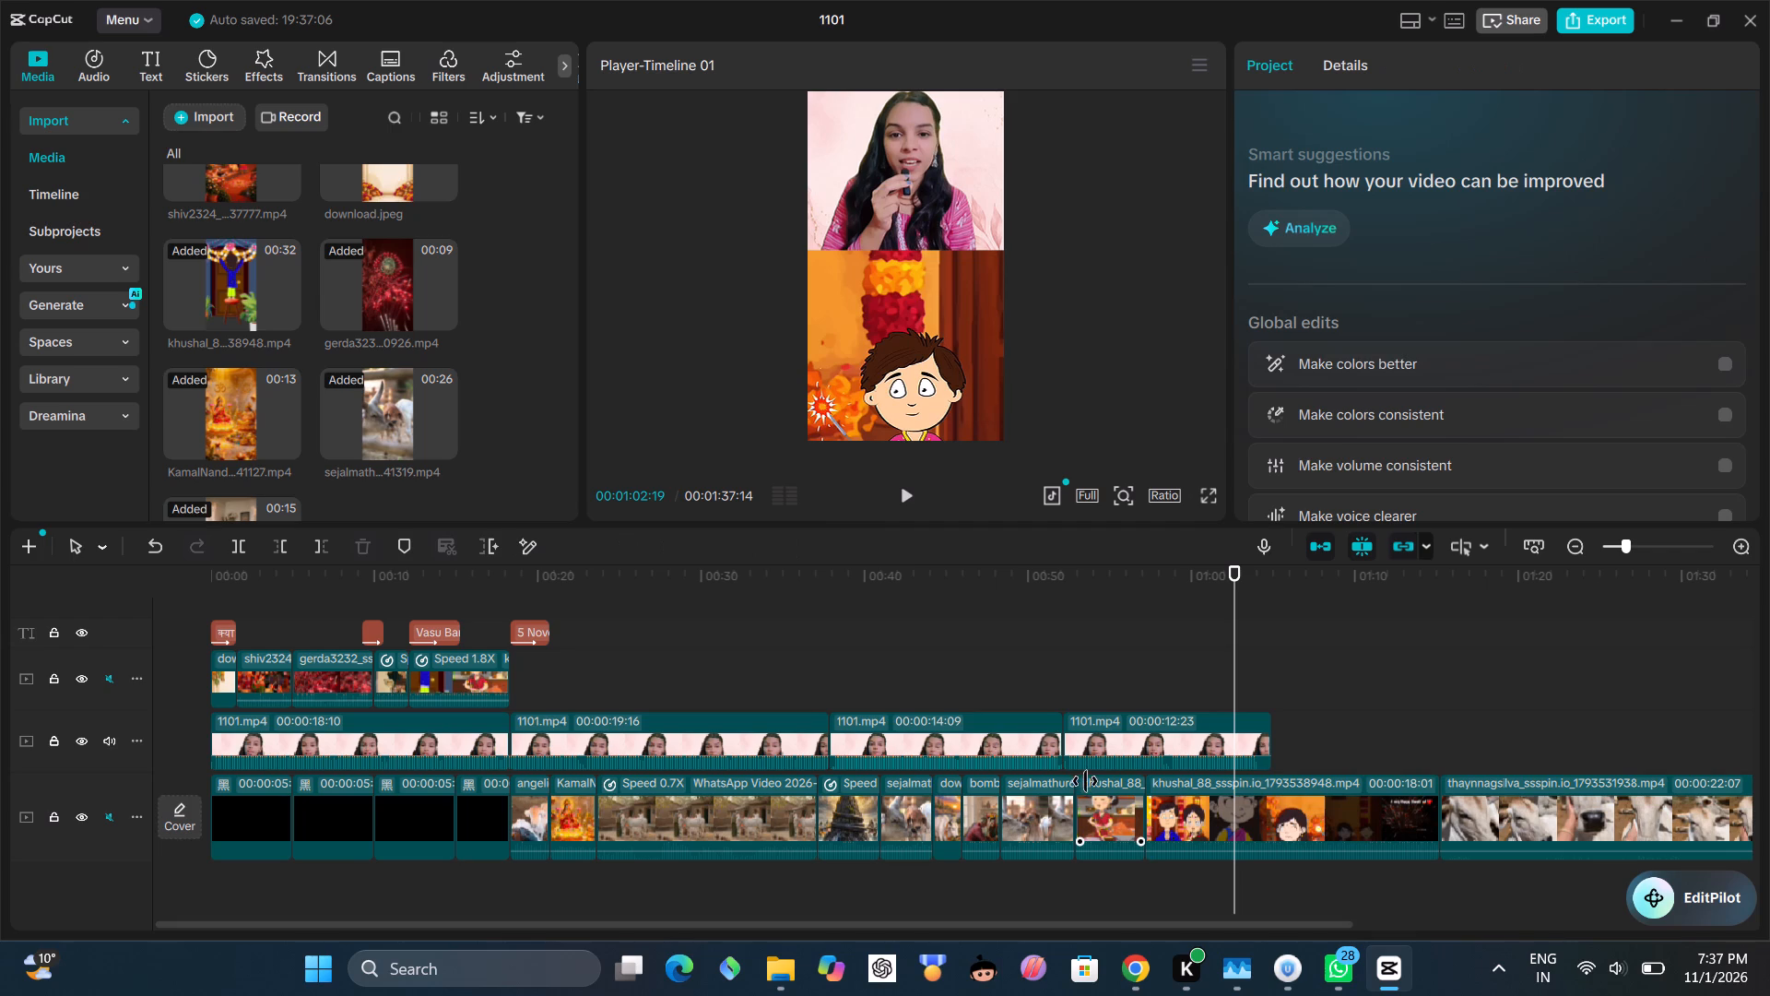
Raise the picture of the remaining festival cartoon piece so its characters are framed in the bottom half.
{"action": "left_click", "coordinate": [1198, 800]}
{"action": "left_click_drag", "start_coordinate": [905, 383], "coordinate": [908, 313]}
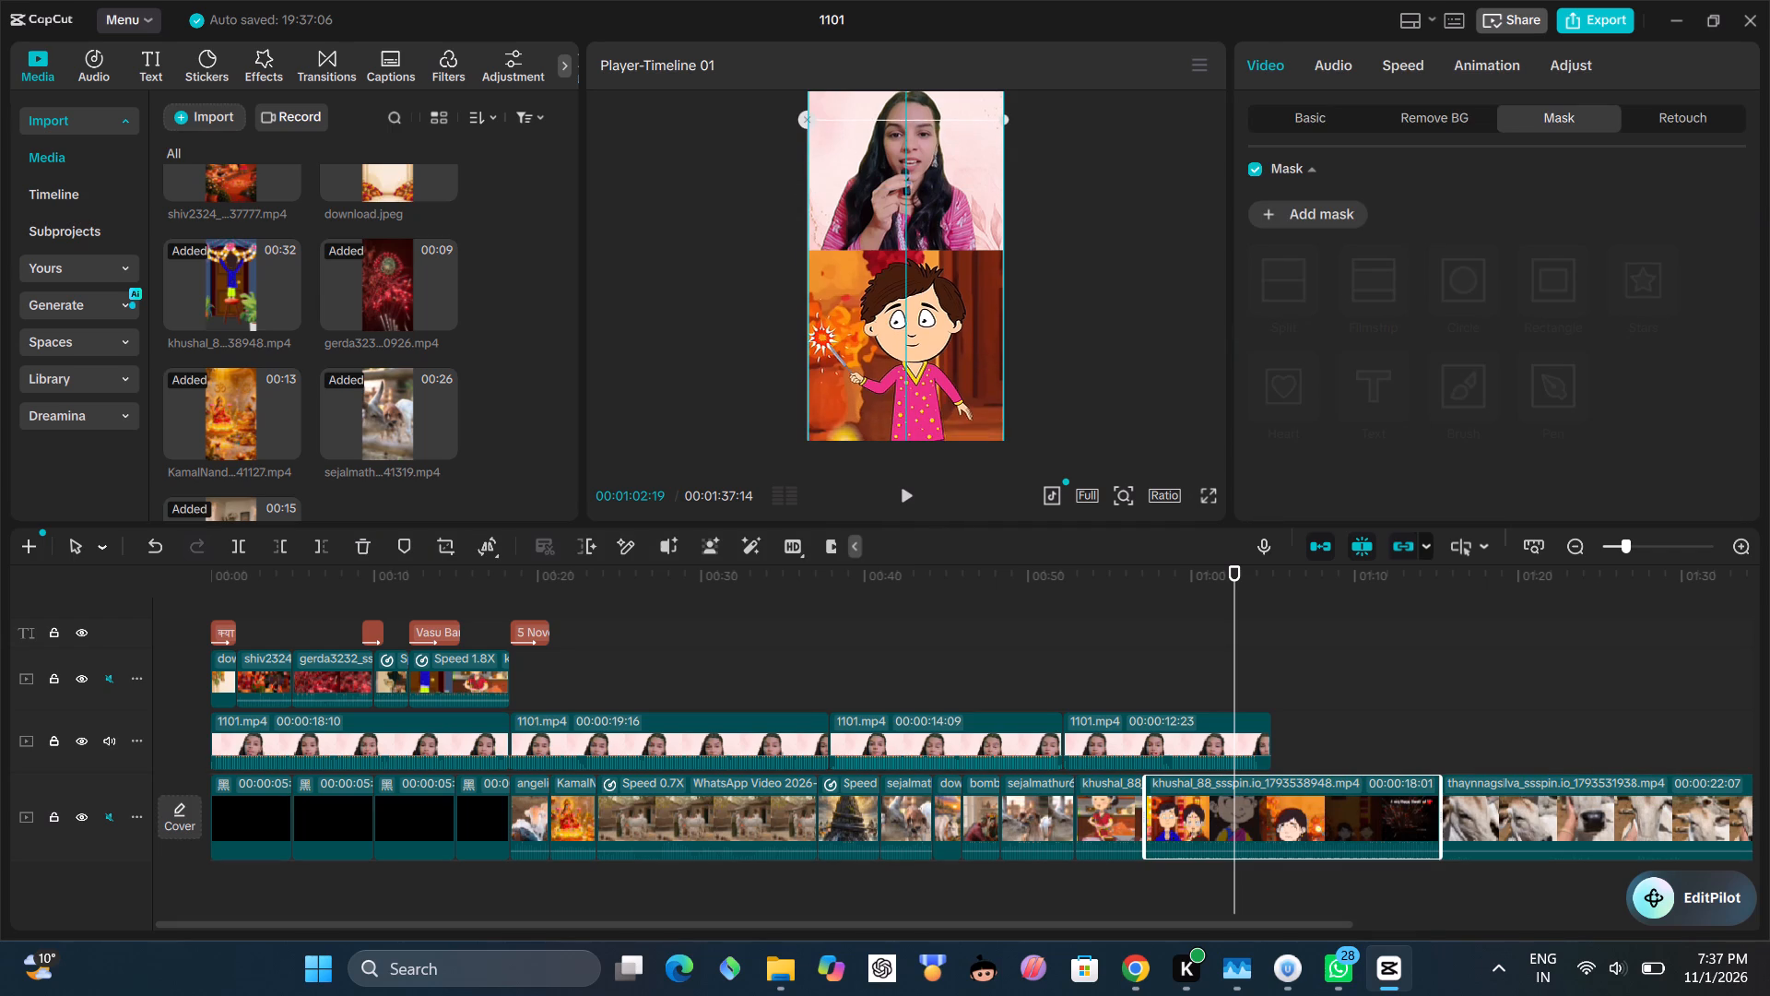
{"action": "left_click_drag", "start_coordinate": [908, 313], "coordinate": [908, 328]}
Play the timeline from about 51 seconds to 1:00 to check the shortened cow and cartoon clips against the presenter.
{"action": "left_click", "coordinate": [1047, 666]}
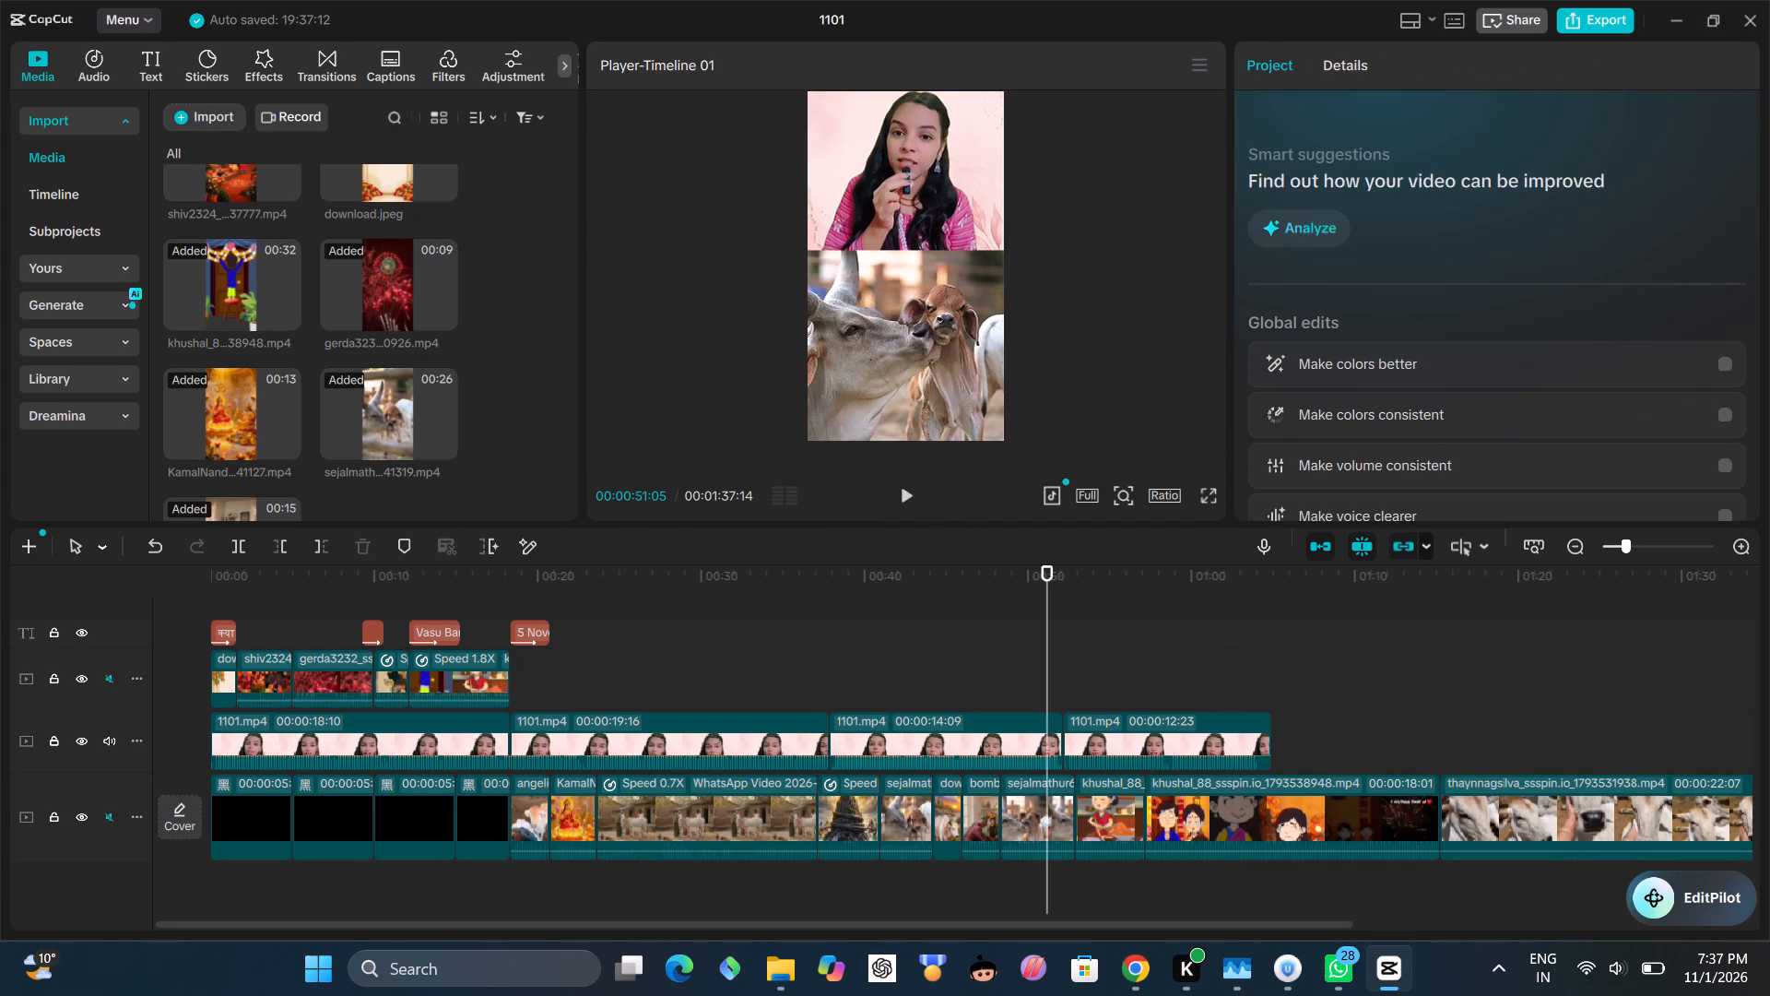
{"action": "left_click", "coordinate": [916, 502]}
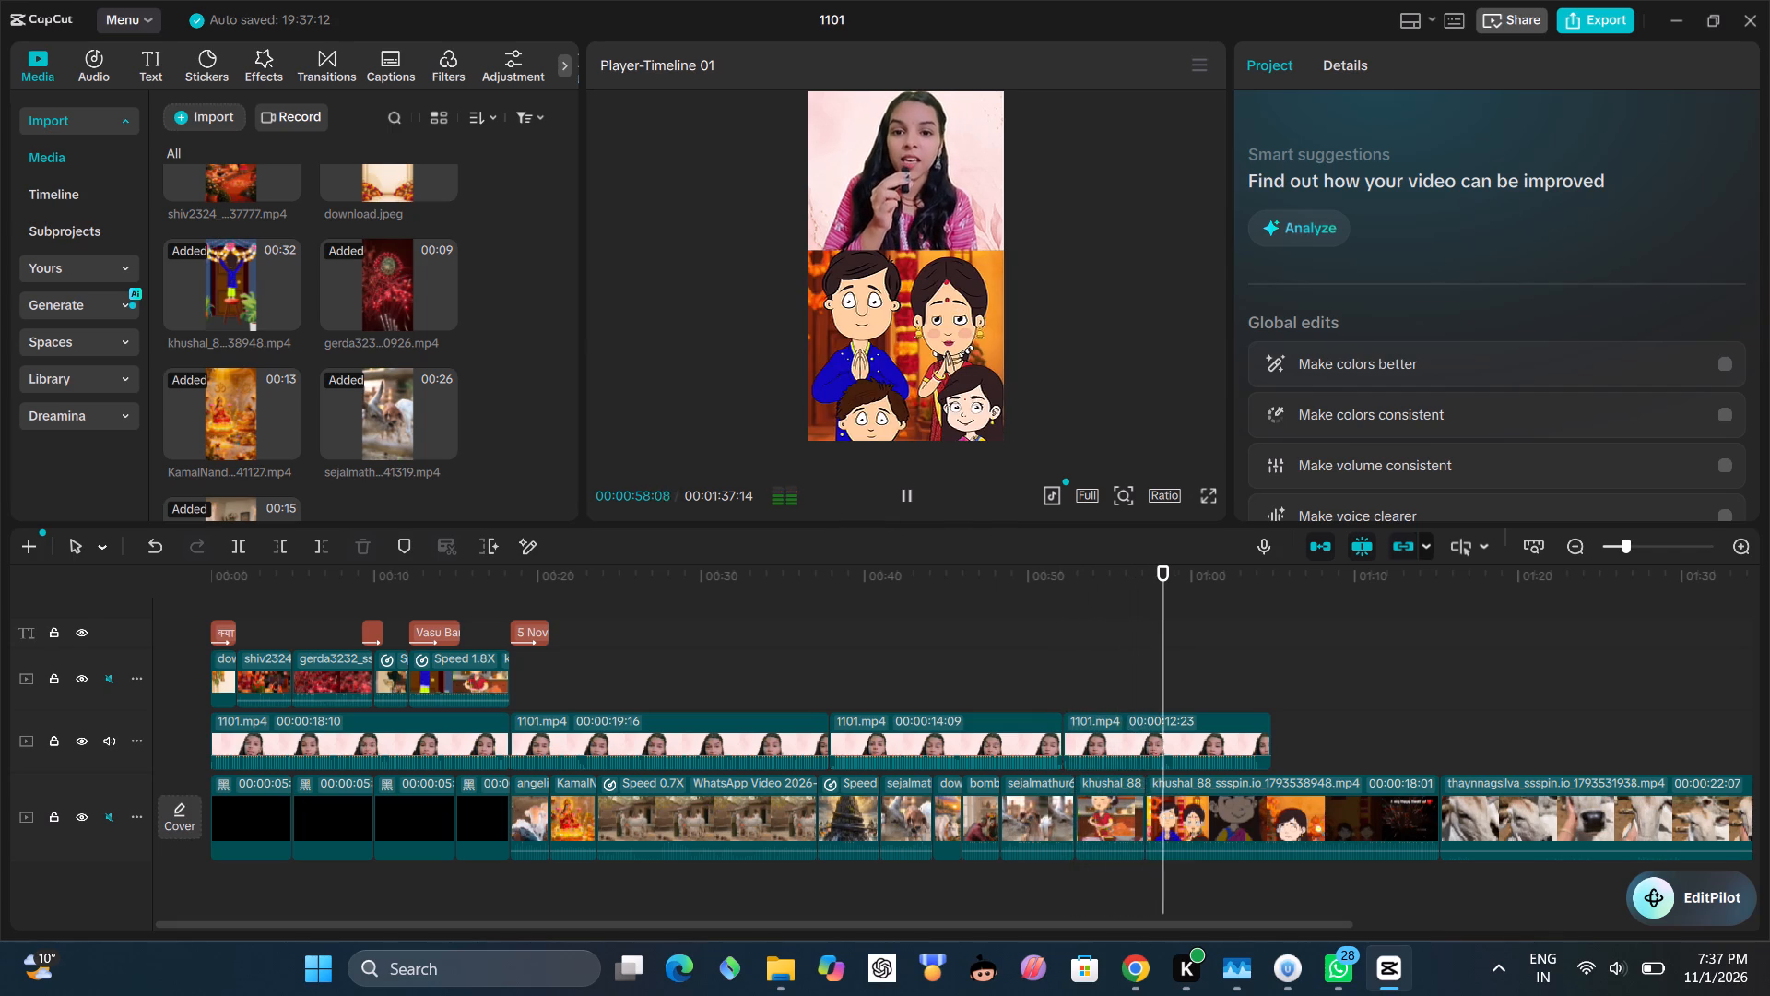
{"action": "left_click", "coordinate": [902, 495]}
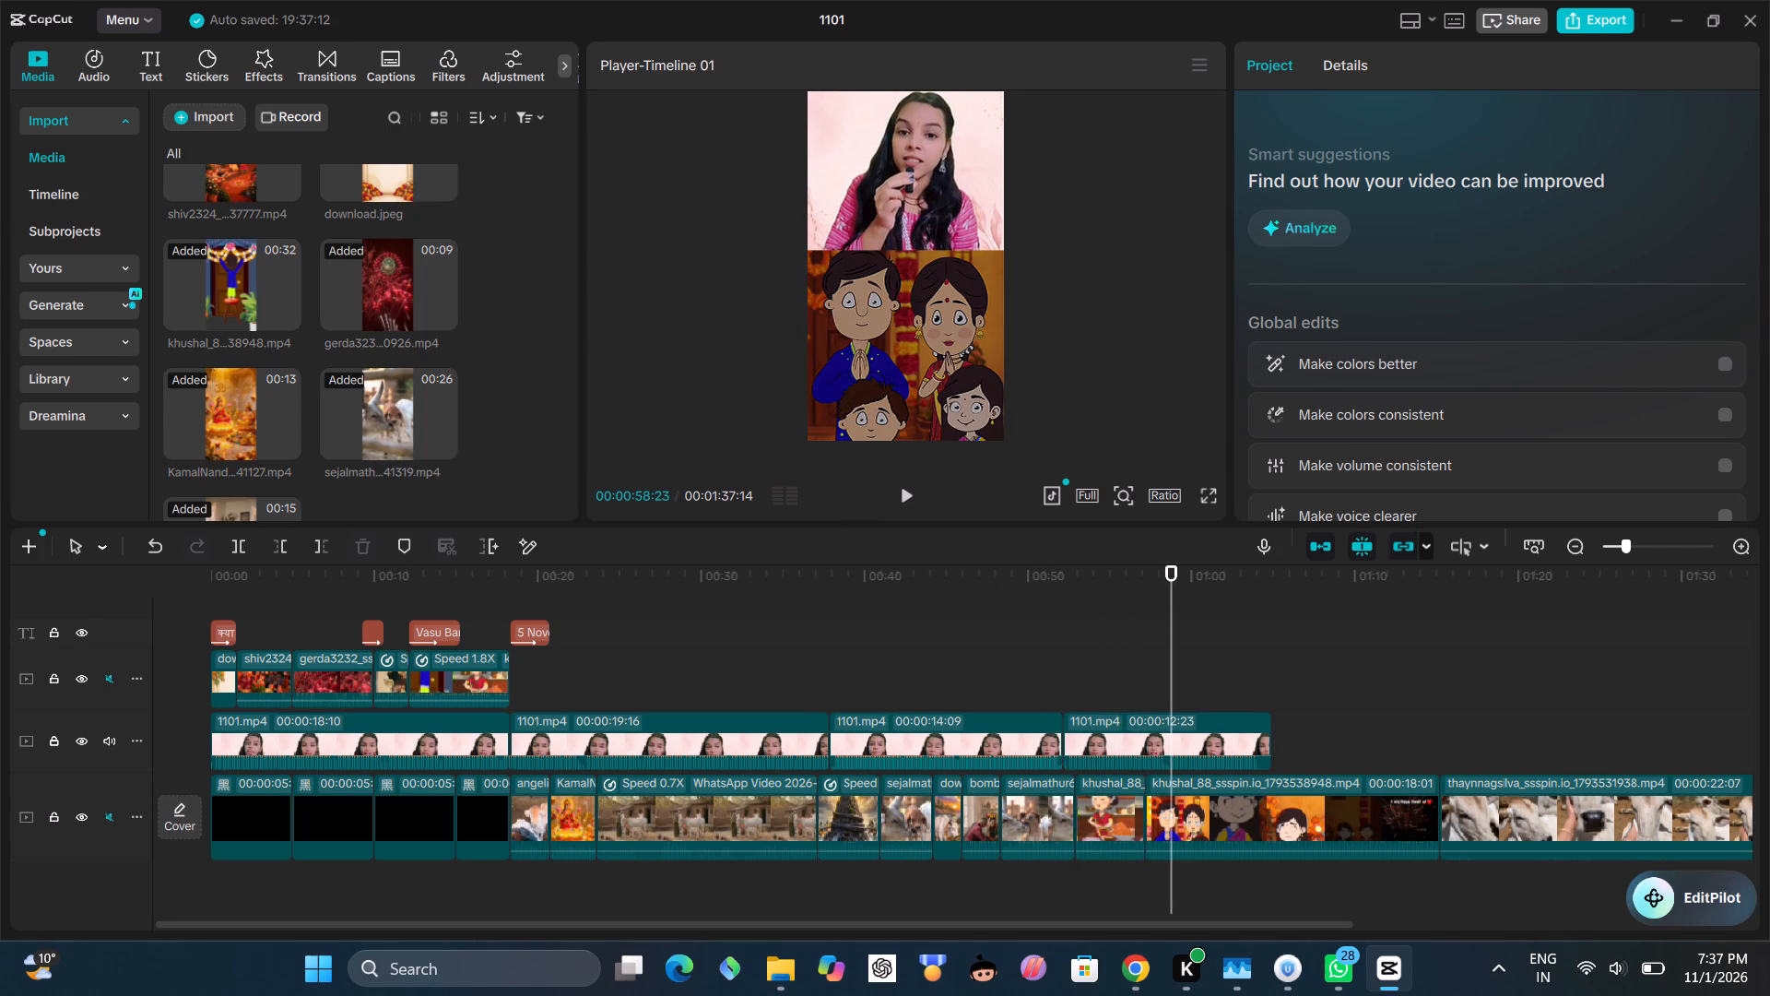
{"action": "left_click", "coordinate": [912, 489]}
{"action": "left_click", "coordinate": [912, 489]}
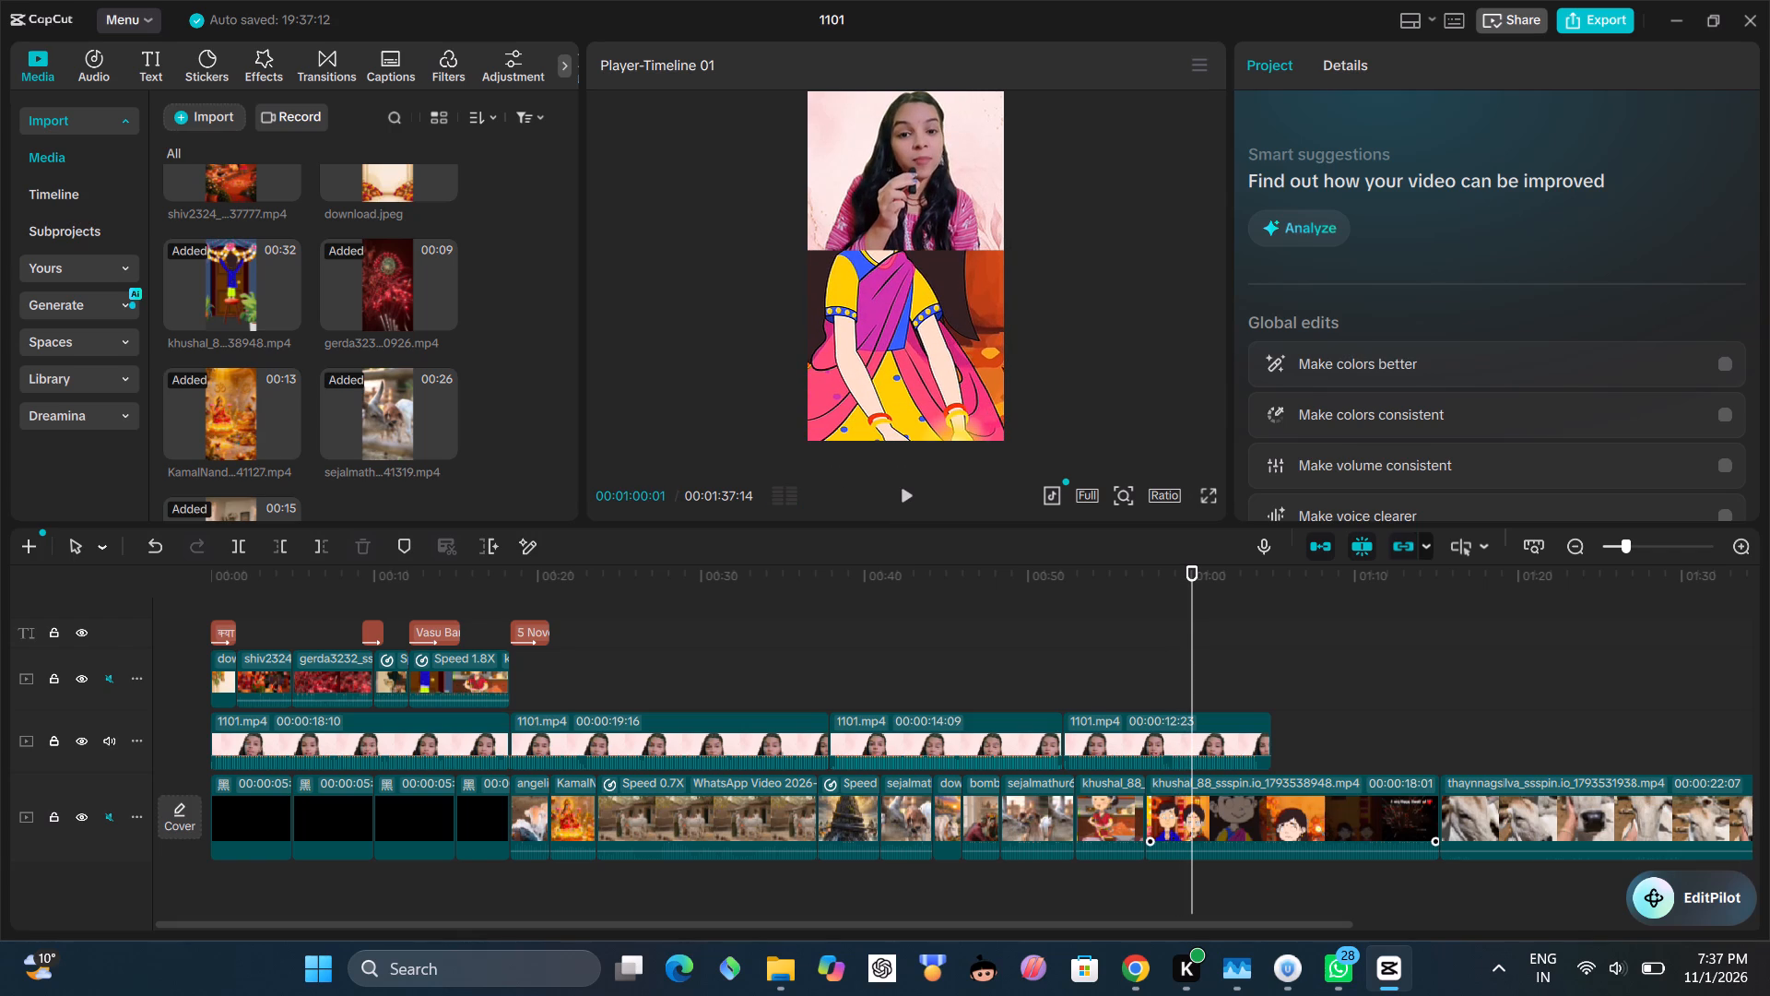
Split the praying-family cartoon piece just before the 1:00 mark and delete everything after the cut.
{"action": "key", "text": "b"}
{"action": "left_click", "coordinate": [1184, 824]}
{"action": "key", "text": "a"}
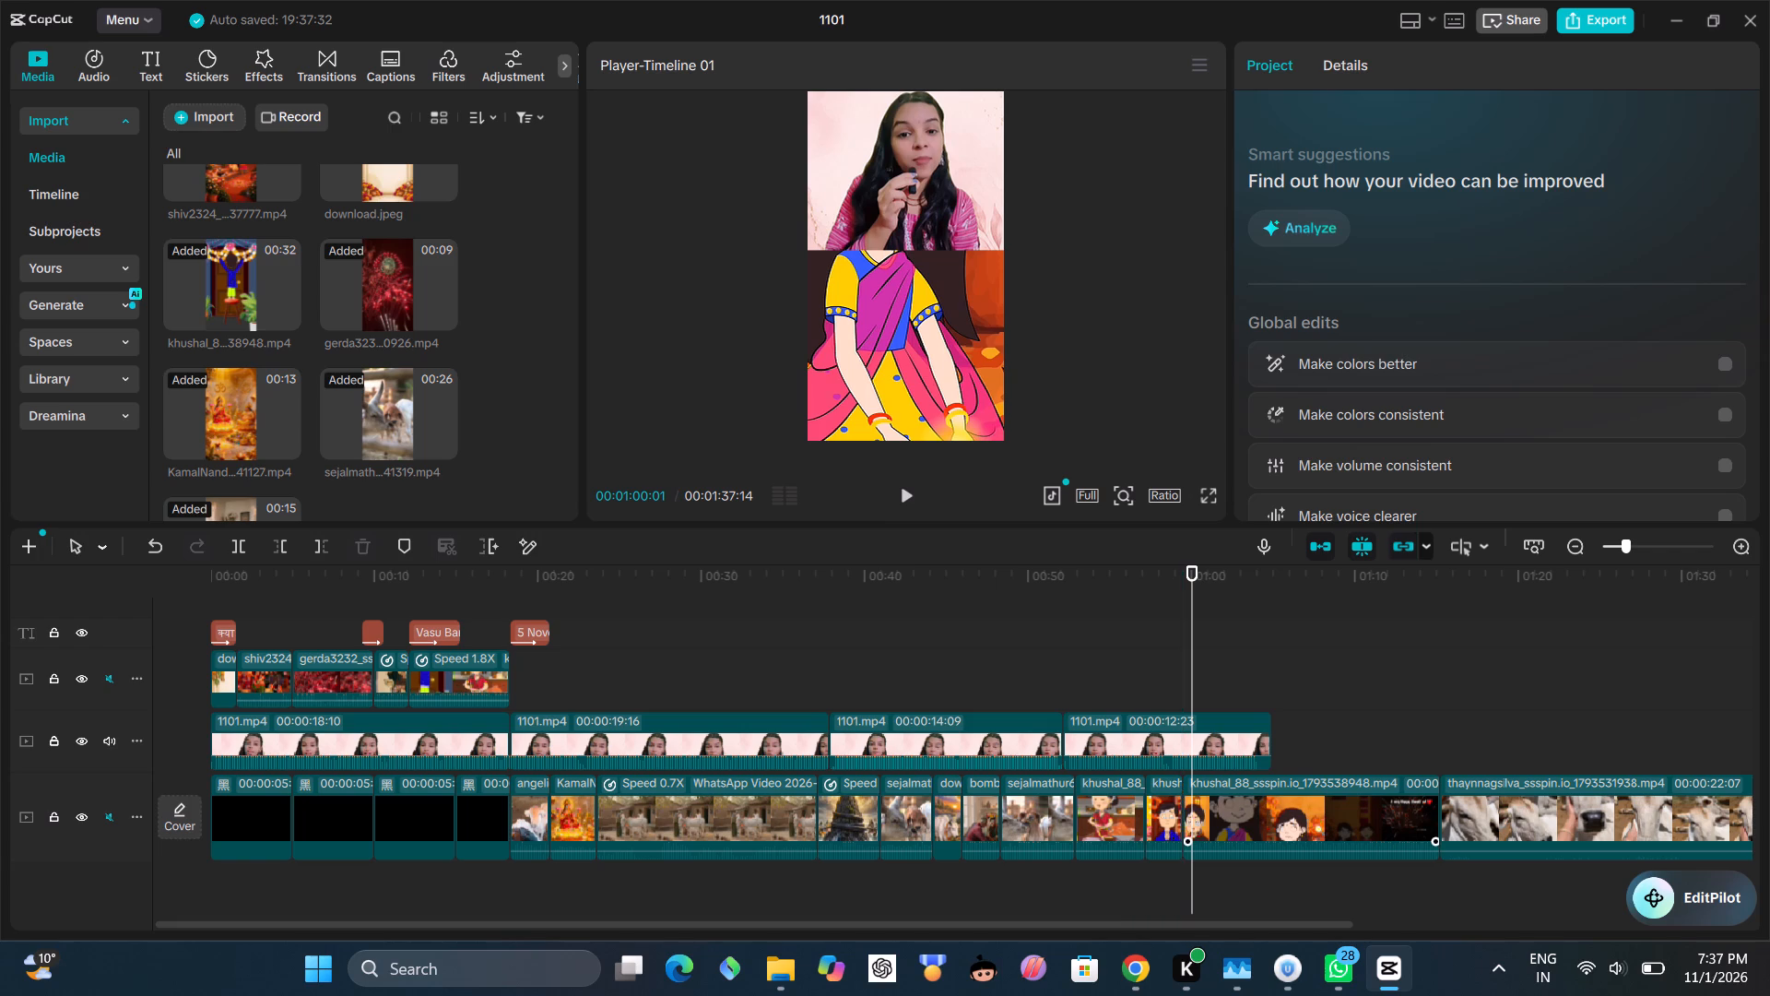
{"action": "left_click", "coordinate": [1311, 824]}
{"action": "key", "text": "BackSpace"}
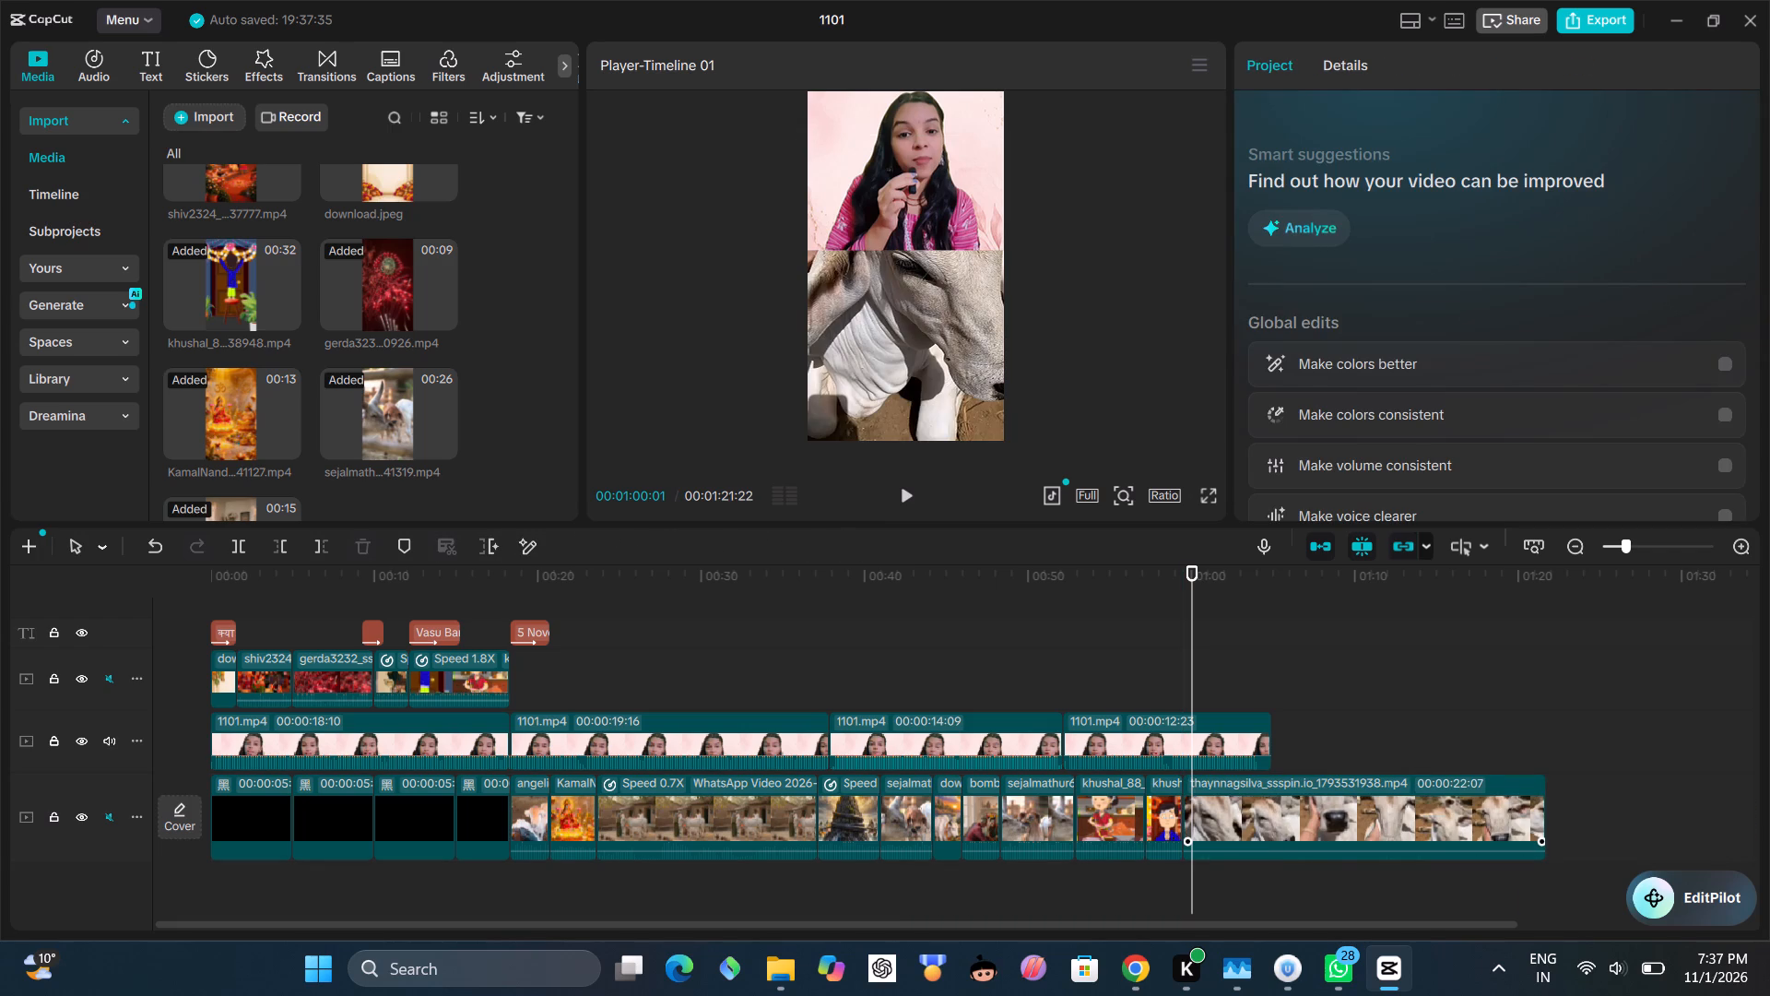
Lower the picture of the white cow clip so the cow's head fills the bottom half of the frame.
{"action": "left_click", "coordinate": [976, 369]}
{"action": "left_click_drag", "start_coordinate": [976, 369], "coordinate": [962, 439]}
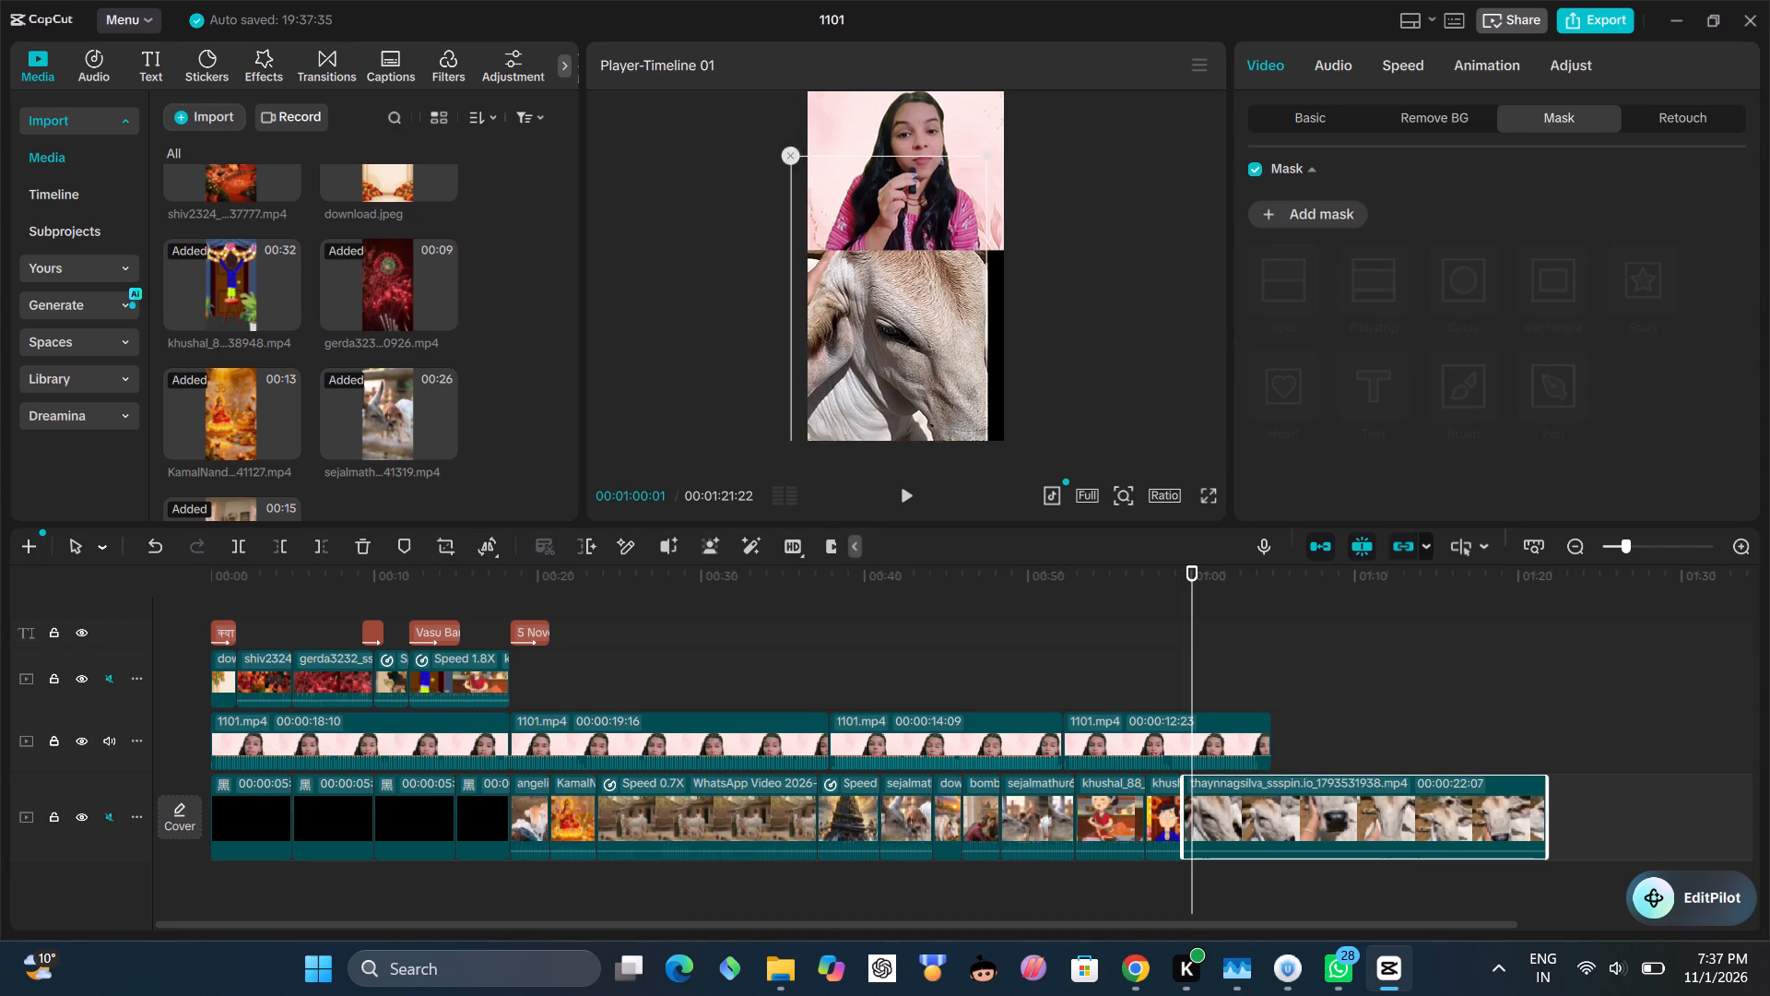
{"action": "left_click_drag", "start_coordinate": [962, 439], "coordinate": [975, 463]}
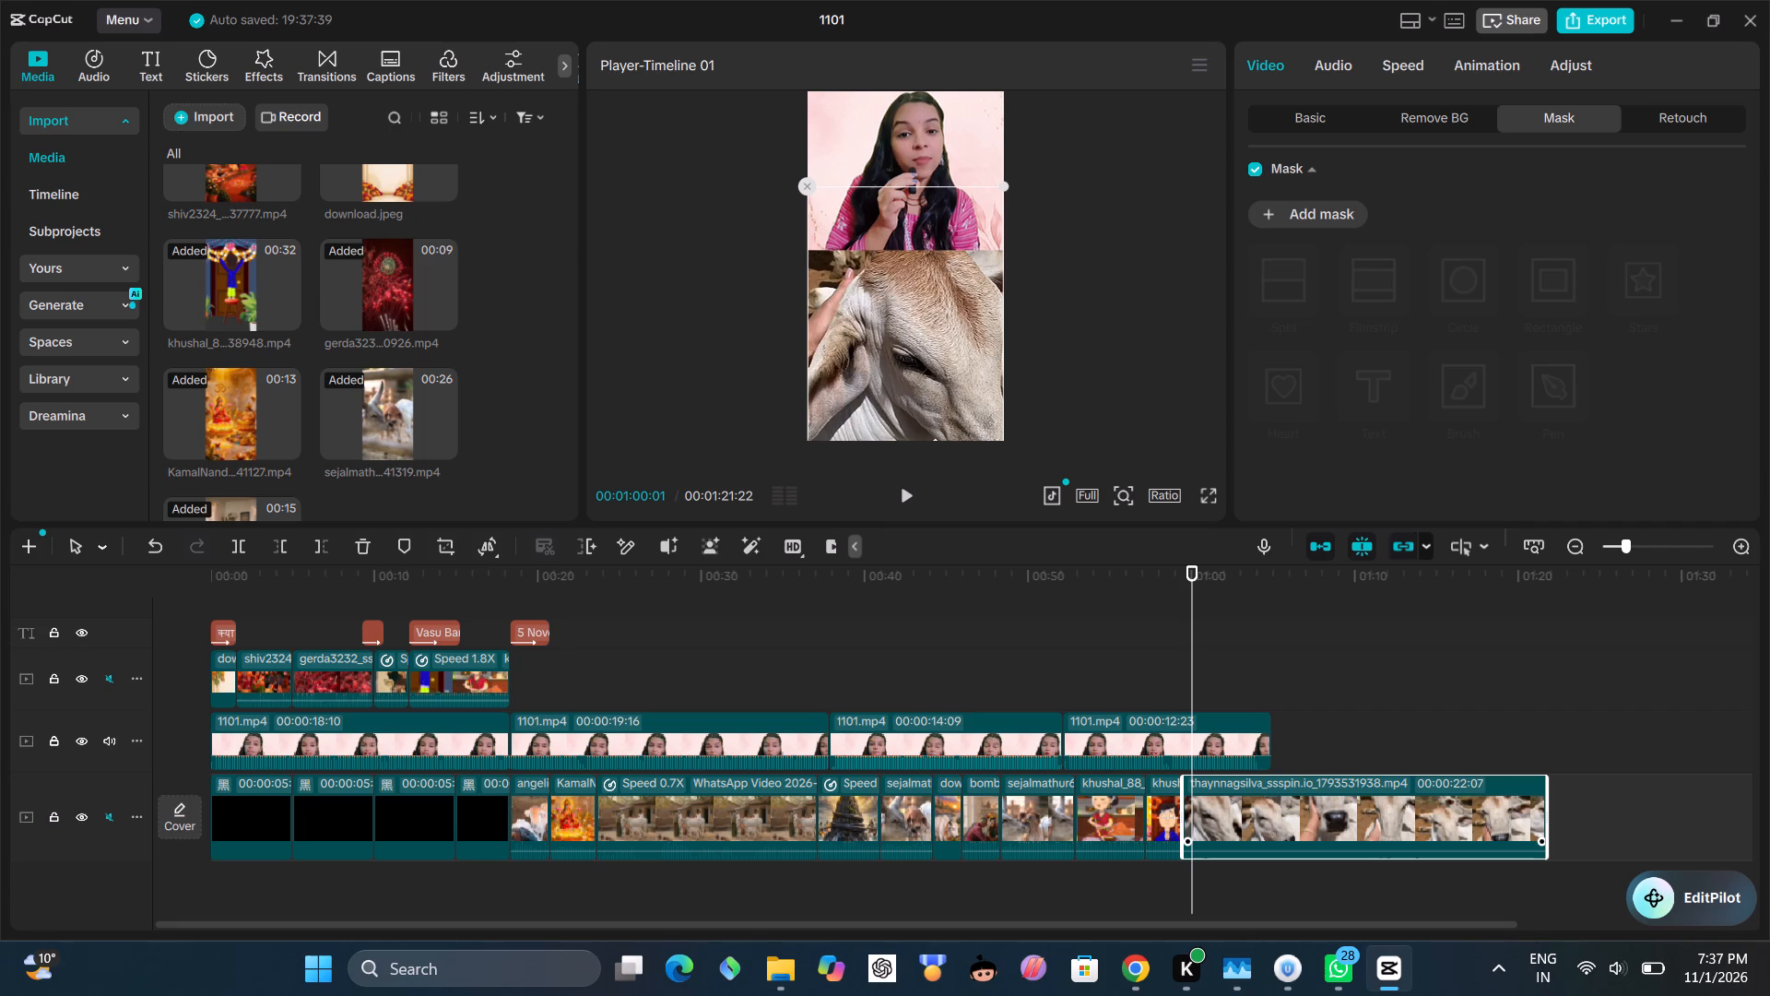
Add the 00:26 brown calf clip to the bottom B-roll track at about 1:00, before the white cow clip.
{"action": "scroll", "coordinate": [458, 231], "scroll_direction": "up", "scroll_amount": 2}
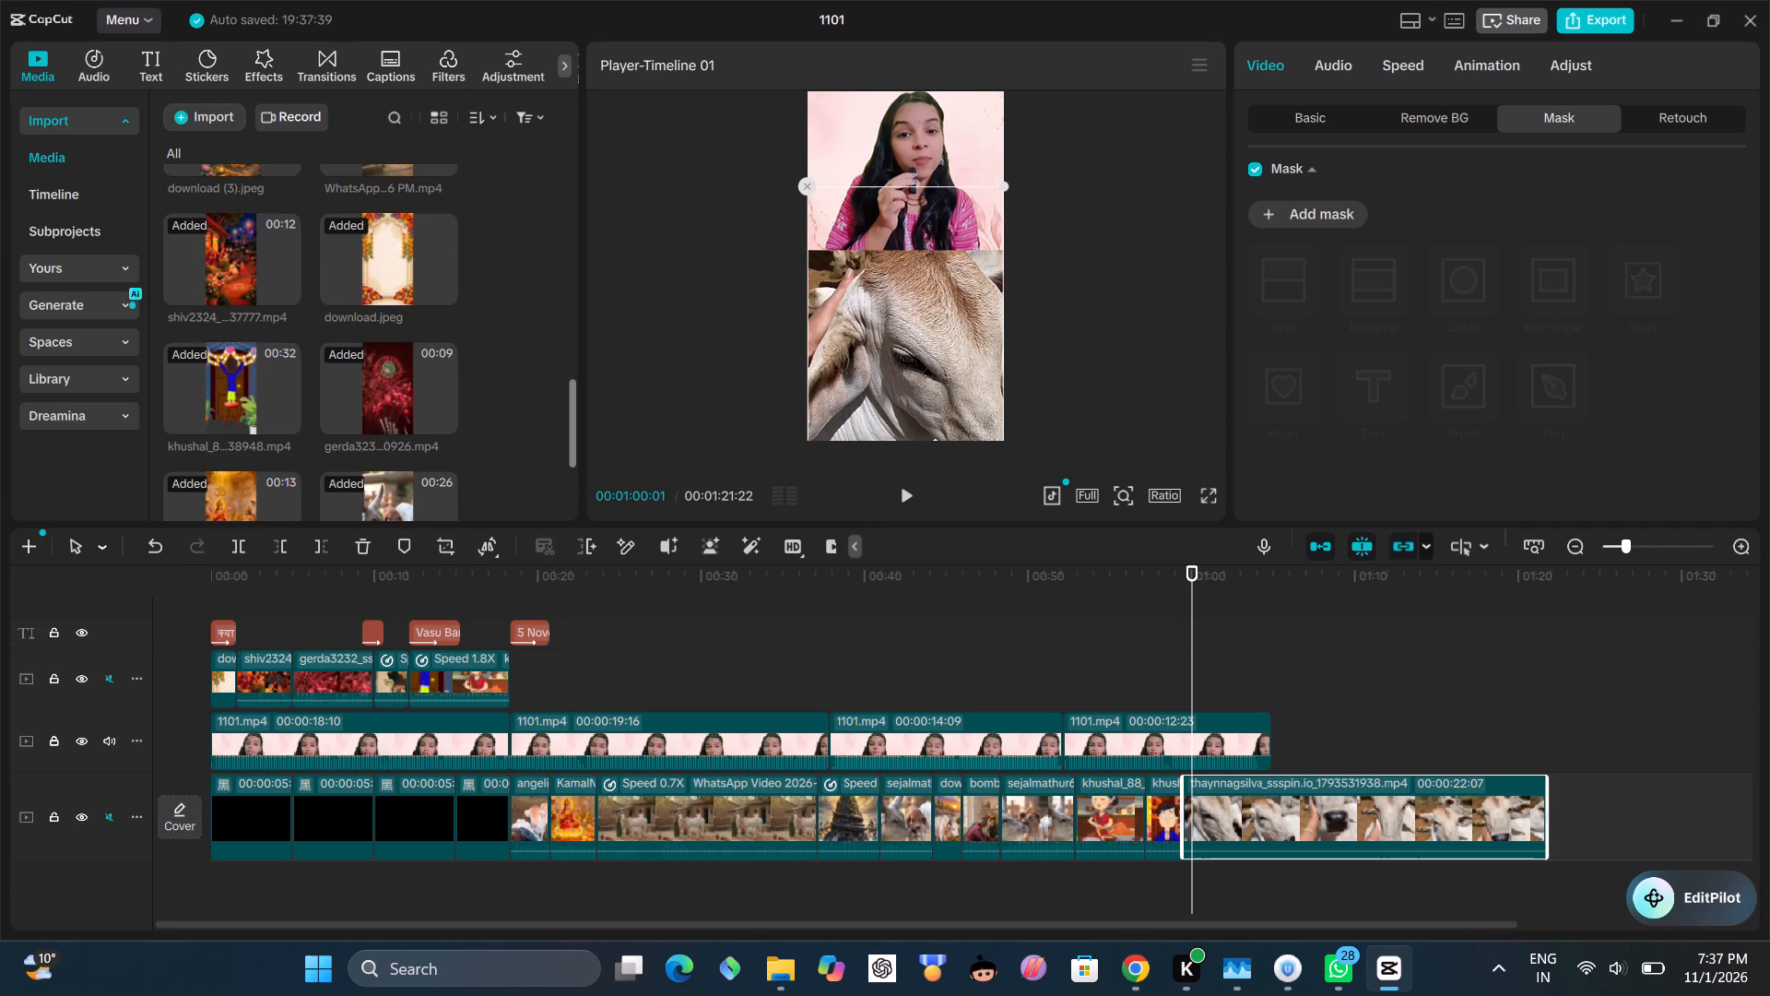
{"action": "scroll", "coordinate": [432, 294], "scroll_direction": "up", "scroll_amount": 3}
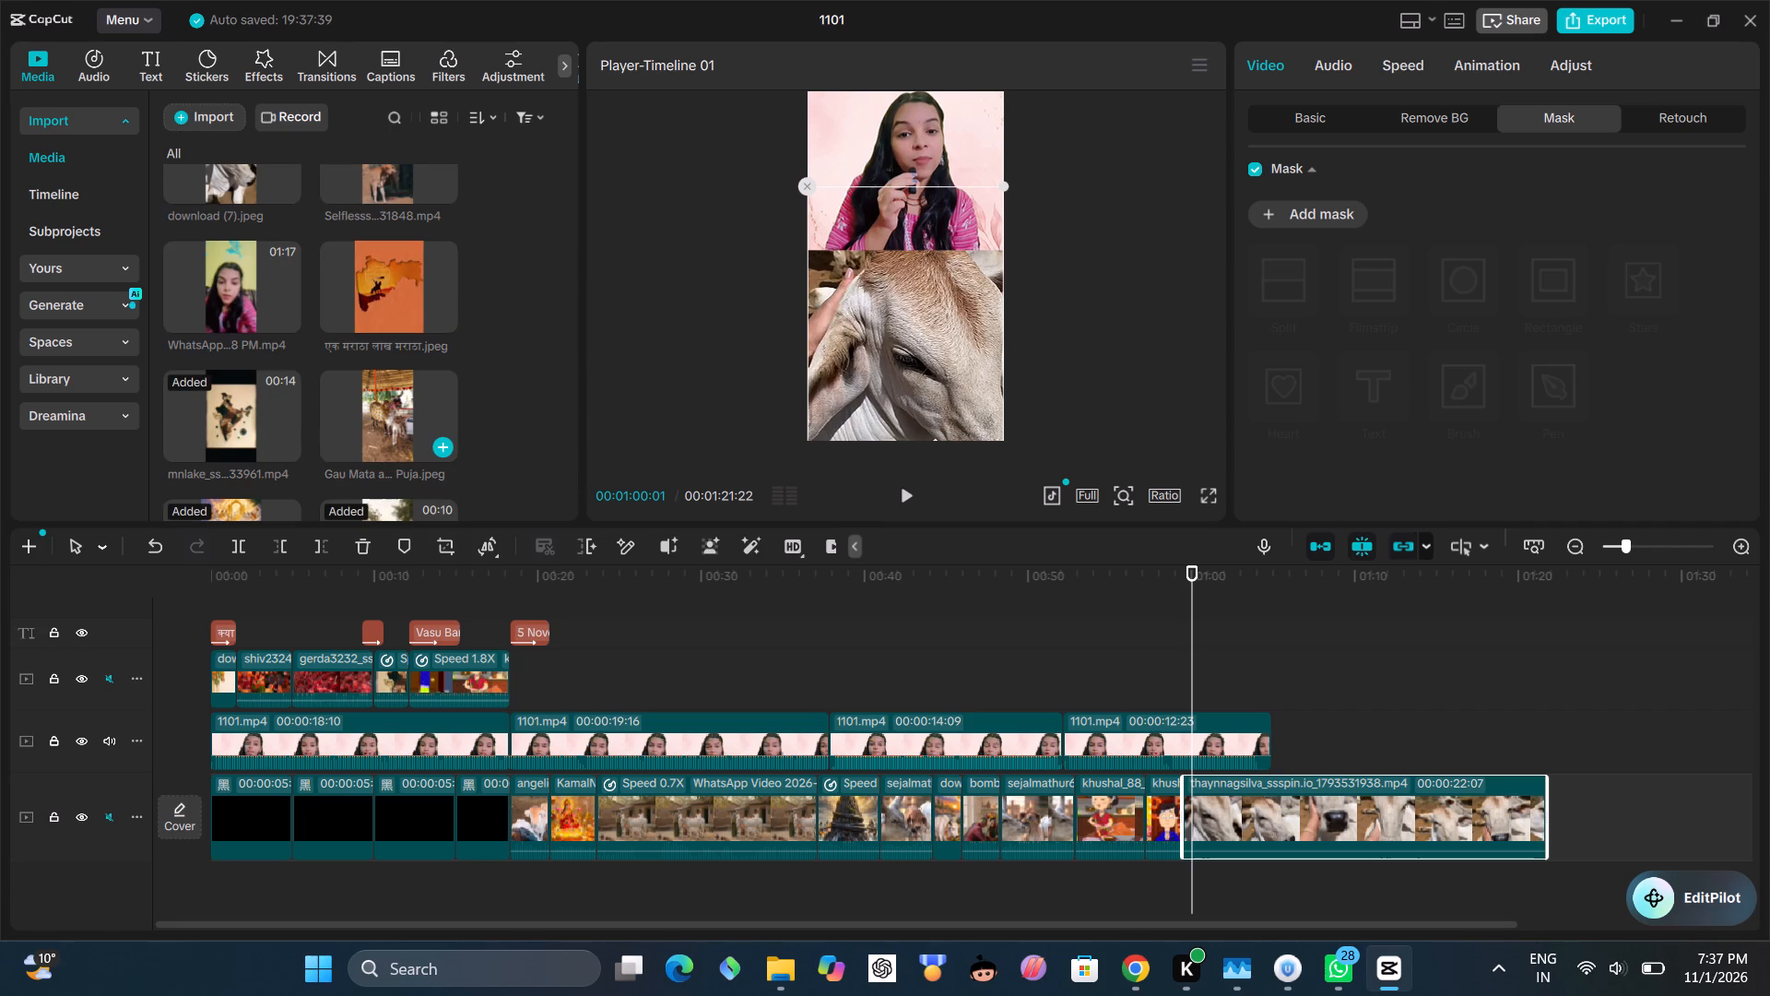
{"action": "scroll", "coordinate": [356, 326], "scroll_direction": "up", "scroll_amount": 3}
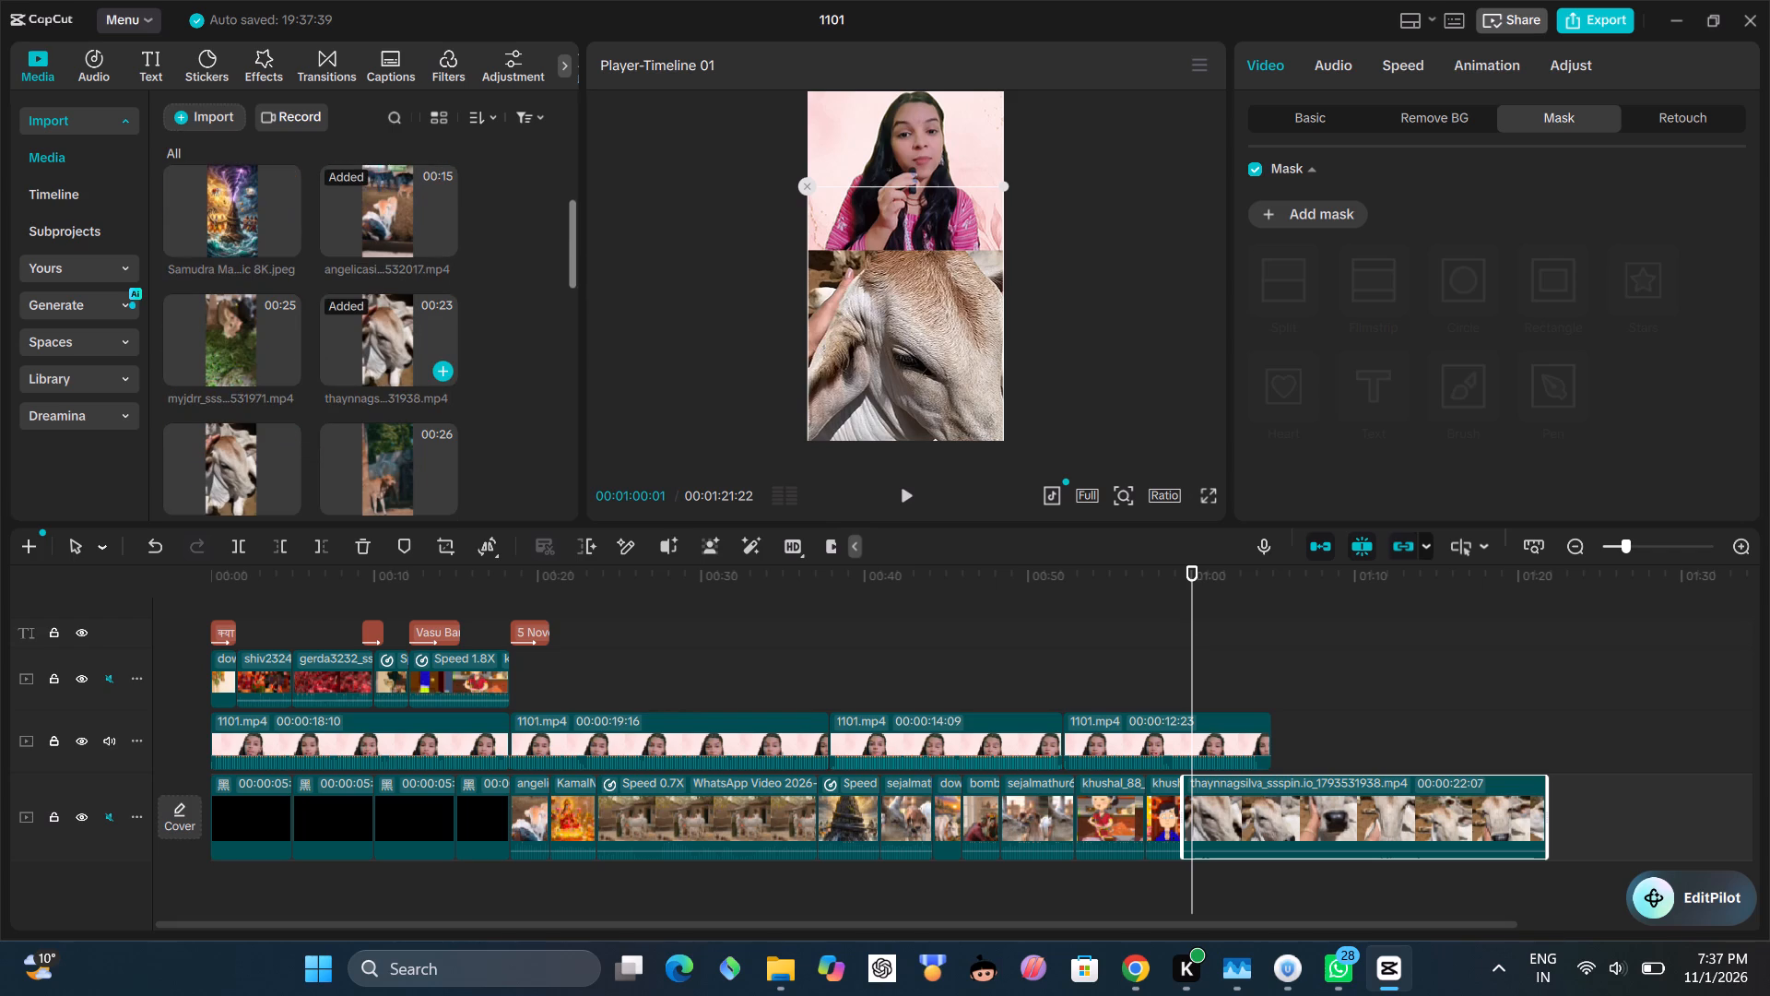
{"action": "scroll", "coordinate": [367, 290], "scroll_direction": "up", "scroll_amount": 2}
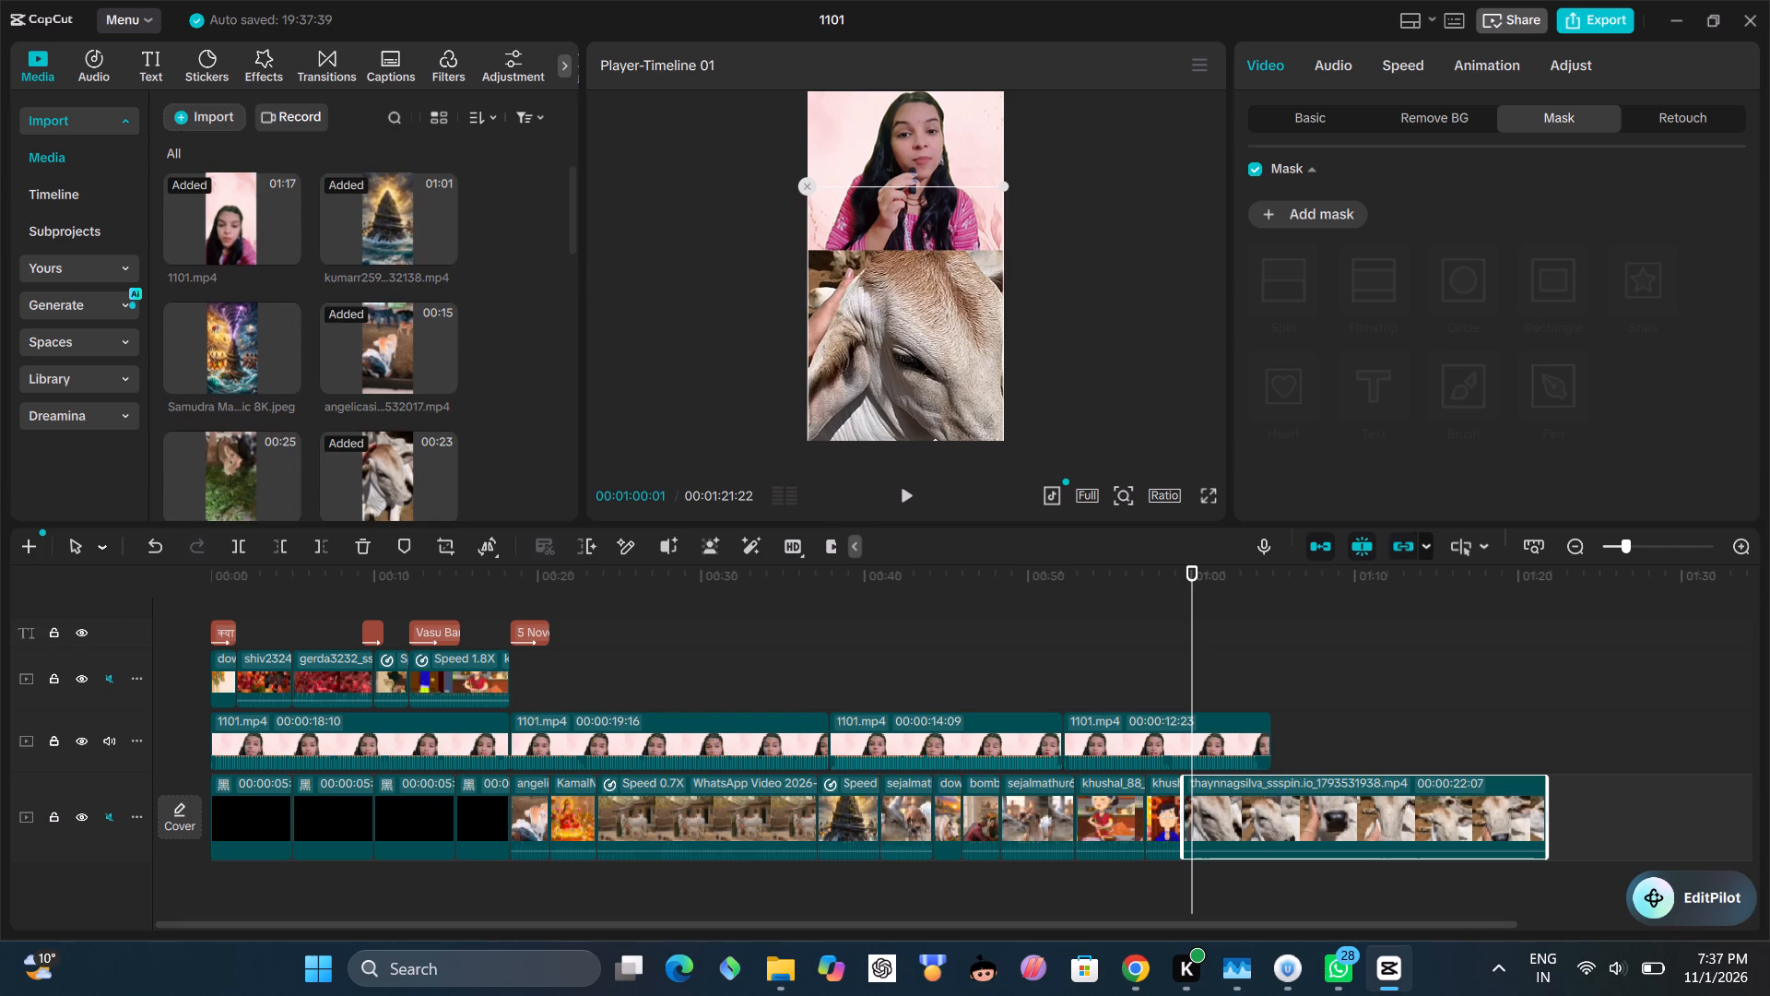
{"action": "scroll", "coordinate": [367, 290], "scroll_direction": "down", "scroll_amount": 2}
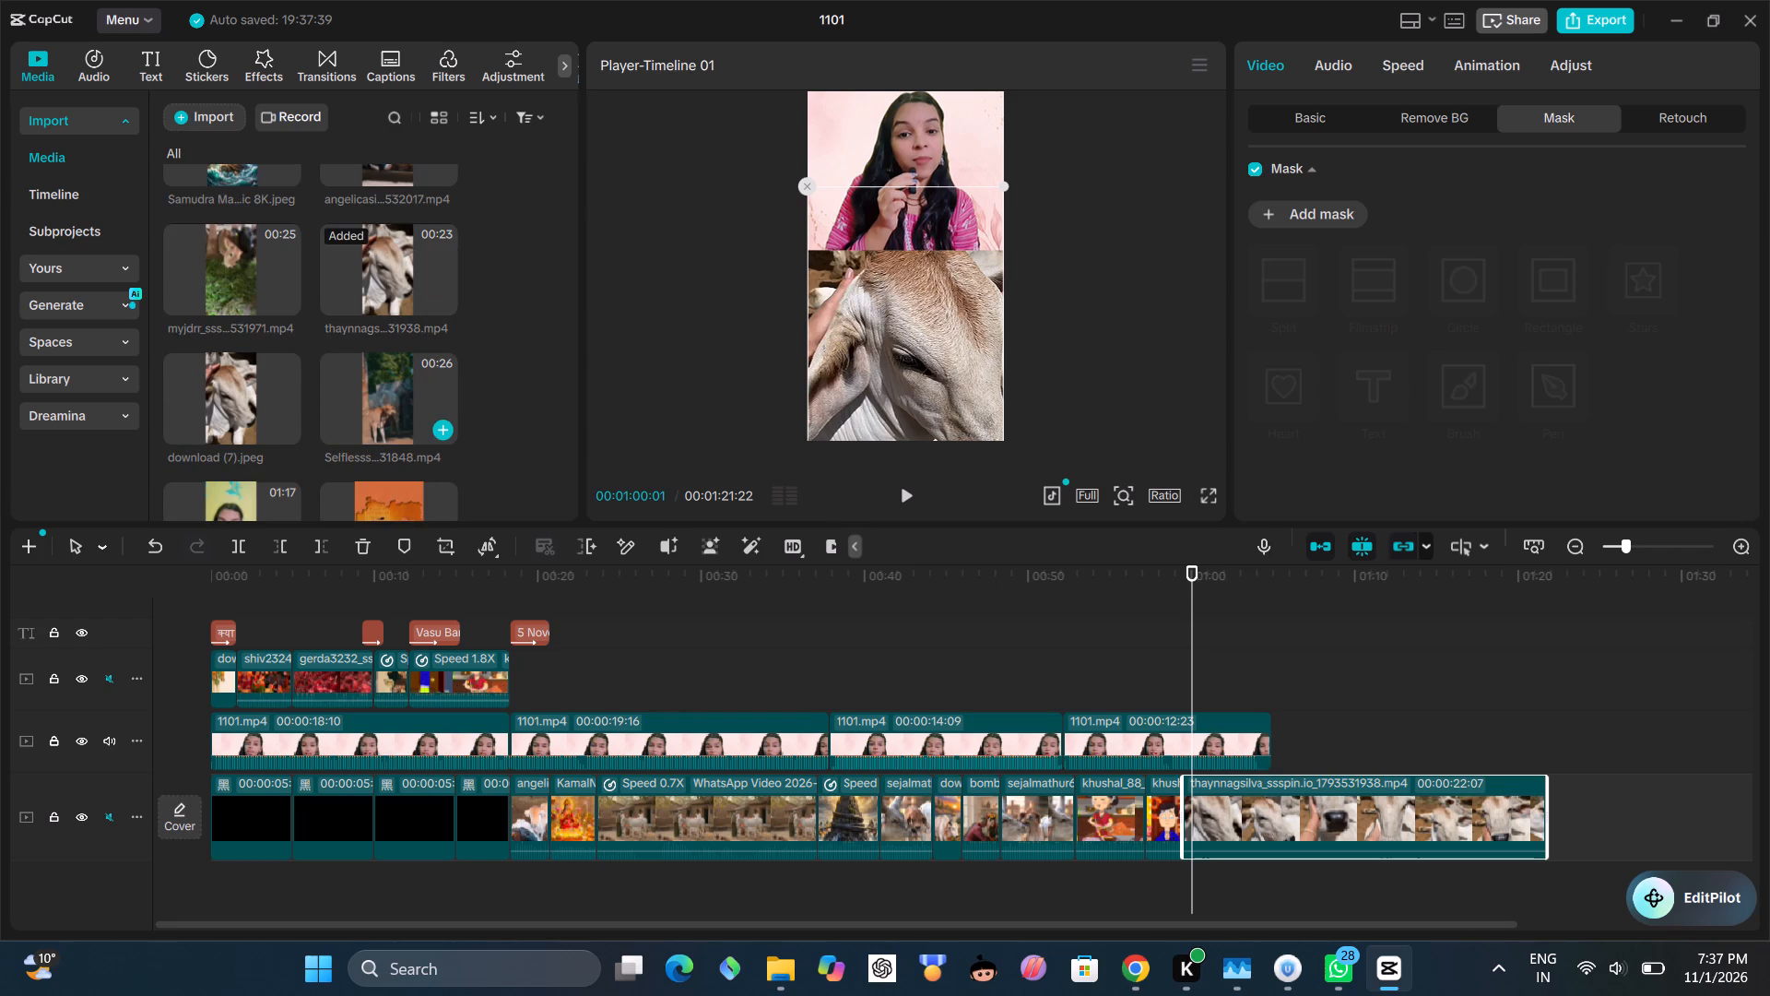
{"action": "left_click", "coordinate": [437, 428]}
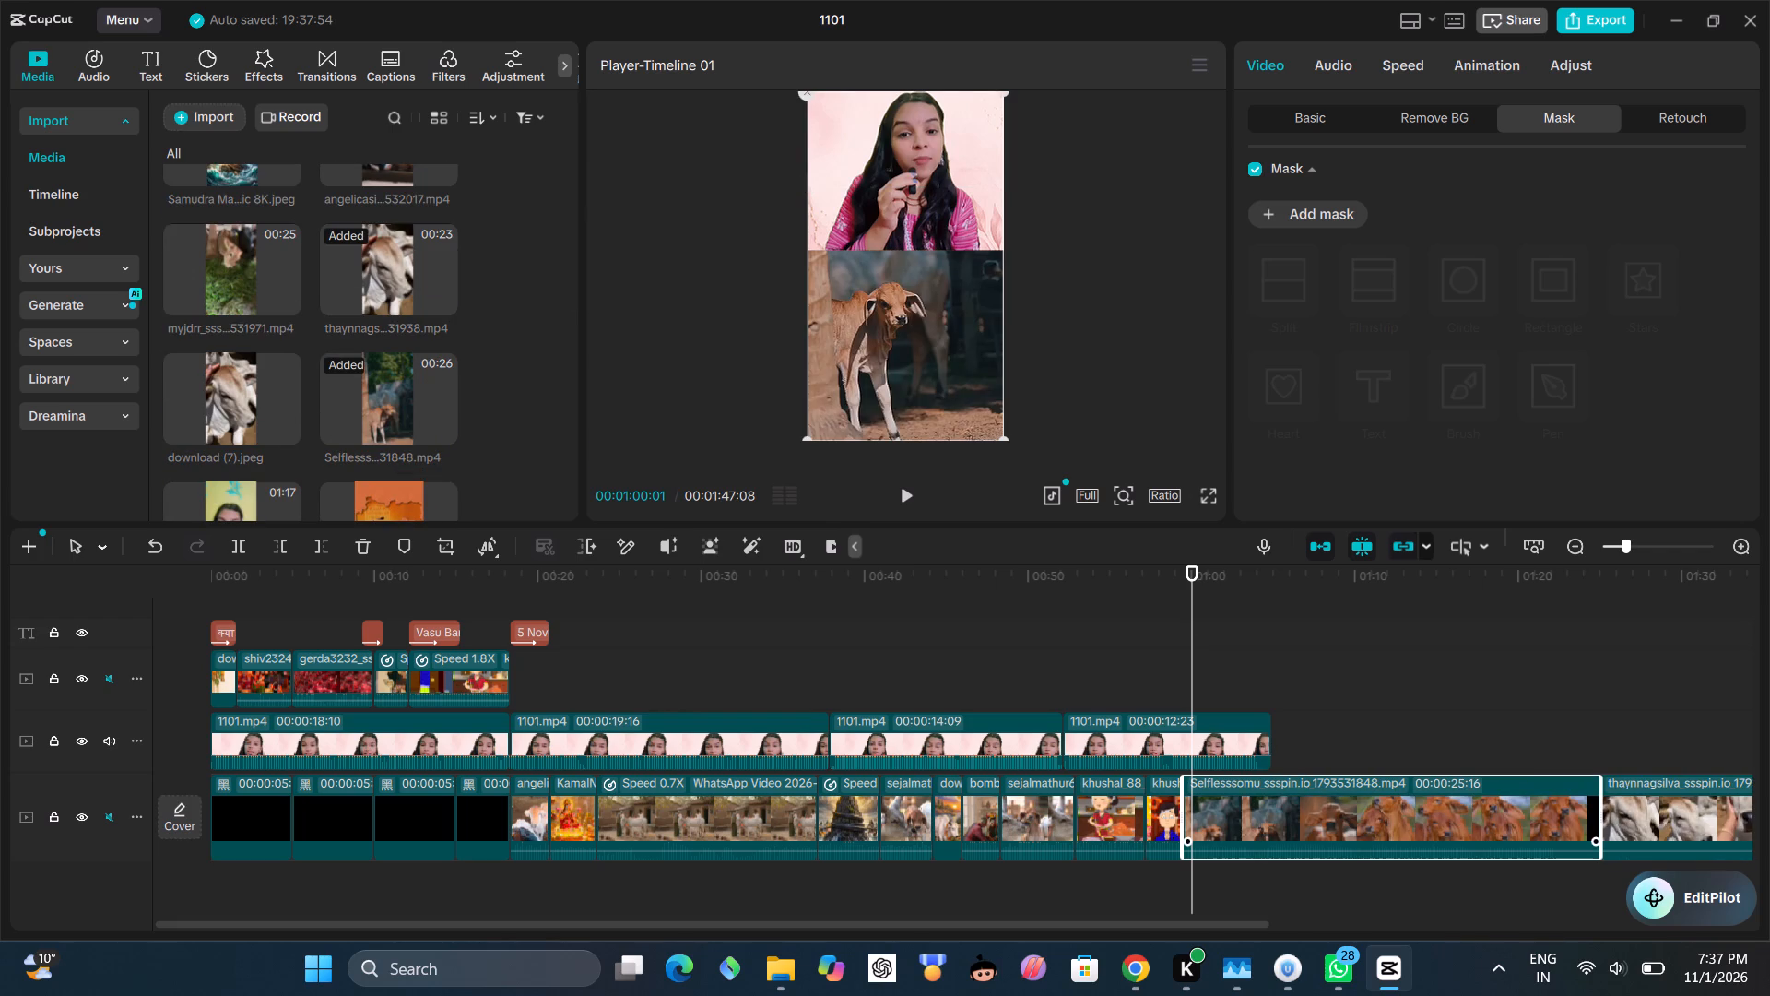
Delete the white cow clip that follows the brown calf clip at the end of the bottom B-roll track.
{"action": "left_click", "coordinate": [1685, 805]}
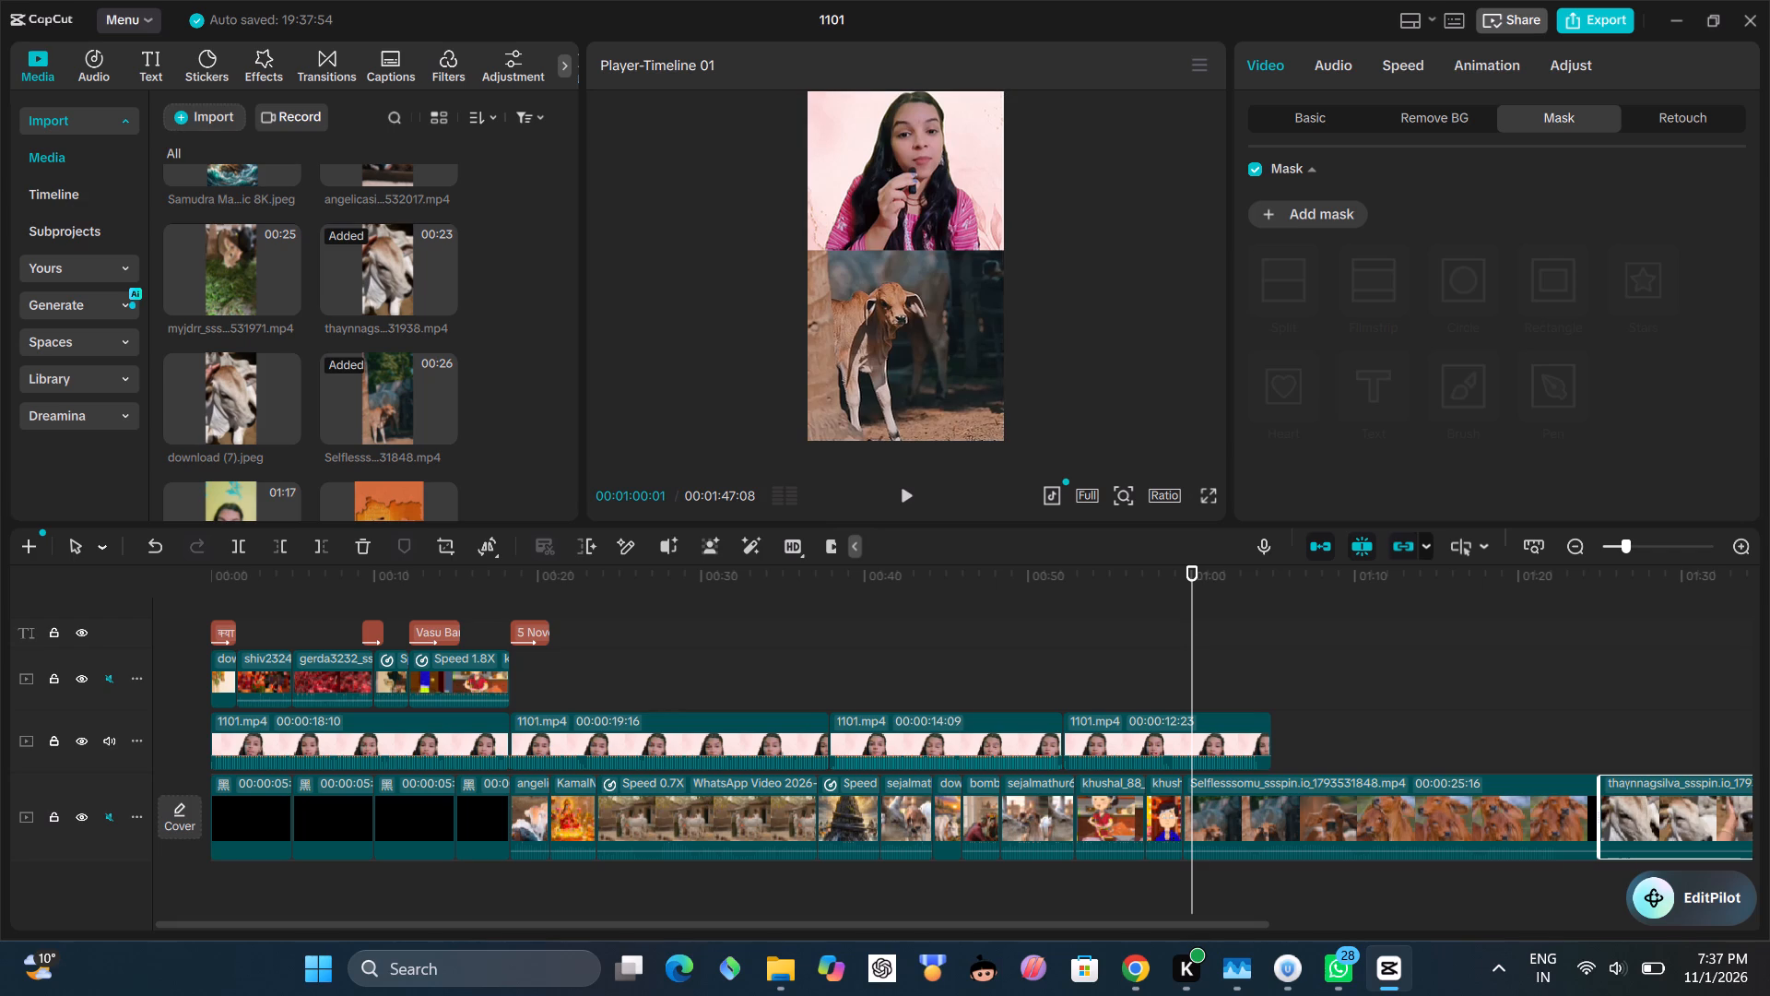
{"action": "key", "text": "BackSpace"}
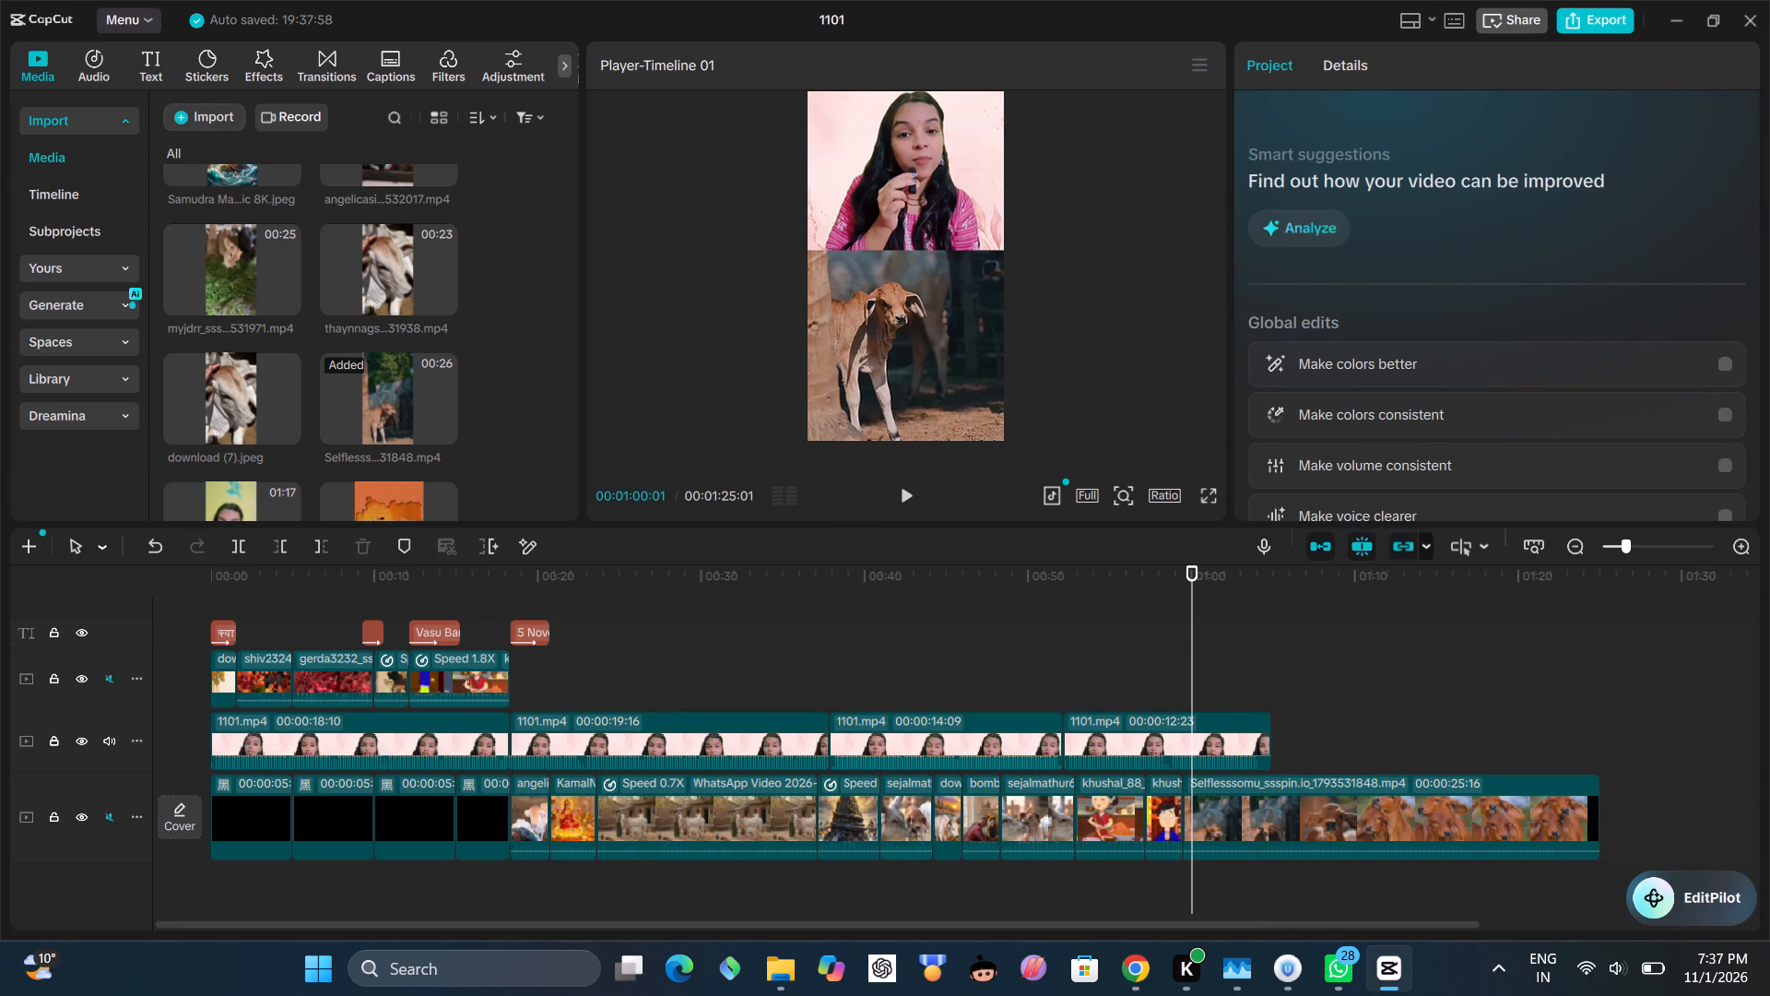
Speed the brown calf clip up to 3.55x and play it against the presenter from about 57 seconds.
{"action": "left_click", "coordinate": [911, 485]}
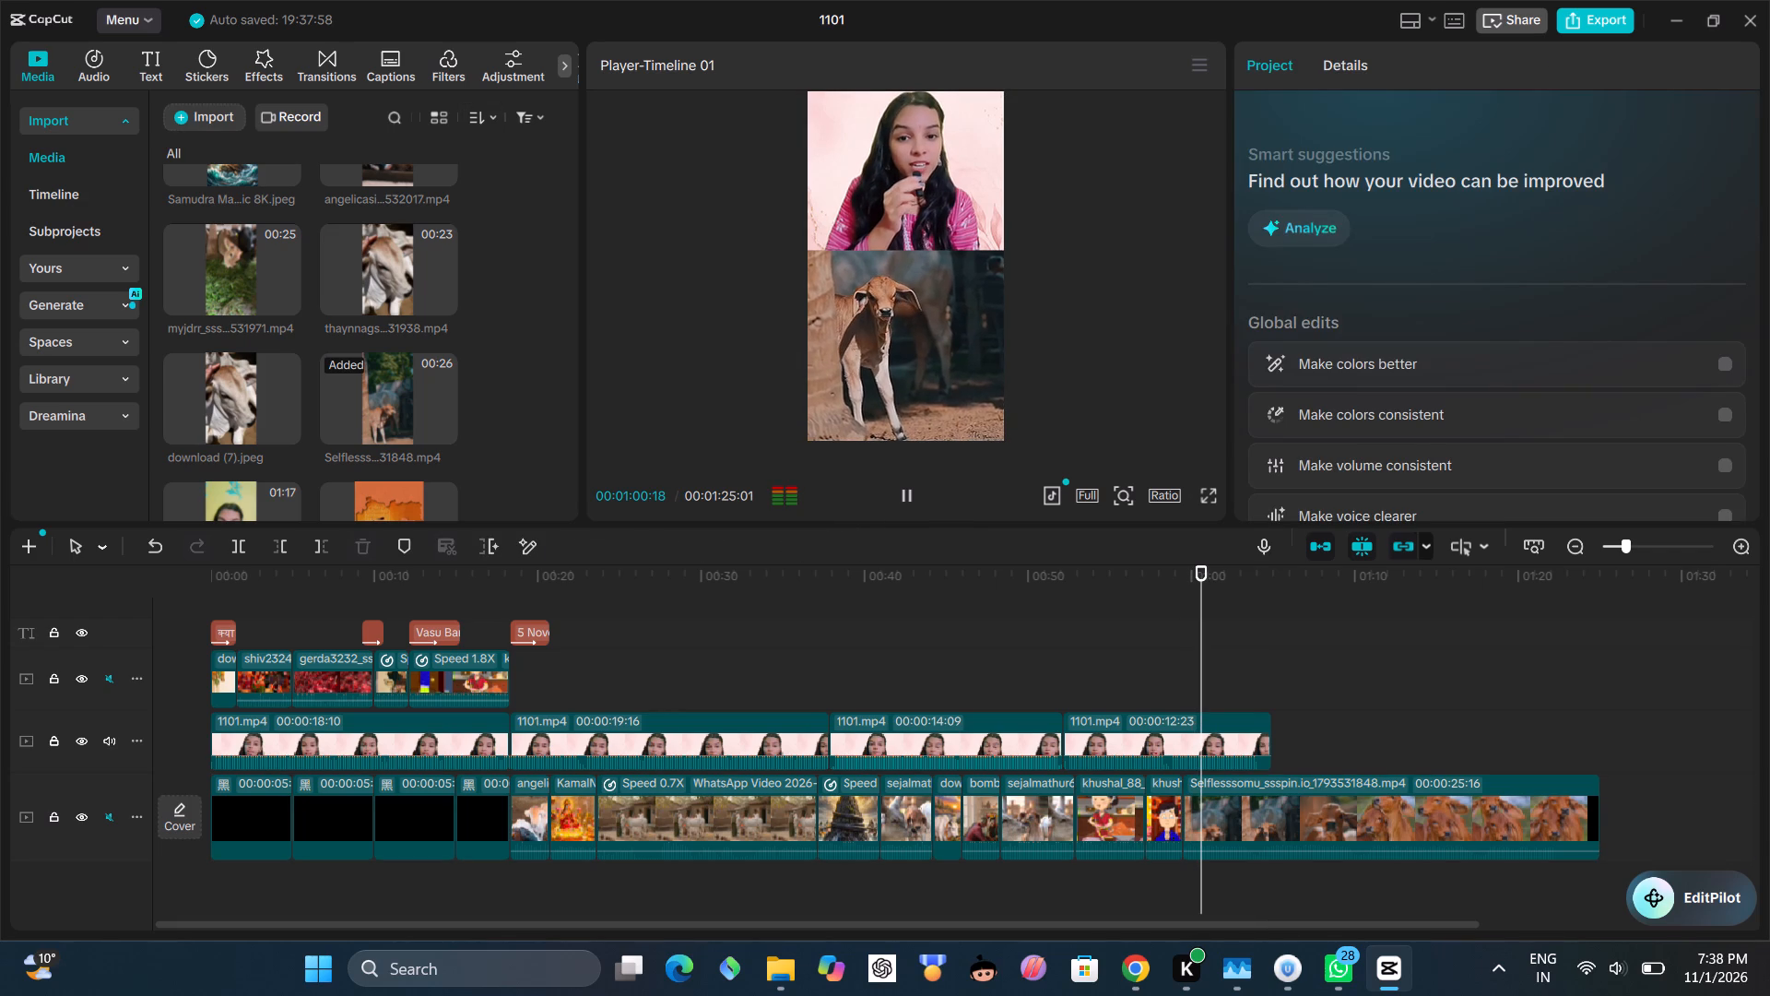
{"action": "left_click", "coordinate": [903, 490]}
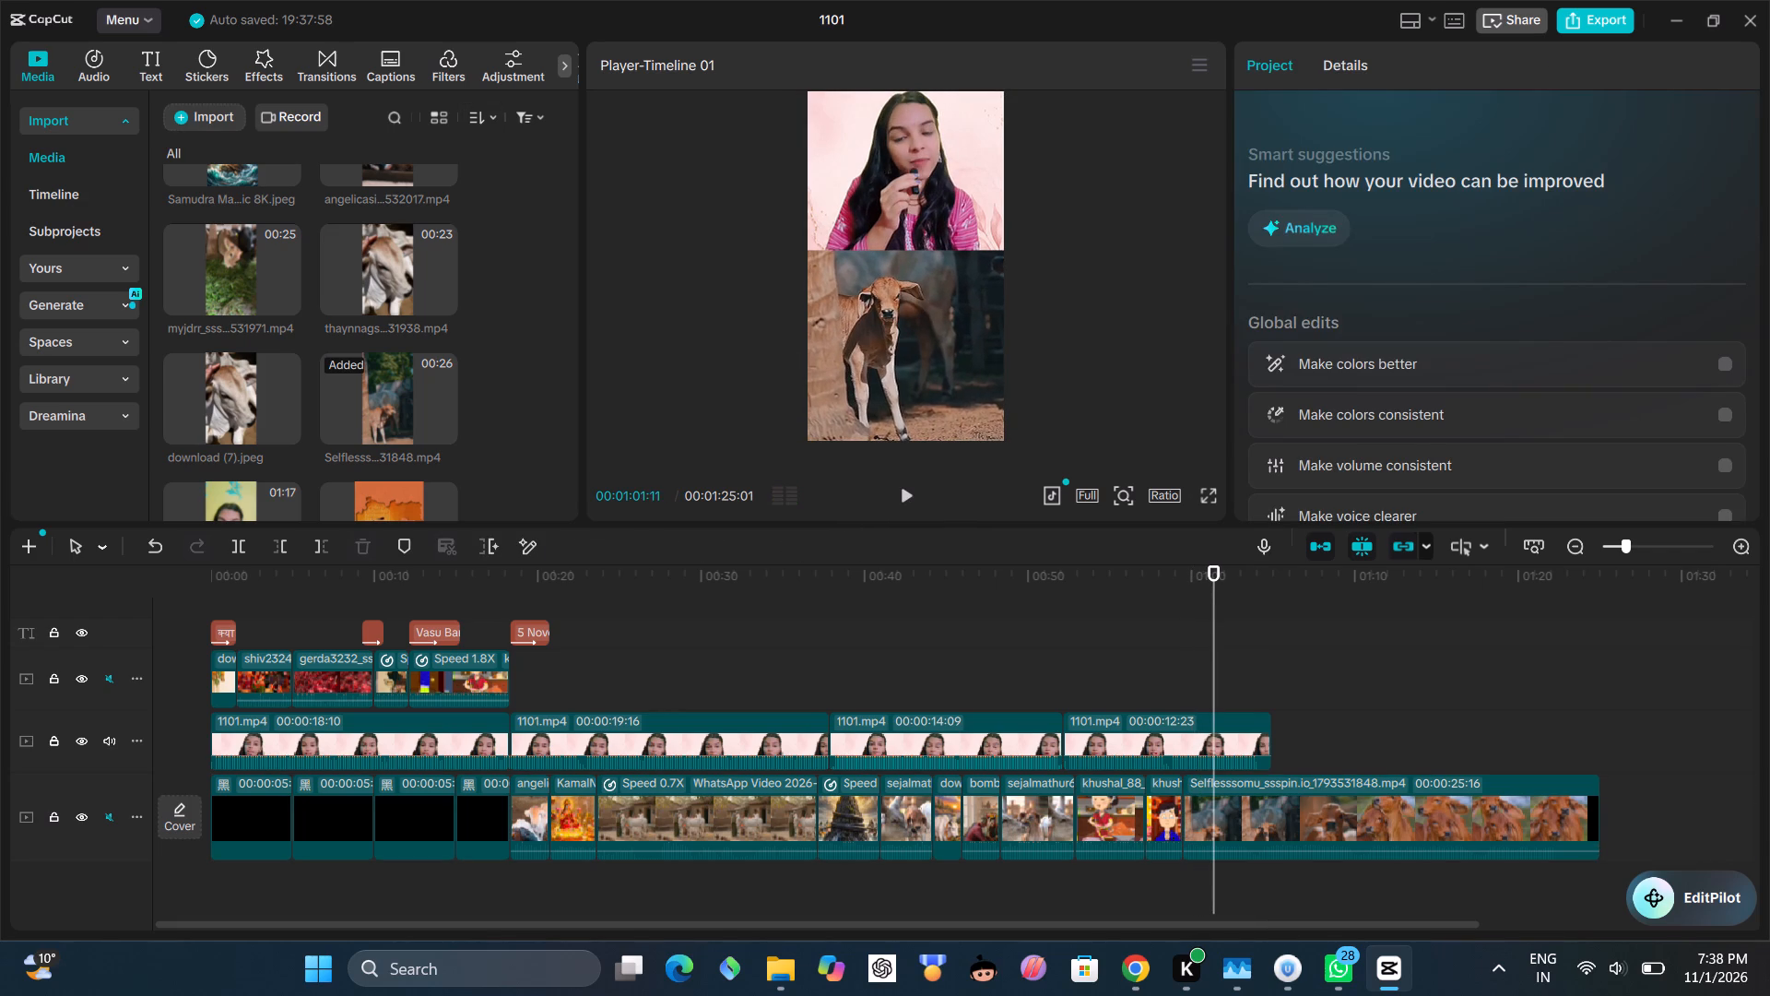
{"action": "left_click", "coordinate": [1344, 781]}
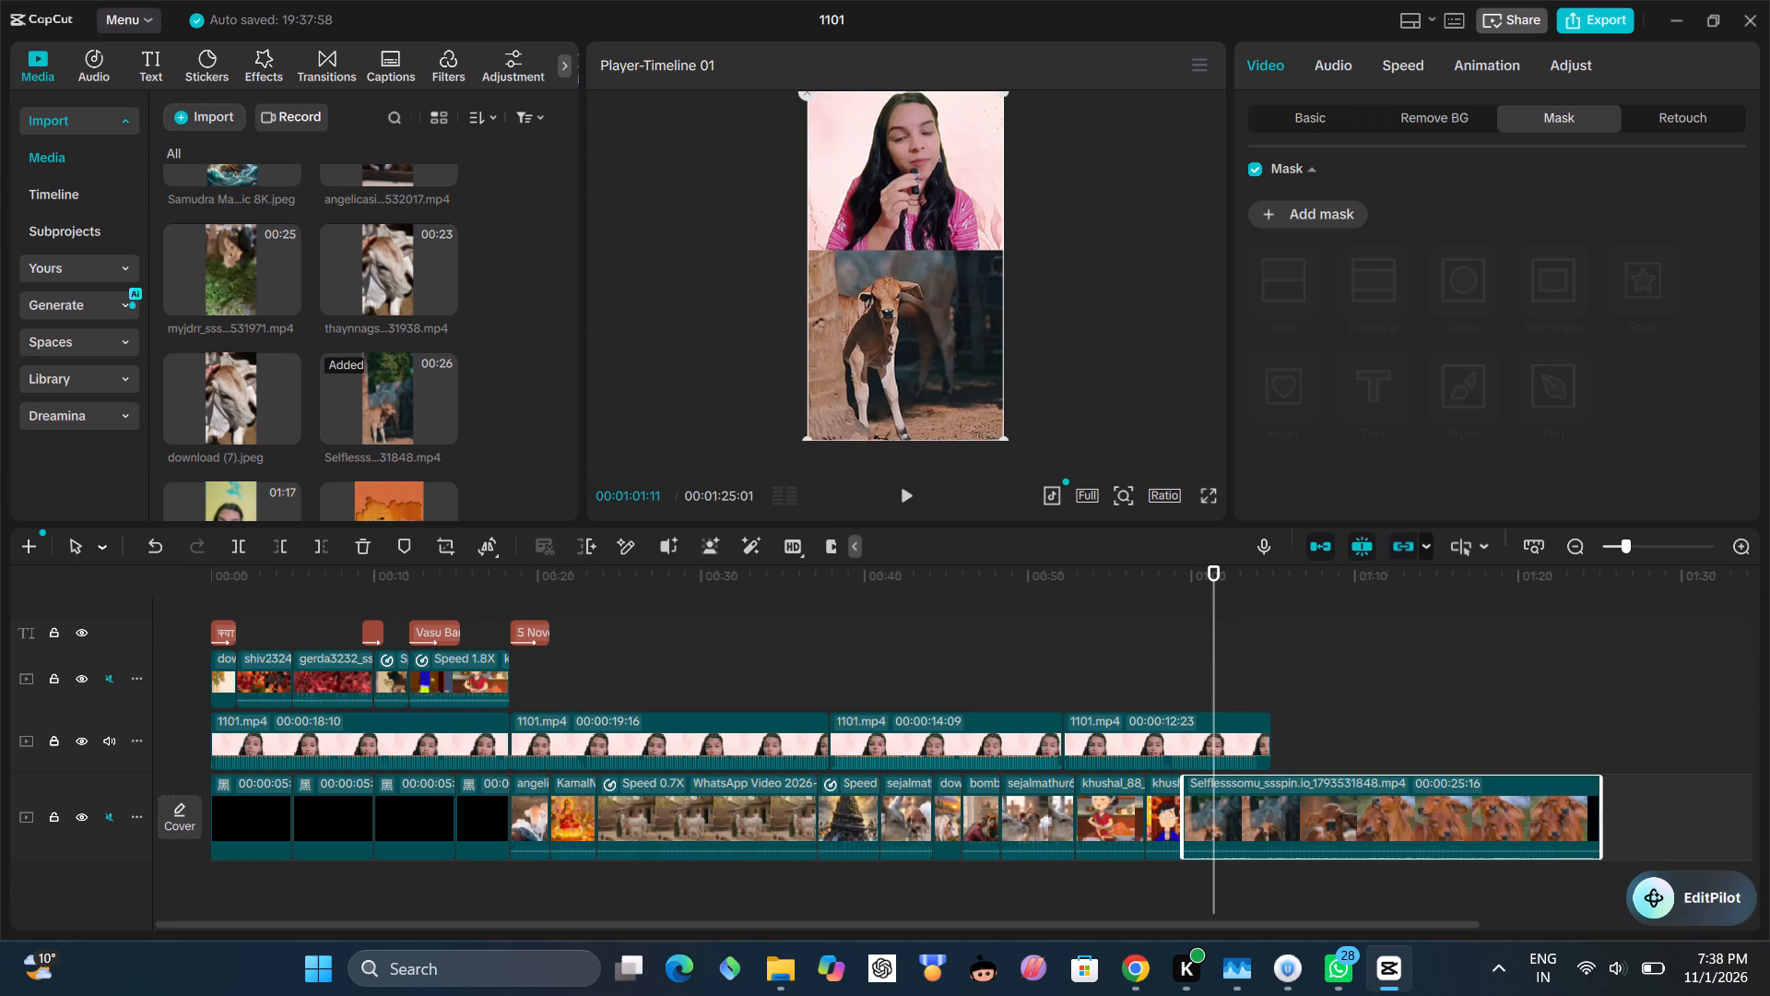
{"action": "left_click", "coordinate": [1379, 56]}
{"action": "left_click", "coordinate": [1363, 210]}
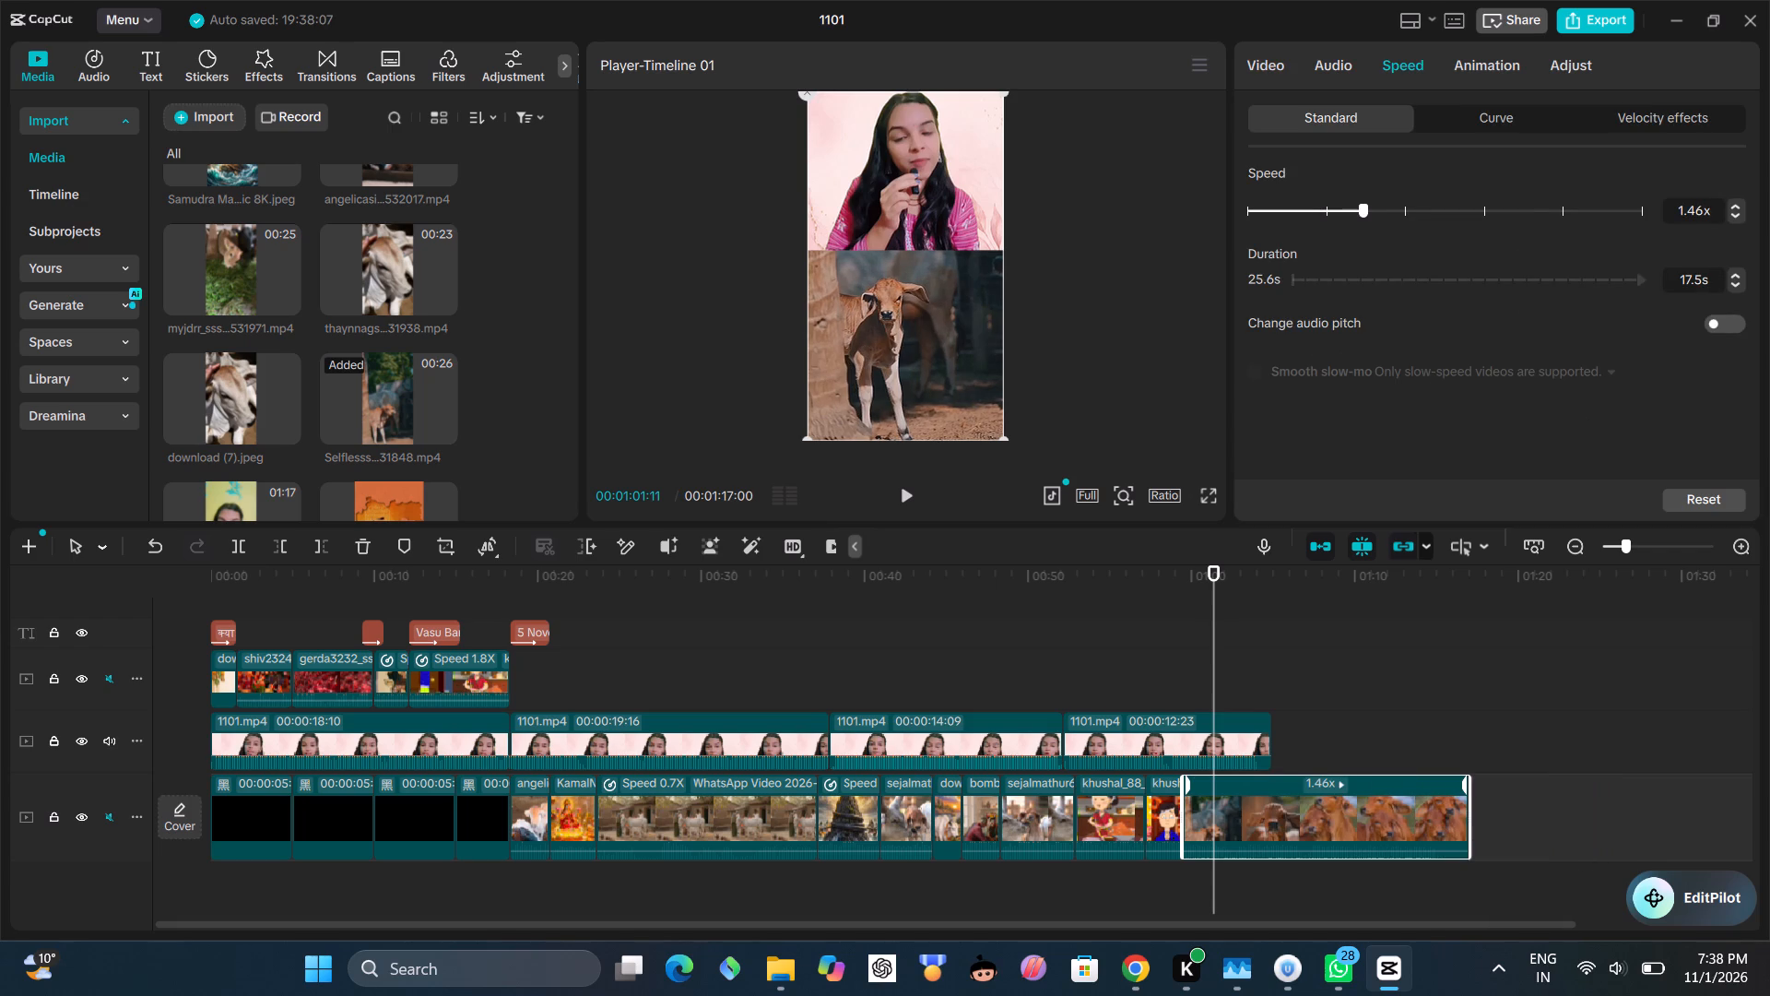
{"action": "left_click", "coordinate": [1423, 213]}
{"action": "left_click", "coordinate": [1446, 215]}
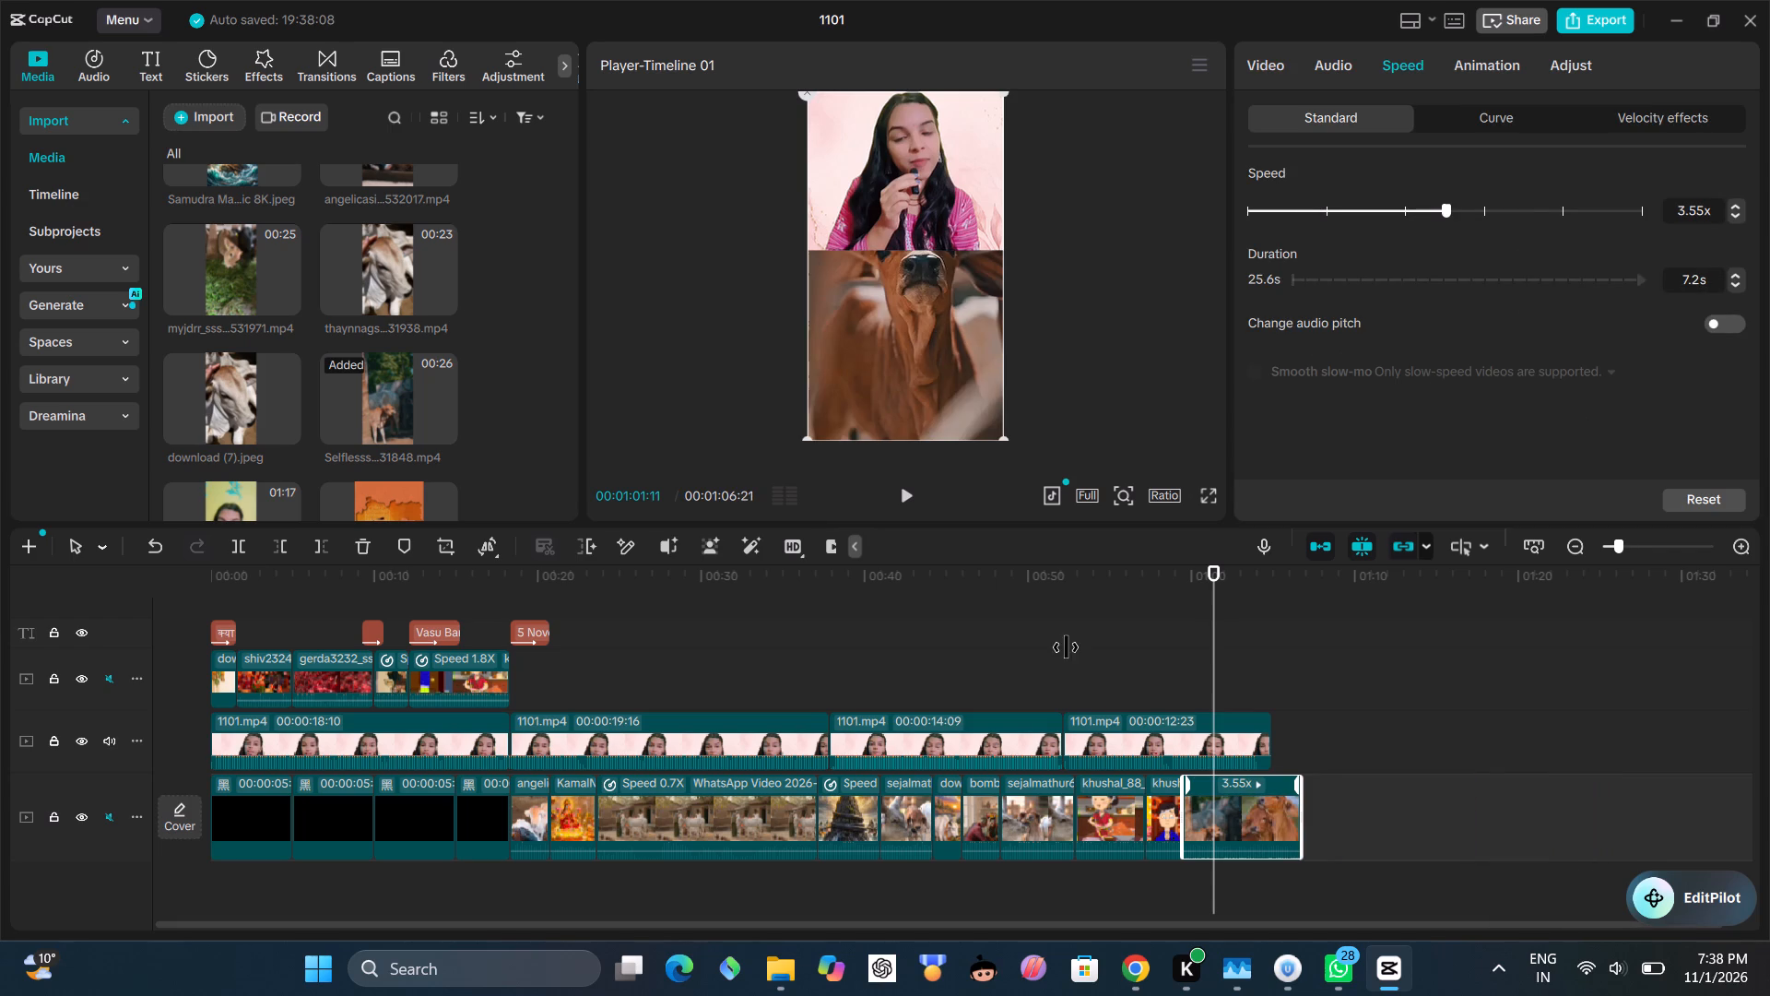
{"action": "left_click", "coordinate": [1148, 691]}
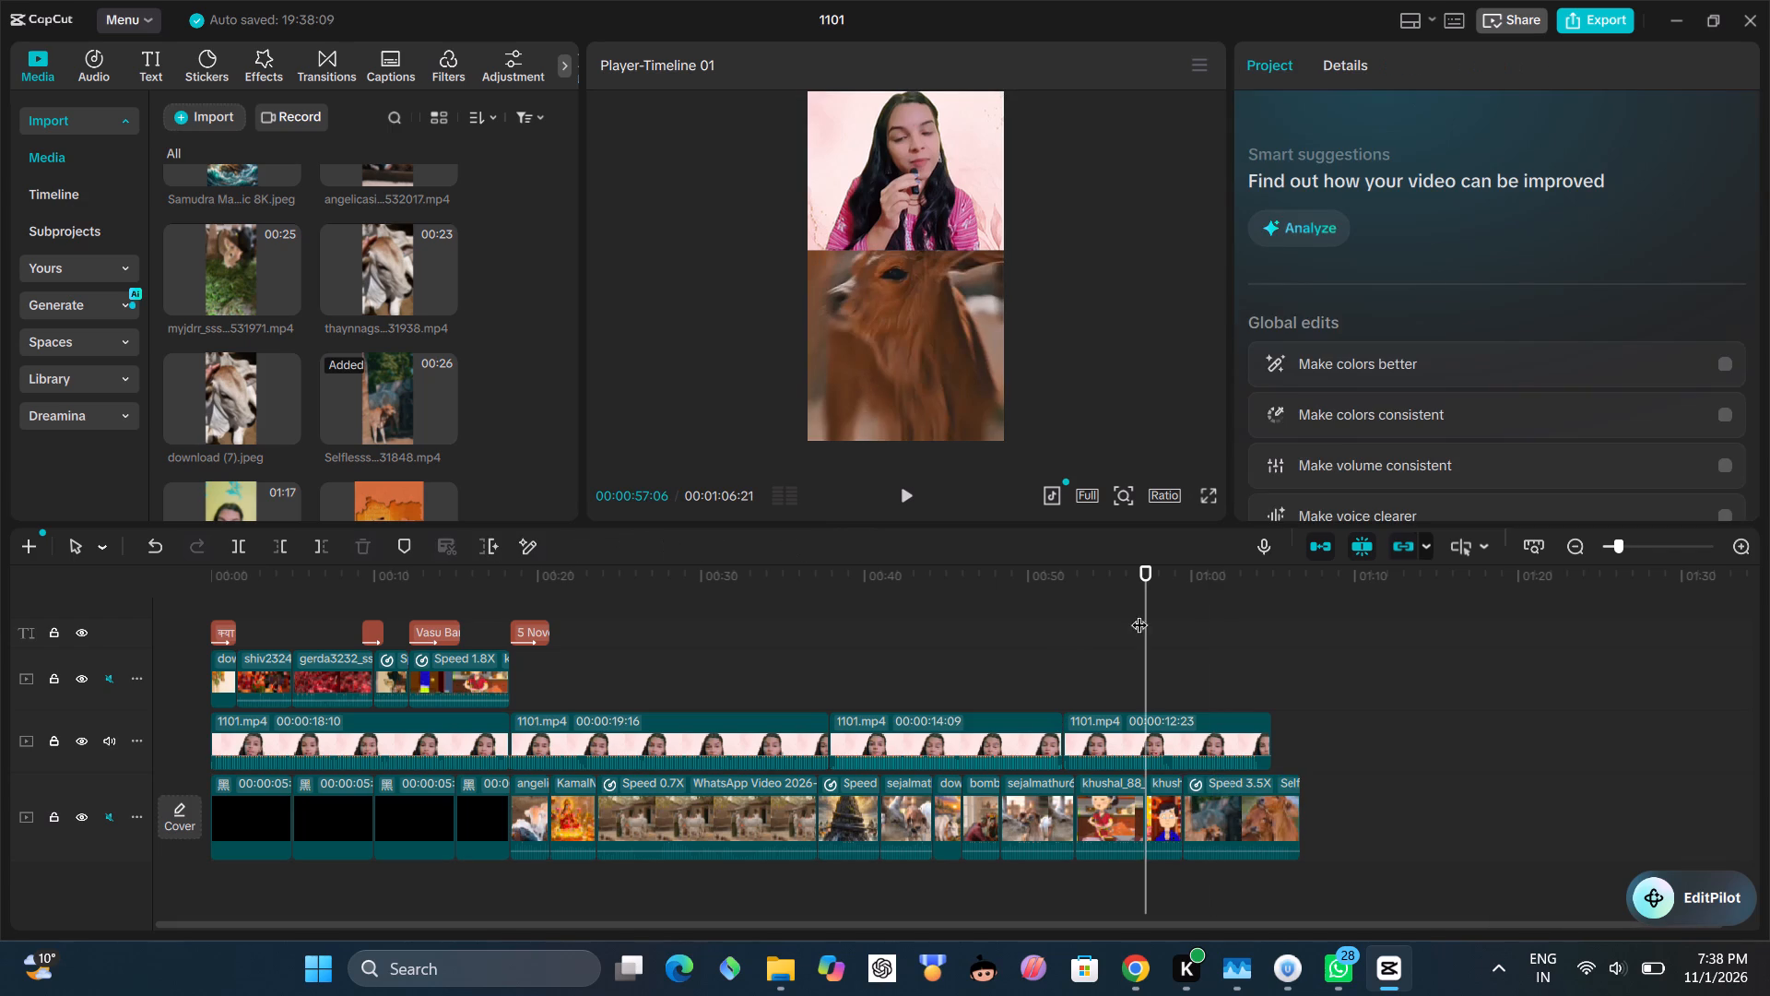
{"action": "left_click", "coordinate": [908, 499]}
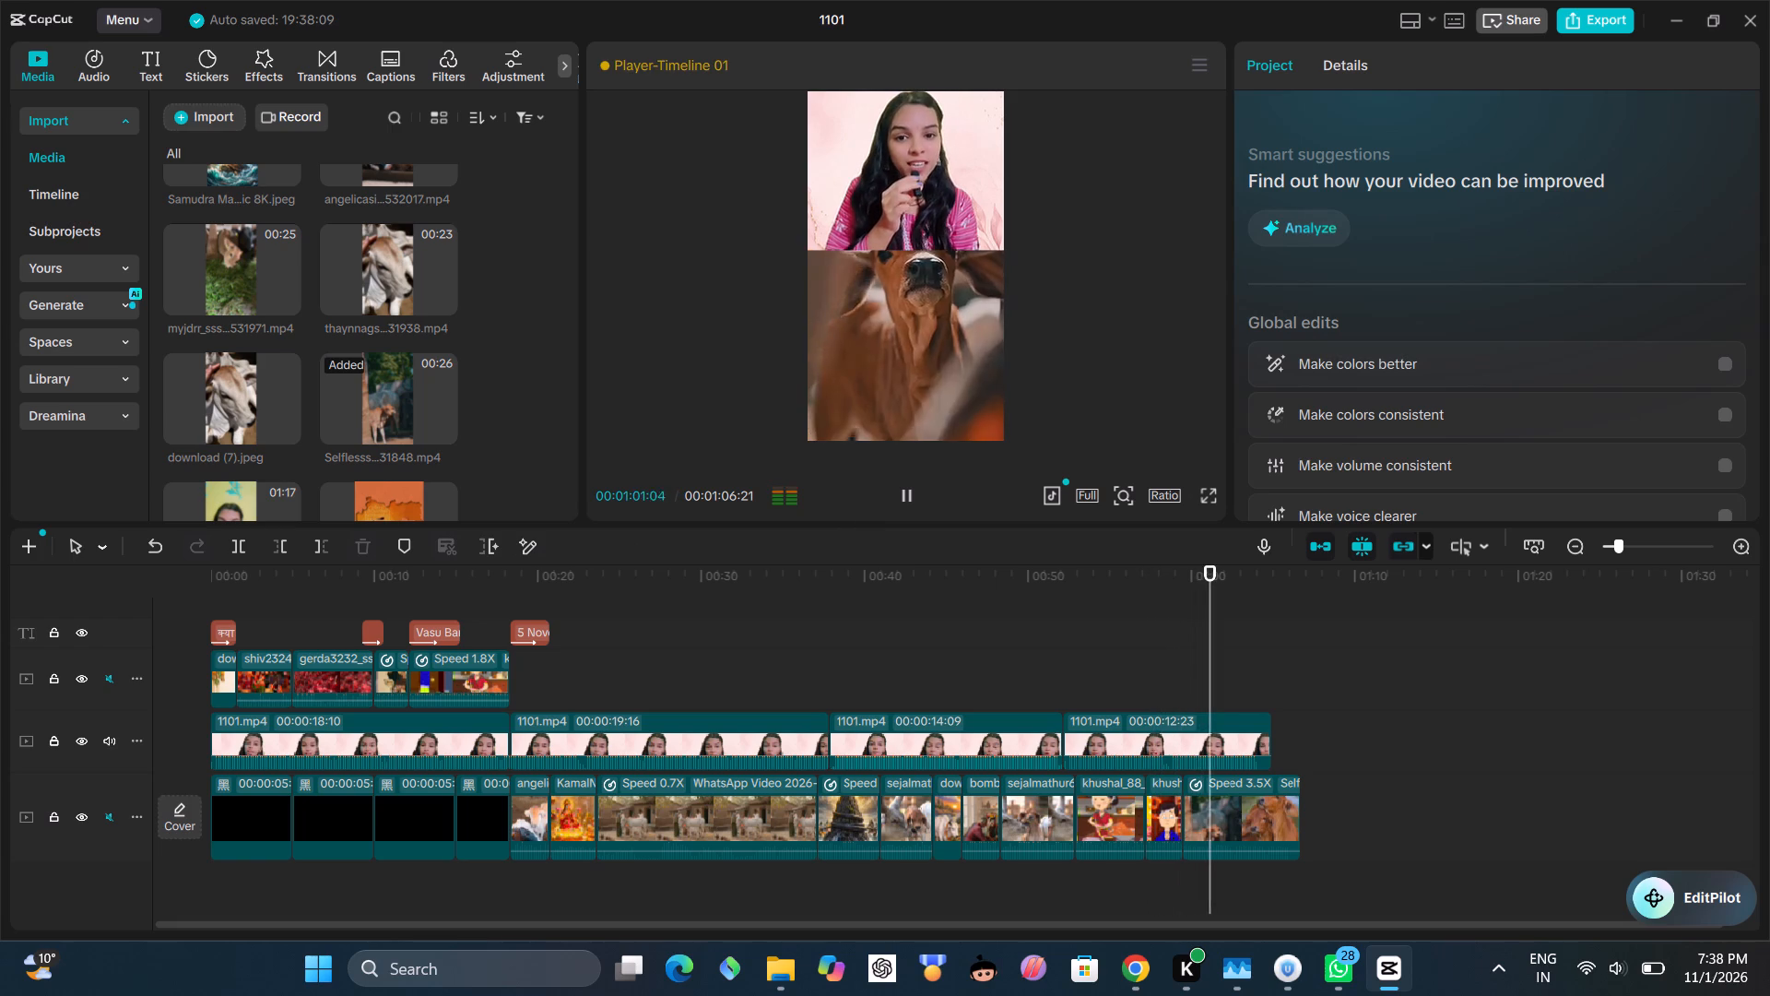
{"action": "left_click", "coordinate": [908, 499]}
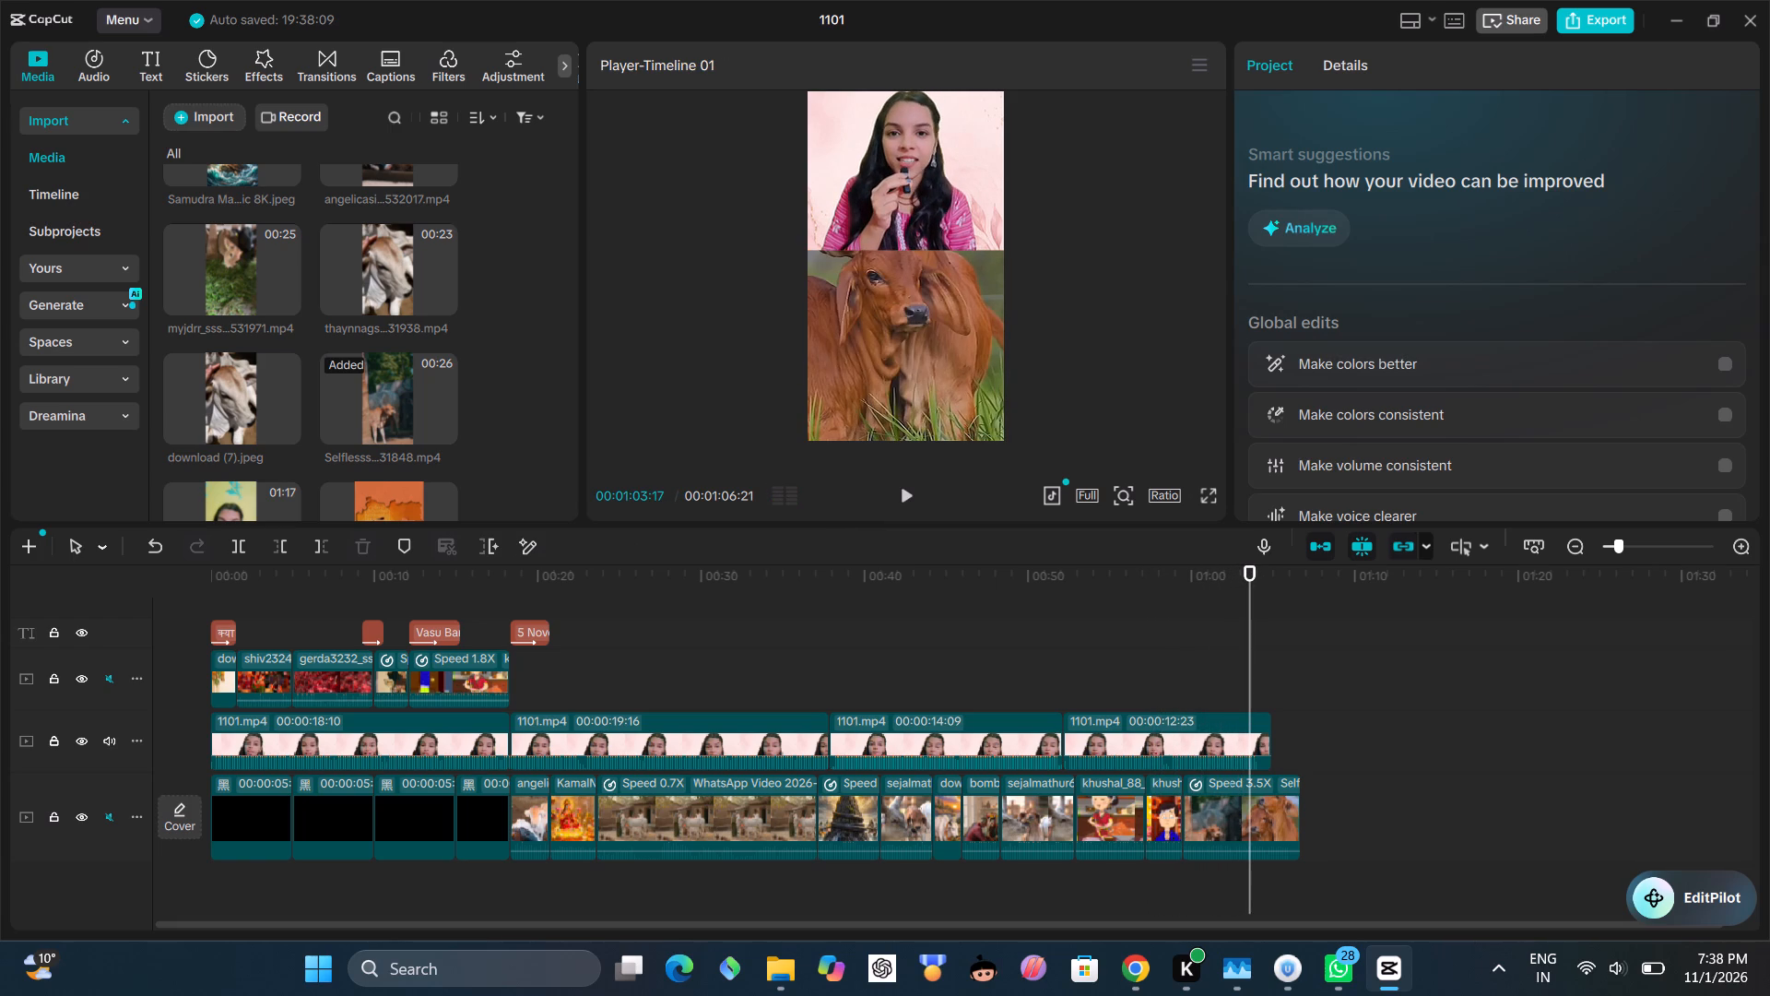
Set the brown calf clip's speed to 1.50x.
{"action": "left_click", "coordinate": [899, 352]}
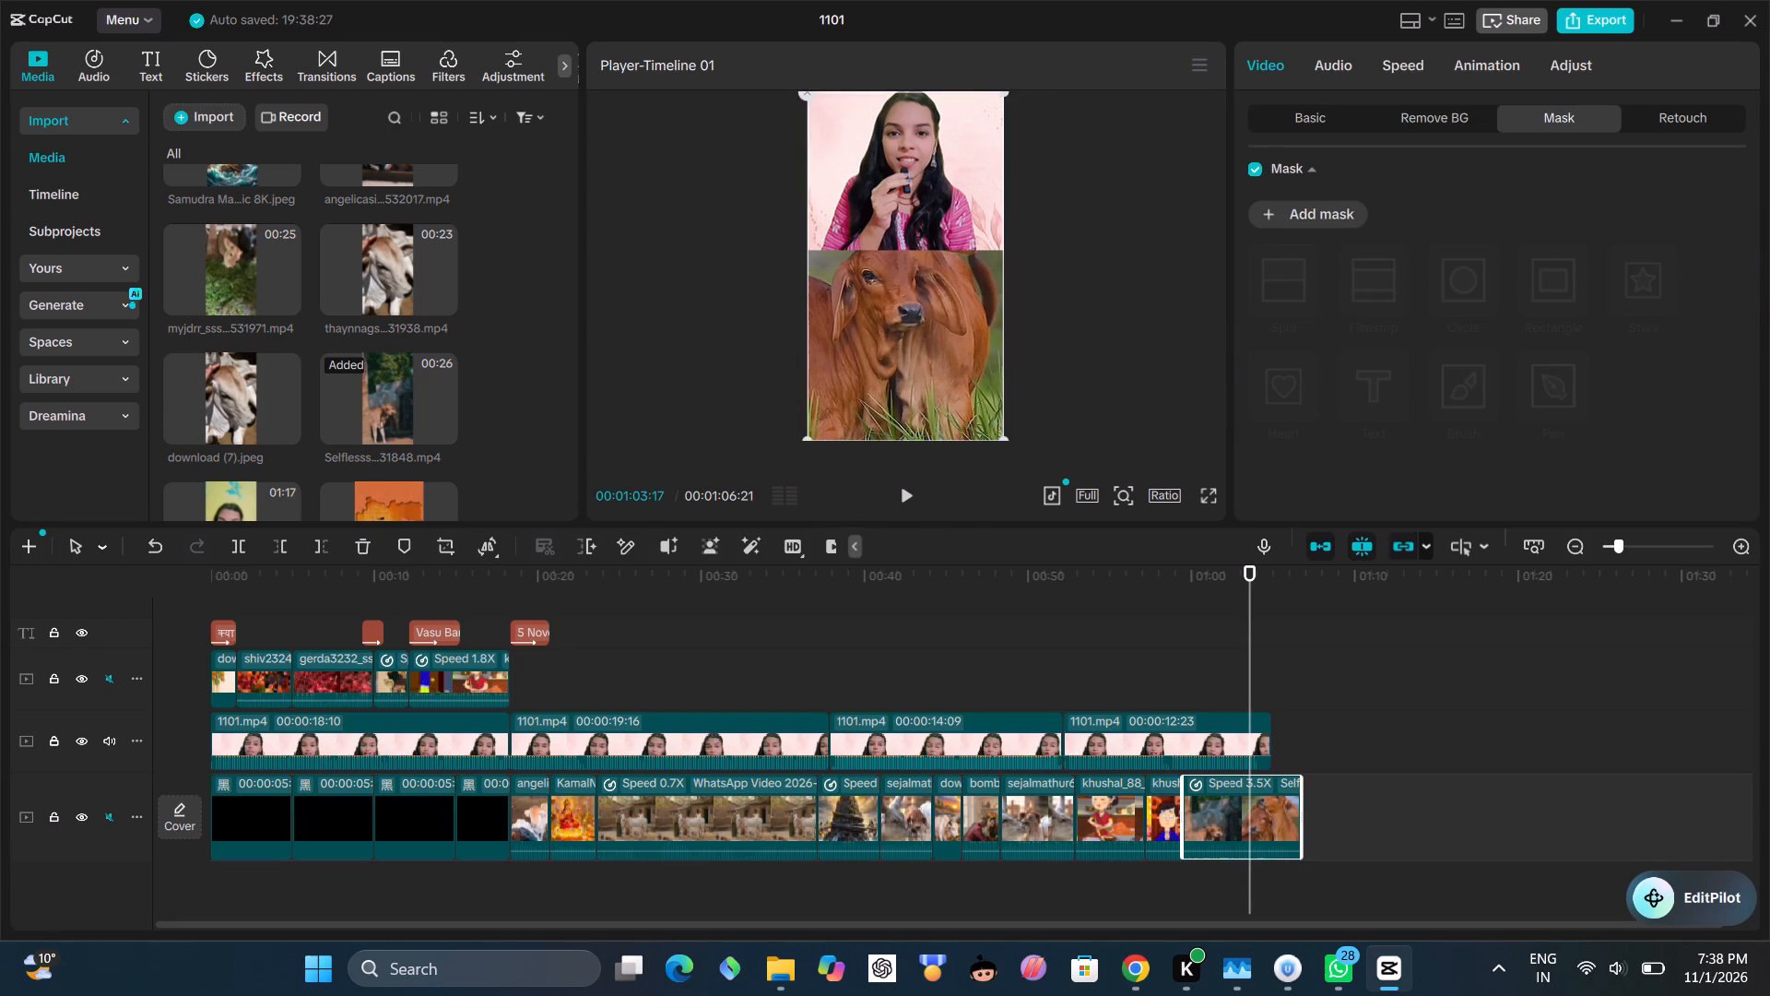
{"action": "left_click", "coordinate": [1397, 65]}
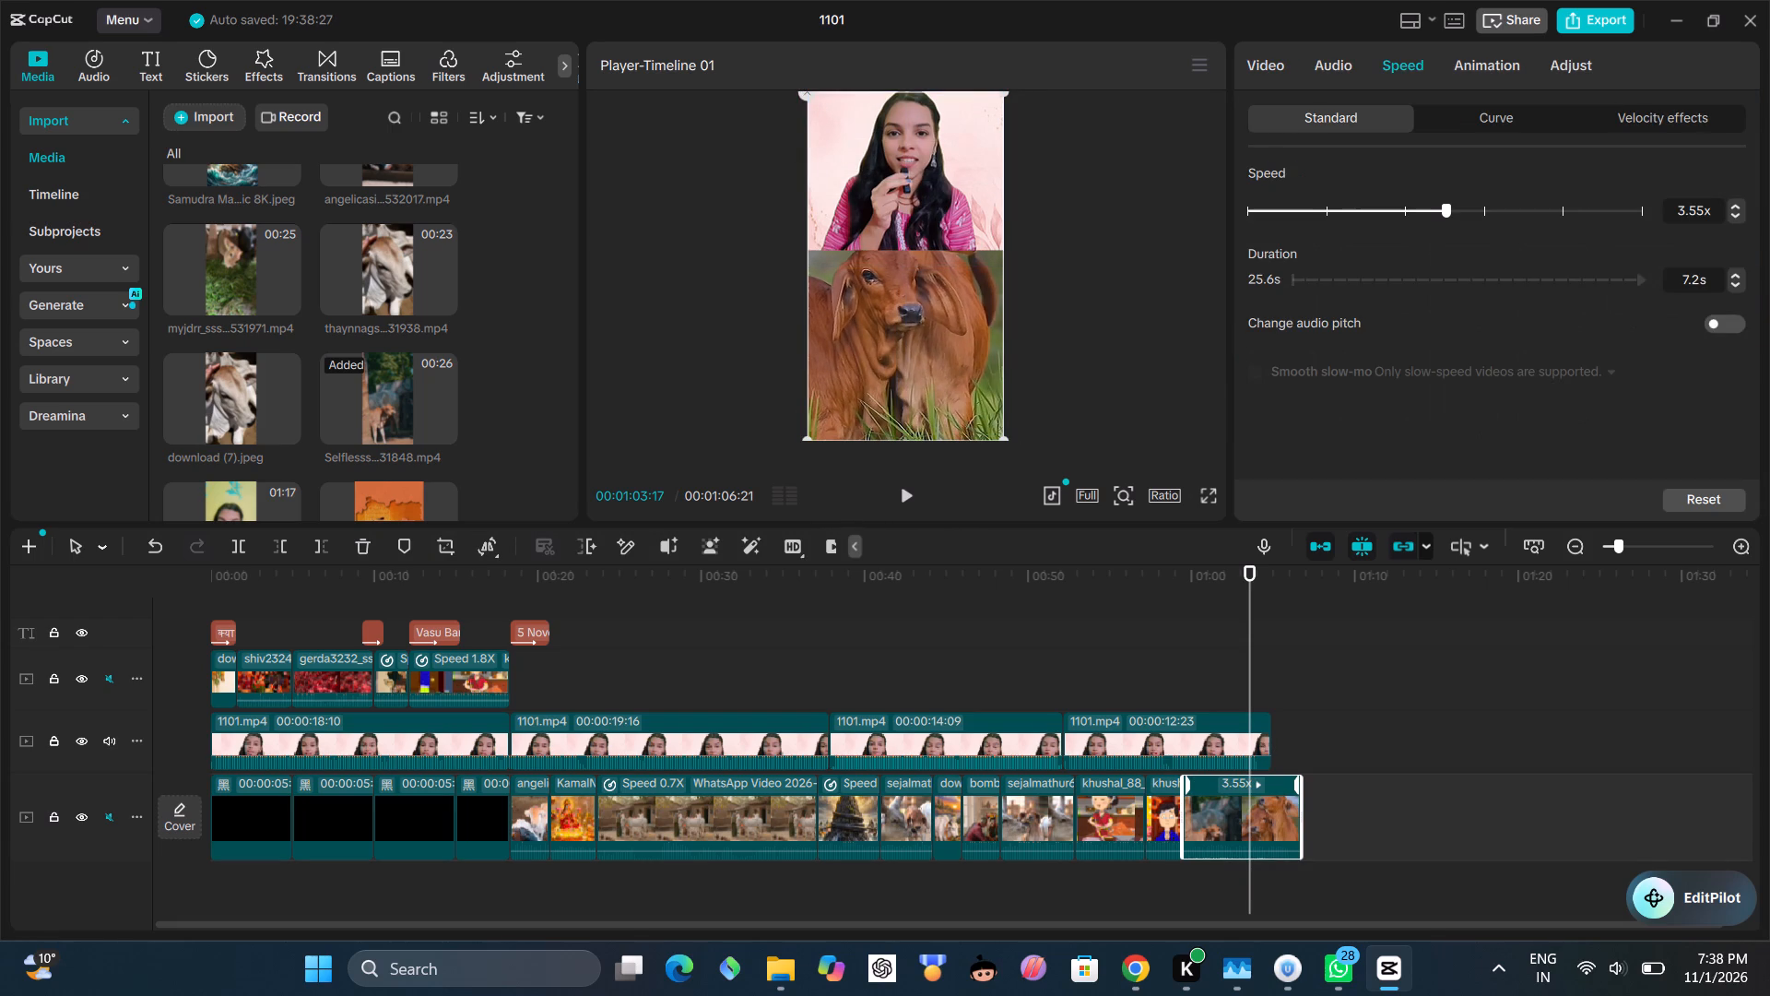
{"action": "left_click", "coordinate": [1366, 202]}
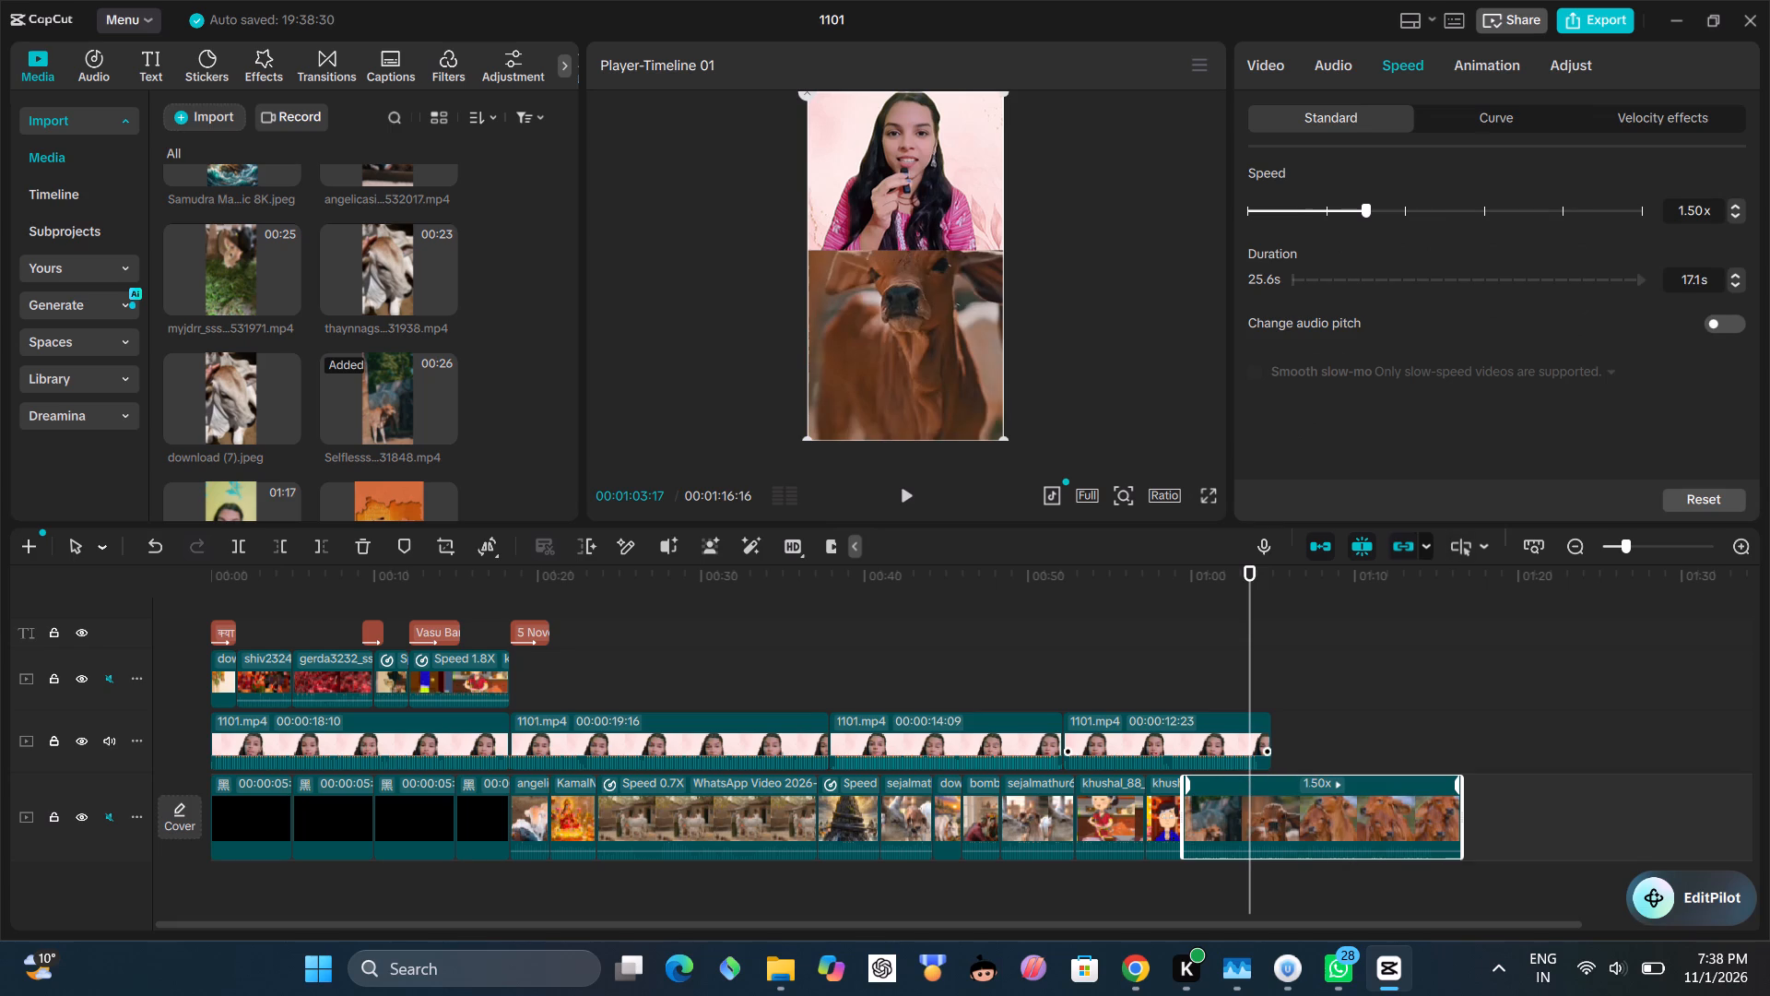
Play the brown calf clip from about 1:00 and split it at about 1:01:22.
{"action": "left_click", "coordinate": [1189, 654]}
{"action": "left_click", "coordinate": [909, 488]}
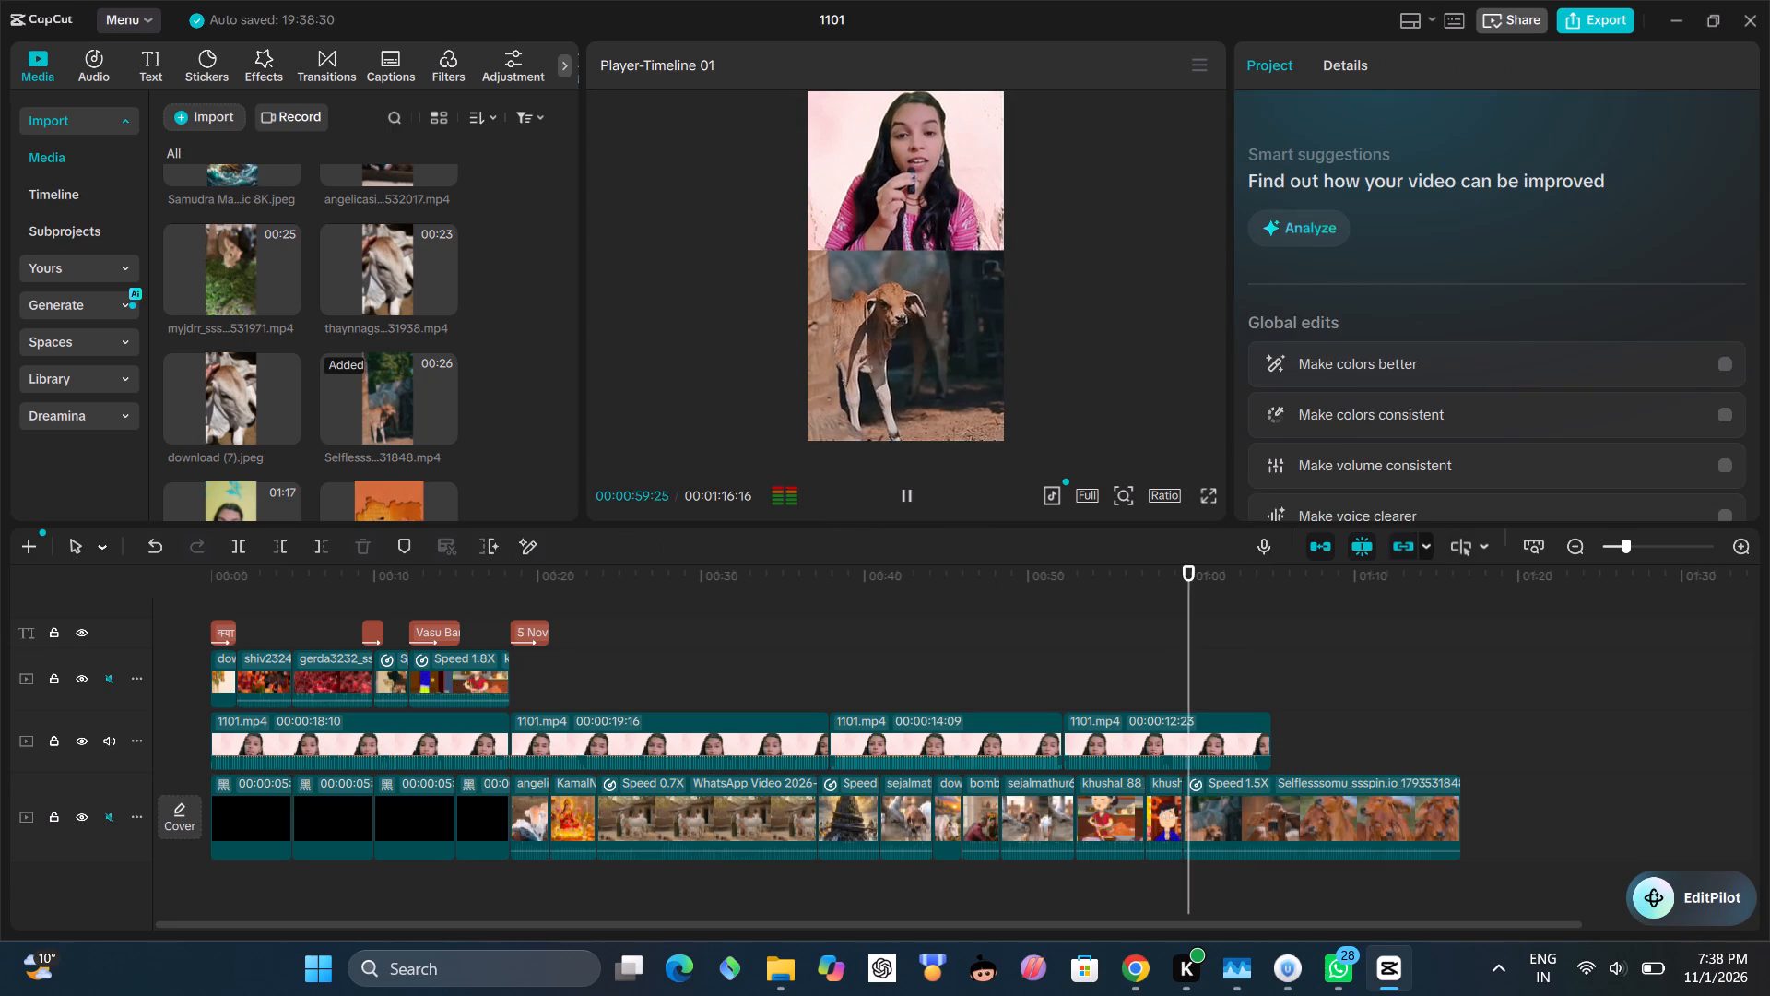
{"action": "left_click", "coordinate": [911, 491]}
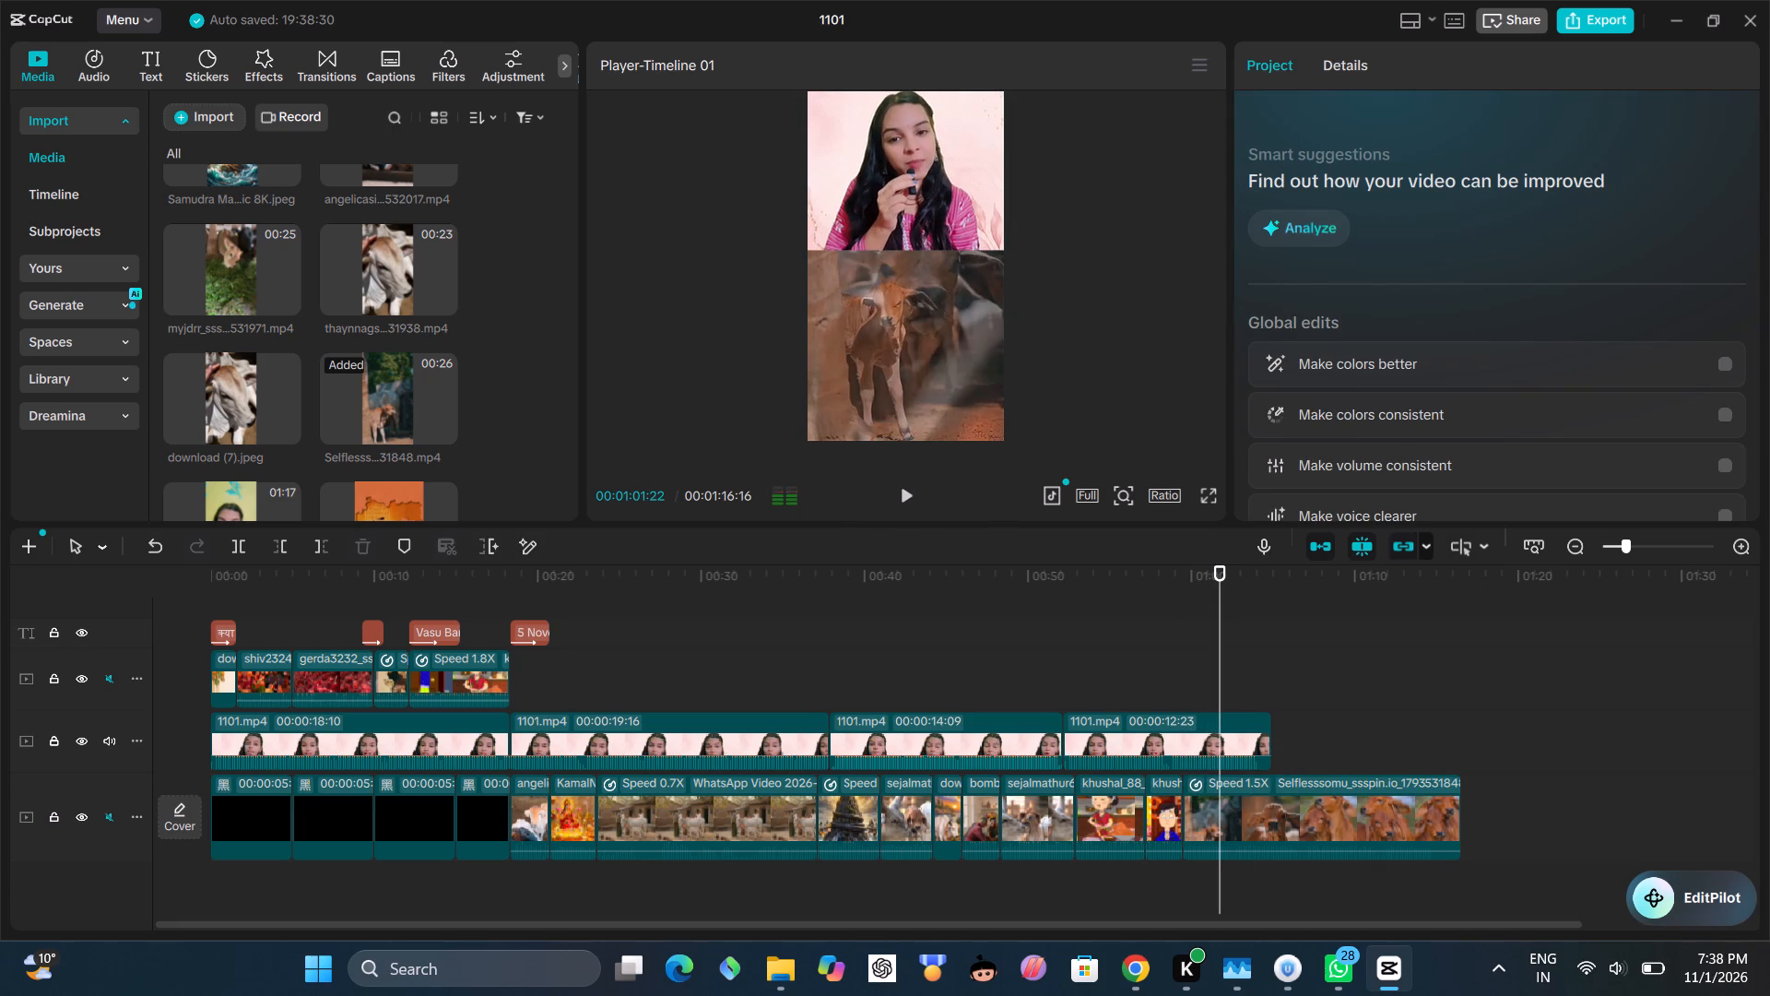
{"action": "key", "text": "b"}
{"action": "left_click", "coordinate": [1224, 809]}
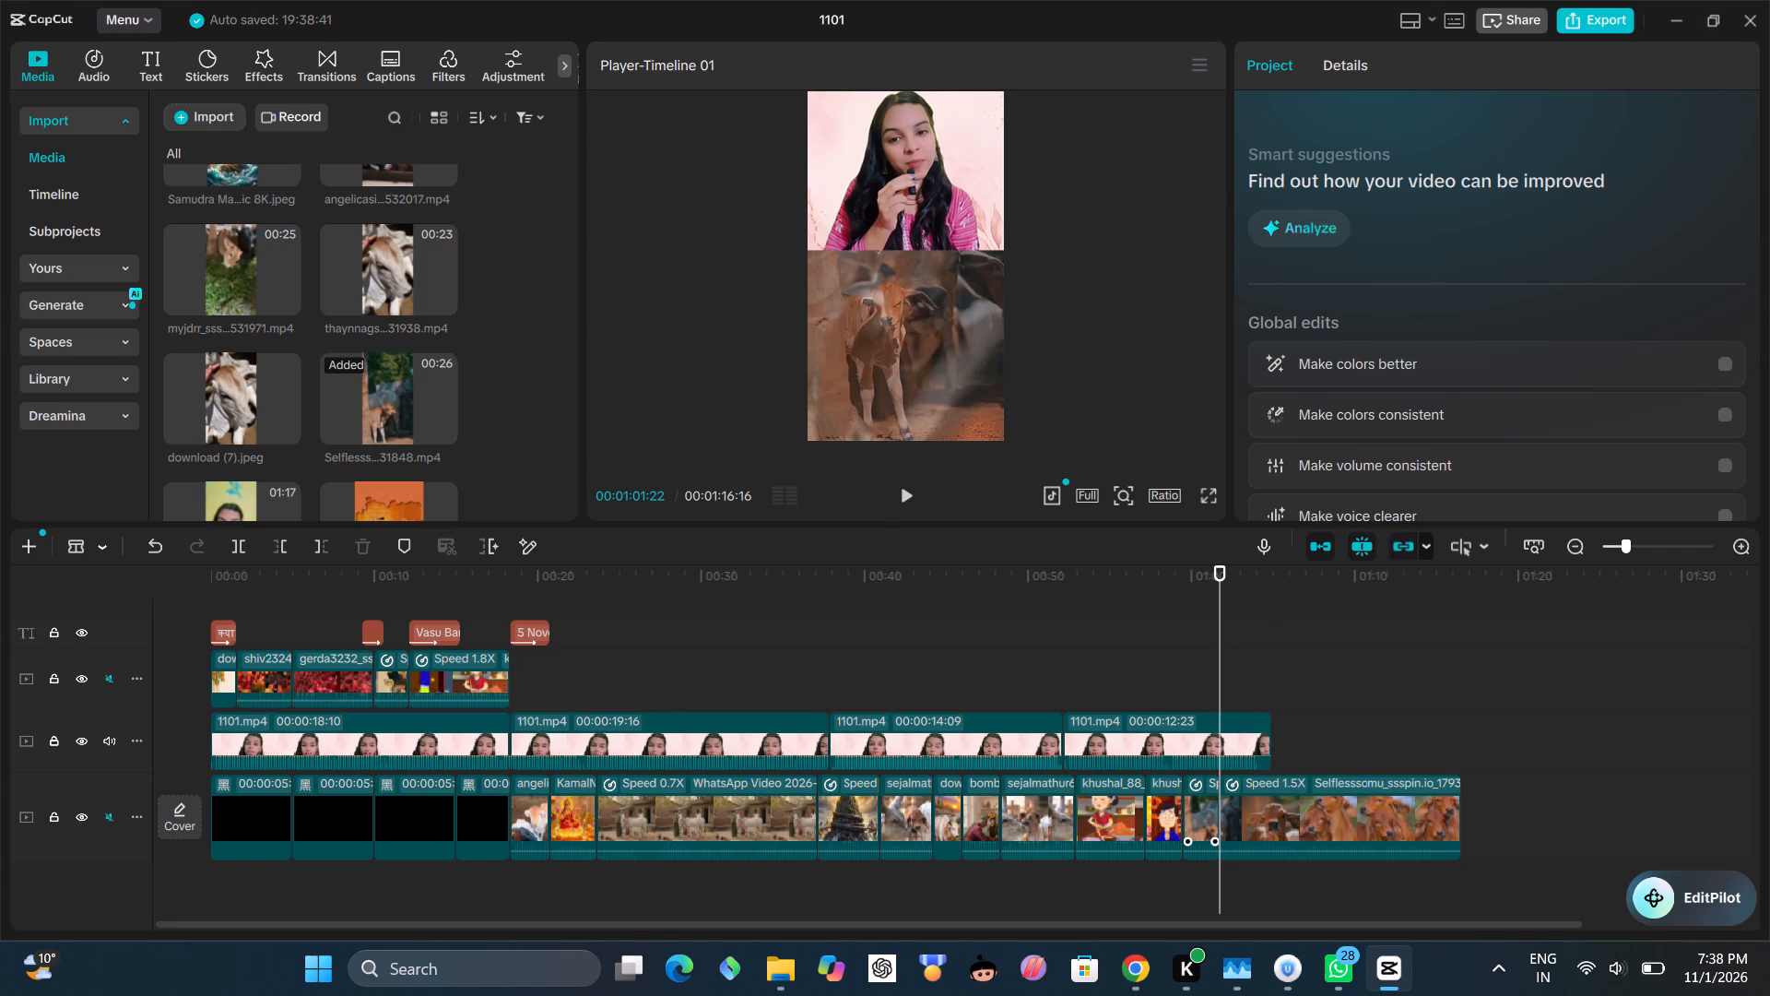
Lower the picture of the second brown calf piece so the calf's head fills the bottom half at about 1:03.
{"action": "left_click", "coordinate": [908, 492]}
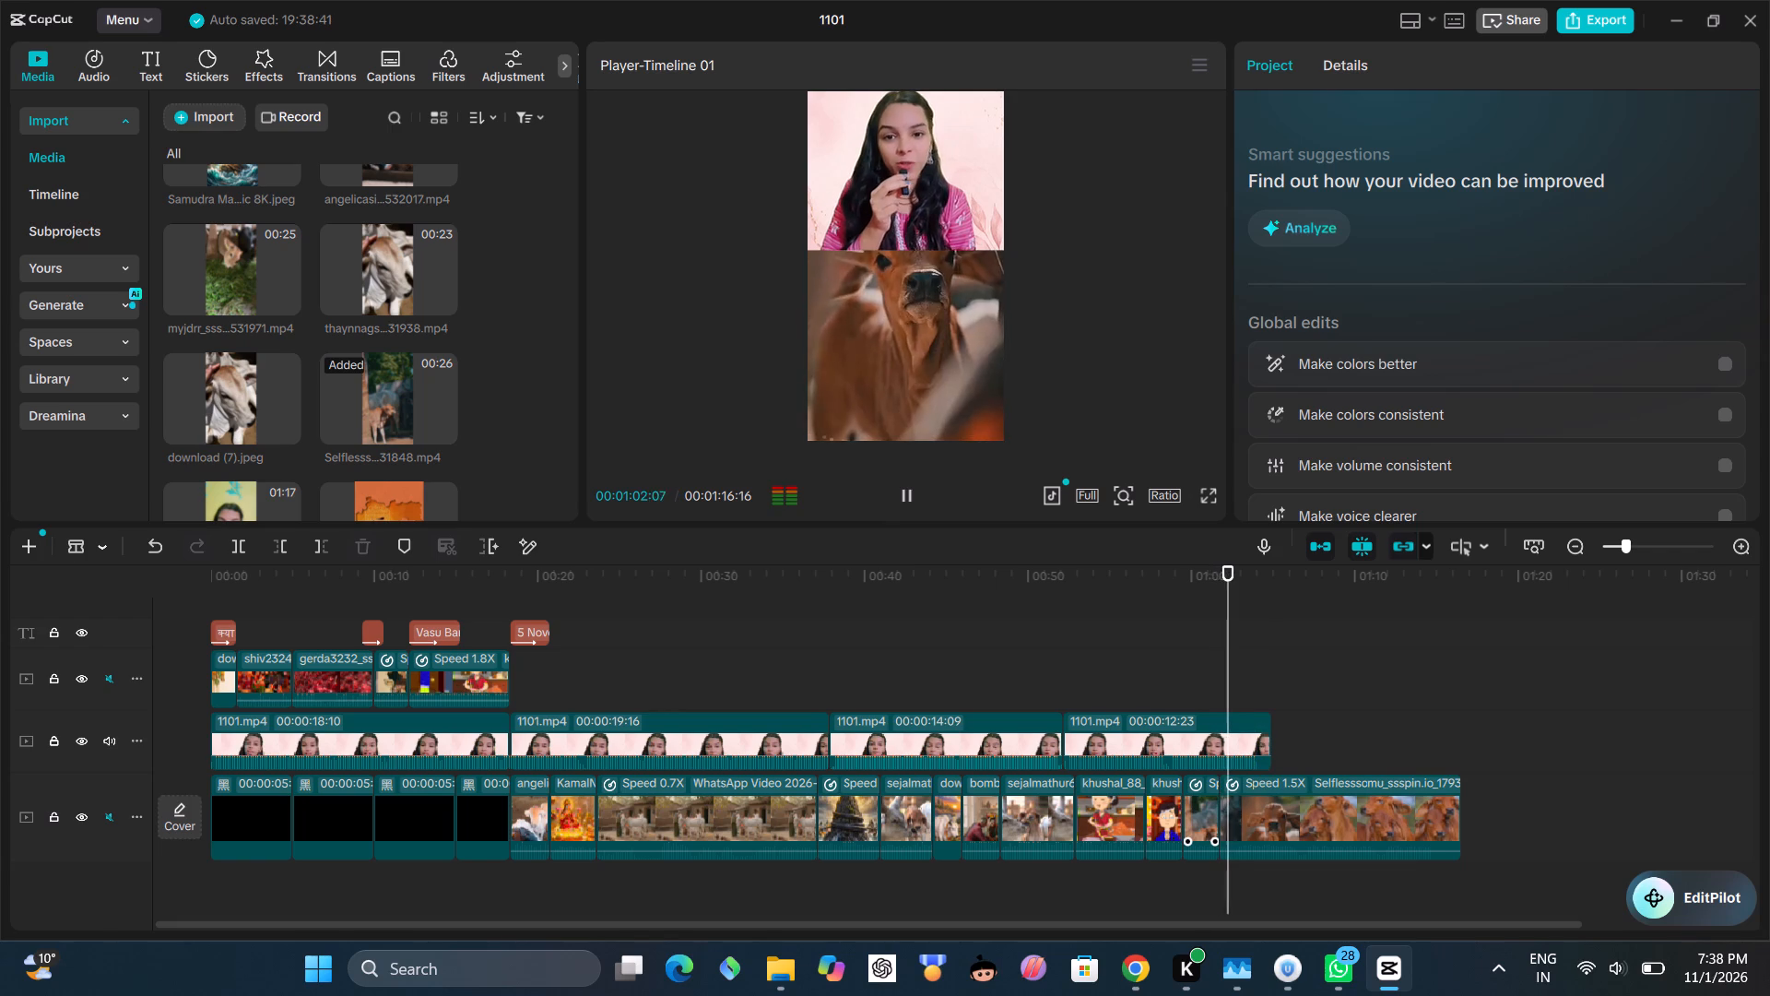
{"action": "key", "text": "b"}
{"action": "left_click", "coordinate": [925, 333]}
{"action": "left_click_drag", "start_coordinate": [925, 333], "coordinate": [926, 380]}
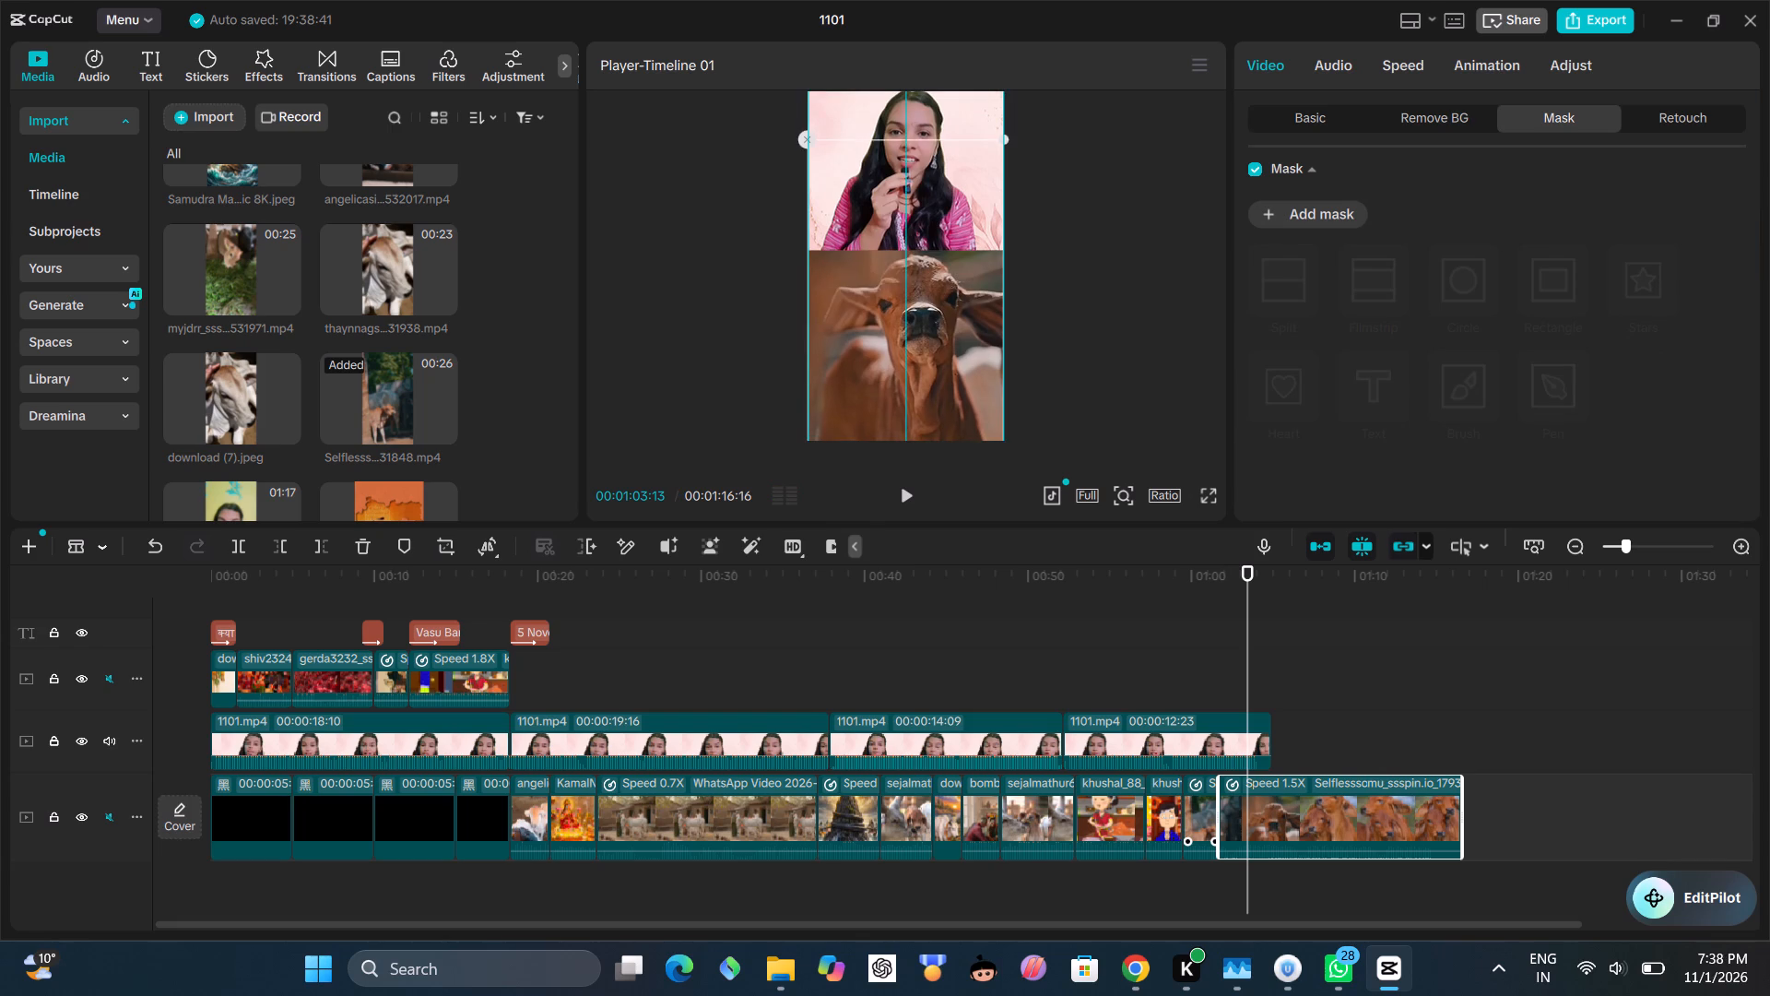
{"action": "left_click_drag", "start_coordinate": [926, 380], "coordinate": [928, 383]}
{"action": "key", "text": "b"}
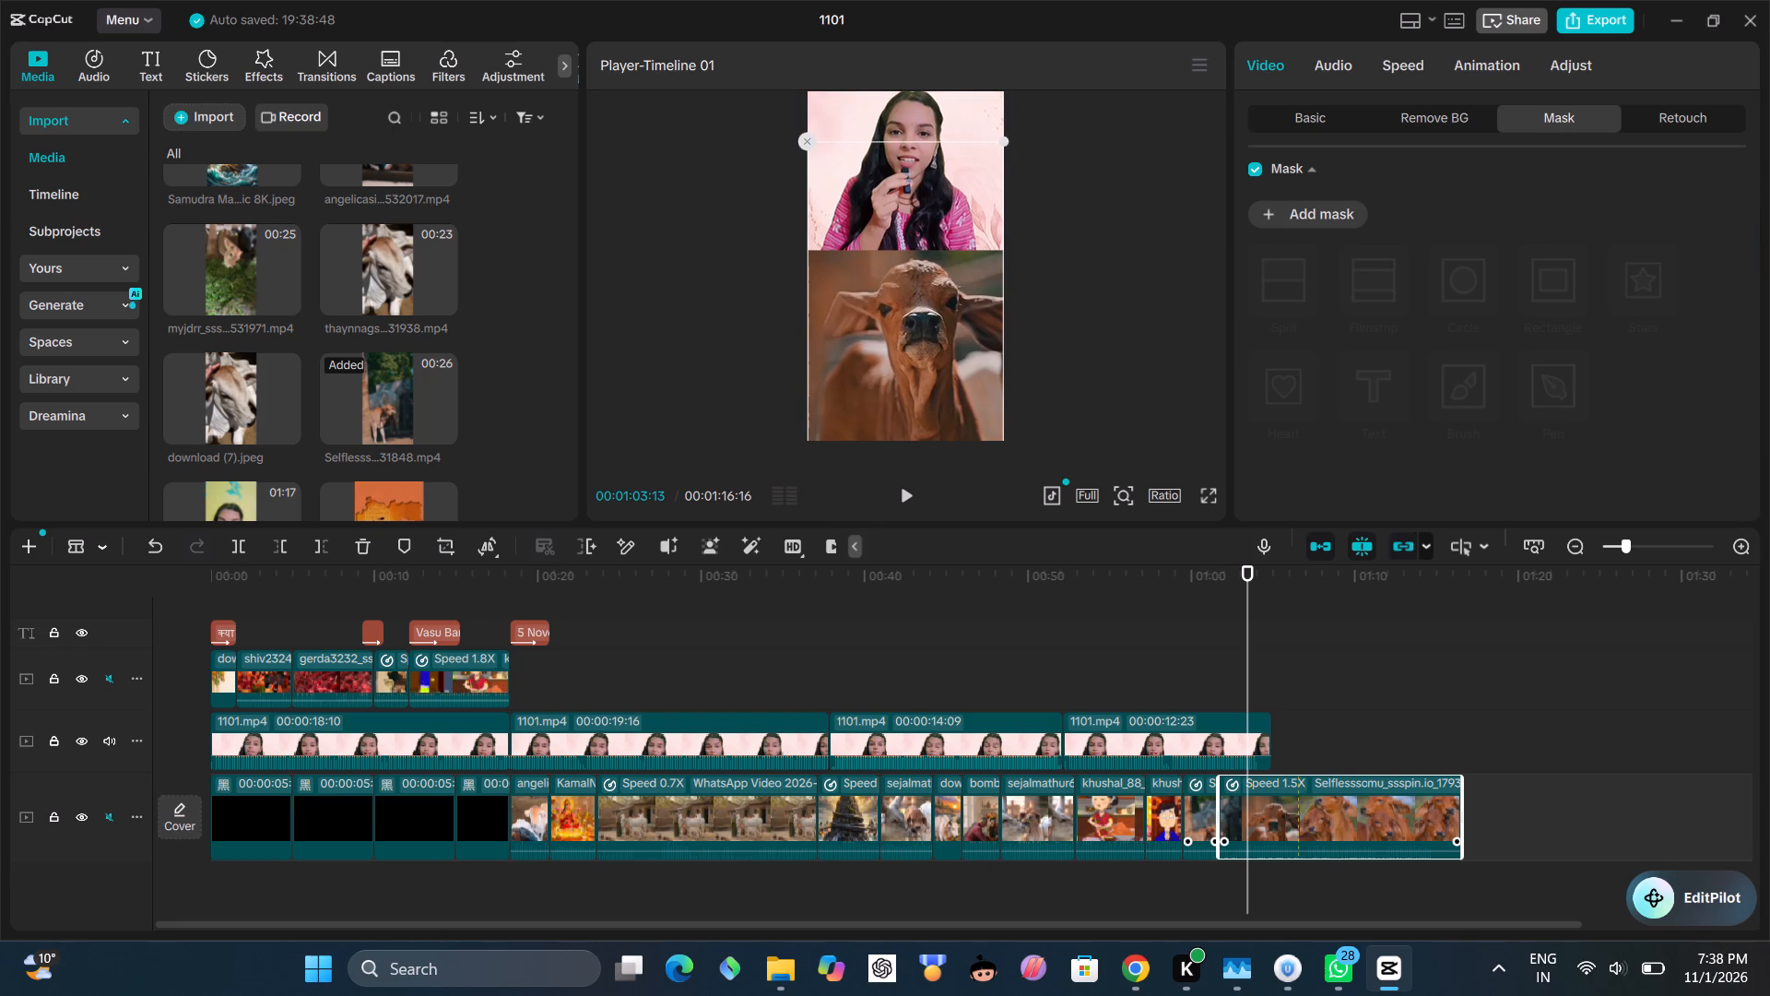
Trim the end of the second calf piece back to the end of the presenter footage and play the ending.
{"action": "left_click", "coordinate": [1459, 798]}
{"action": "key", "text": "a"}
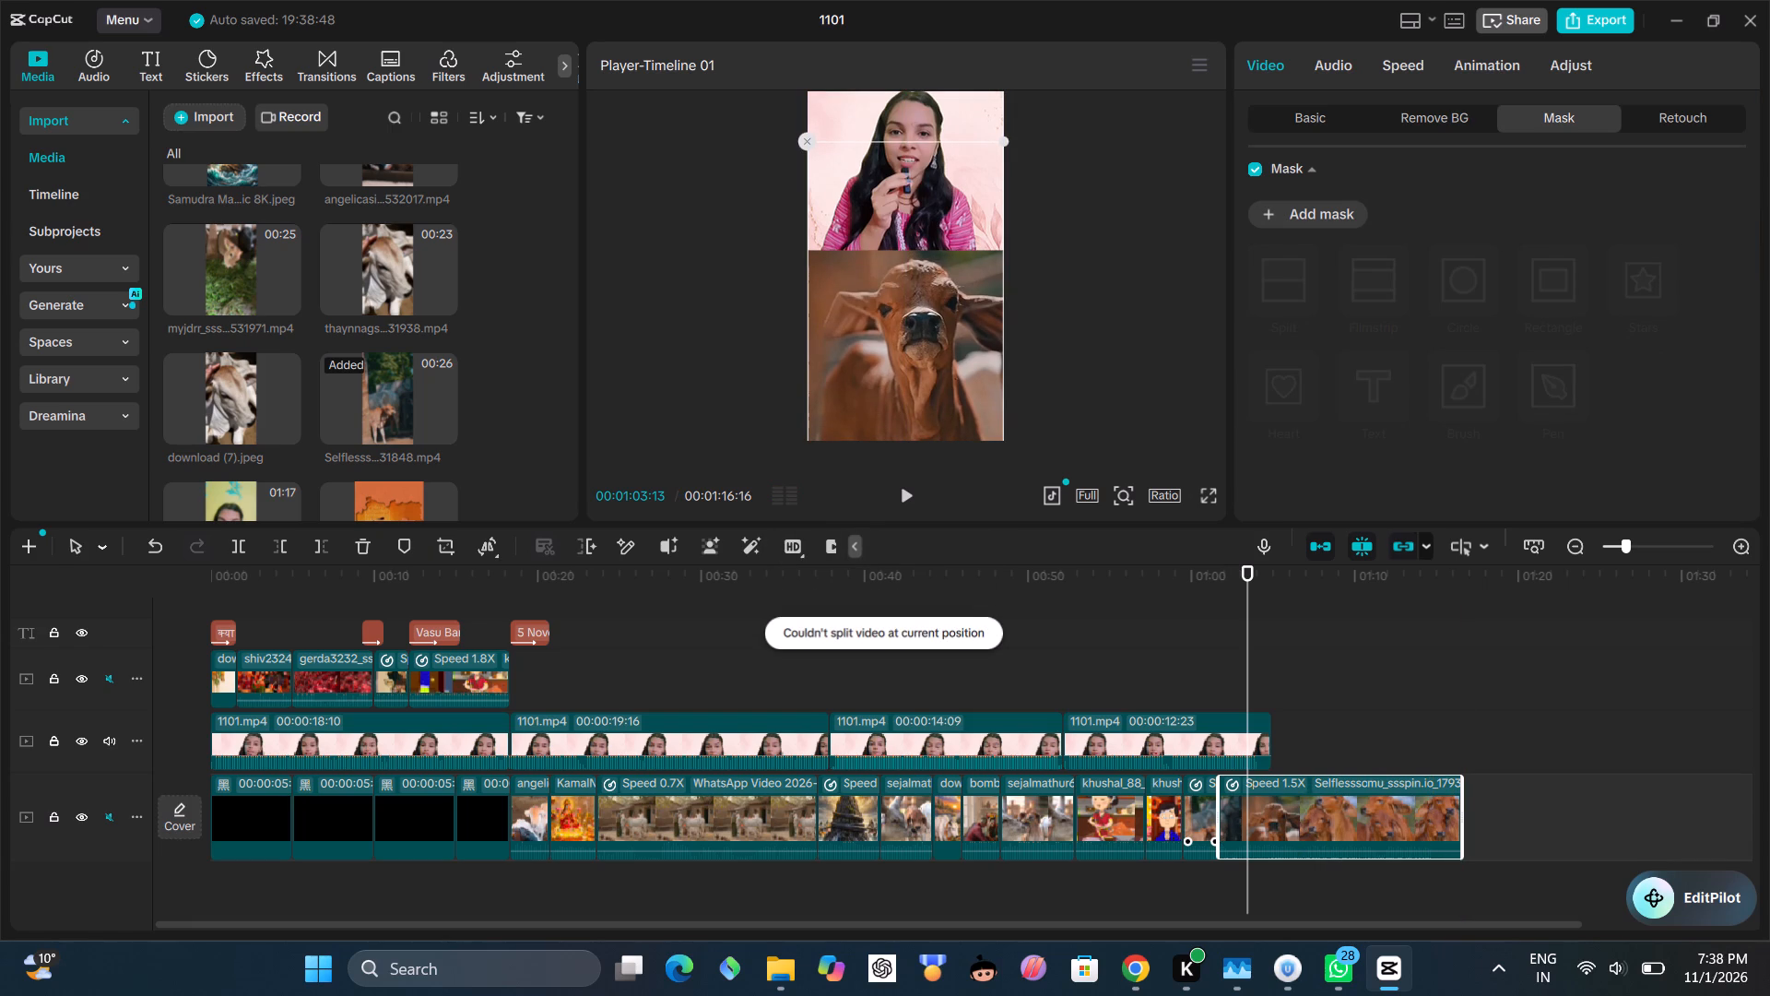
{"action": "left_click_drag", "start_coordinate": [1460, 799], "coordinate": [1282, 803]}
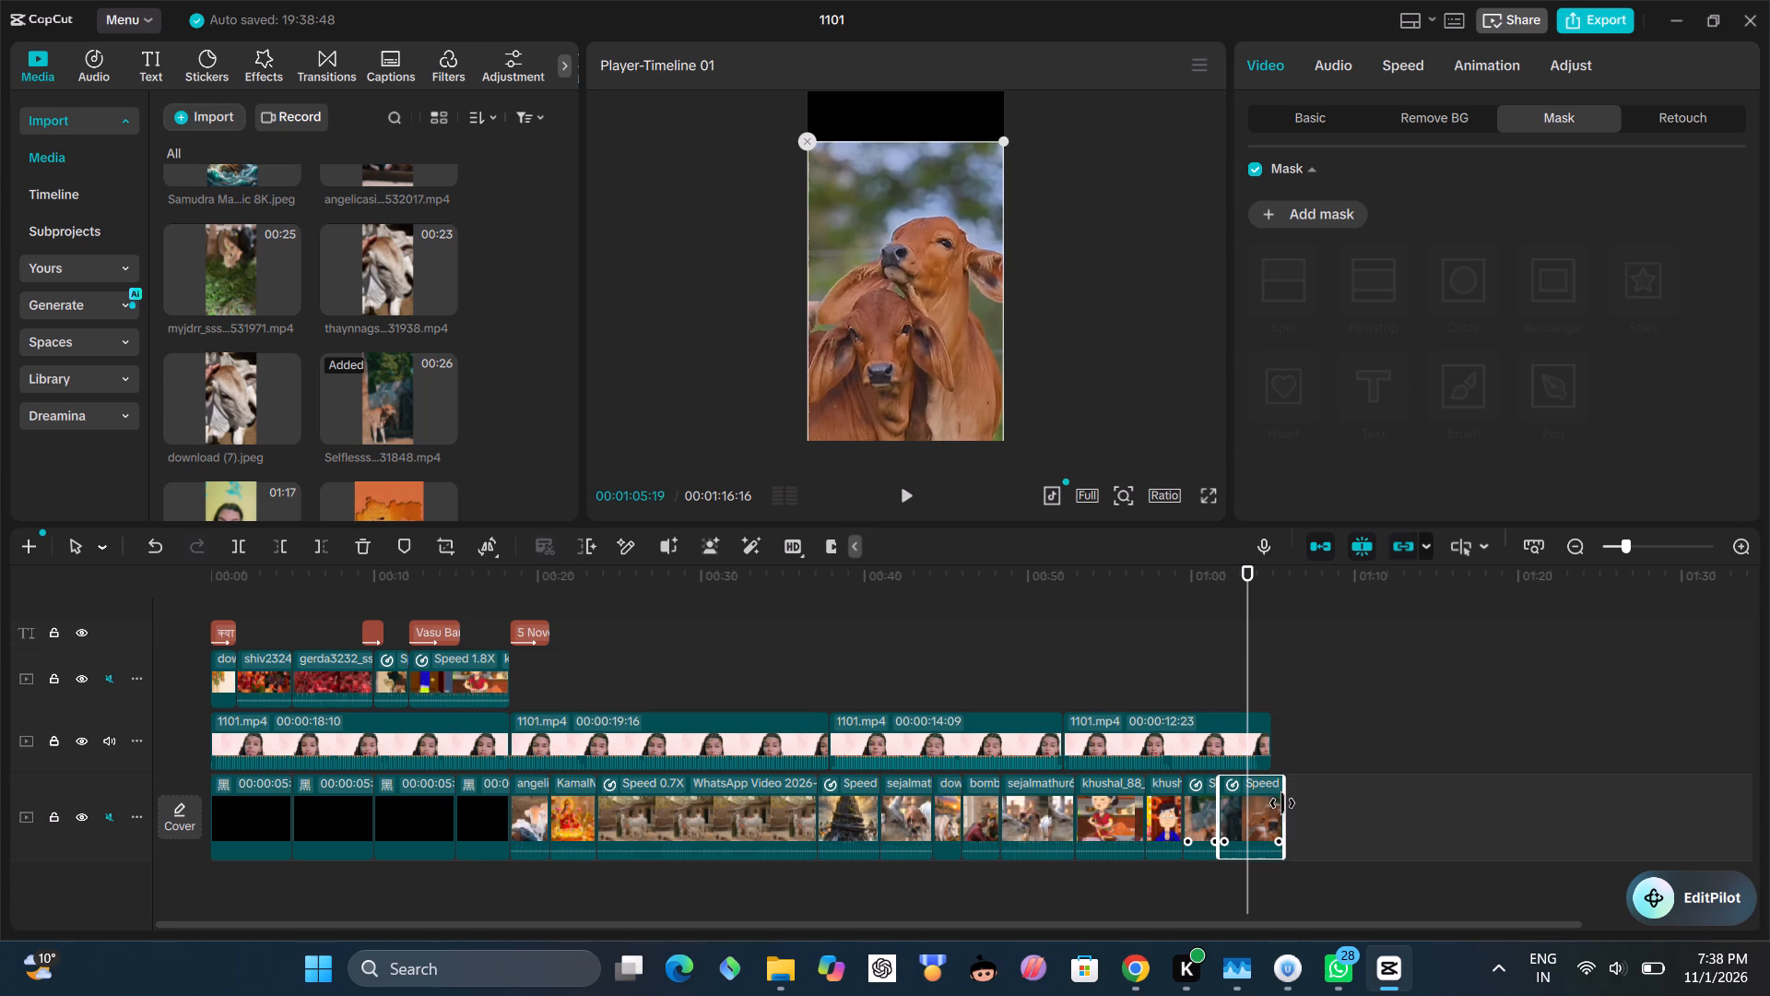
{"action": "left_click_drag", "start_coordinate": [1282, 803], "coordinate": [1272, 803]}
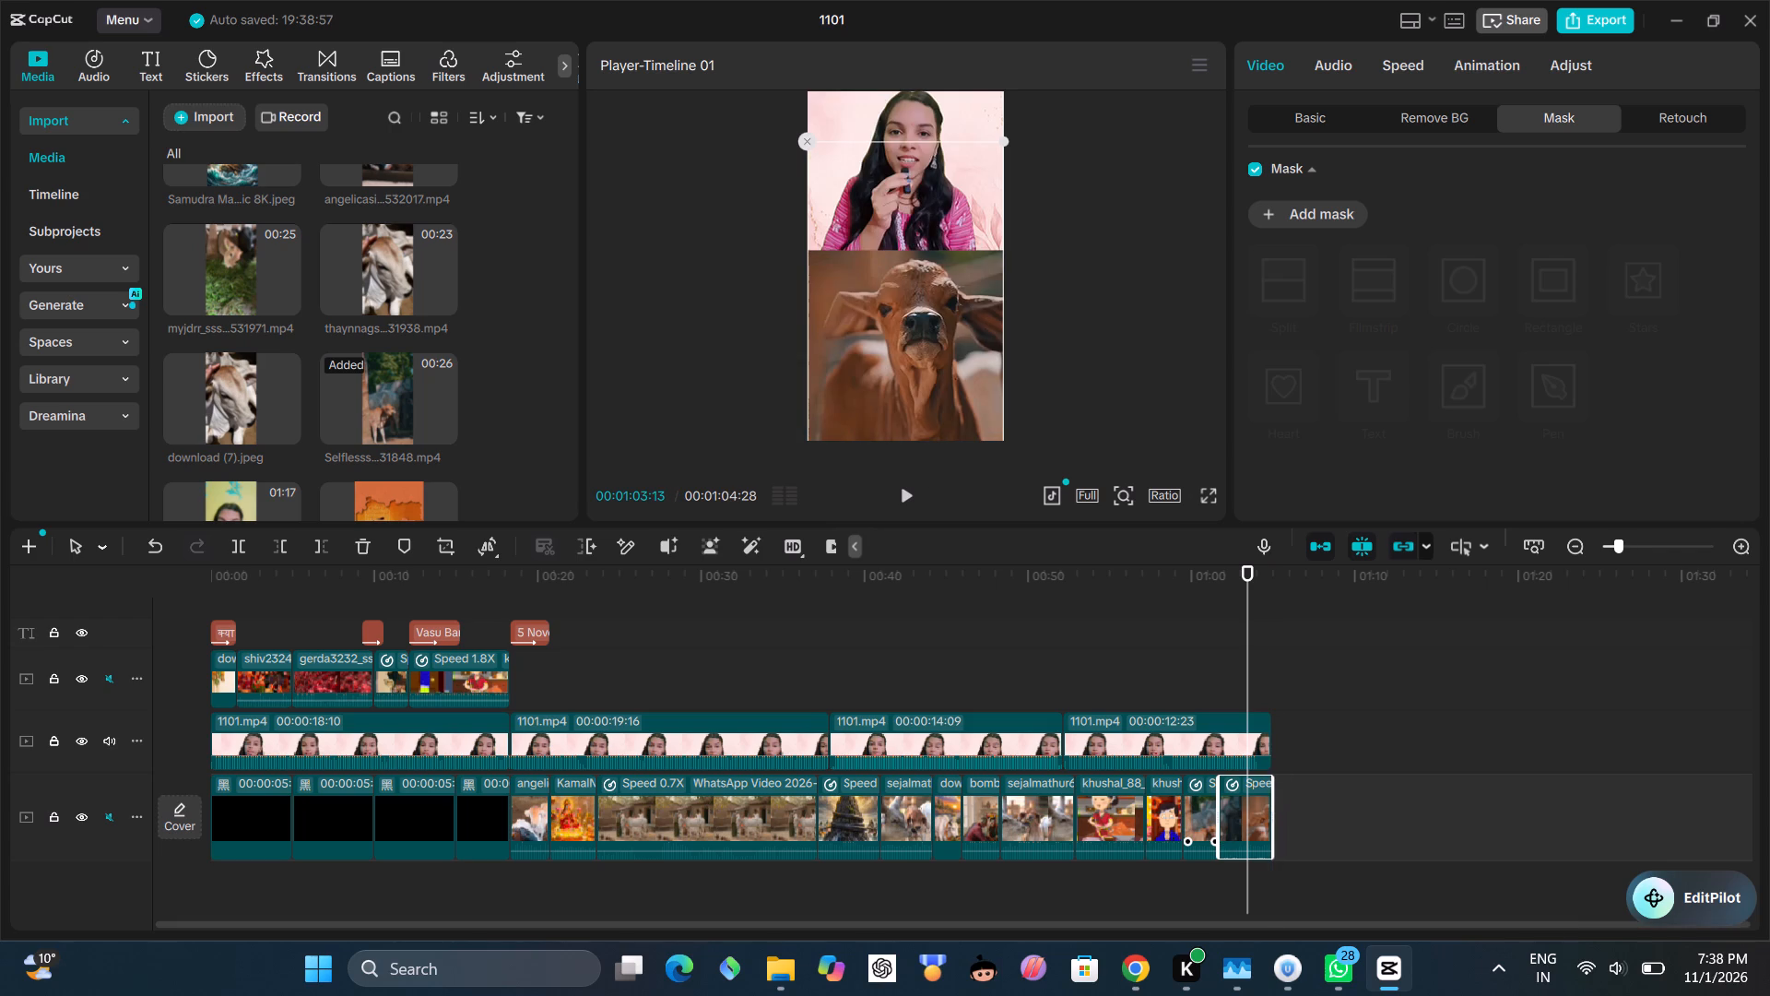
{"action": "left_click", "coordinate": [903, 493]}
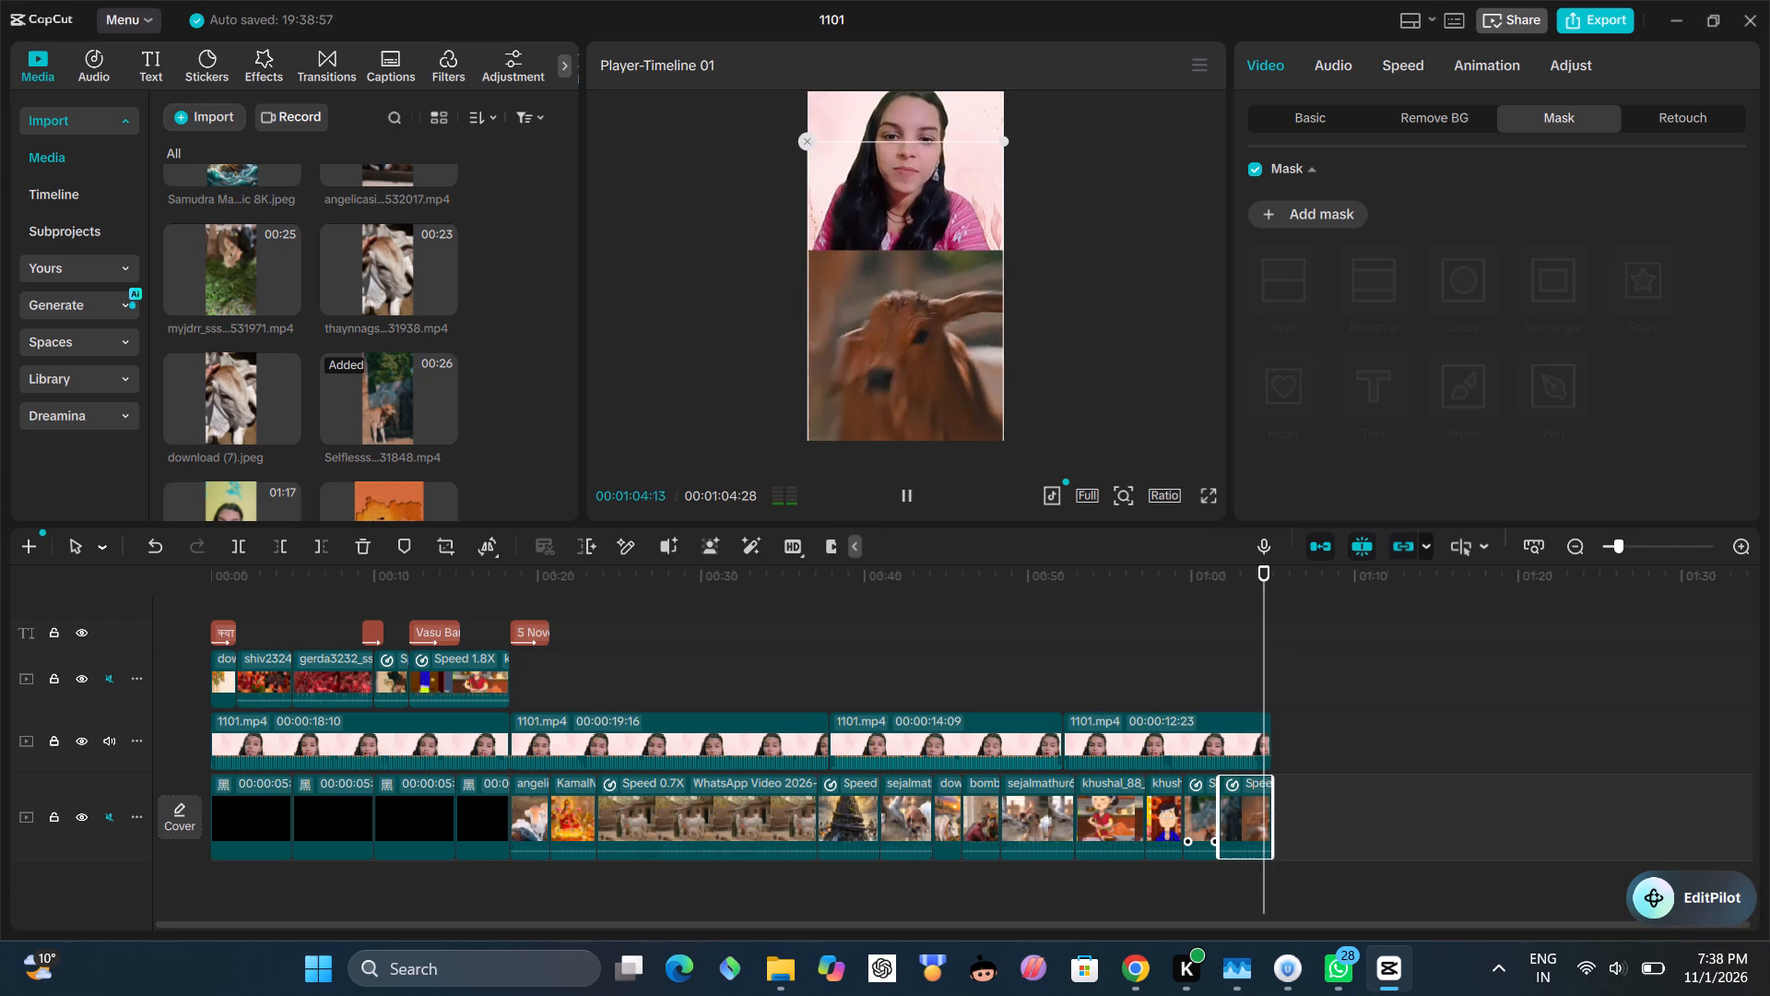
{"action": "left_click", "coordinate": [906, 498]}
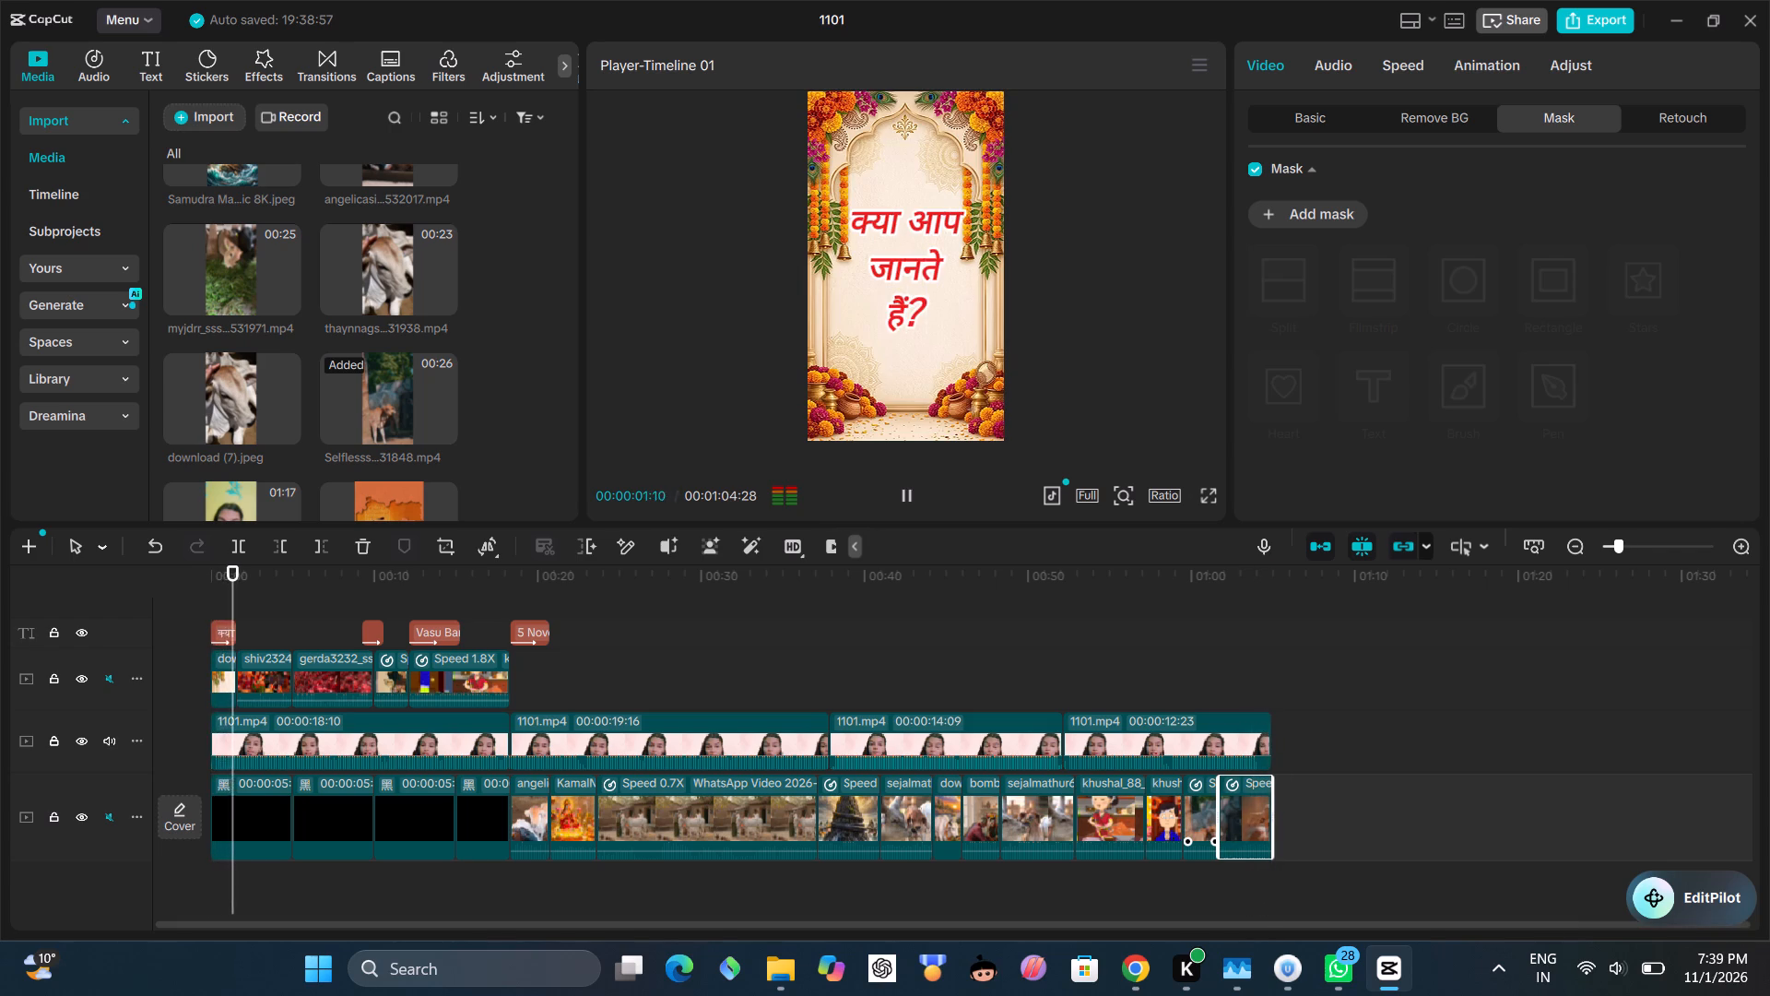
{"action": "left_click", "coordinate": [1151, 678]}
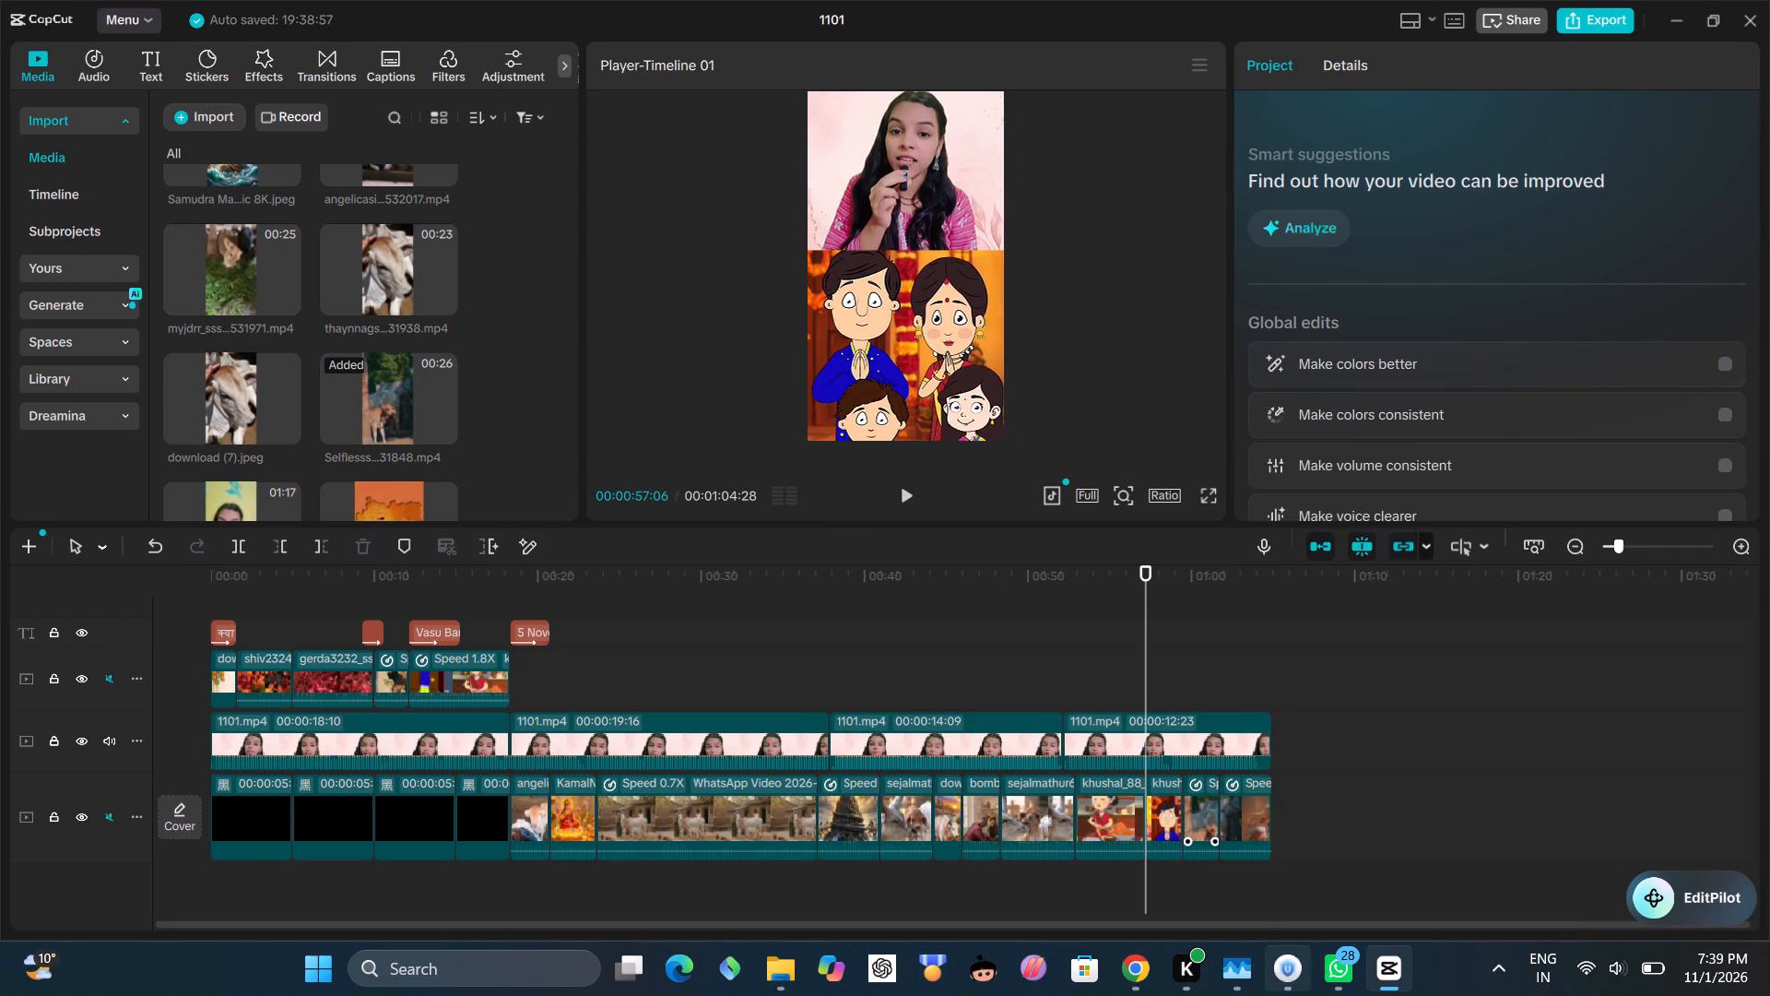
Switch to the Easy Hindi Typing page in Chrome and replace the existing text with "radhe radhe" converted to Hindi.
{"action": "left_click", "coordinate": [1143, 970]}
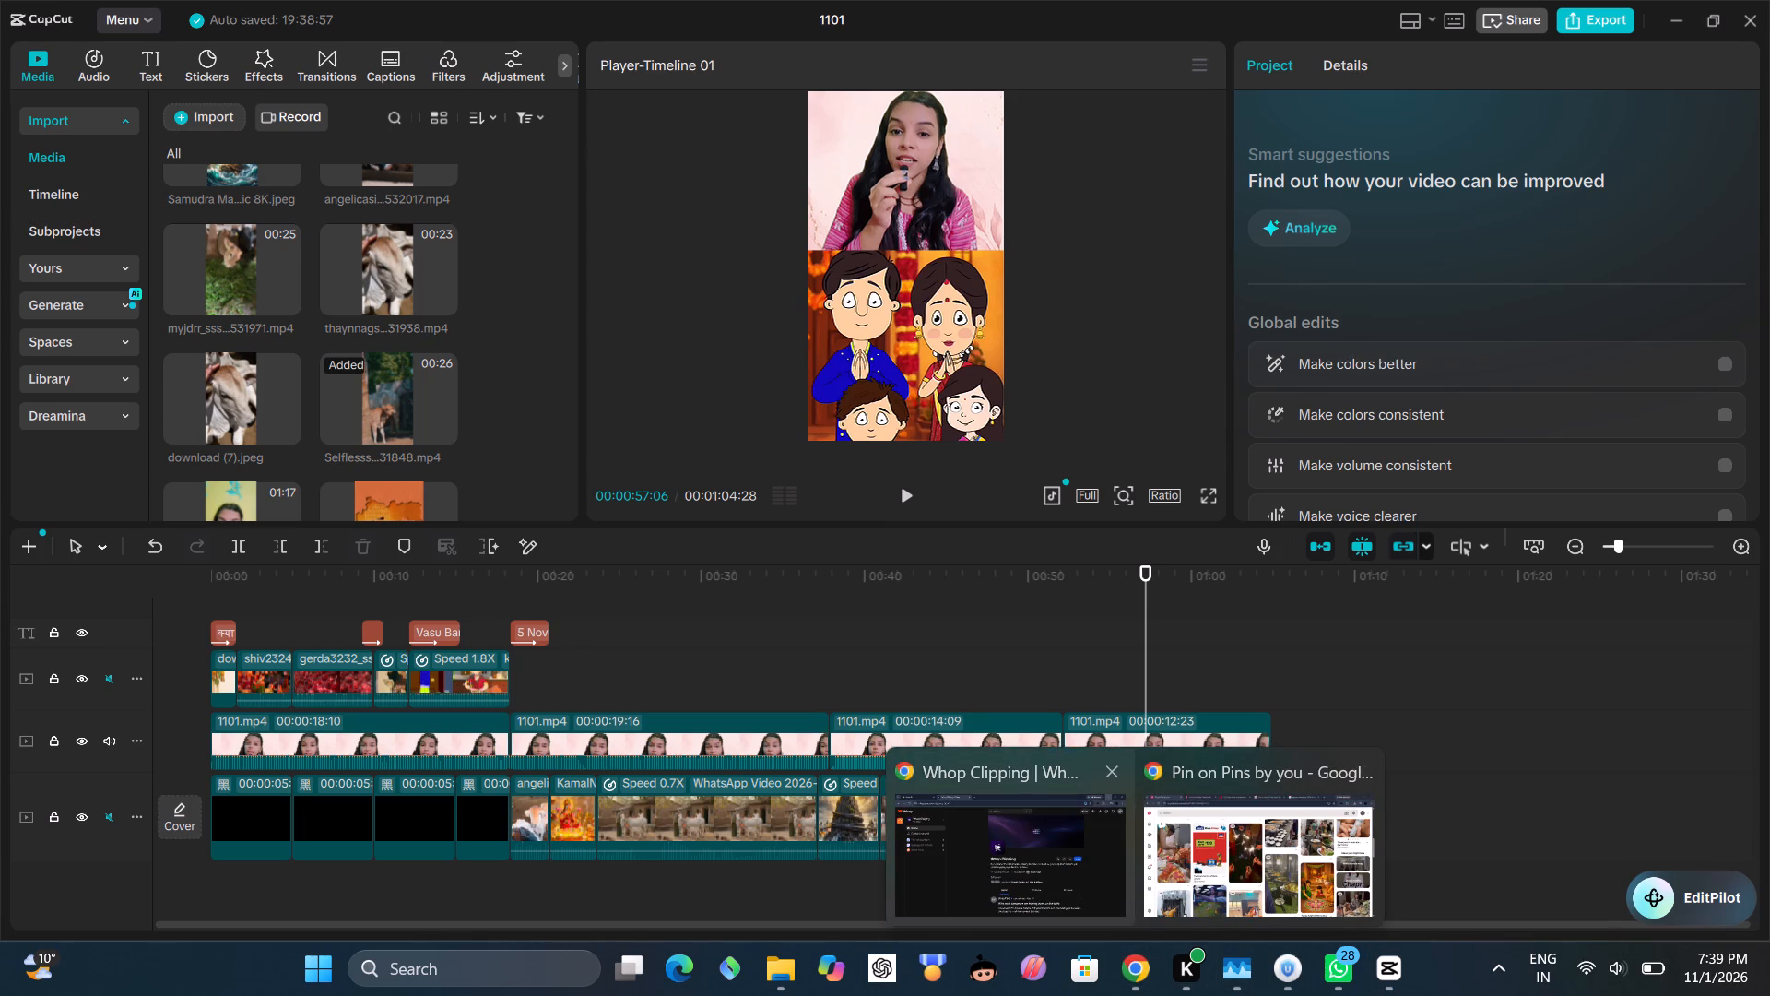
{"action": "left_click", "coordinate": [1214, 860]}
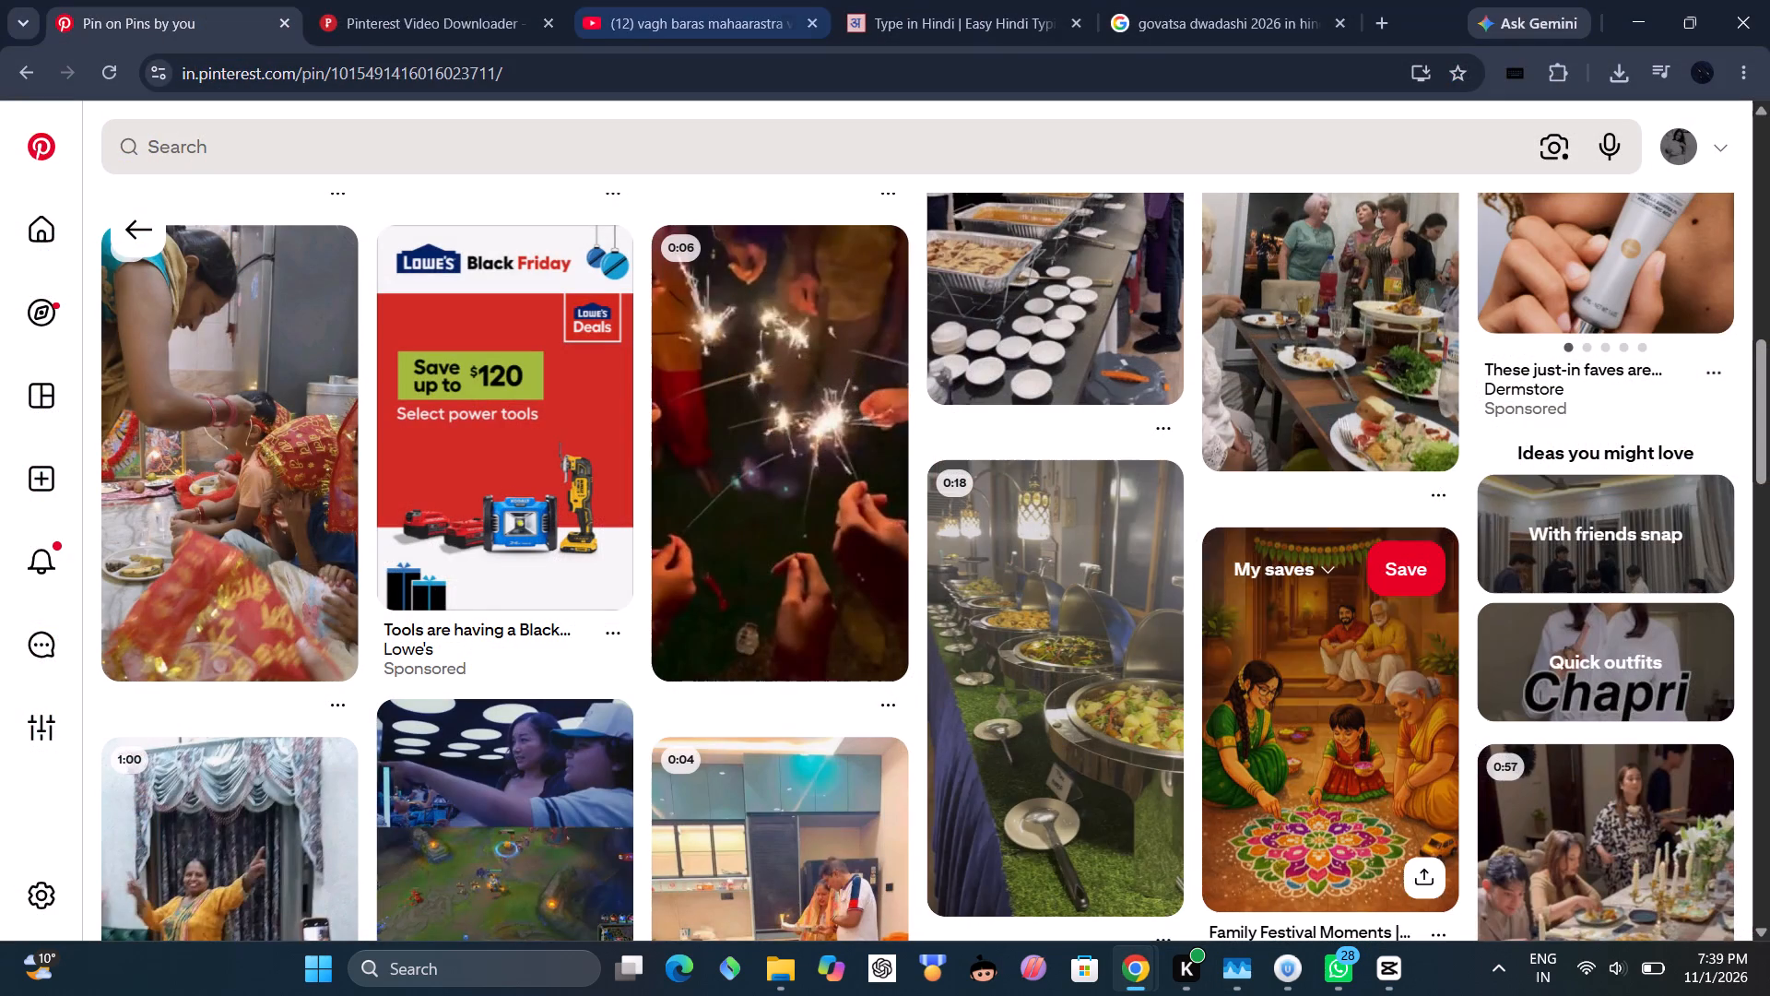
{"action": "left_click", "coordinate": [1028, 55]}
{"action": "left_click", "coordinate": [1042, 21]}
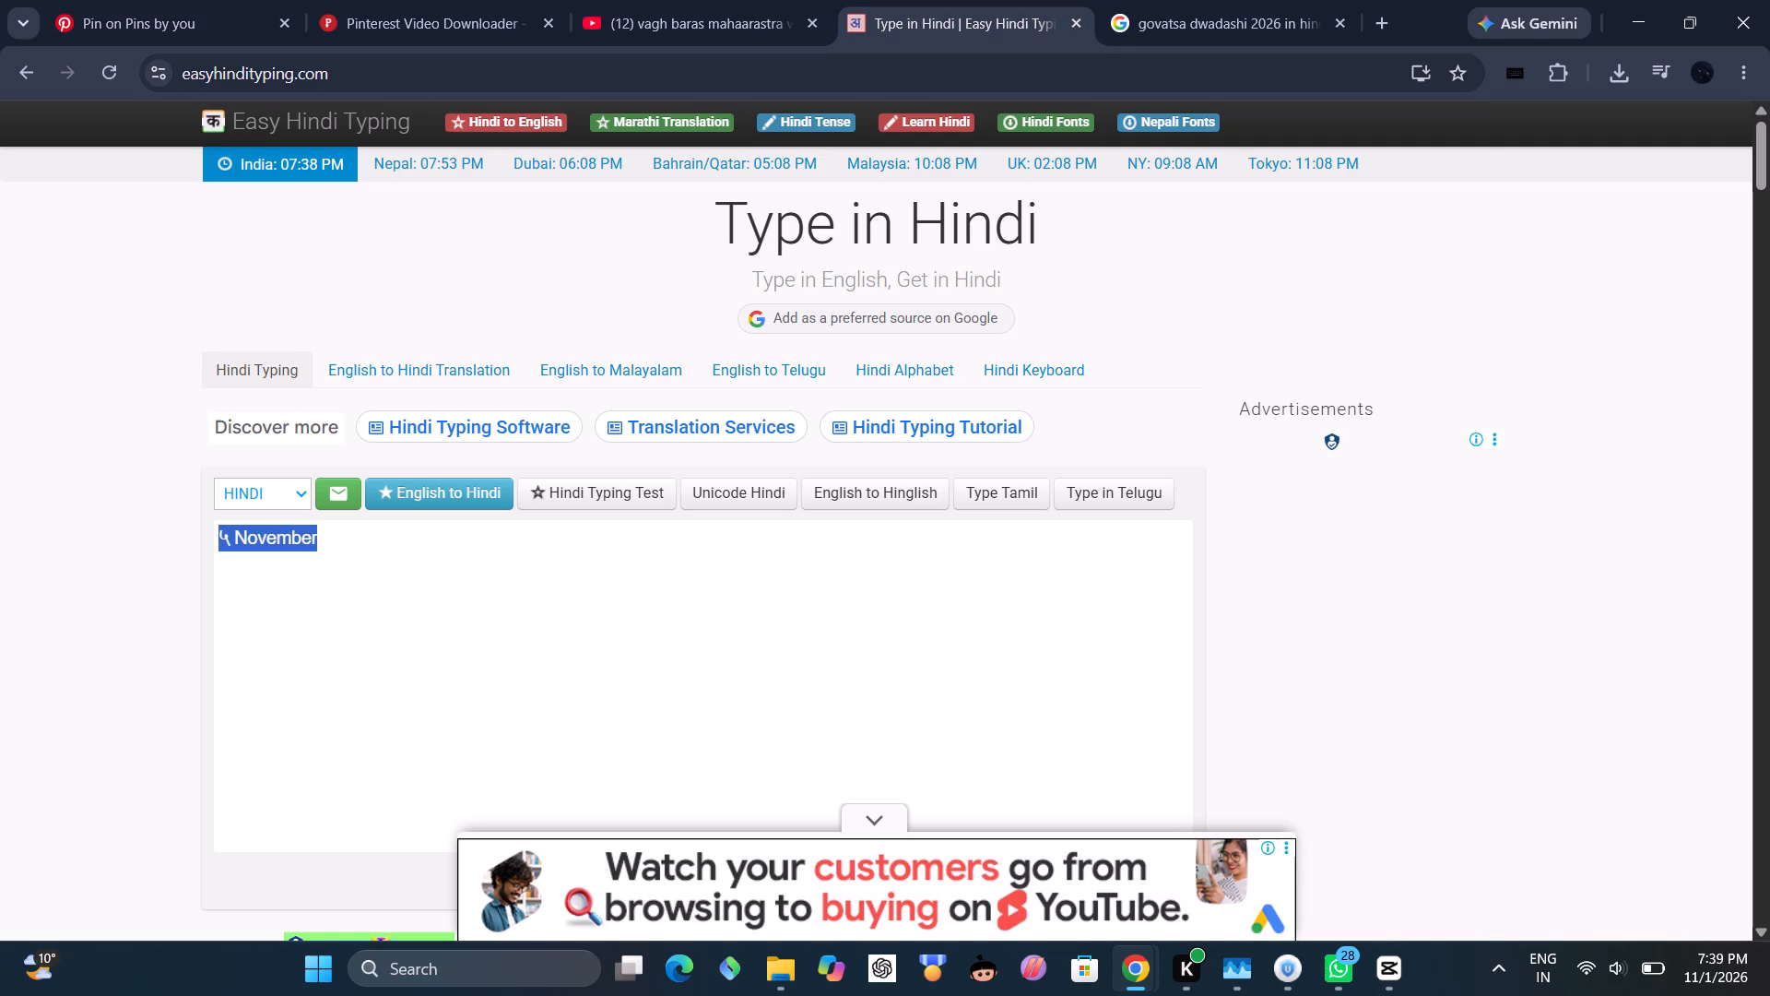
{"action": "left_click", "coordinate": [657, 77]}
{"action": "left_click", "coordinate": [518, 575]}
{"action": "triple_click", "coordinate": [522, 547]}
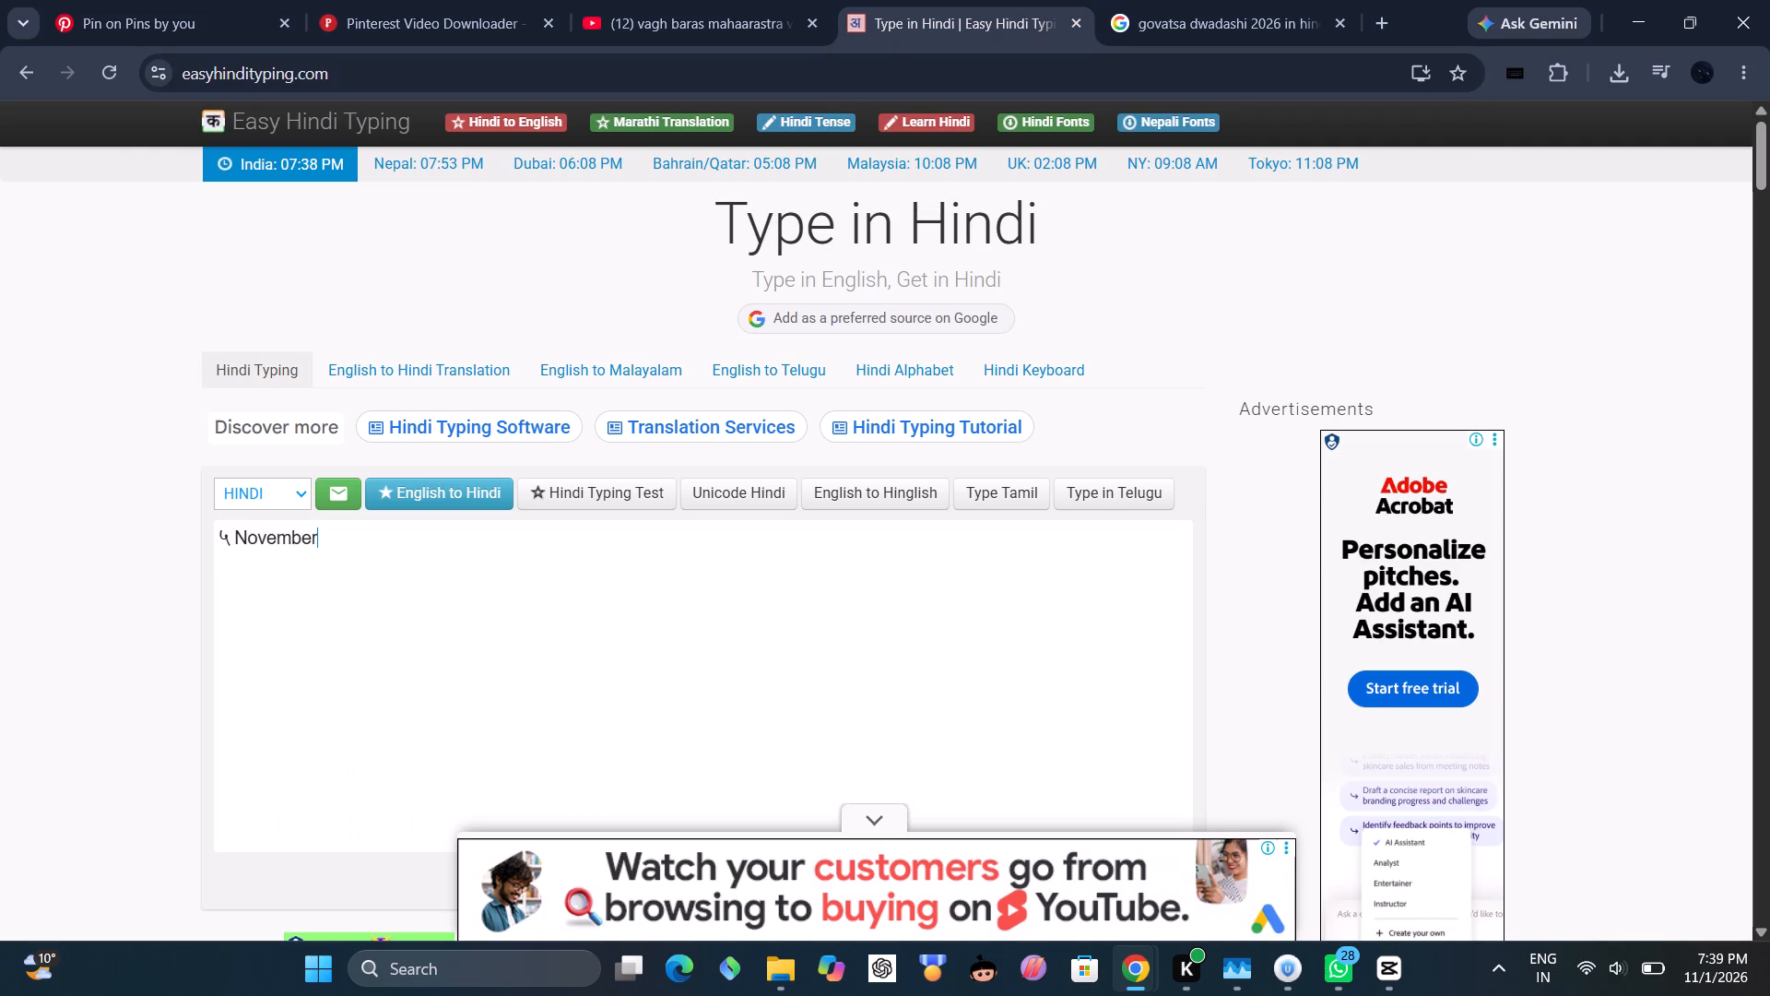
{"action": "type", "text": "radhe radhe"}
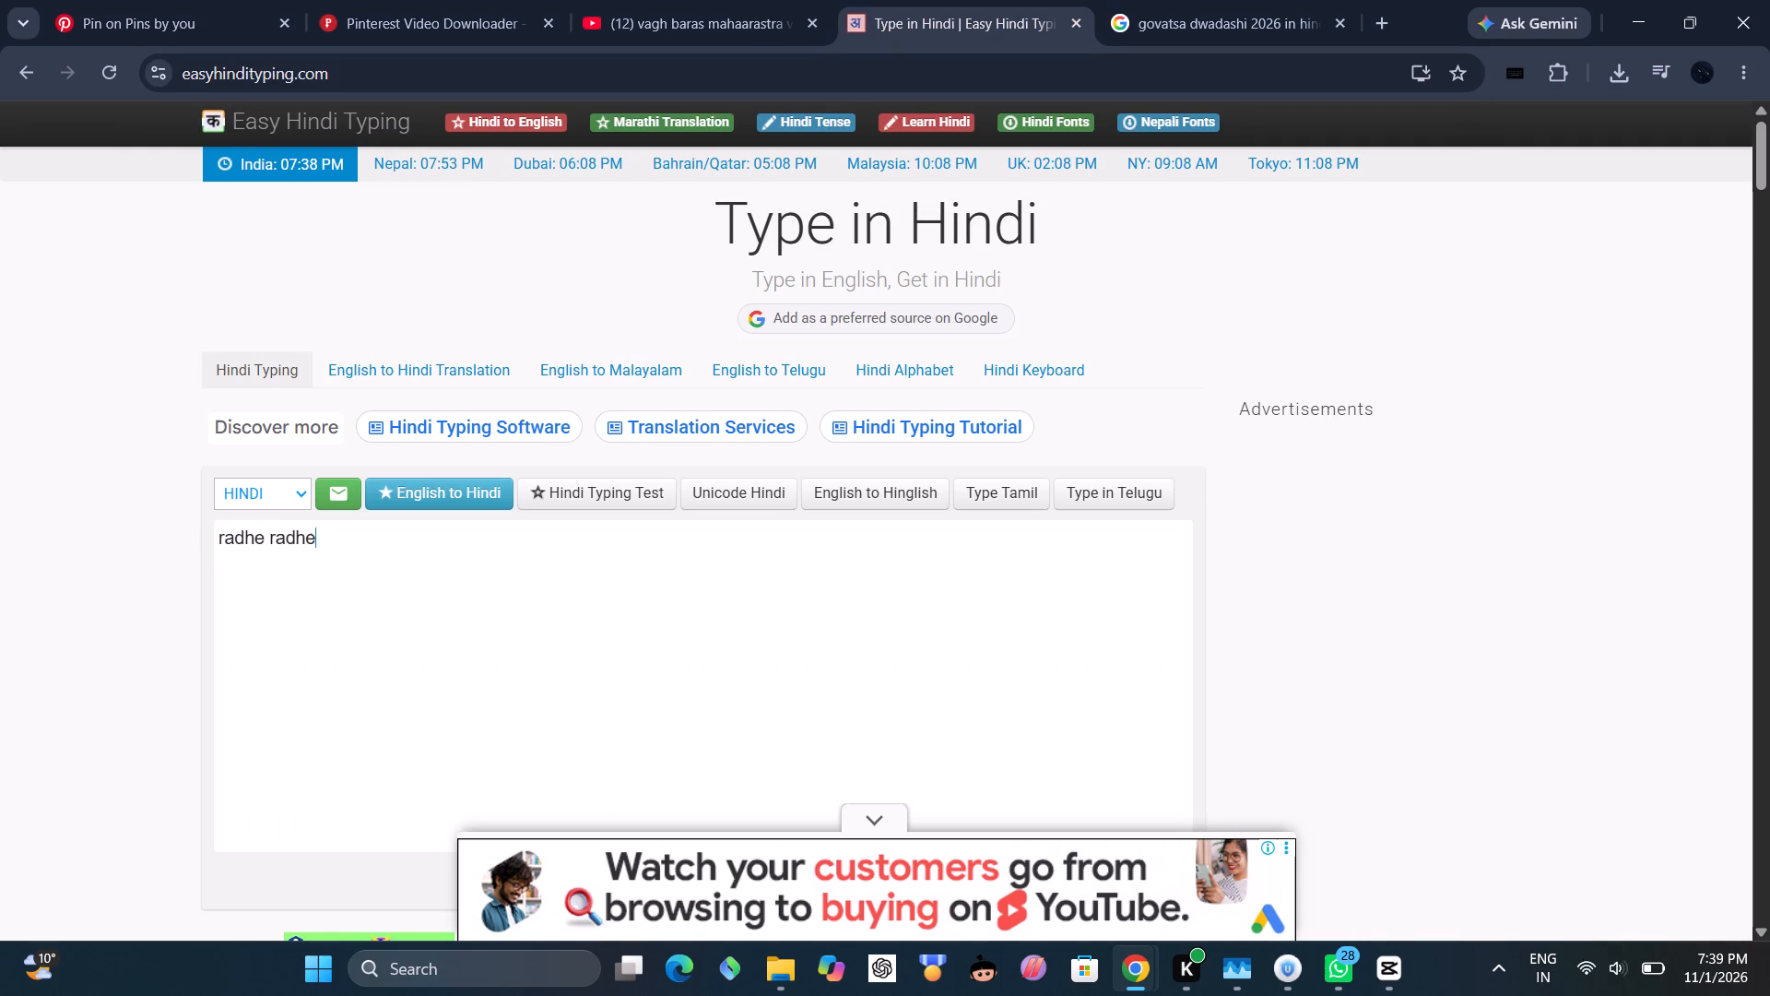
{"action": "key", "text": "space"}
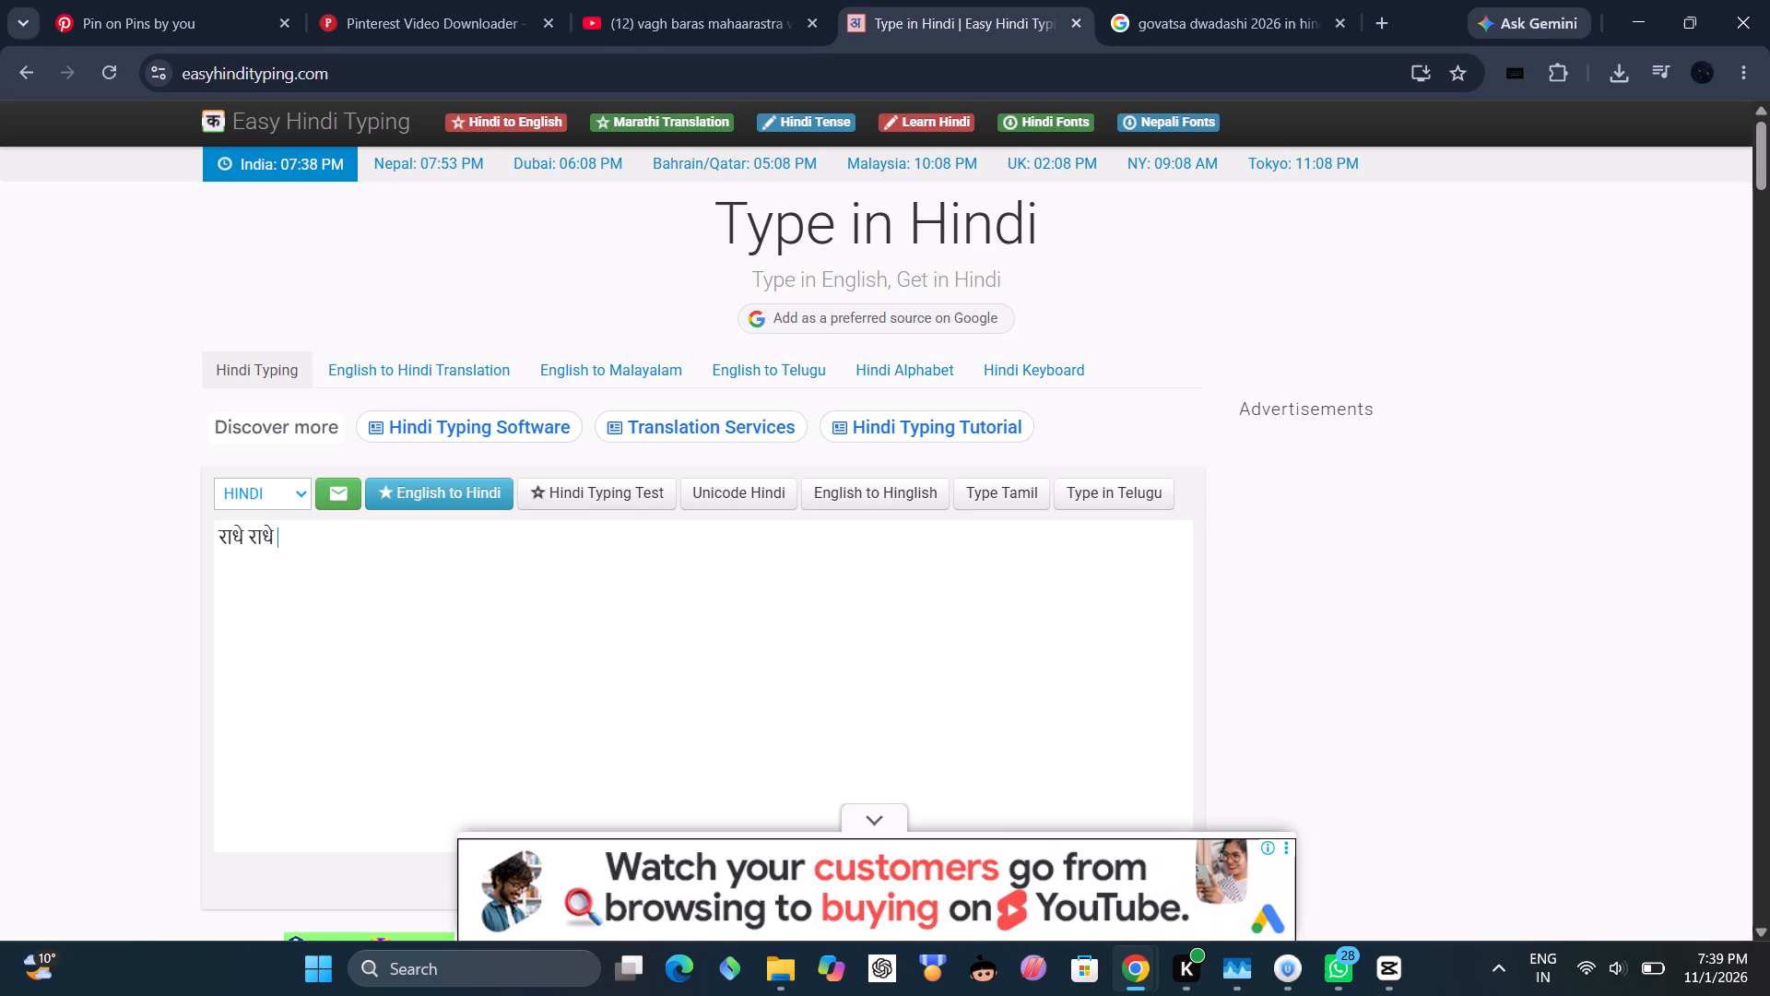
Replace the space between the two Hindi words with an en dash, giving "राधे–राधे", and copy the text.
{"action": "key", "text": "Left"}
{"action": "key", "text": "Left"}
{"action": "key", "text": "Left"}
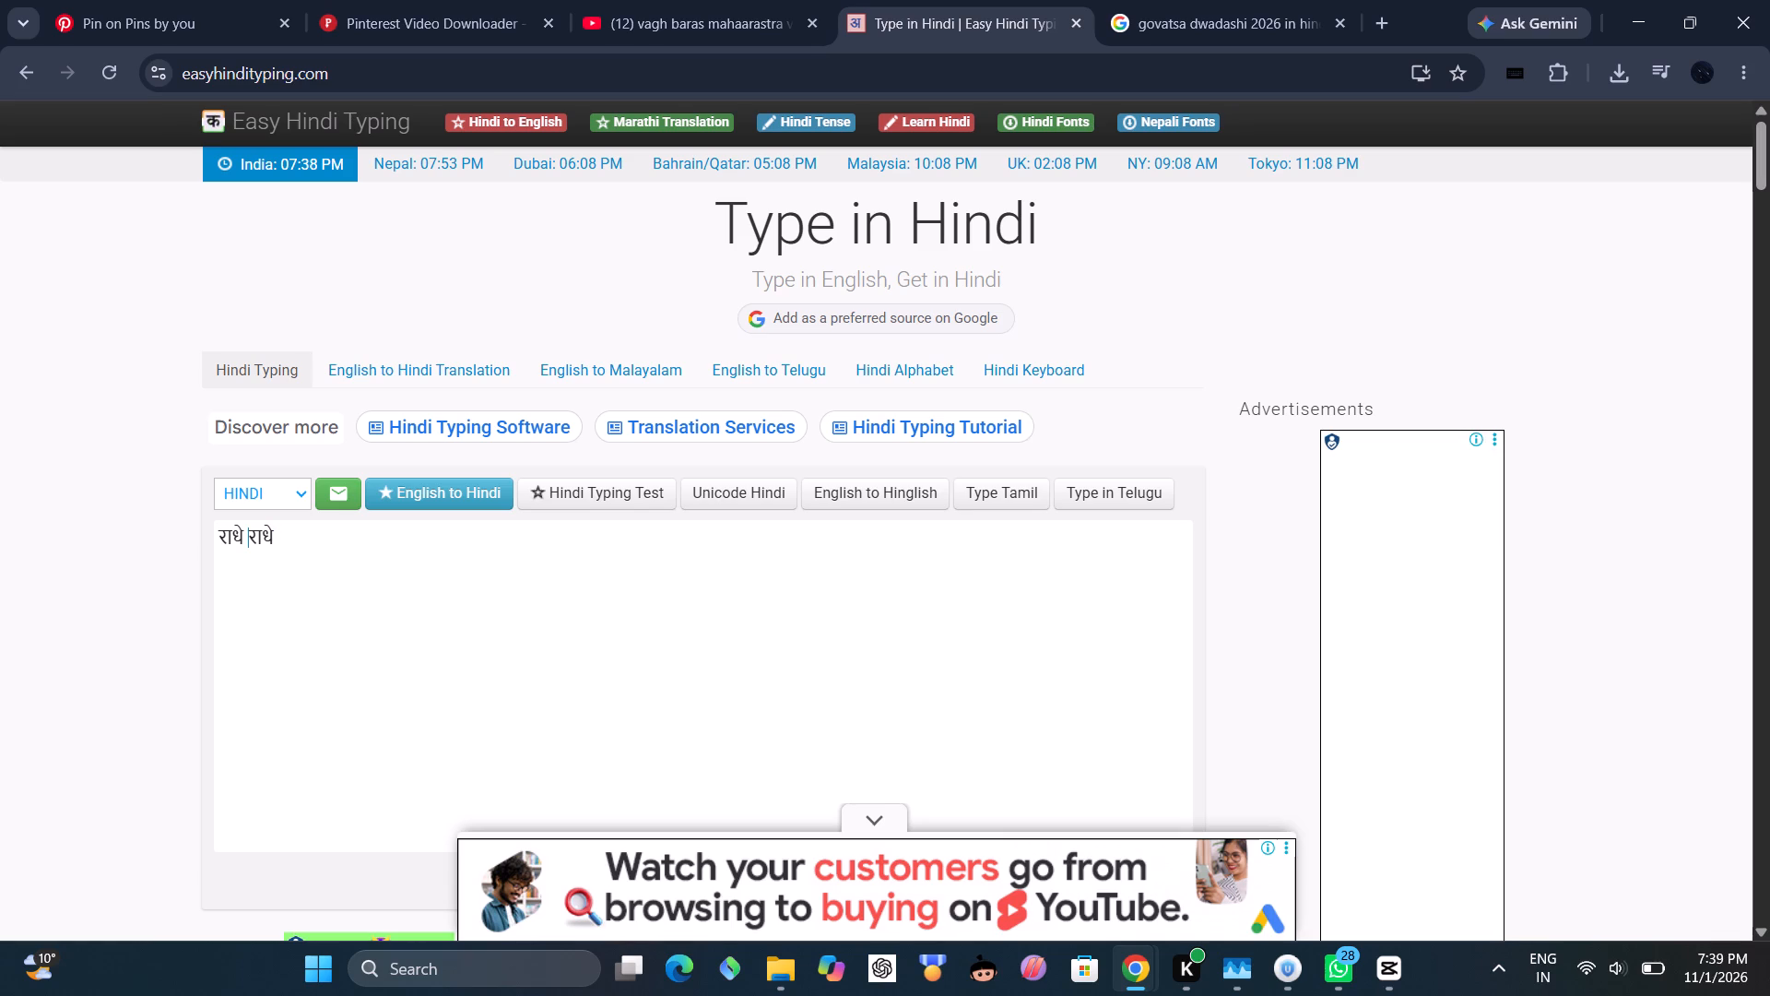
{"action": "key", "text": "BackSpace"}
{"action": "key", "text": "minus"}
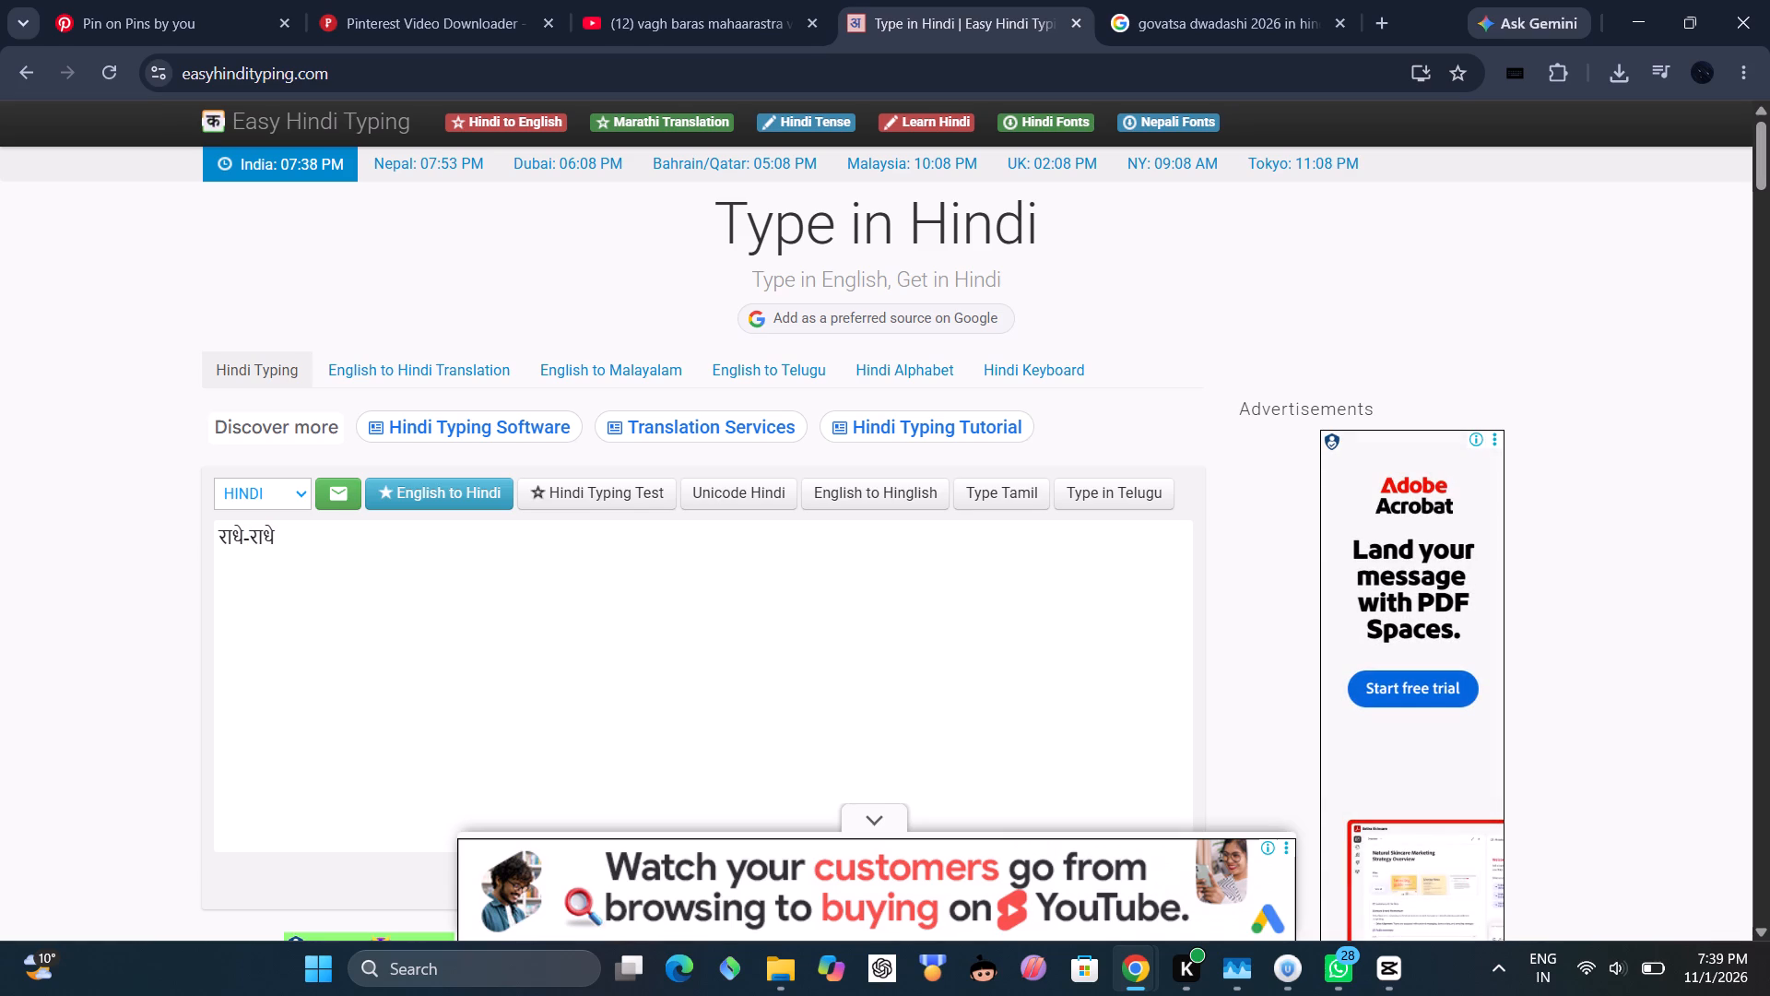
{"action": "key", "text": "space"}
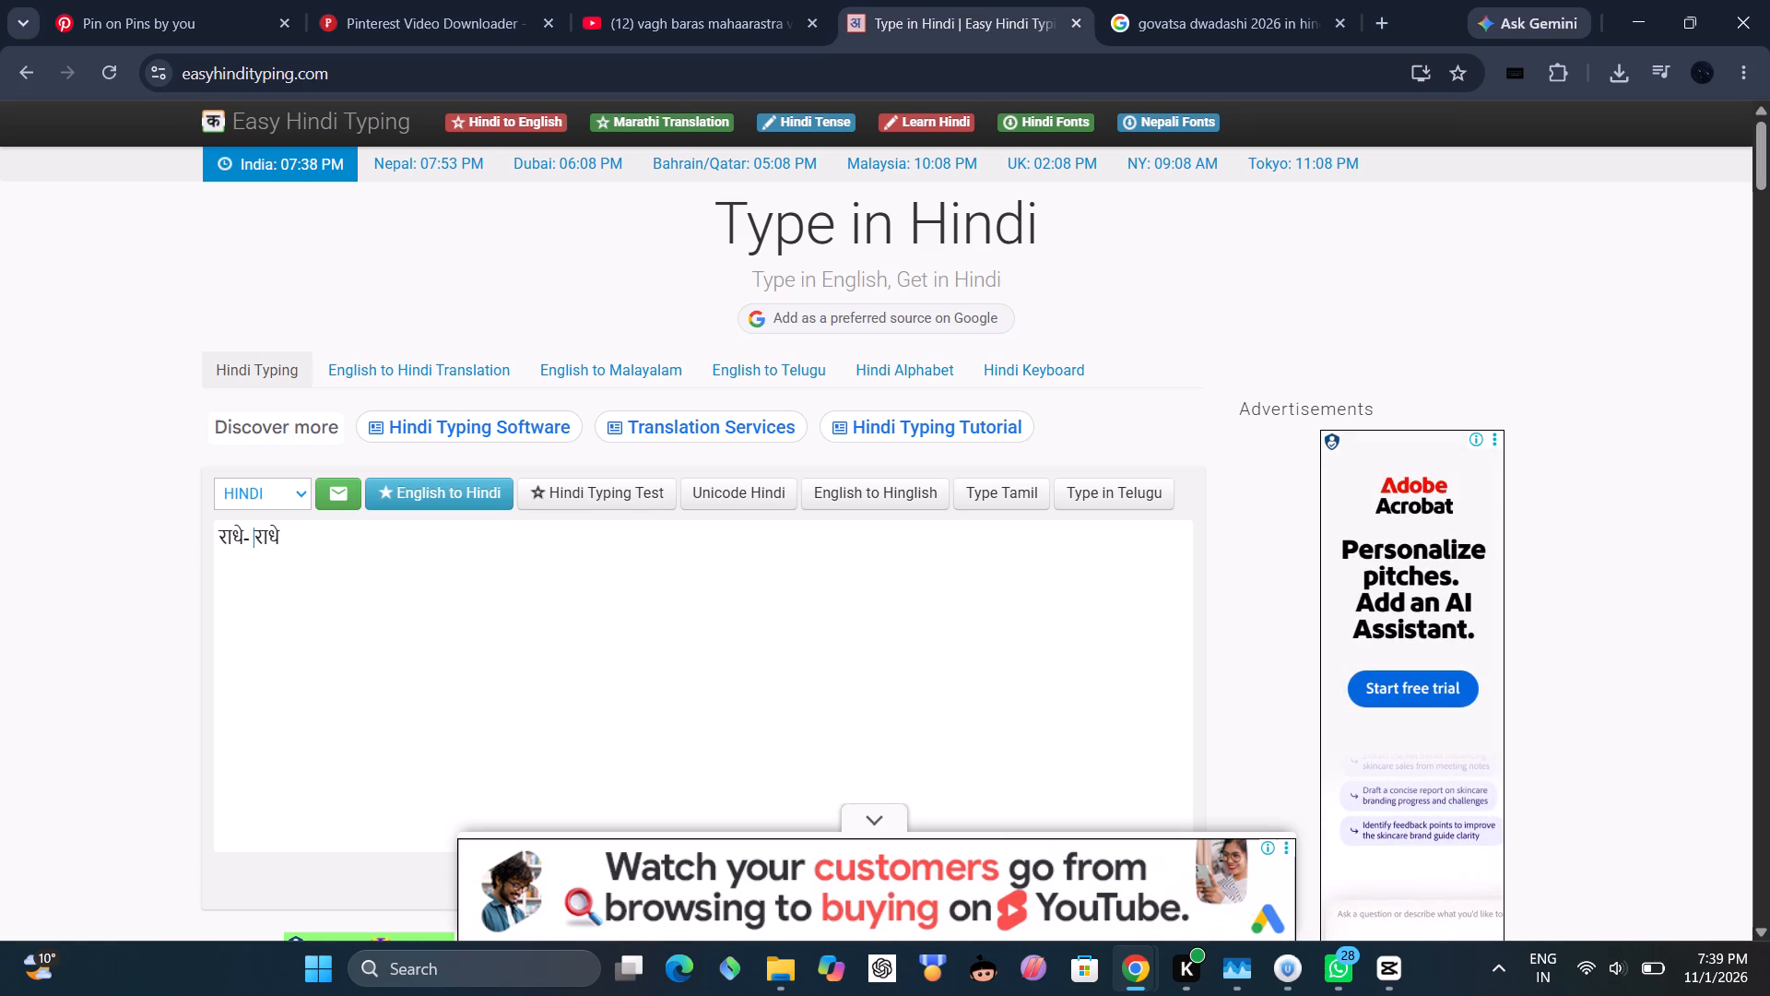
{"action": "key", "text": "BackSpace"}
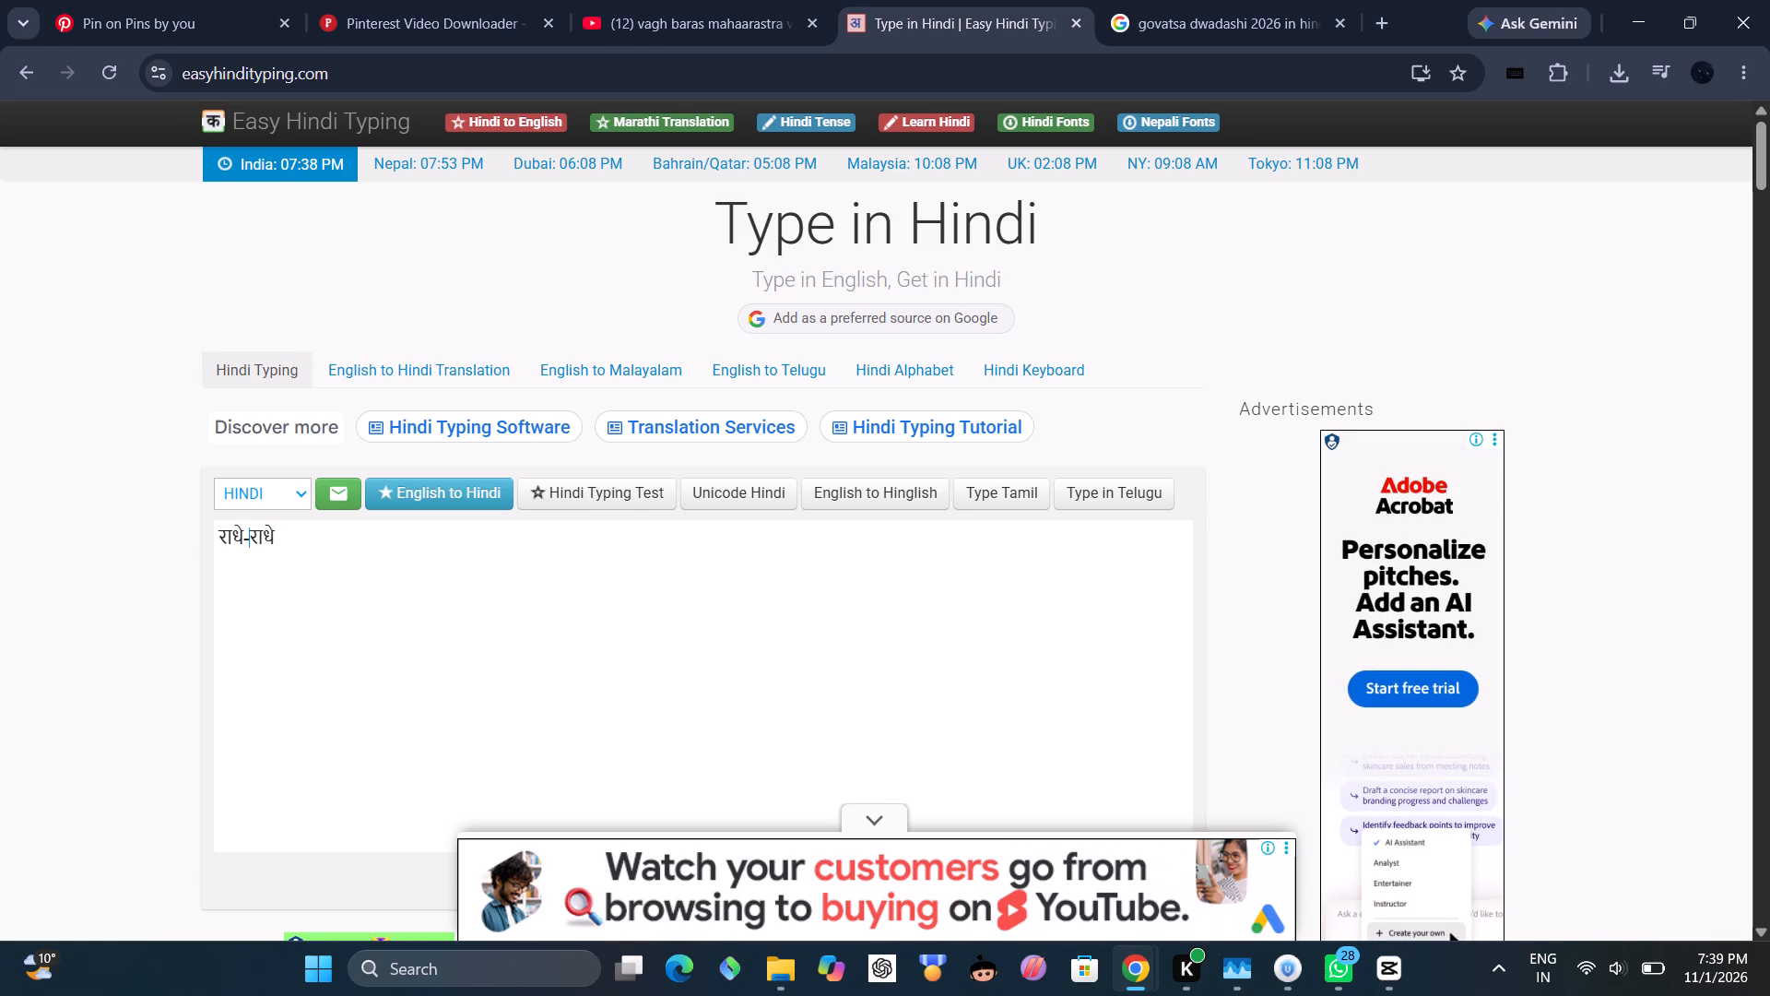
{"action": "key", "text": "BackSpace"}
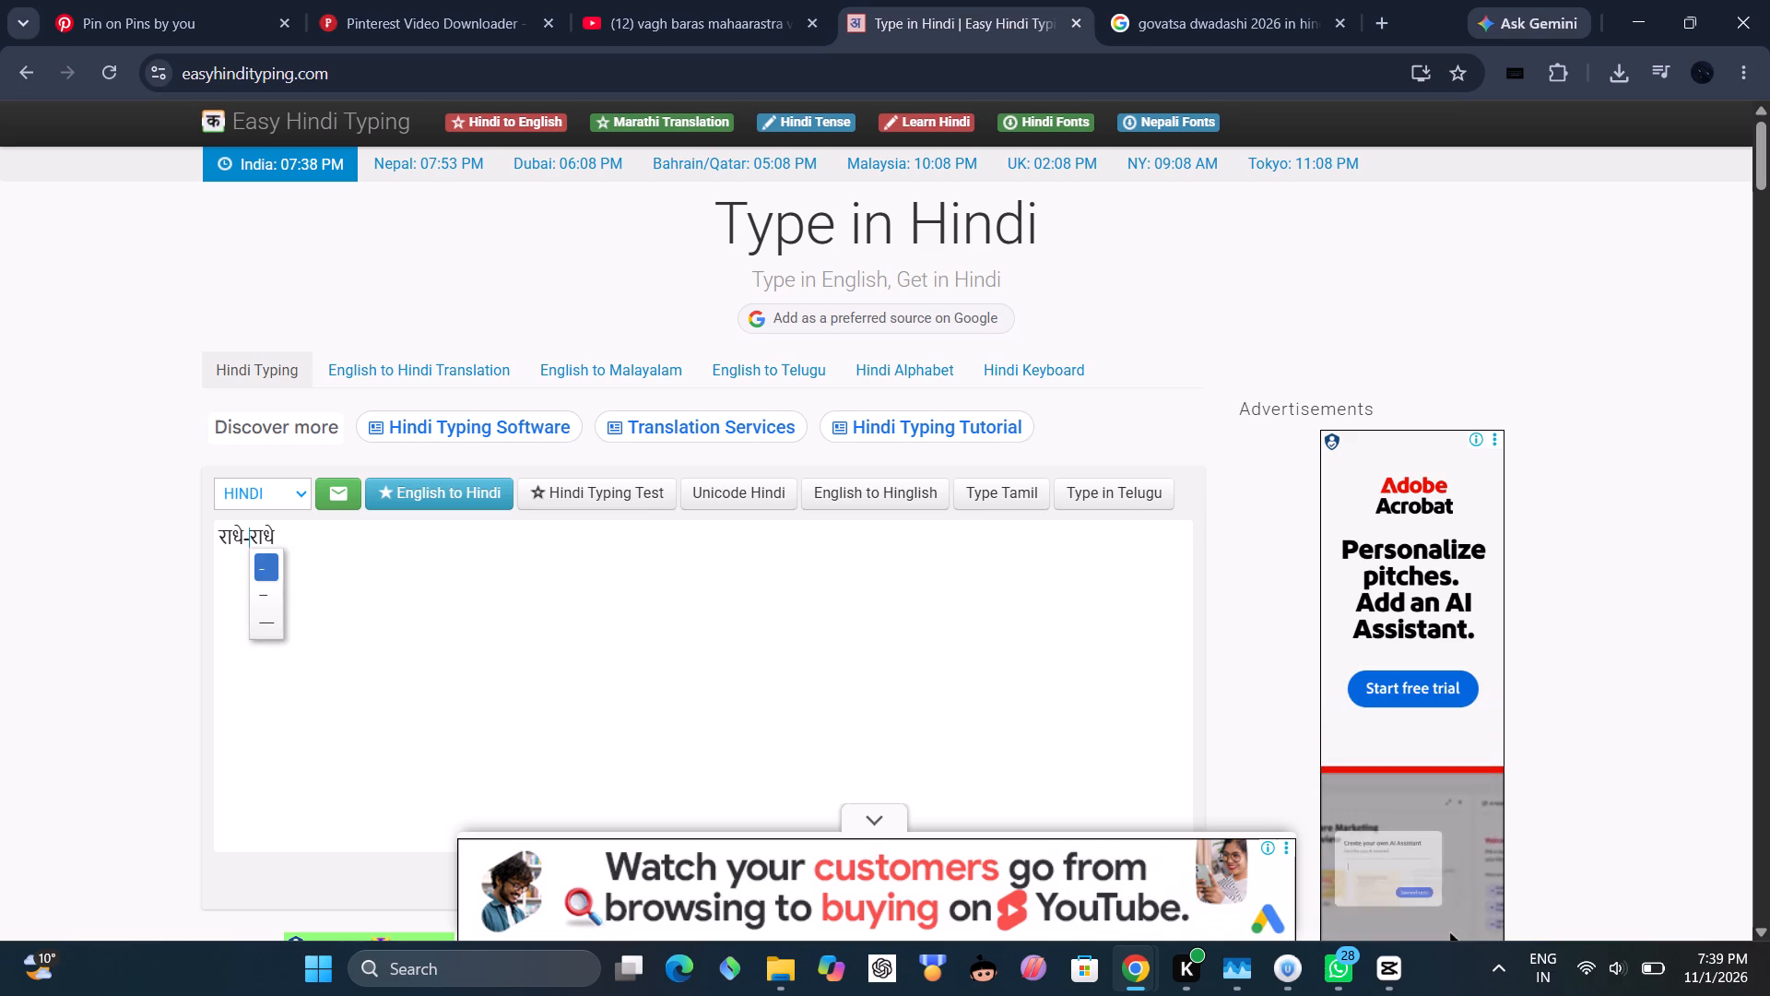
{"action": "left_click", "coordinate": [274, 586]}
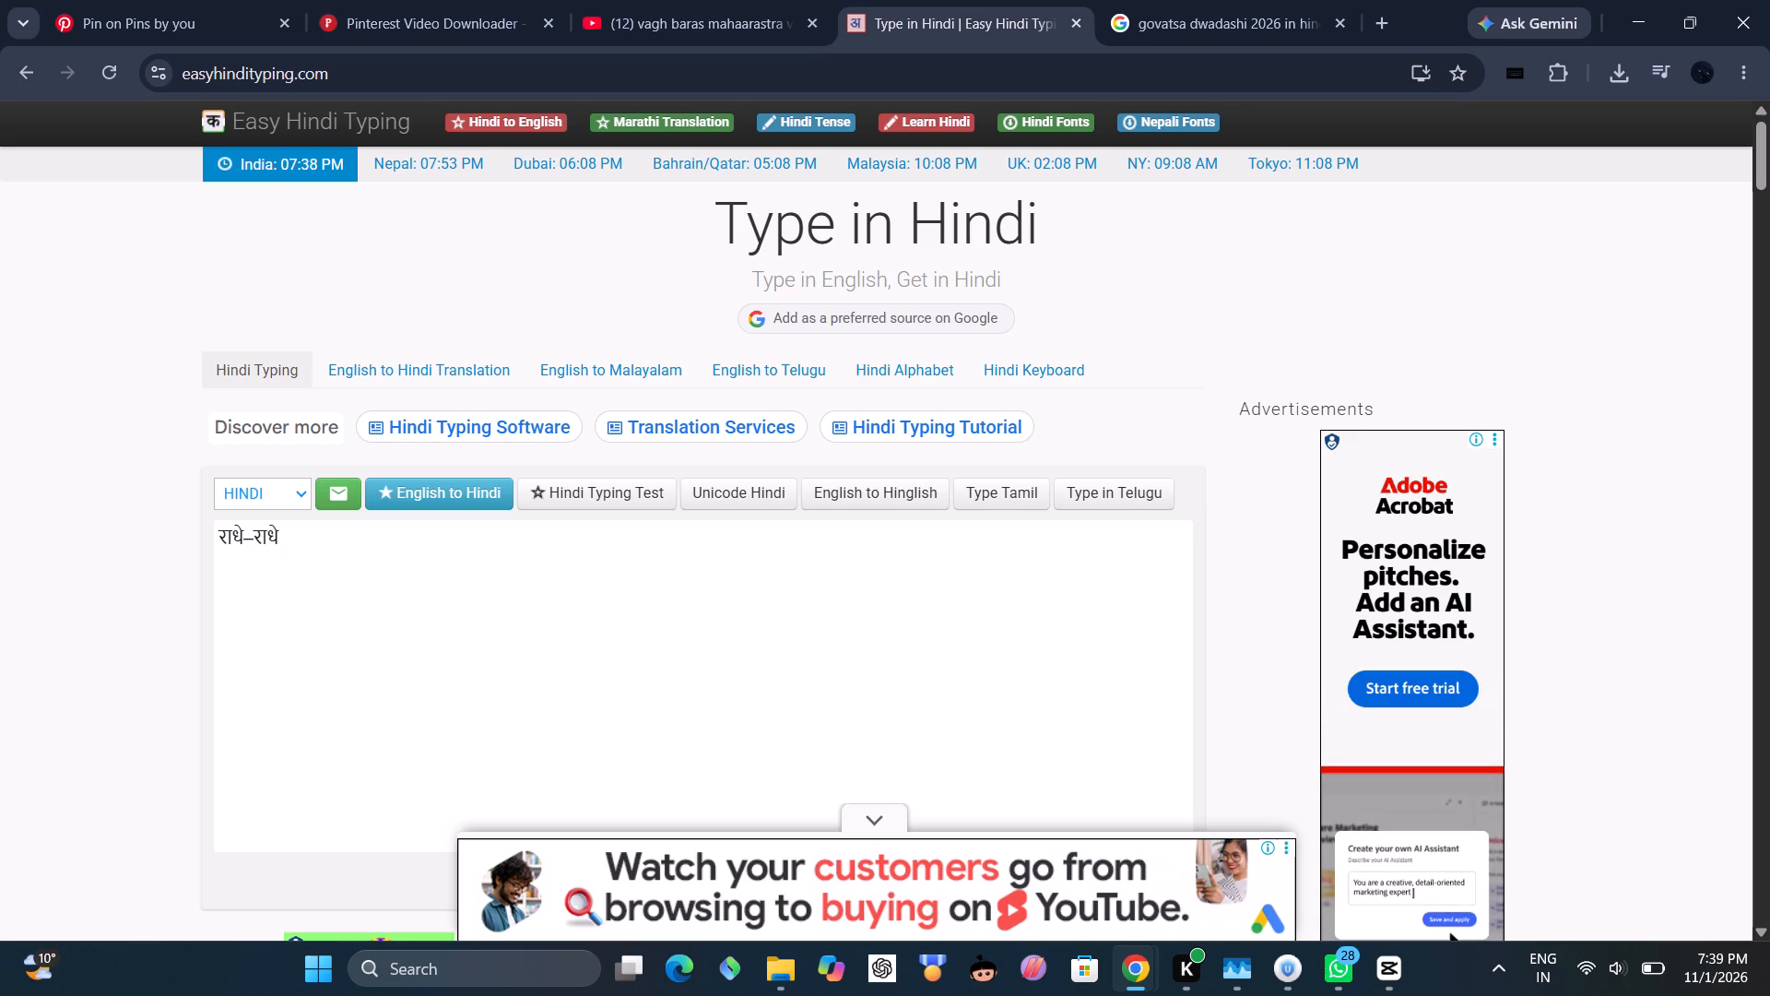
{"action": "left_click_drag", "start_coordinate": [298, 539], "coordinate": [215, 539]}
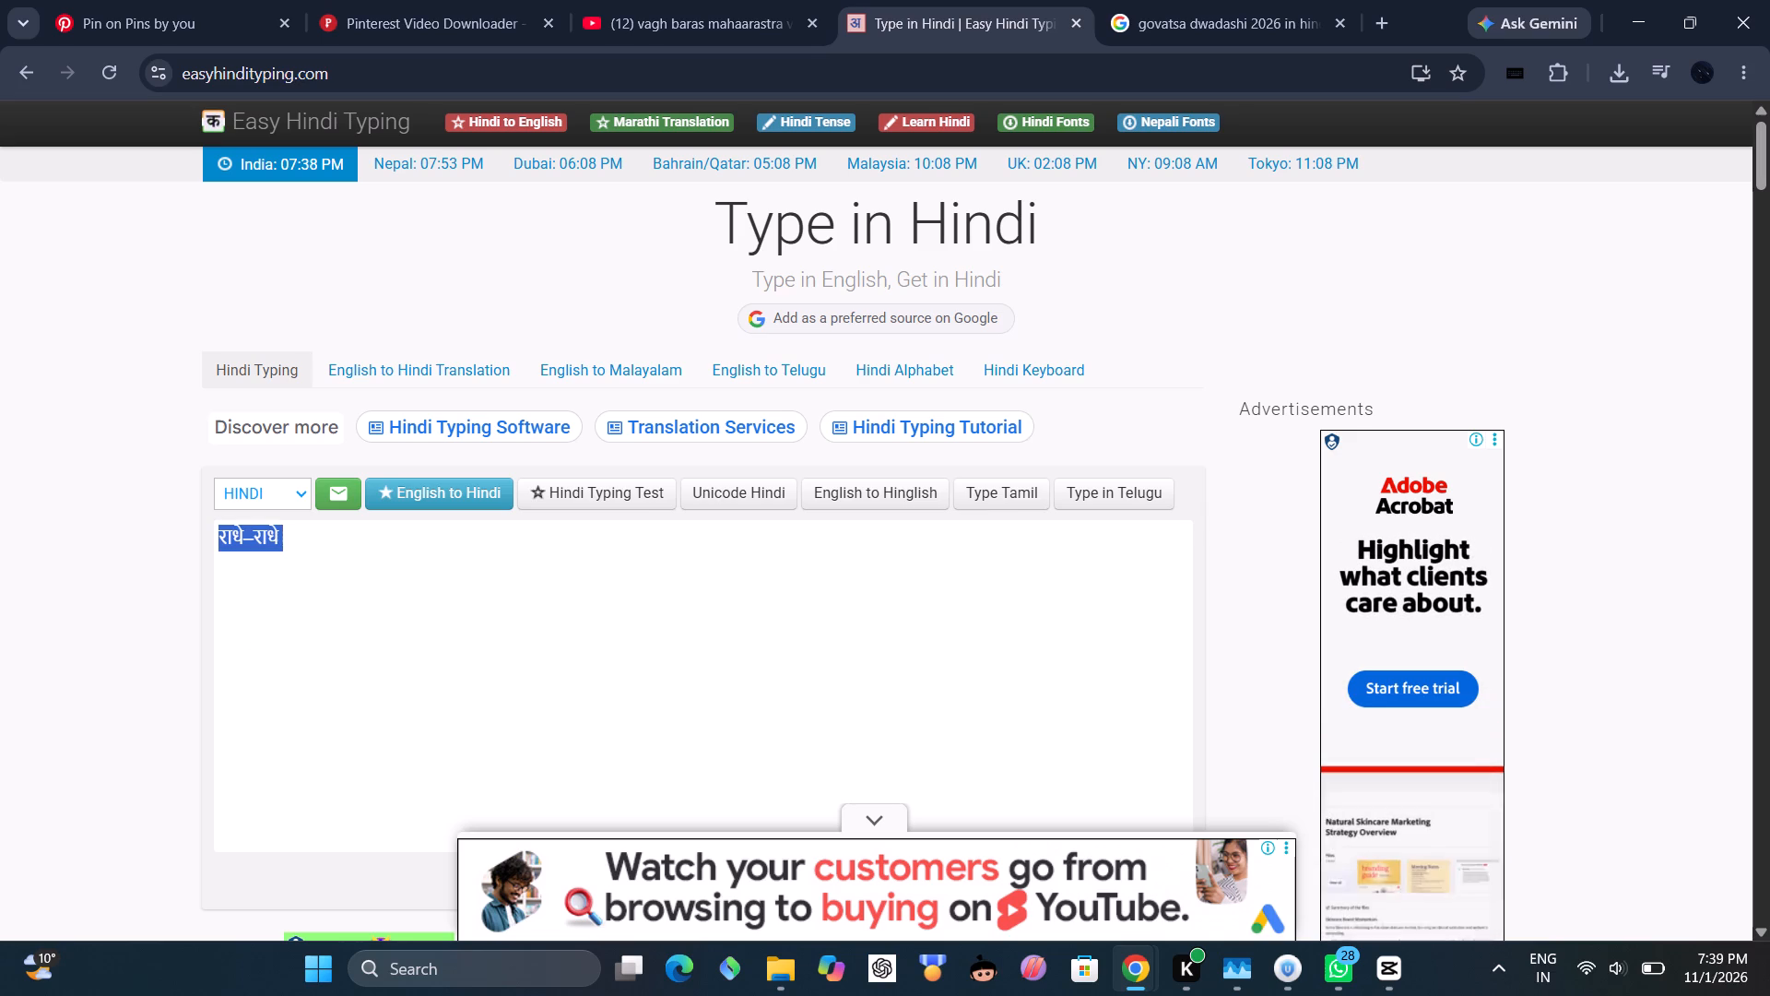
{"action": "key", "text": "ctrl+c"}
Back in CapCut, add a default text title at 00:00:57:06 and replace its wording with the copied "राधे–राधे".
{"action": "left_click", "coordinate": [1404, 985]}
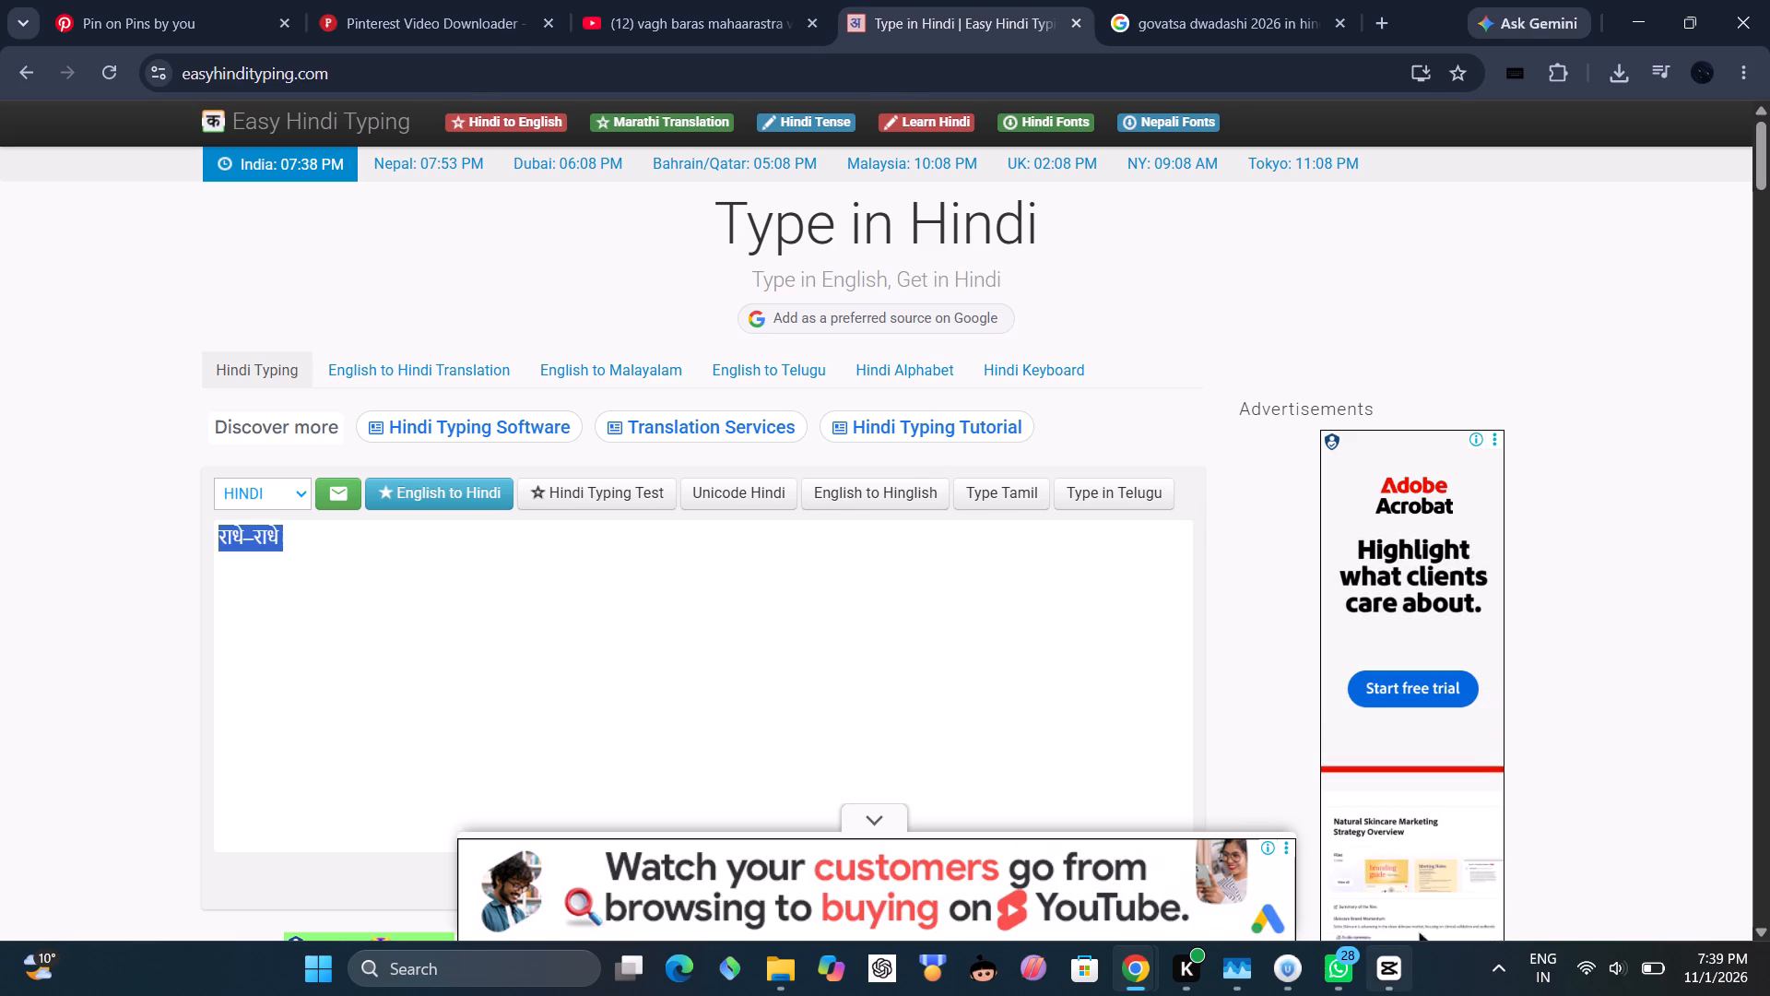
{"action": "left_click", "coordinate": [143, 78]}
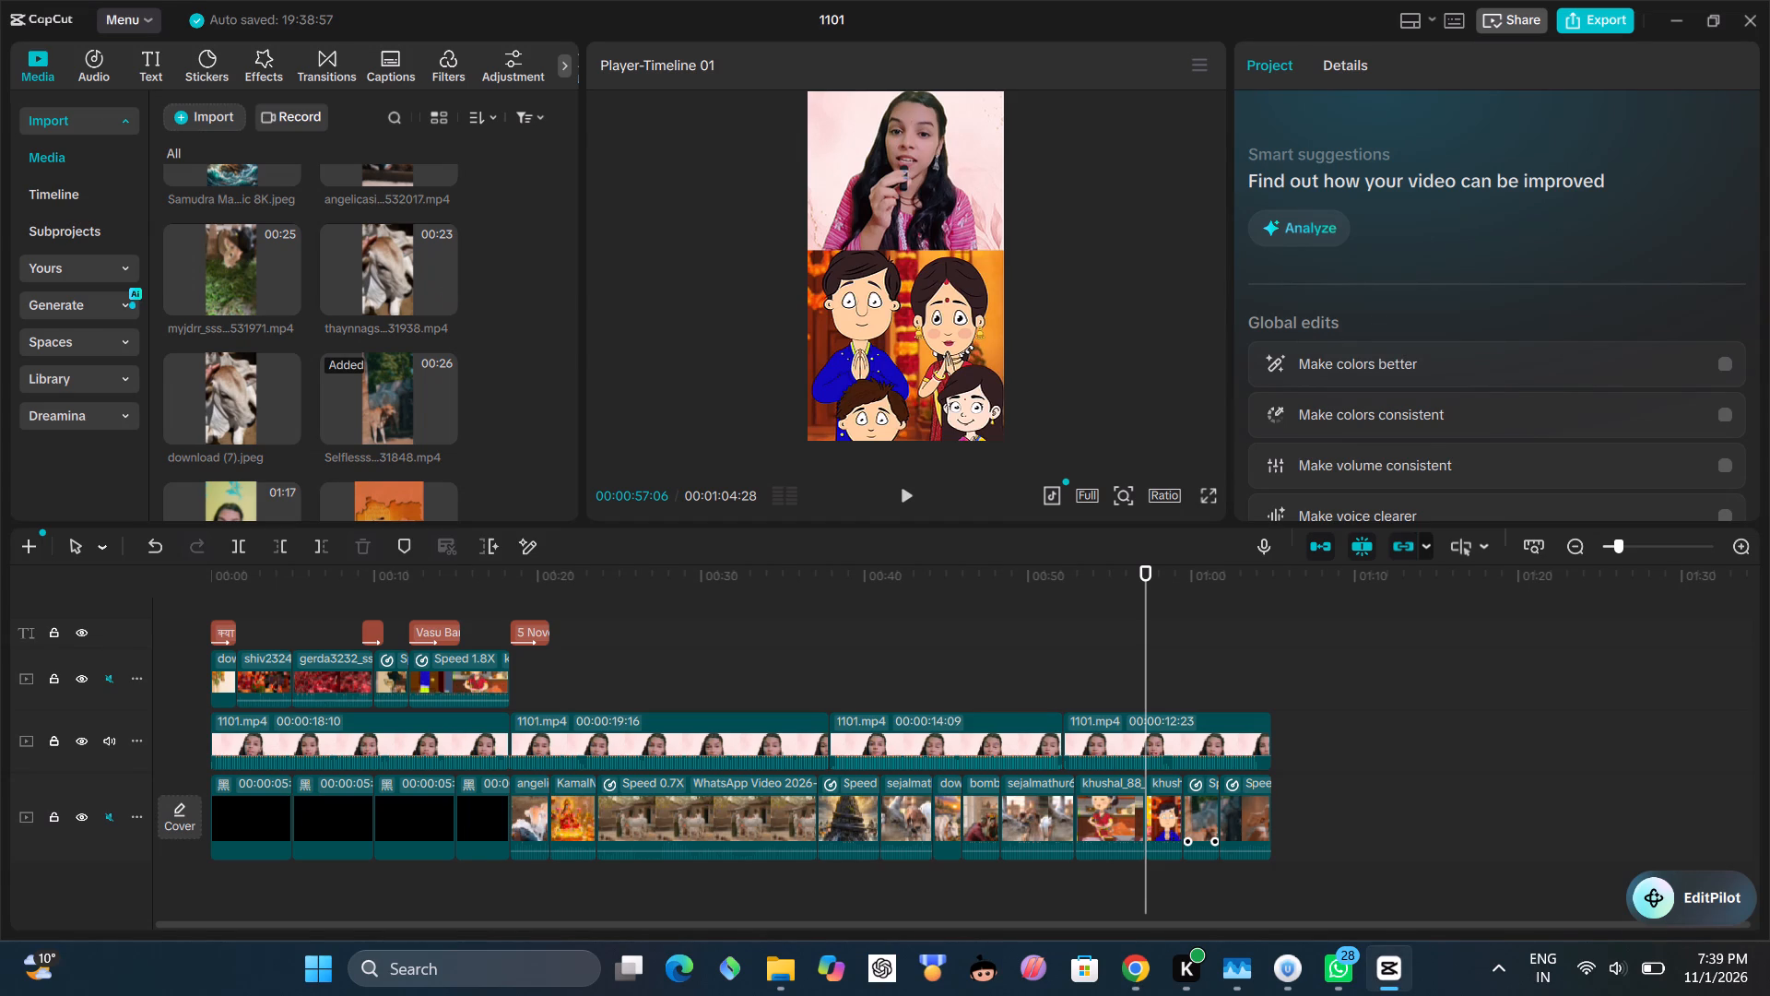
{"action": "left_click", "coordinate": [248, 183]}
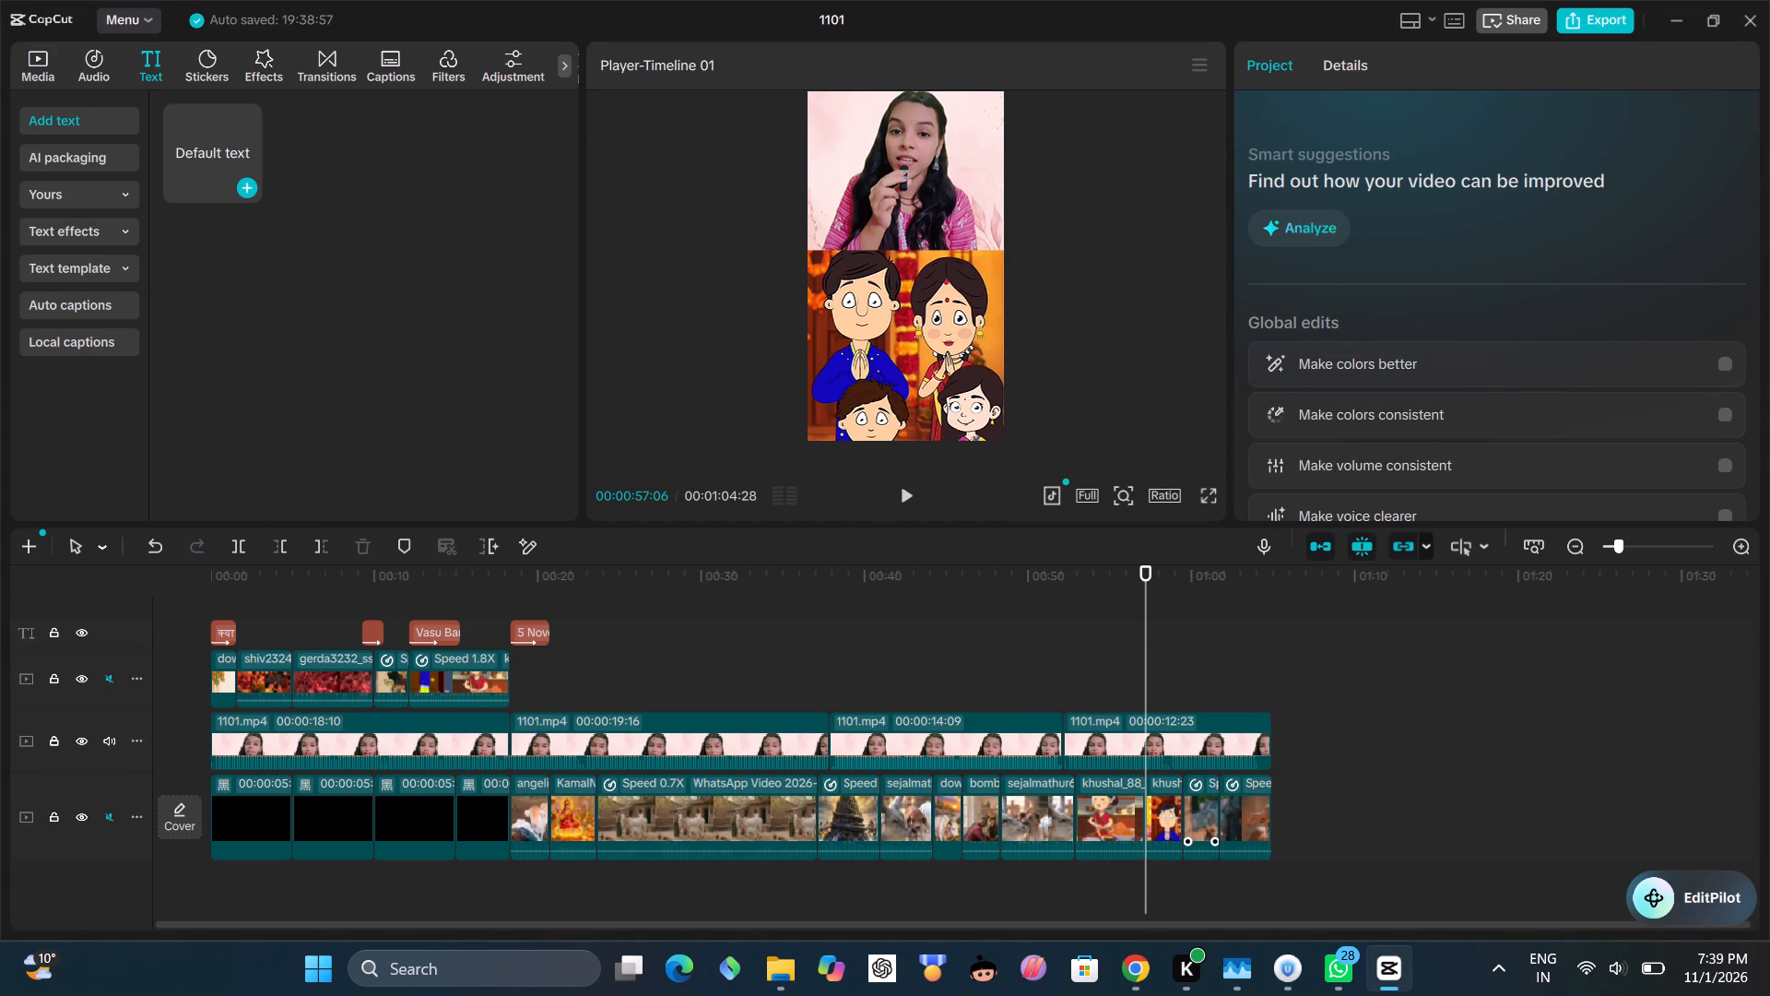
{"action": "left_click_drag", "start_coordinate": [1368, 184], "coordinate": [1148, 170]}
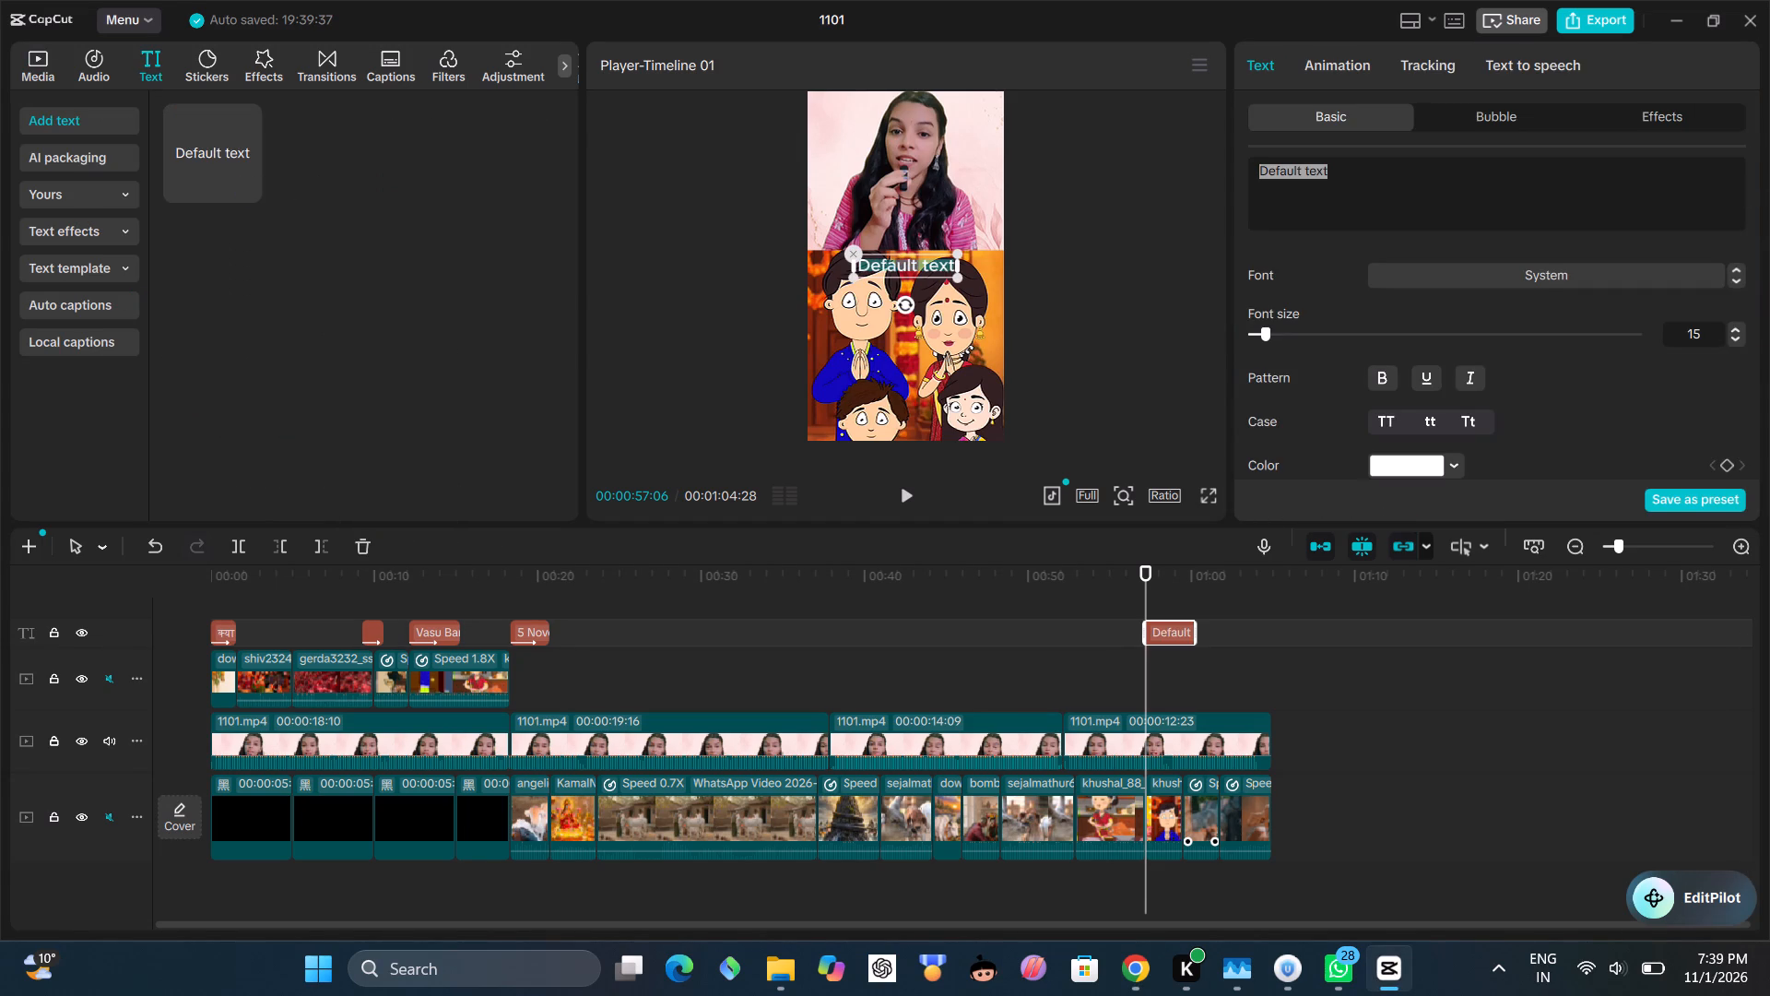
{"action": "key", "text": "ctrl+v"}
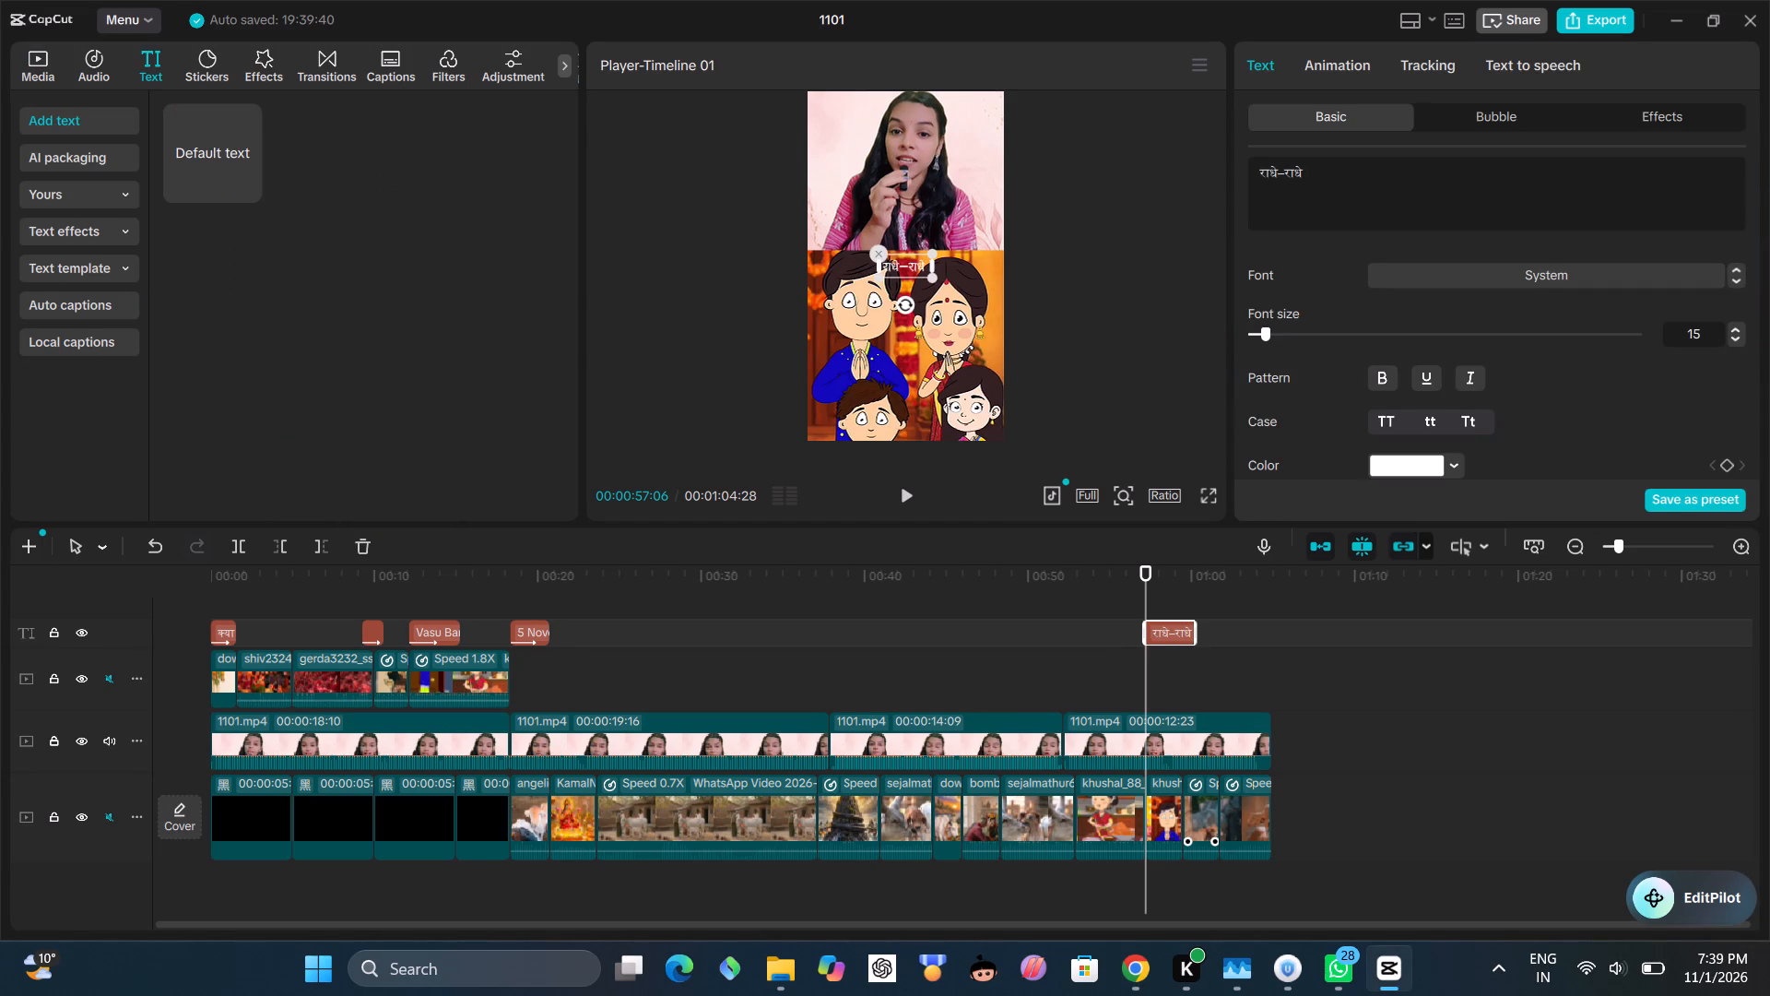
Style the "राधे–राधे" title with the red, white-outlined preset, bold pattern and font size 68.
{"action": "scroll", "coordinate": [1460, 383], "scroll_direction": "down", "scroll_amount": 2}
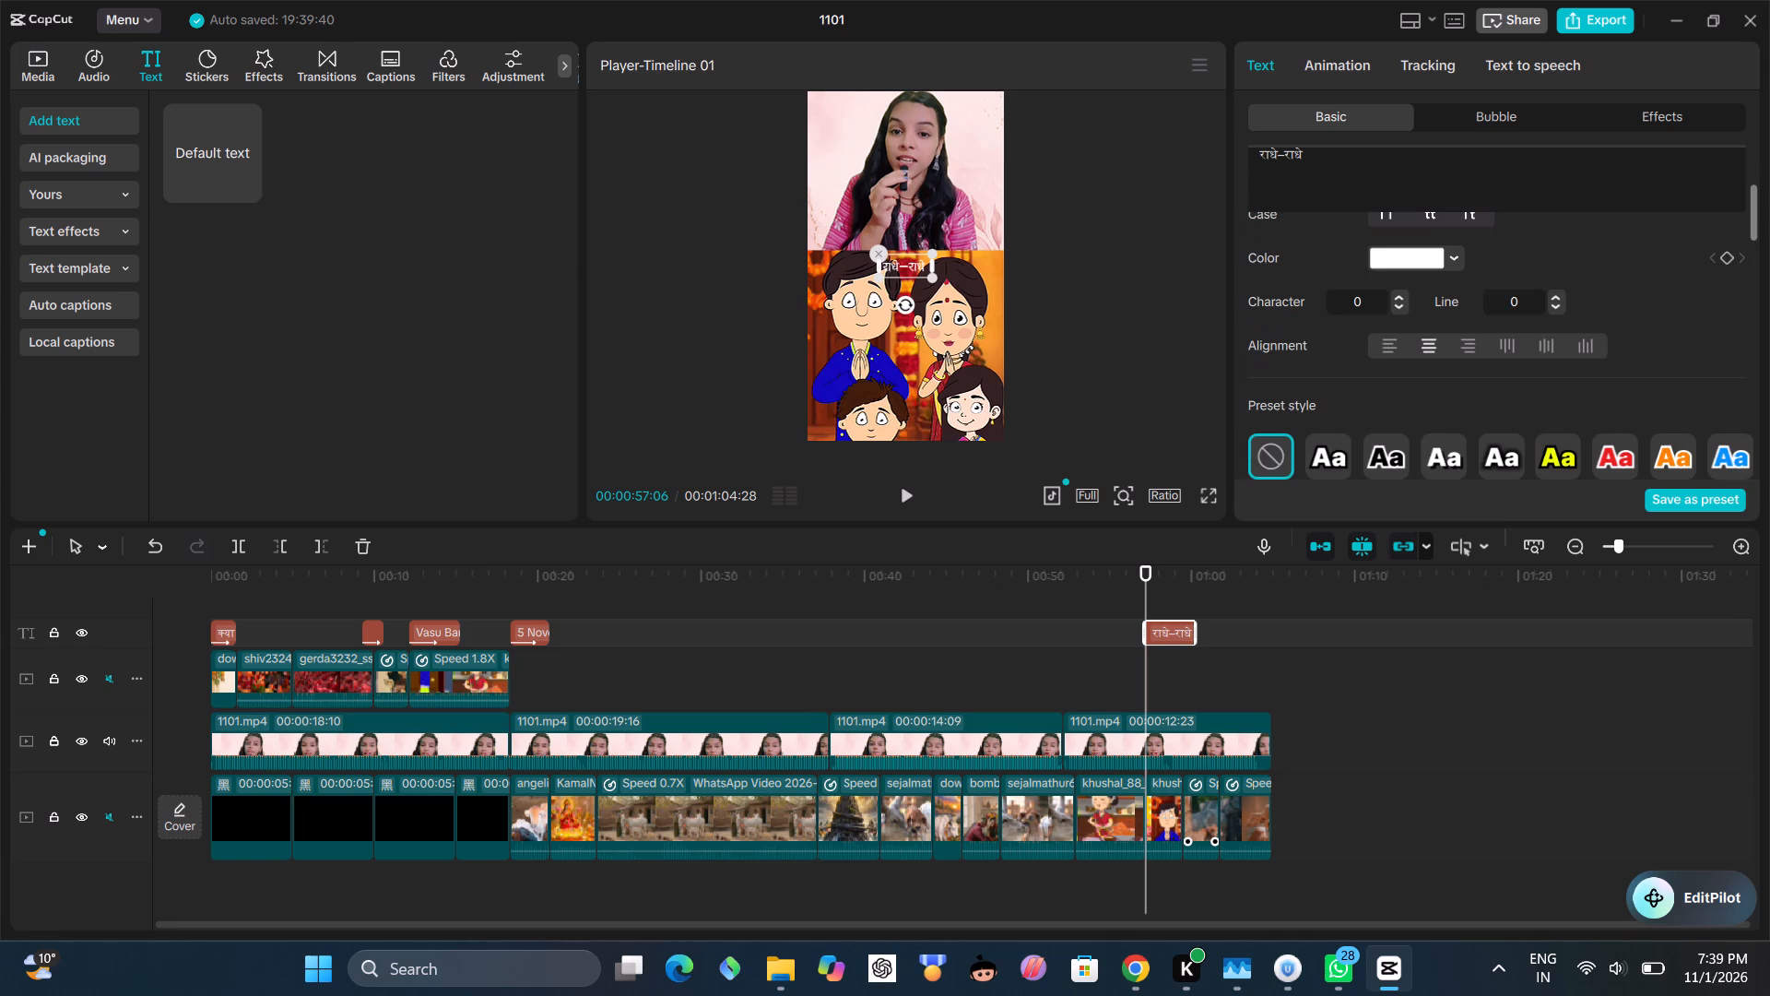
{"action": "left_click", "coordinate": [1628, 456]}
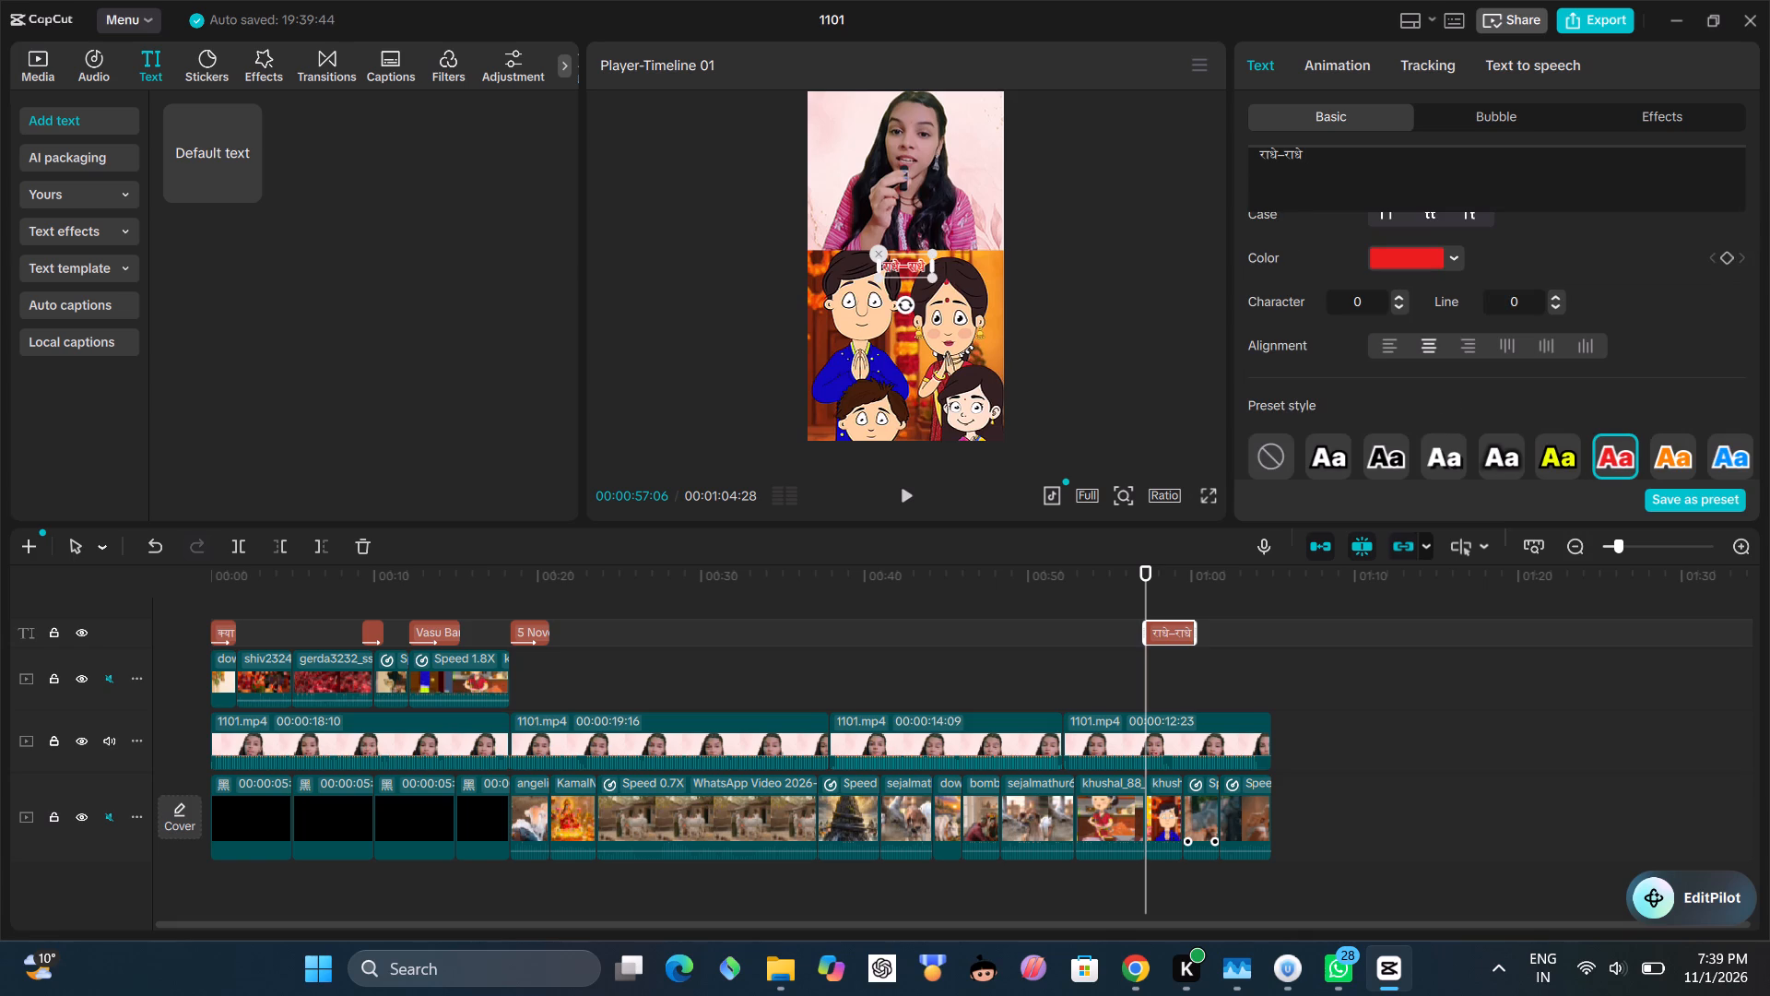
{"action": "scroll", "coordinate": [1434, 255], "scroll_direction": "up", "scroll_amount": 2}
{"action": "left_click", "coordinate": [1376, 380]}
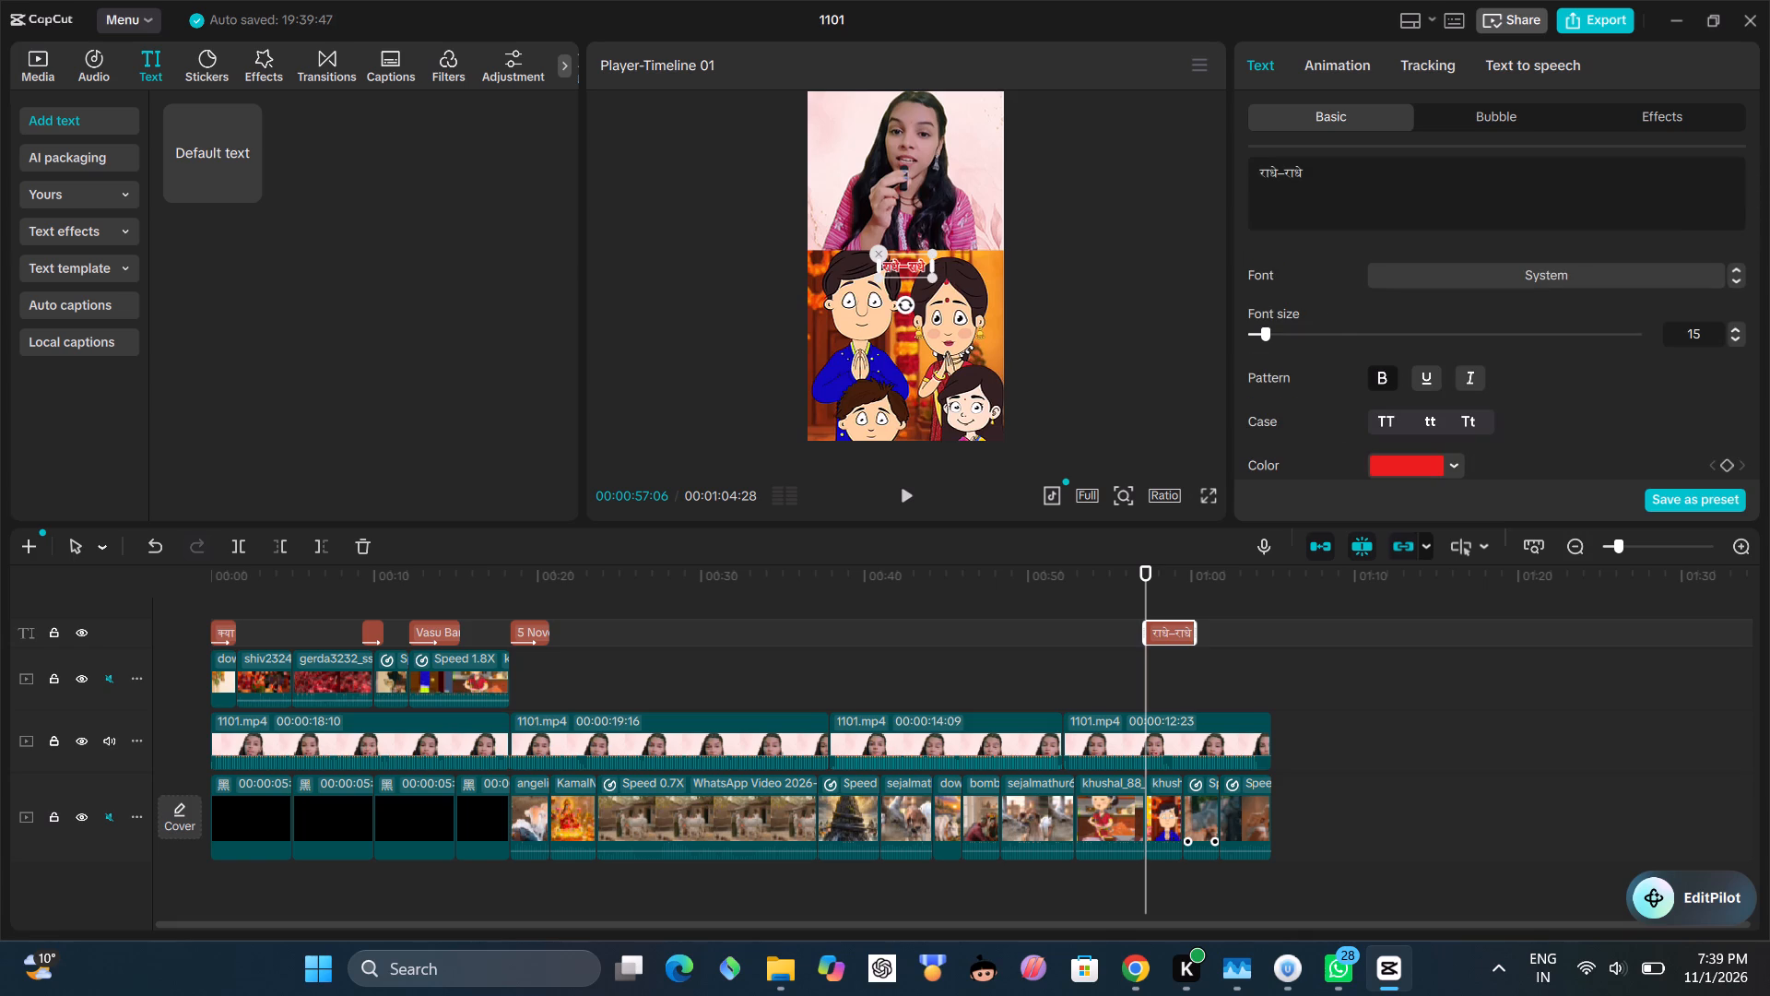
{"action": "left_click", "coordinate": [1335, 330]}
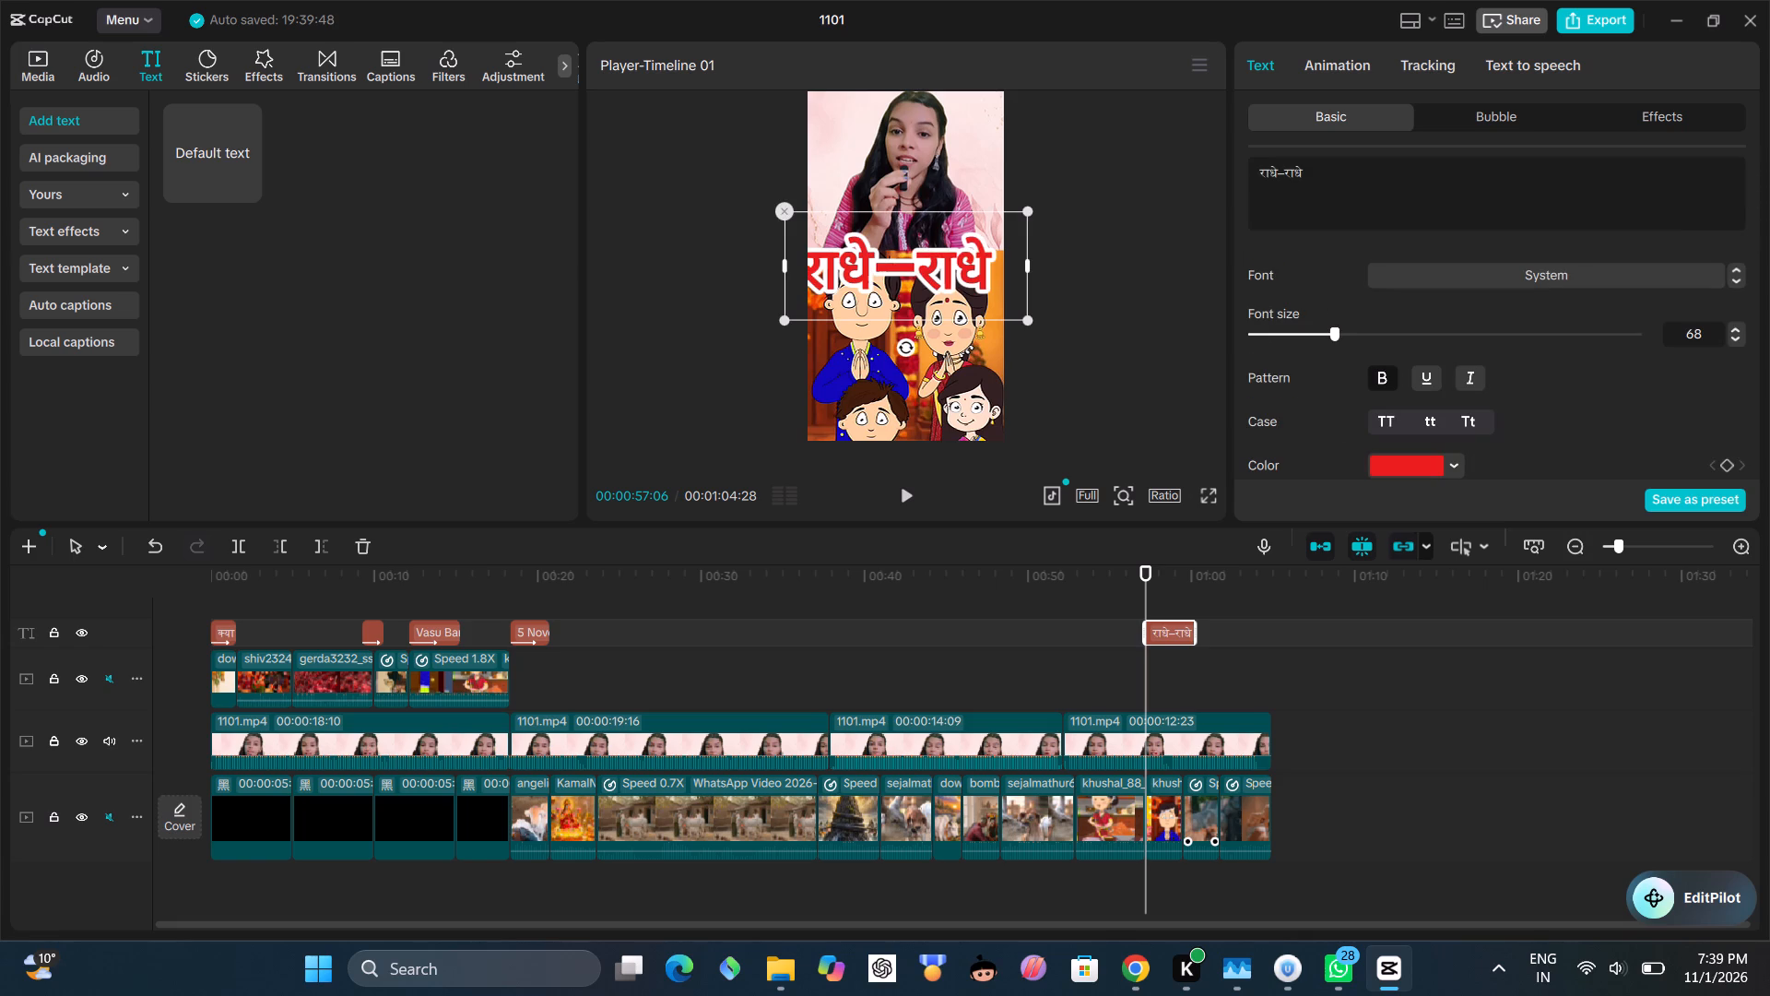
Scale the title down to fit the frame width and raise it onto the line between presenter and B-roll.
{"action": "left_click_drag", "start_coordinate": [1024, 321], "coordinate": [980, 293]}
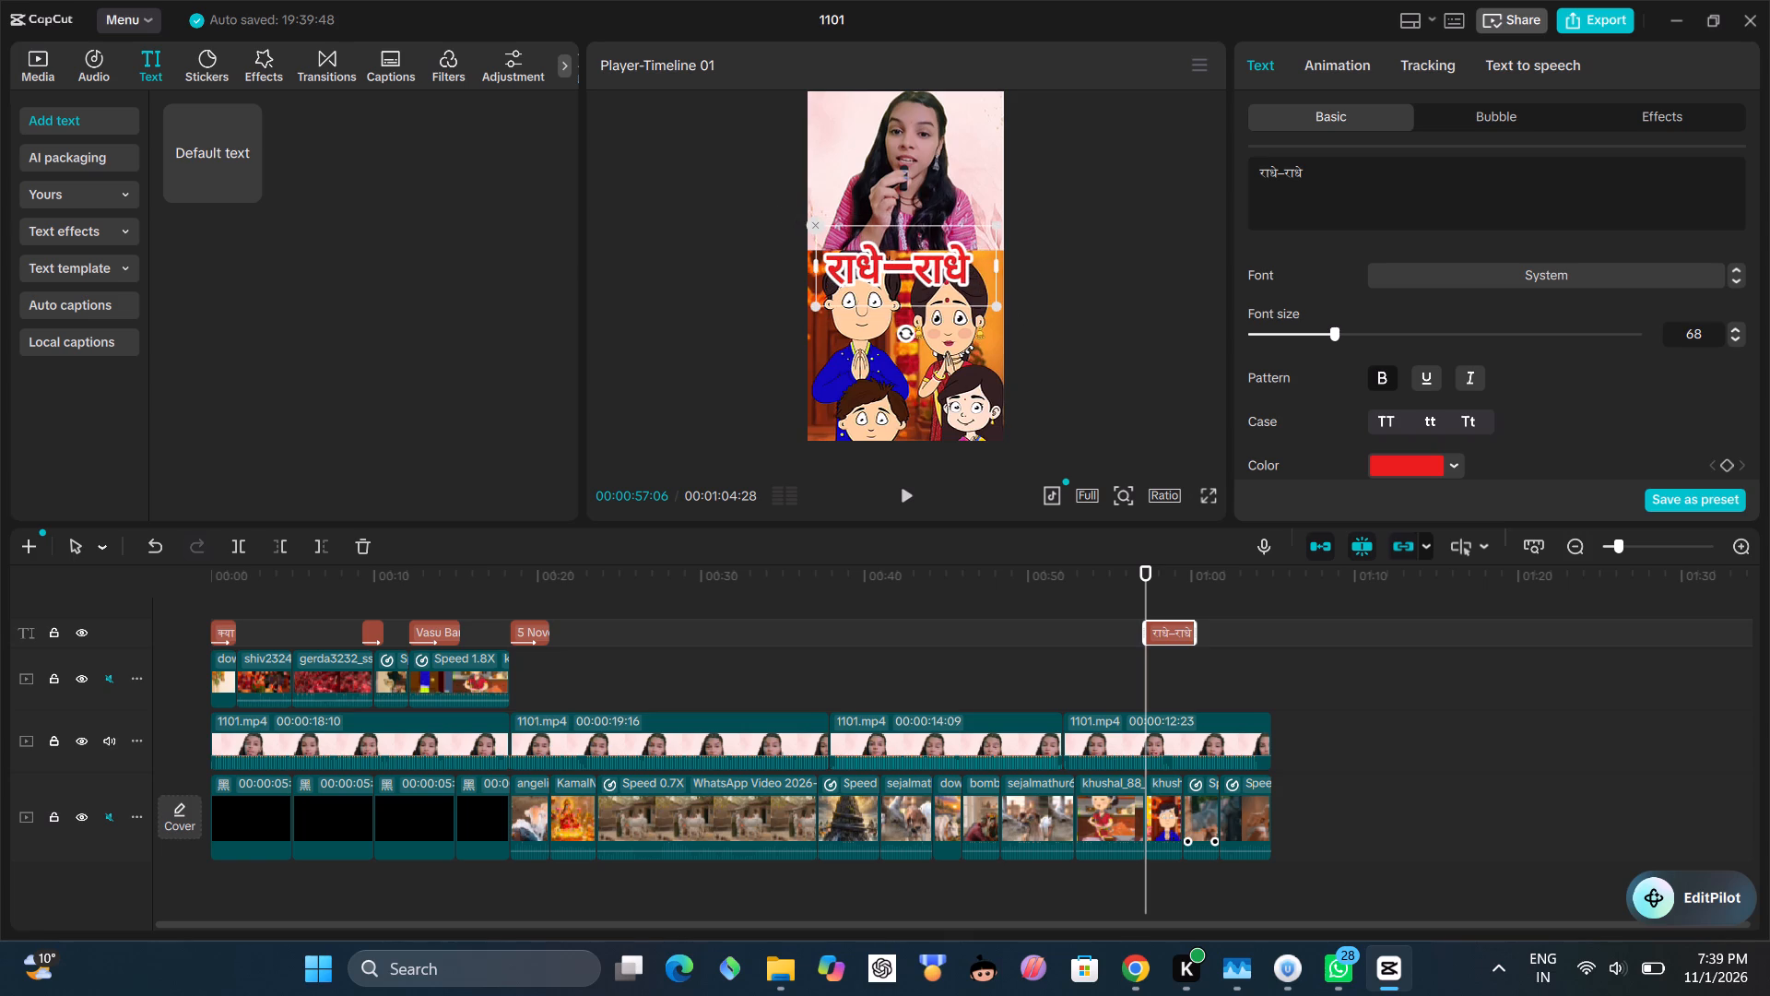
{"action": "left_click_drag", "start_coordinate": [920, 266], "coordinate": [921, 253]}
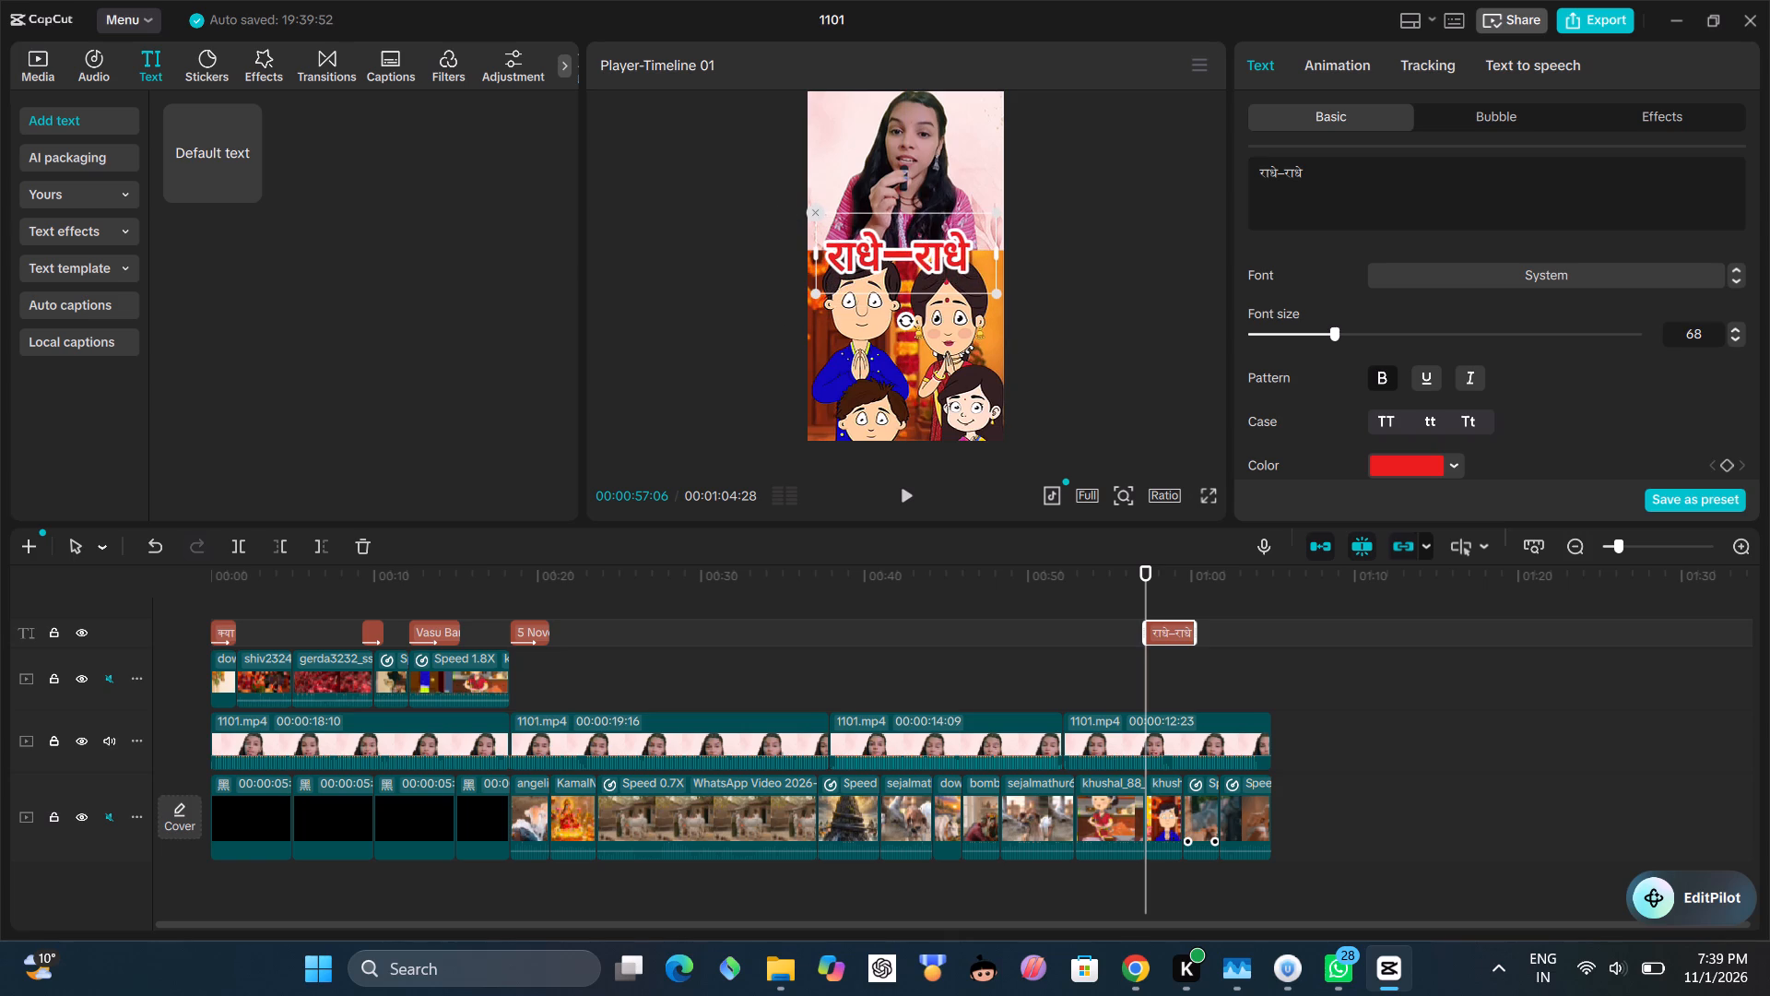
Play on to 00:01:02:06, move the "राधे–राधे" title to start there and shorten it to about 1.5 seconds.
{"action": "left_click", "coordinate": [906, 487]}
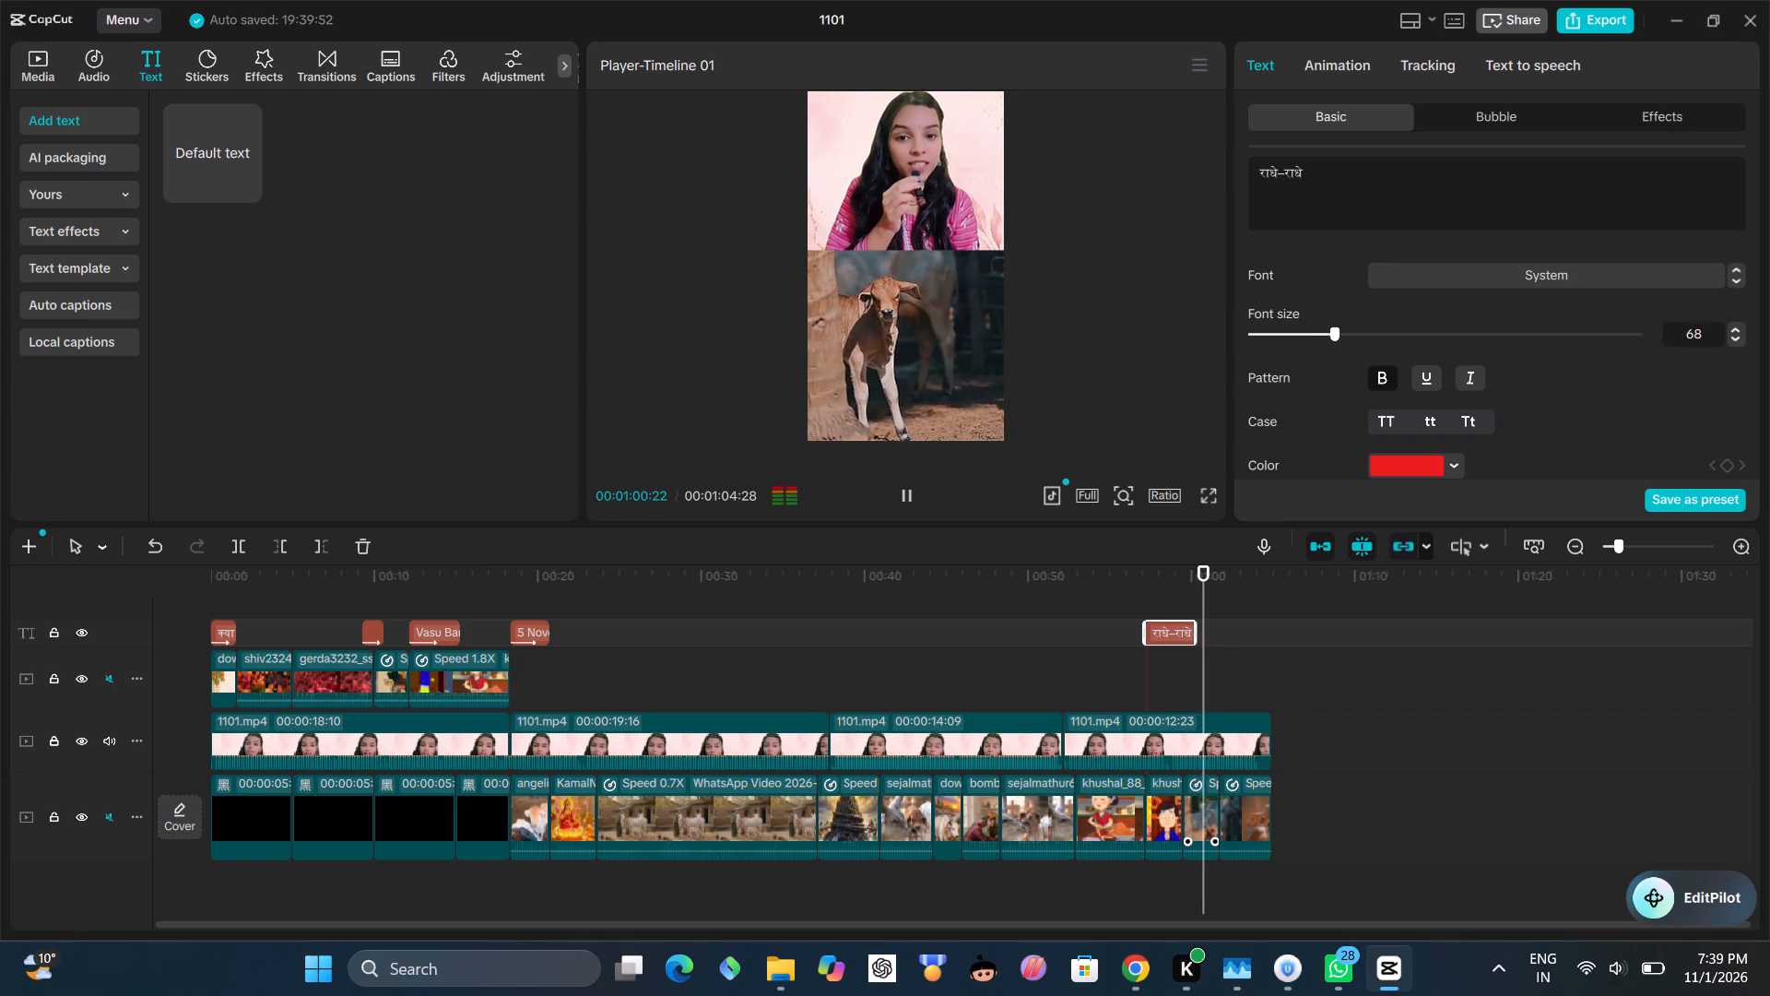
{"action": "left_click", "coordinate": [906, 487]}
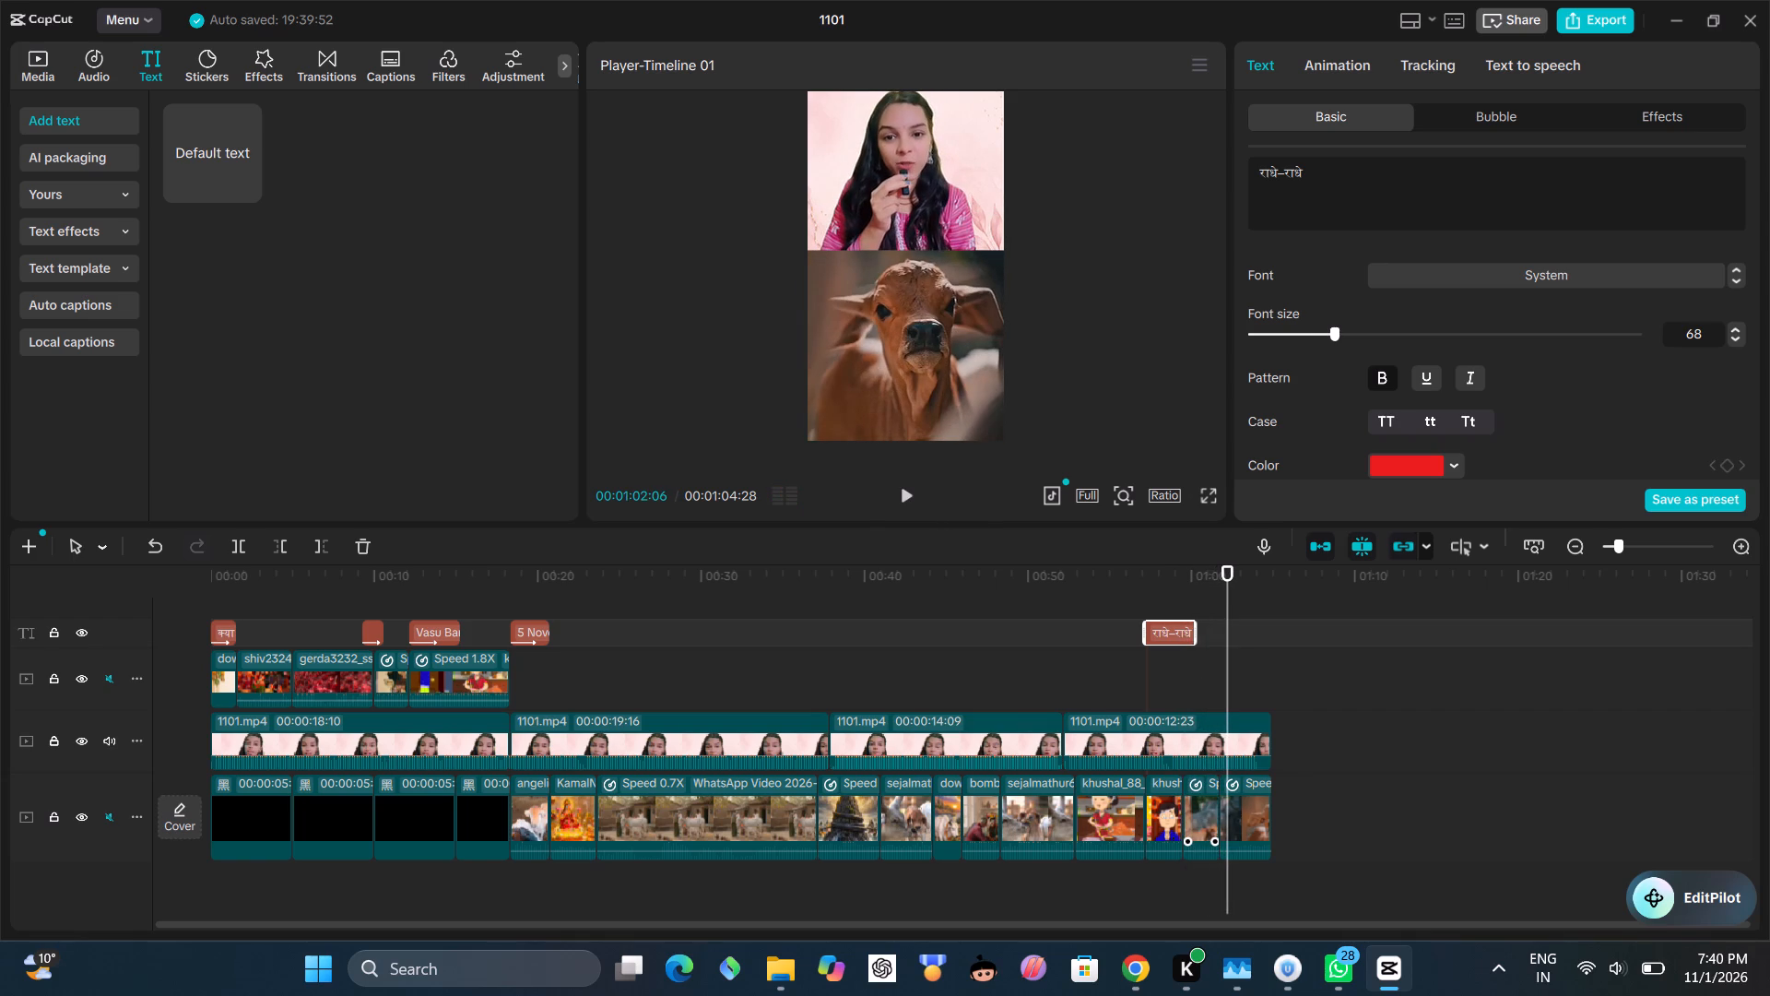
{"action": "left_click_drag", "start_coordinate": [1165, 627], "coordinate": [1247, 629]}
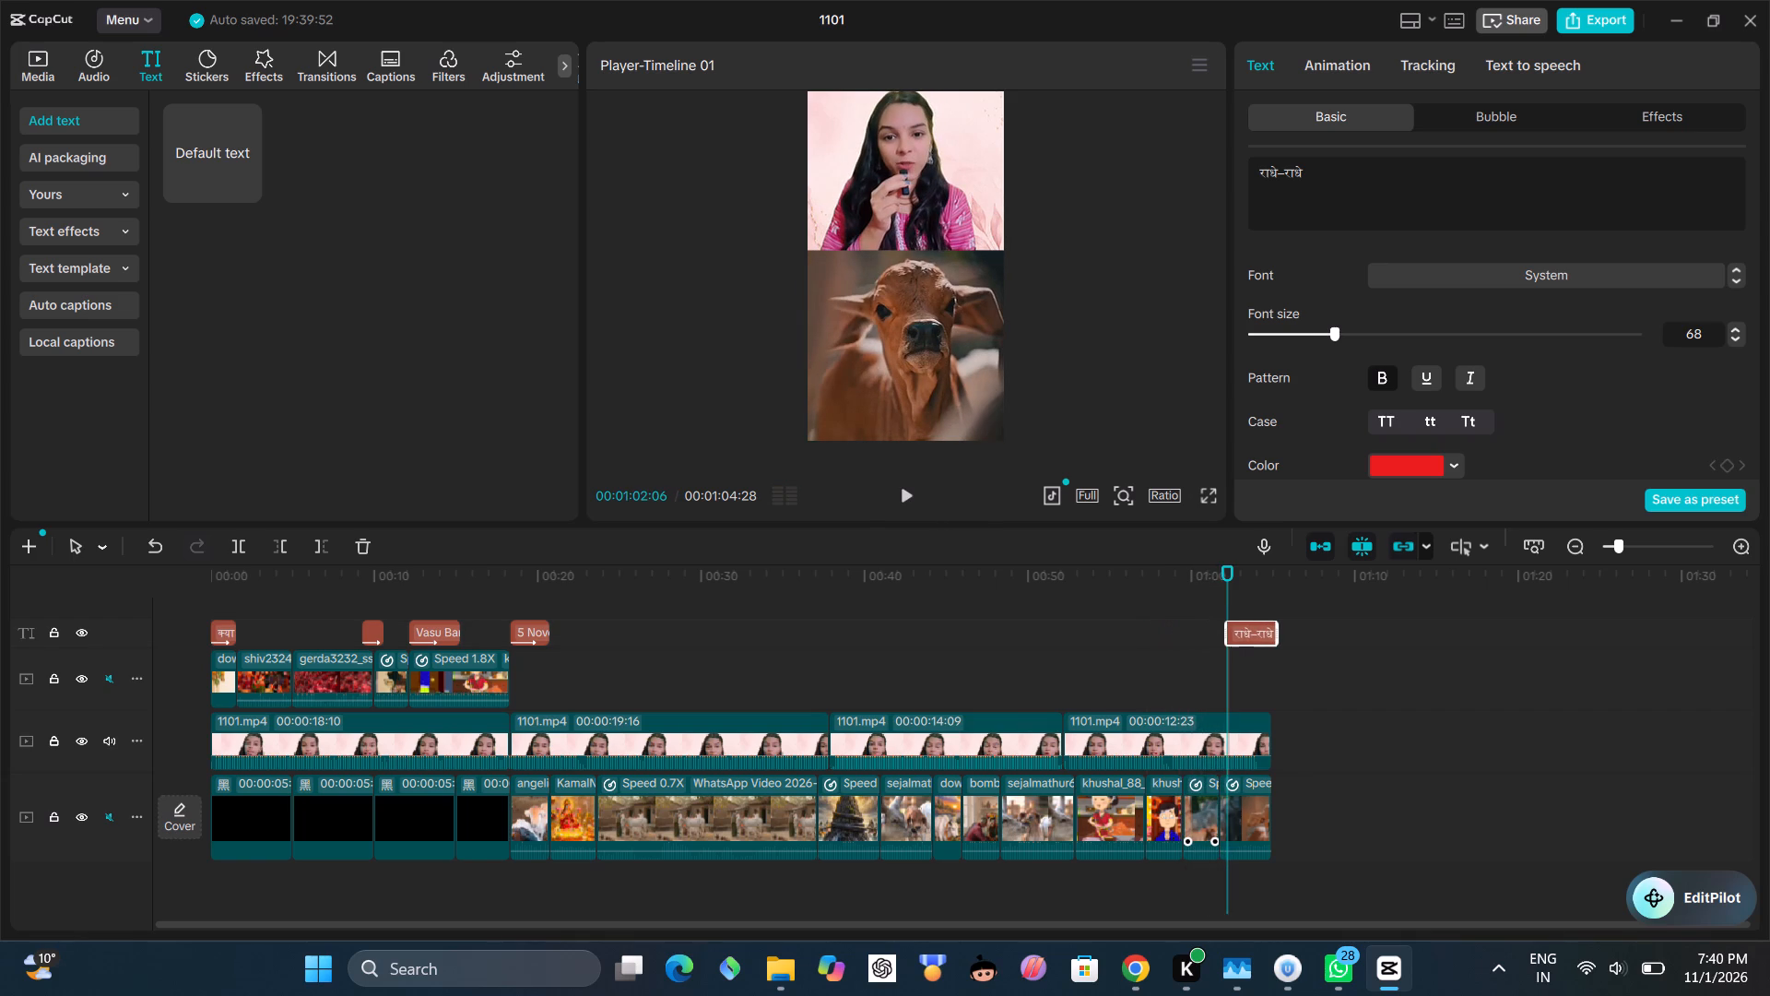
{"action": "left_click_drag", "start_coordinate": [1247, 629], "coordinate": [1241, 631]}
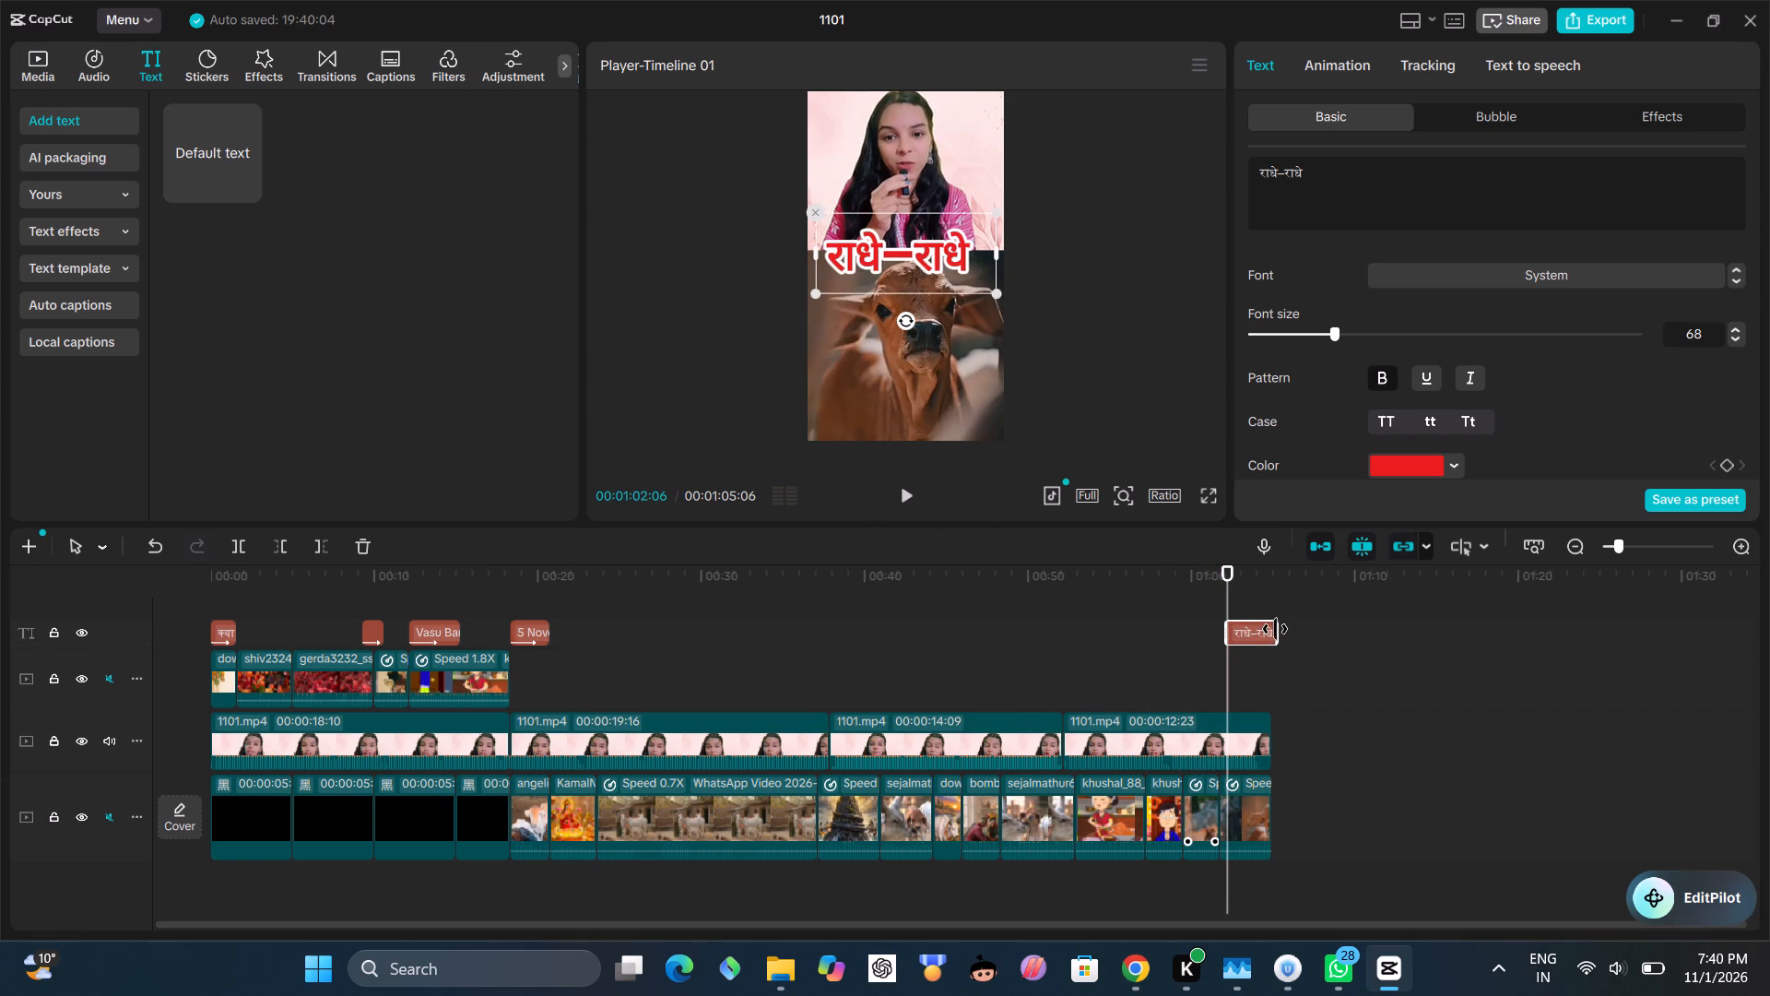
{"action": "left_click_drag", "start_coordinate": [1275, 629], "coordinate": [1260, 637]}
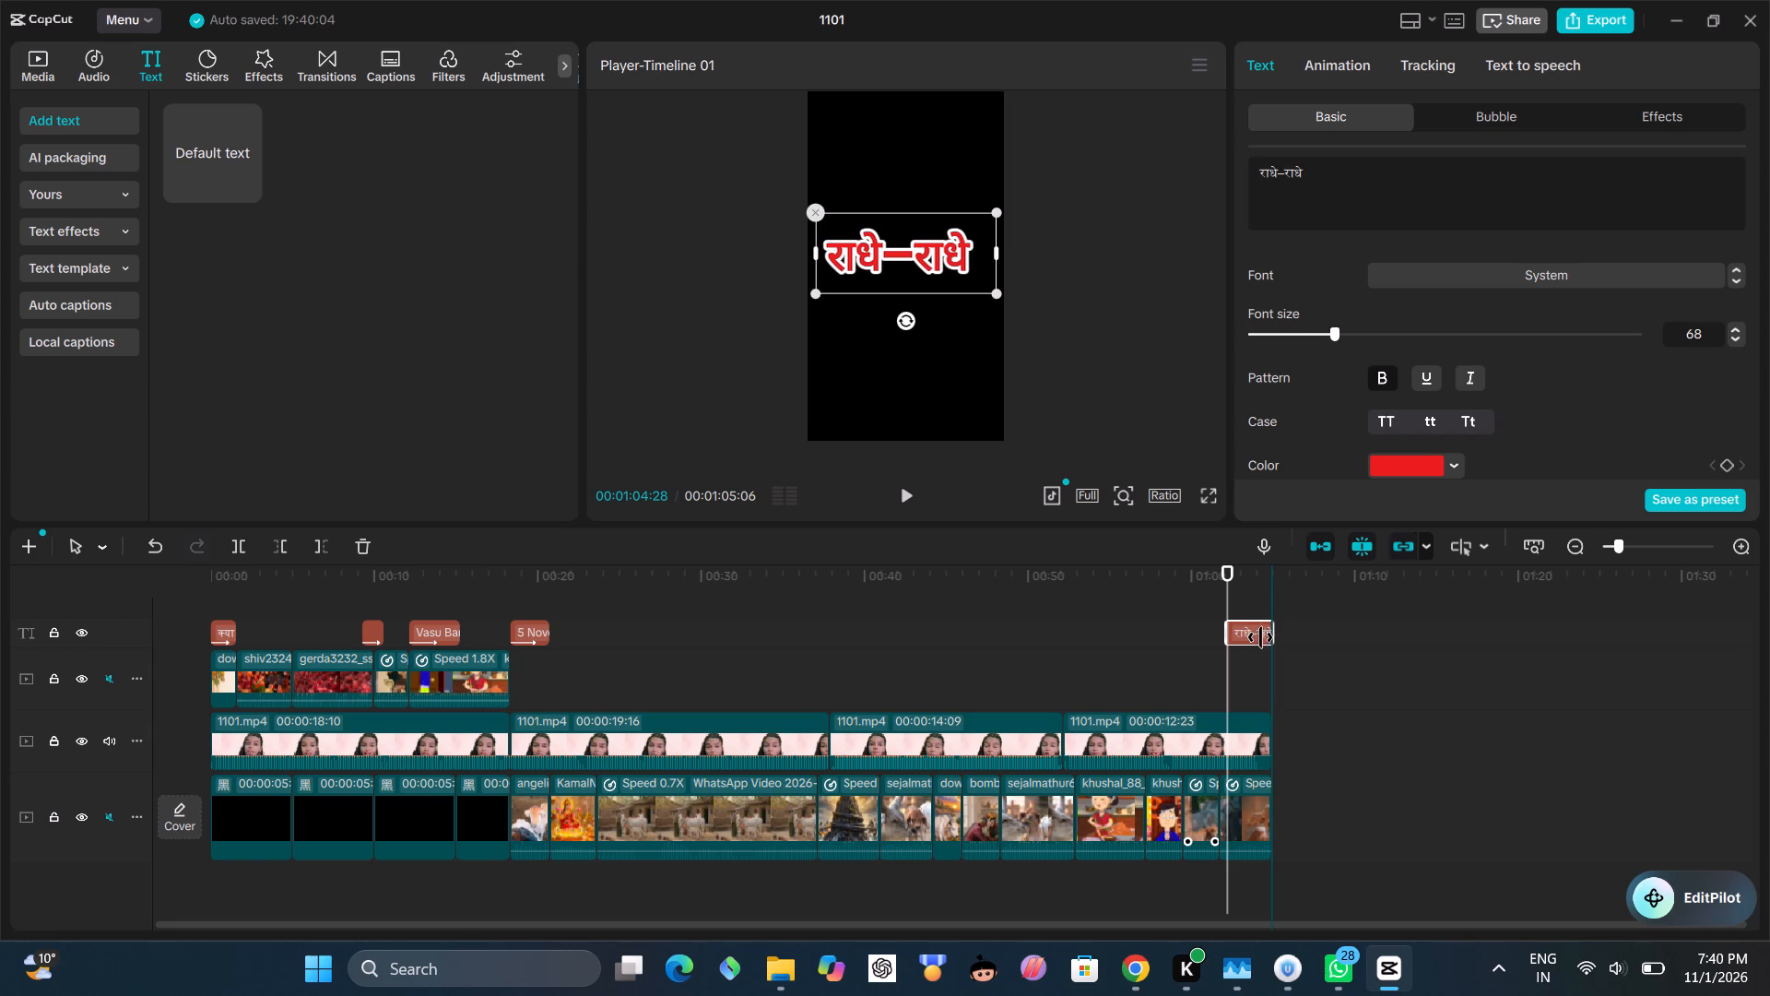
{"action": "left_click_drag", "start_coordinate": [1260, 637], "coordinate": [1247, 641]}
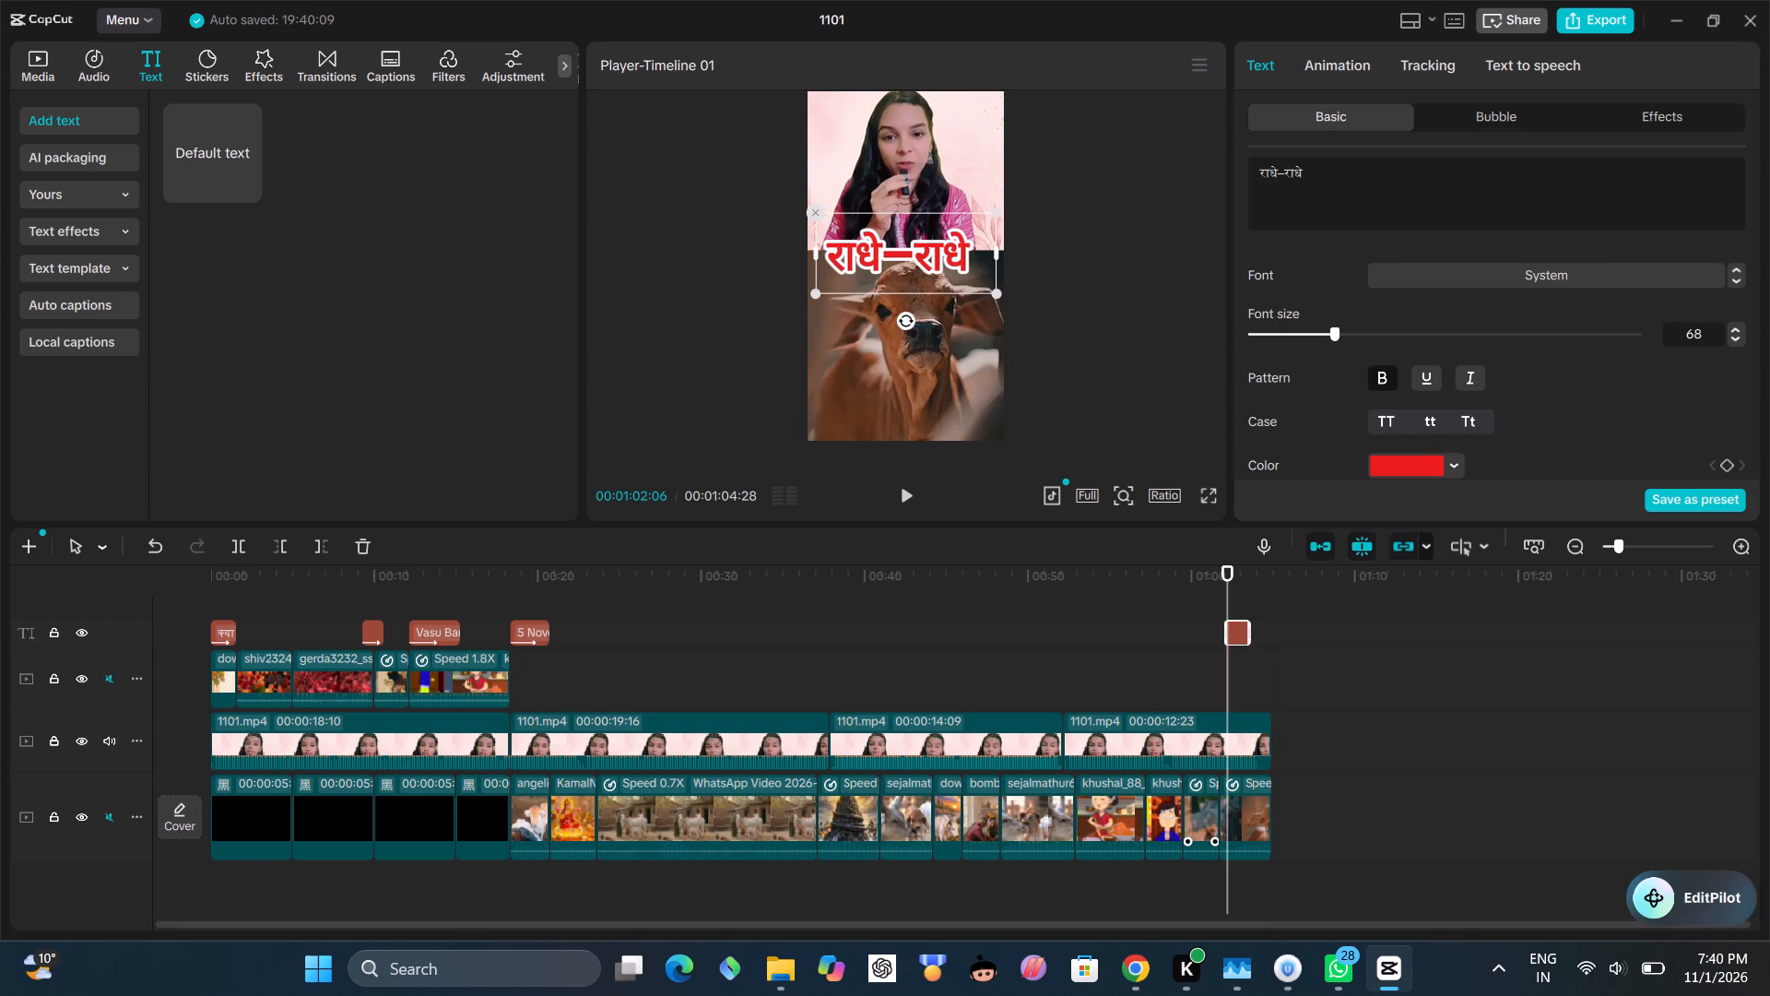
Play on to 00:01:03:29, extend the "राधे–राधे" title to end there and trim its start slightly later.
{"action": "left_click", "coordinate": [910, 504]}
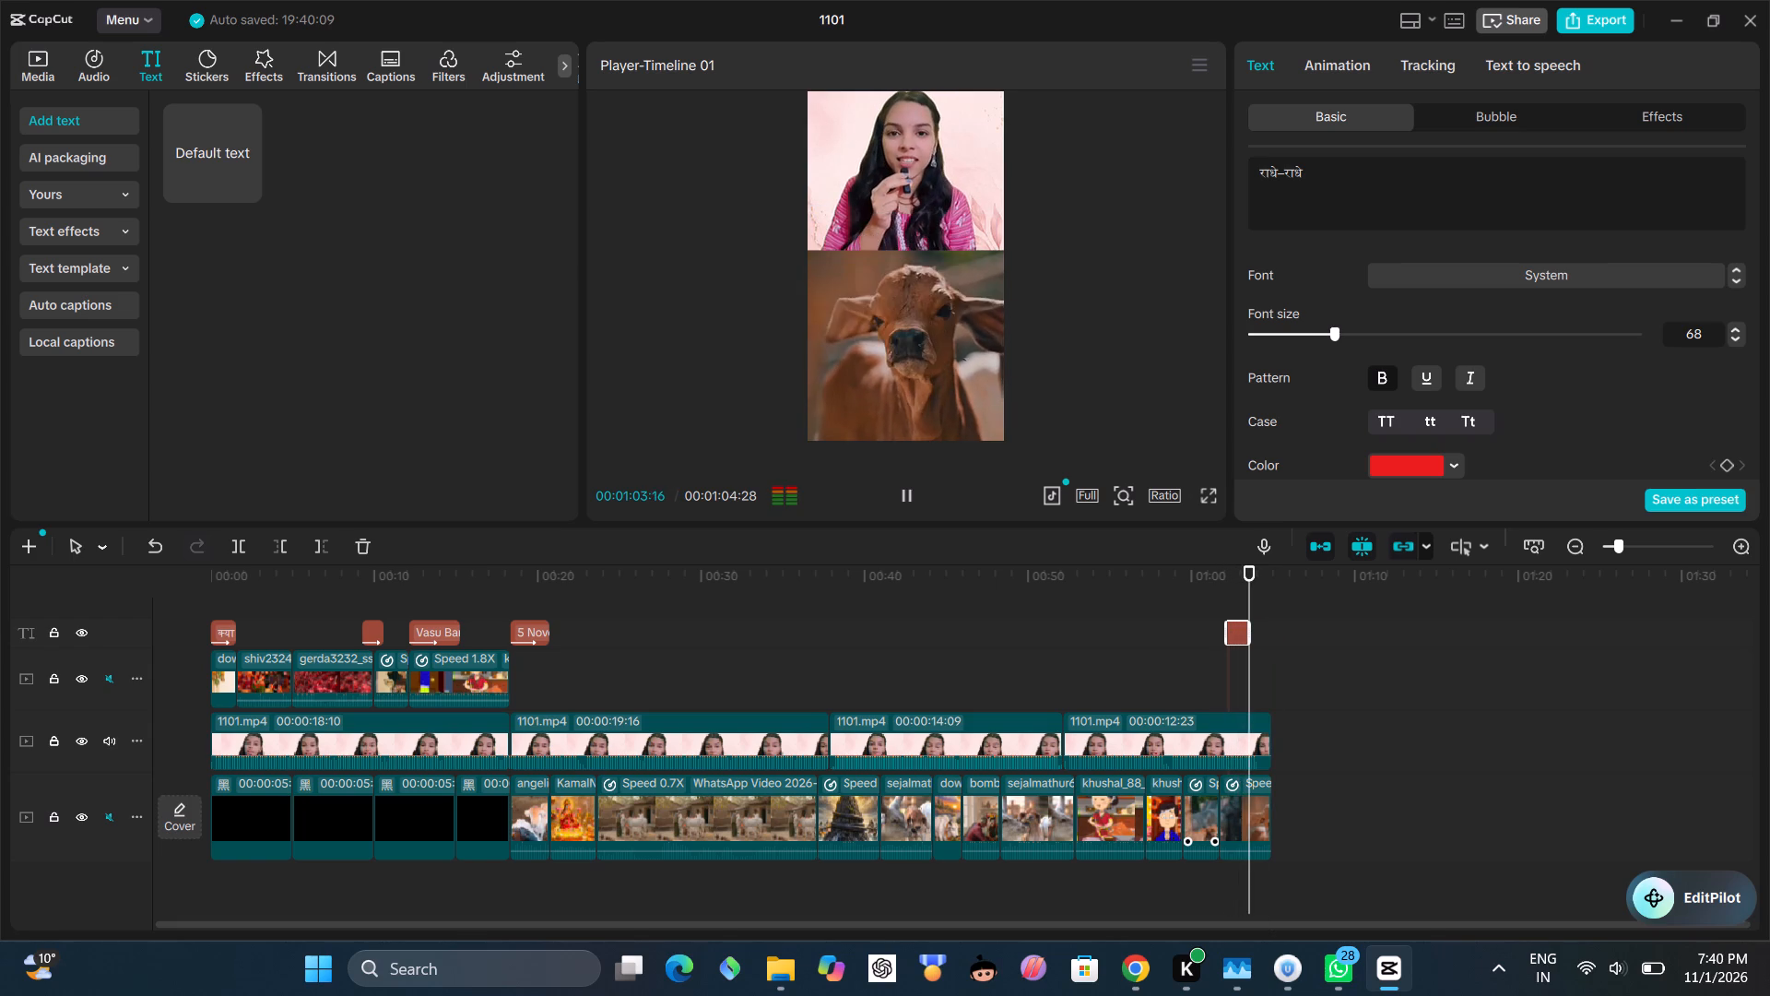
{"action": "left_click", "coordinate": [910, 504]}
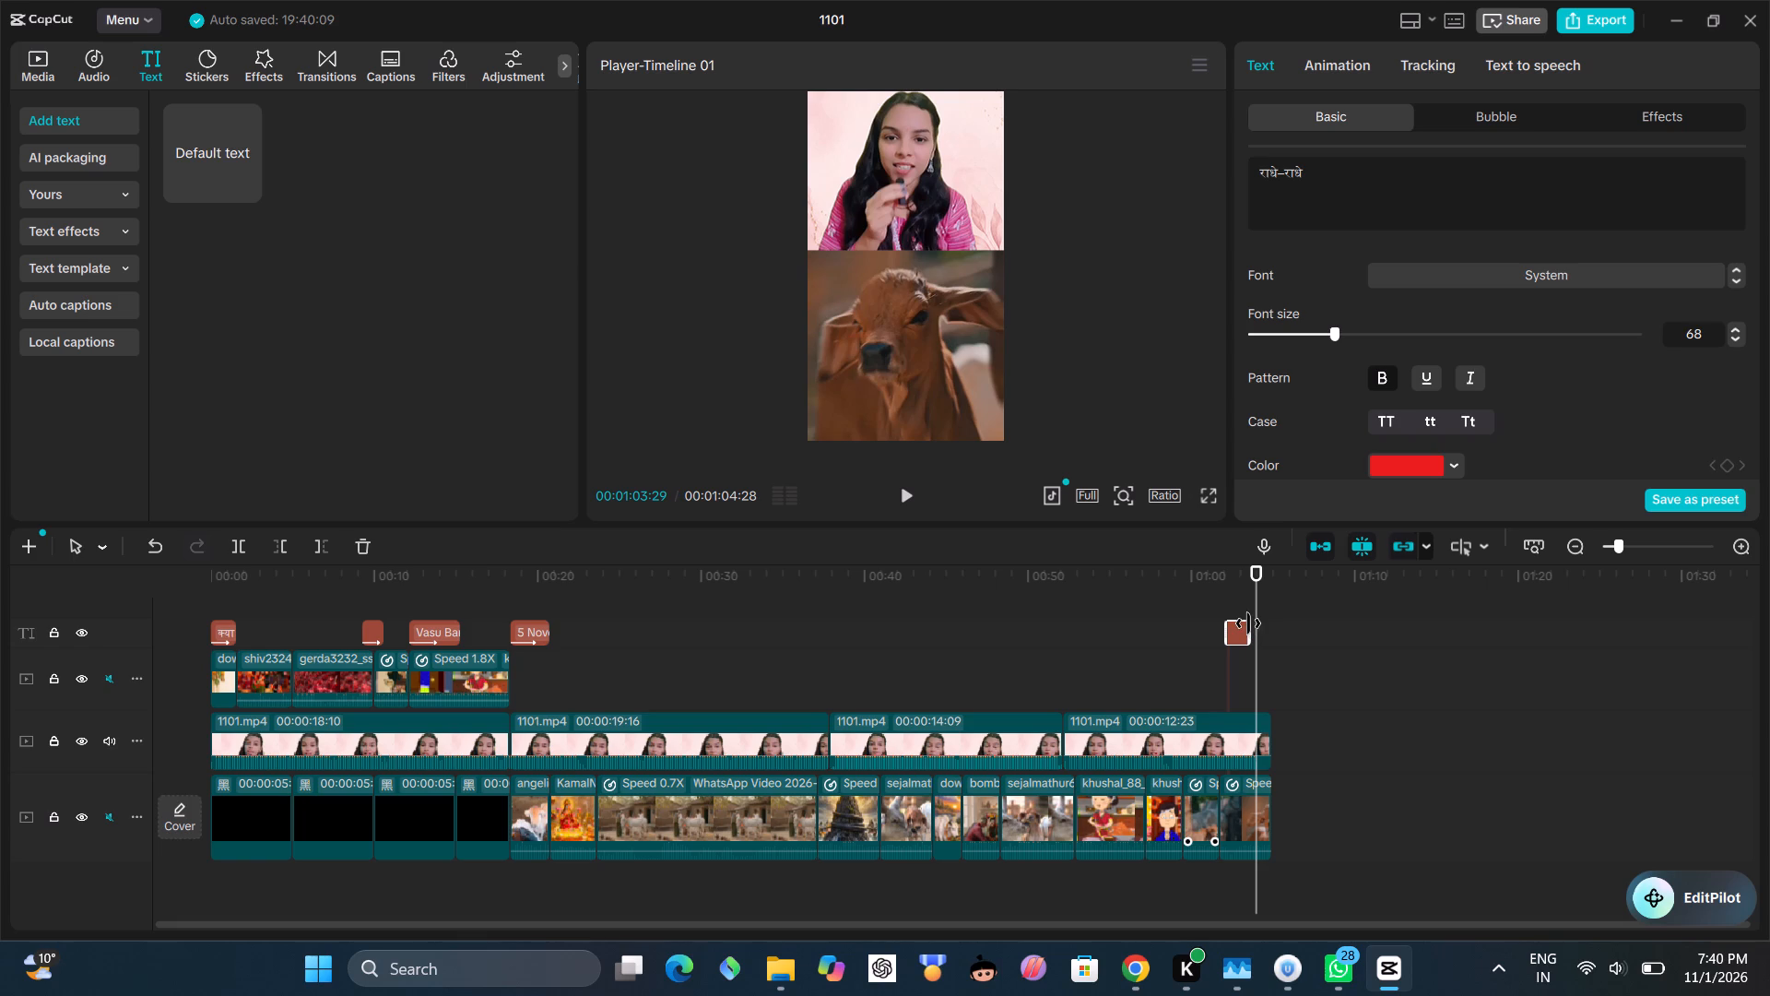
{"action": "left_click", "coordinate": [1248, 623]}
{"action": "left_click_drag", "start_coordinate": [1248, 630], "coordinate": [1257, 630]}
{"action": "left_click_drag", "start_coordinate": [1228, 638], "coordinate": [1238, 635]}
Apply the Typewriter entrance animation to the "राधे–राधे" title, preview it and set its duration to 0.9 s.
{"action": "left_click", "coordinate": [1356, 58]}
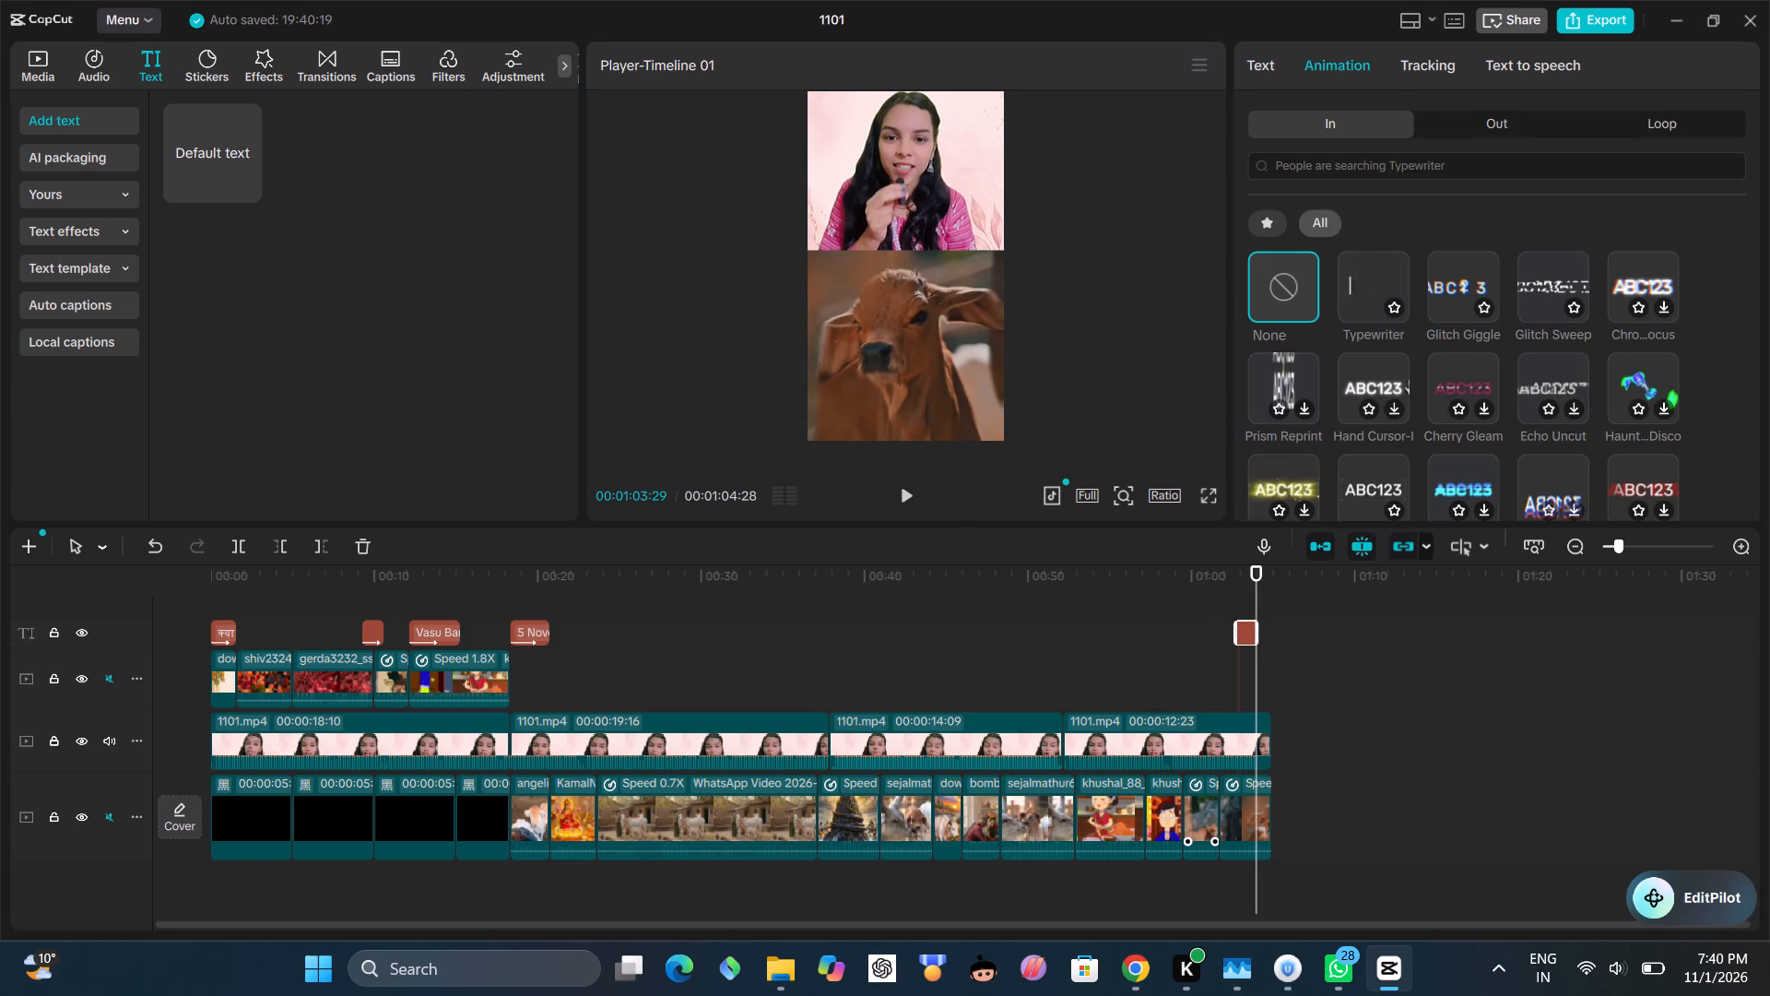
{"action": "left_click", "coordinate": [1363, 275]}
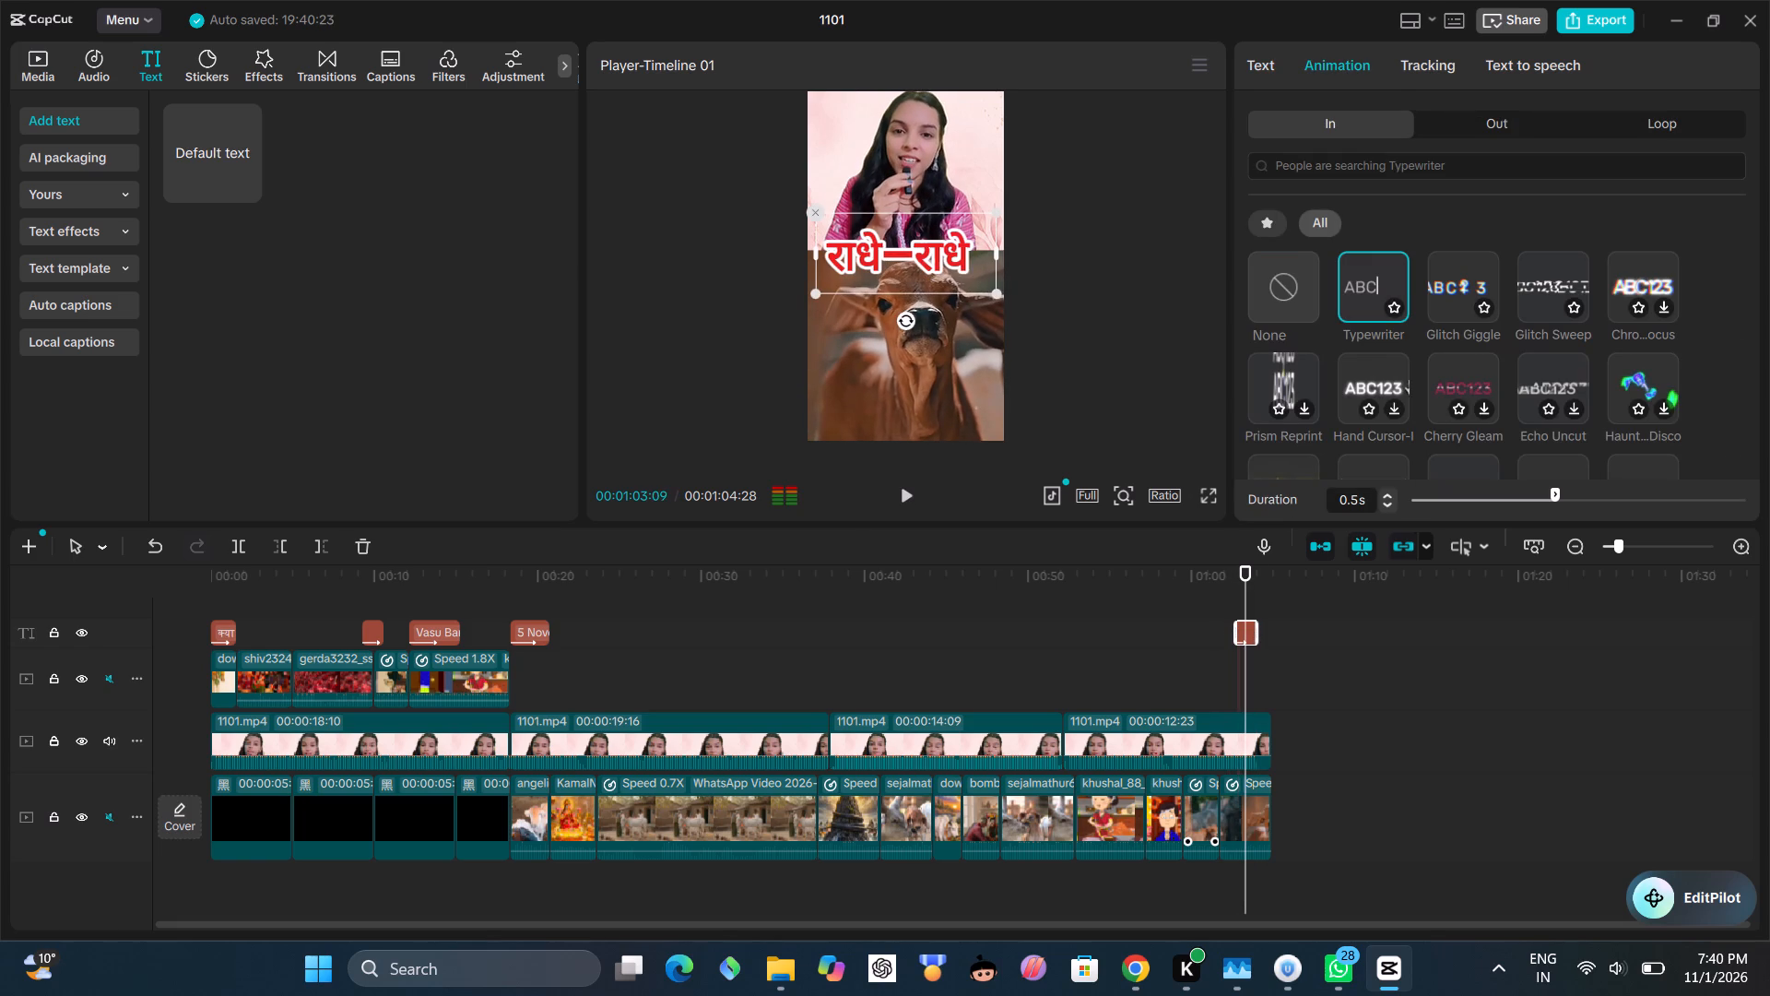
{"action": "left_click", "coordinate": [906, 488]}
{"action": "double_click", "coordinate": [906, 488]}
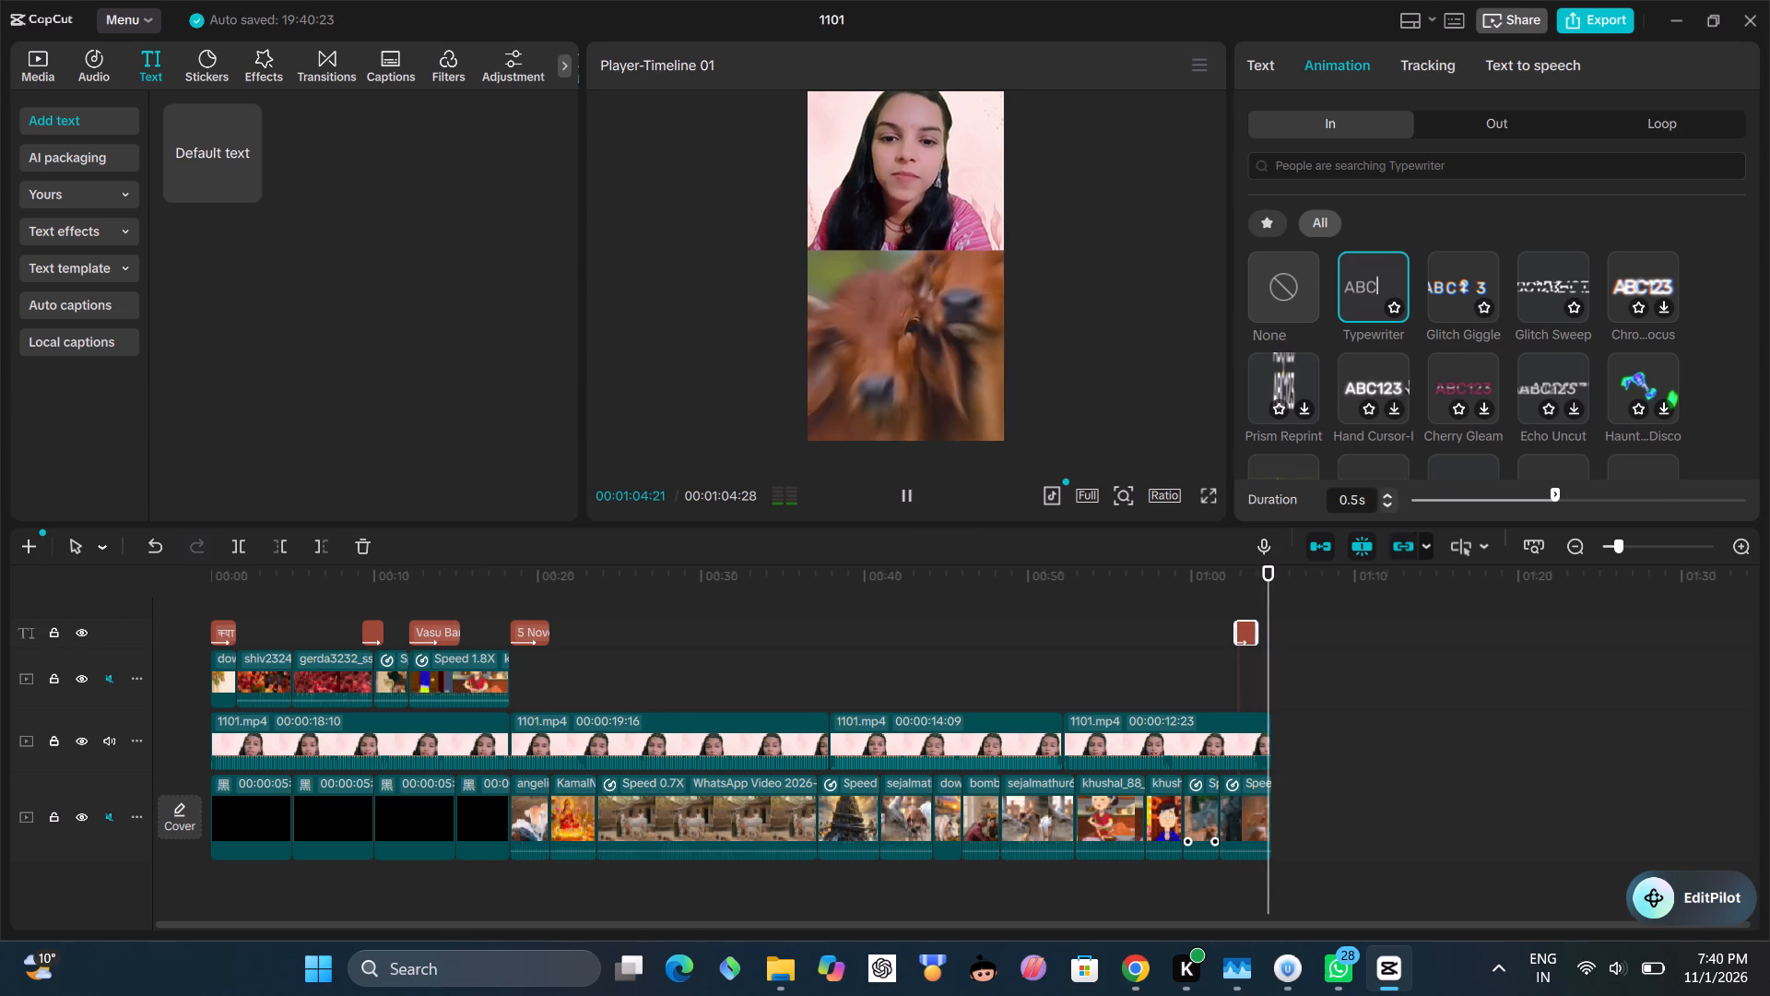
{"action": "left_click", "coordinate": [1661, 505]}
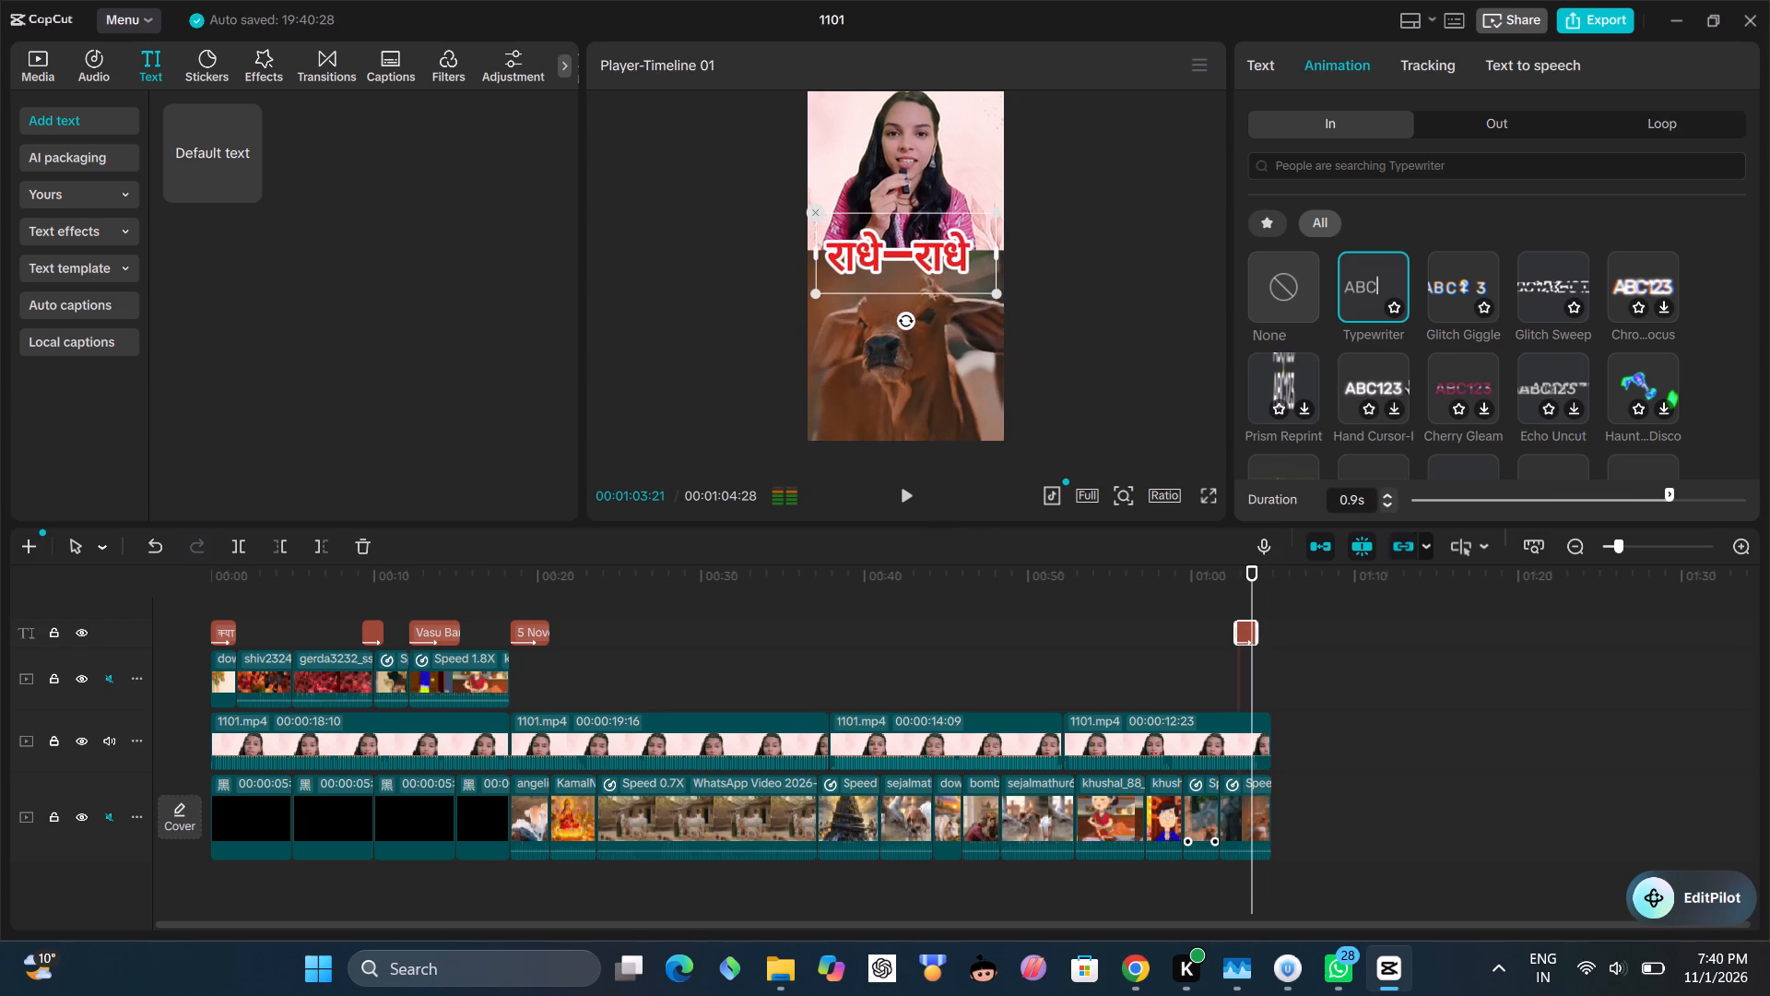
{"action": "left_click", "coordinate": [1137, 279]}
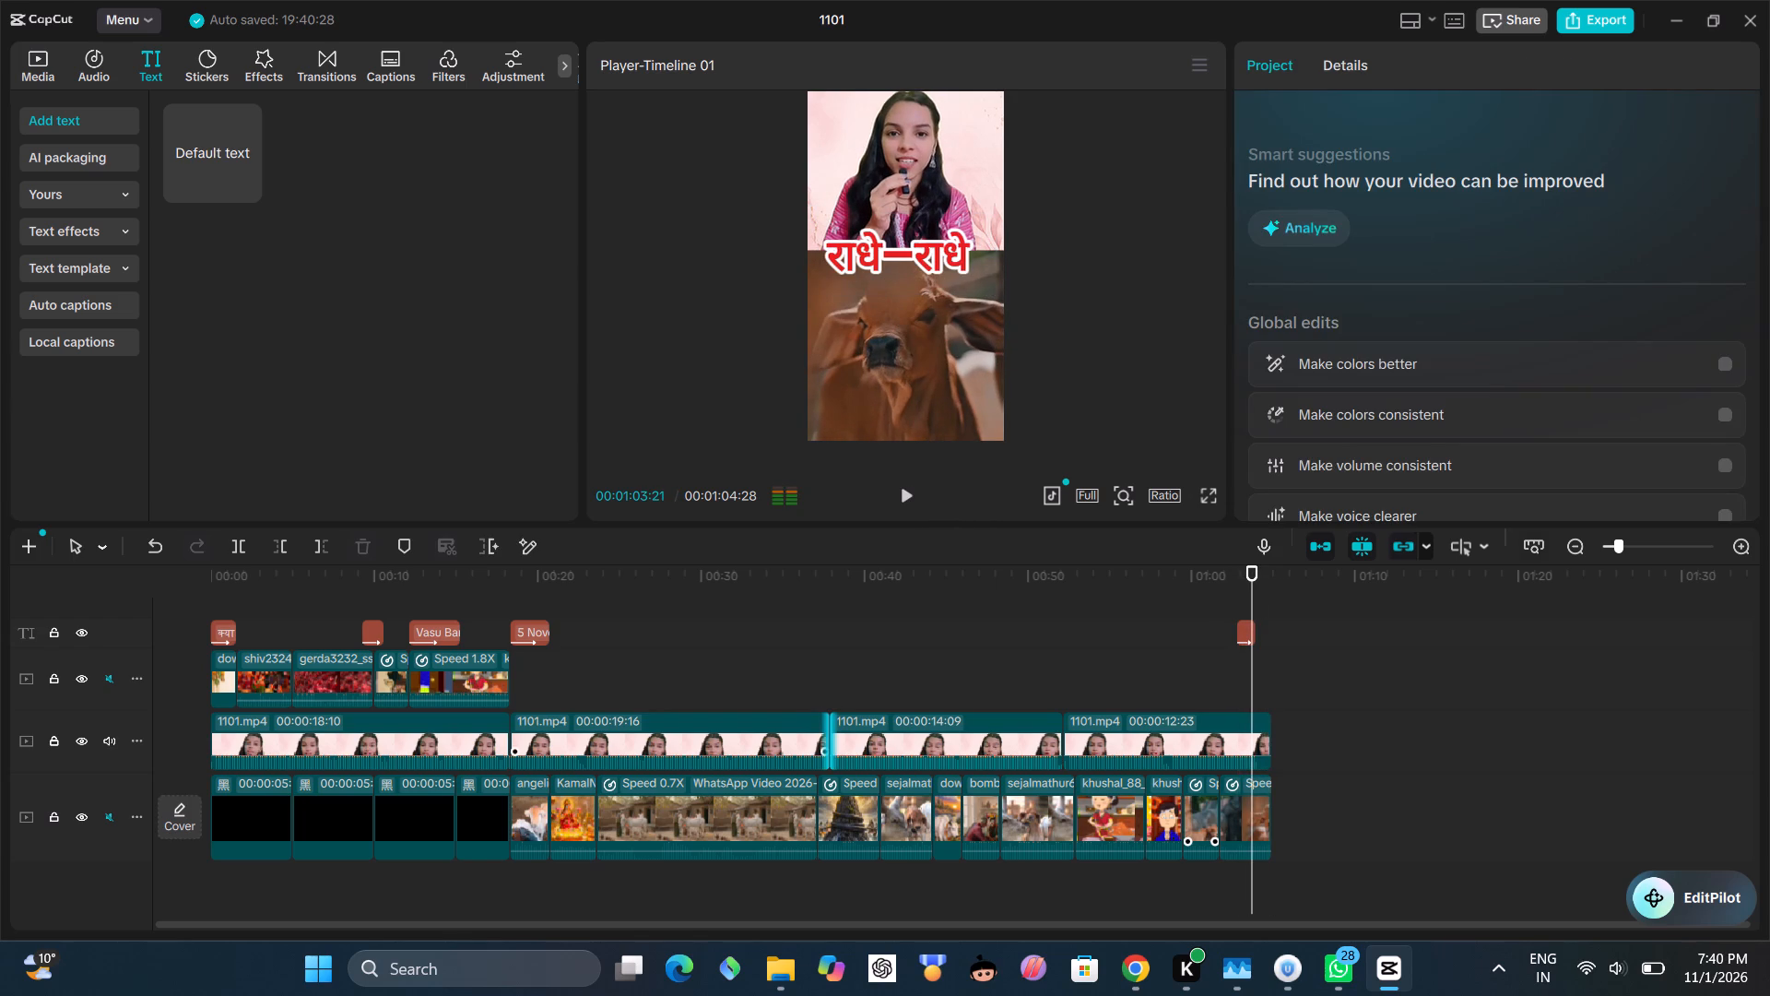
Return the playhead to the start of the timeline at 00:00:00:00.
{"action": "left_click", "coordinate": [302, 599]}
{"action": "left_click_drag", "start_coordinate": [295, 606], "coordinate": [272, 607]}
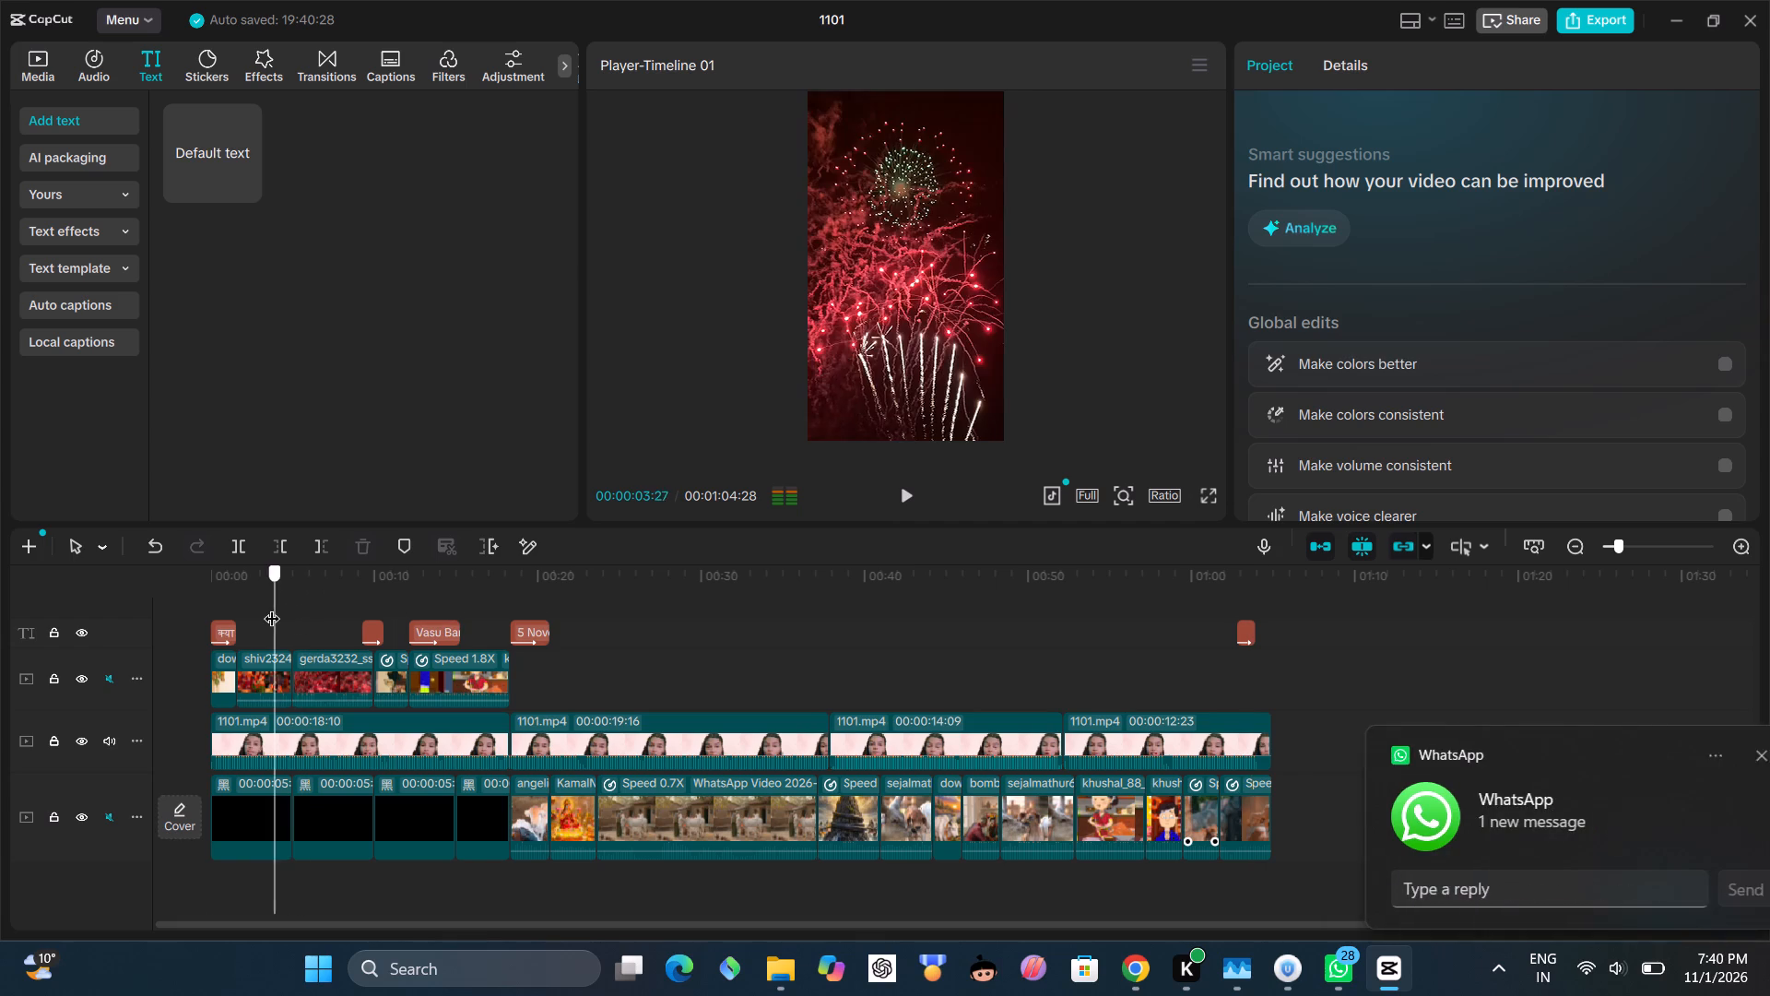
{"action": "left_click_drag", "start_coordinate": [272, 607], "coordinate": [136, 622]}
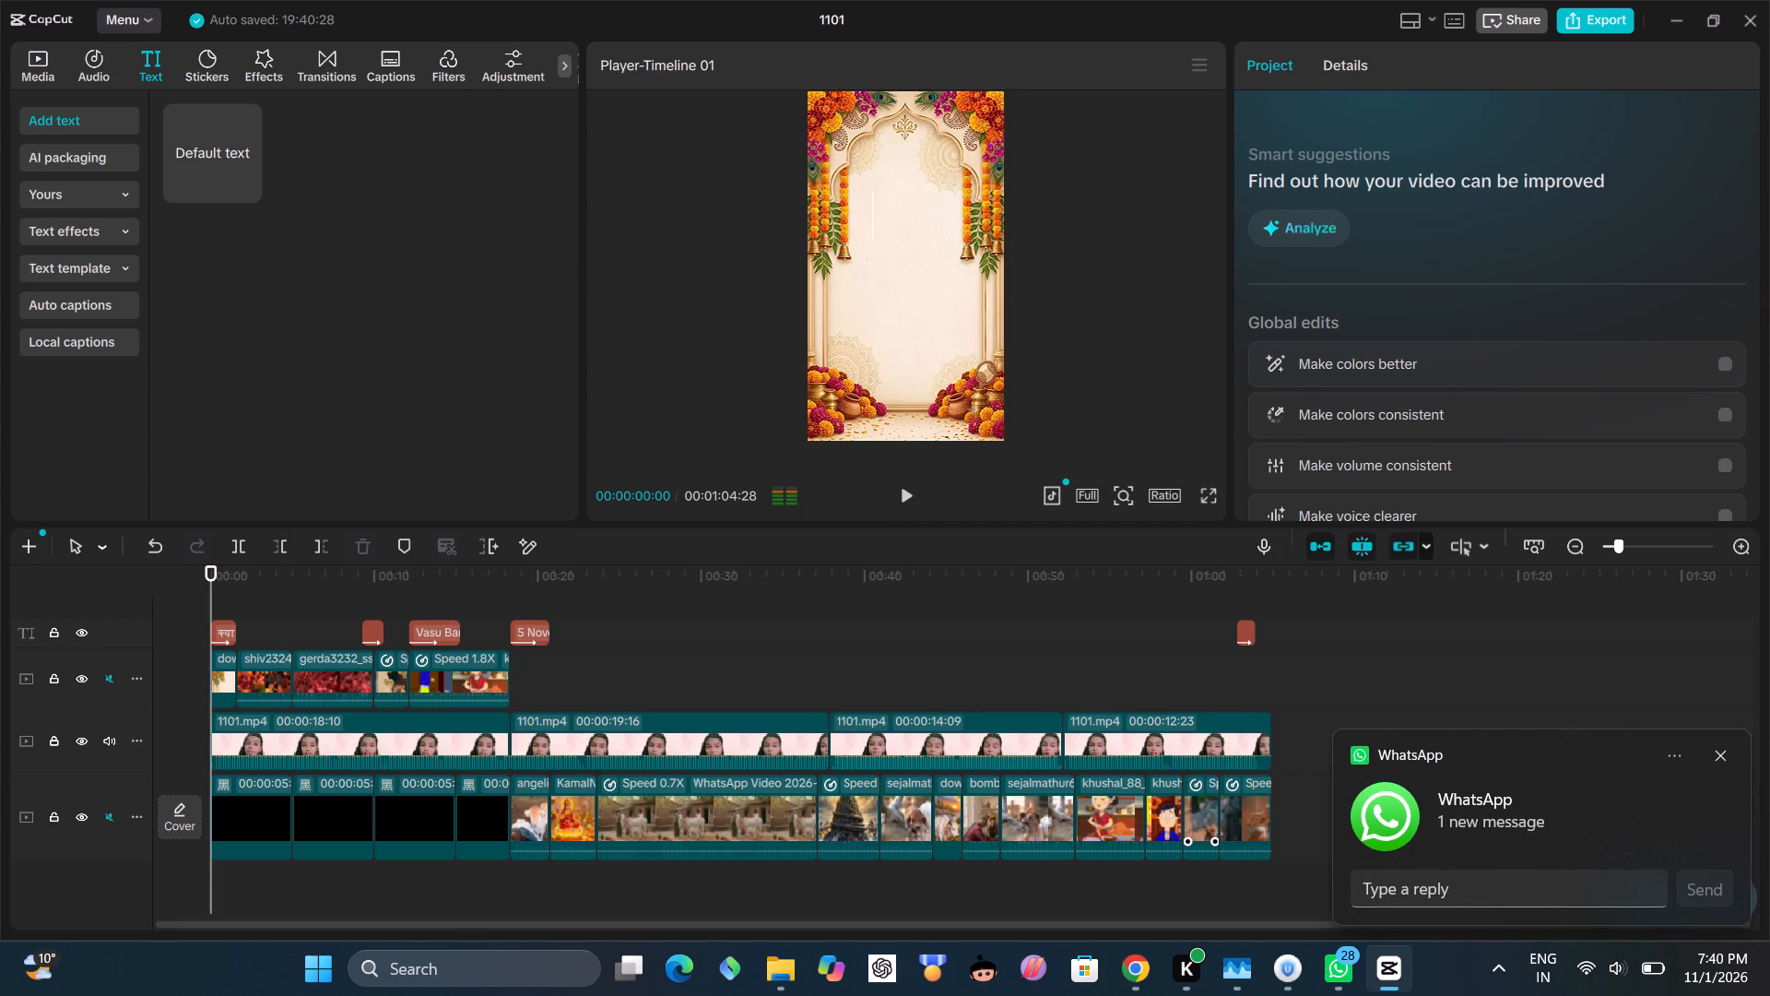